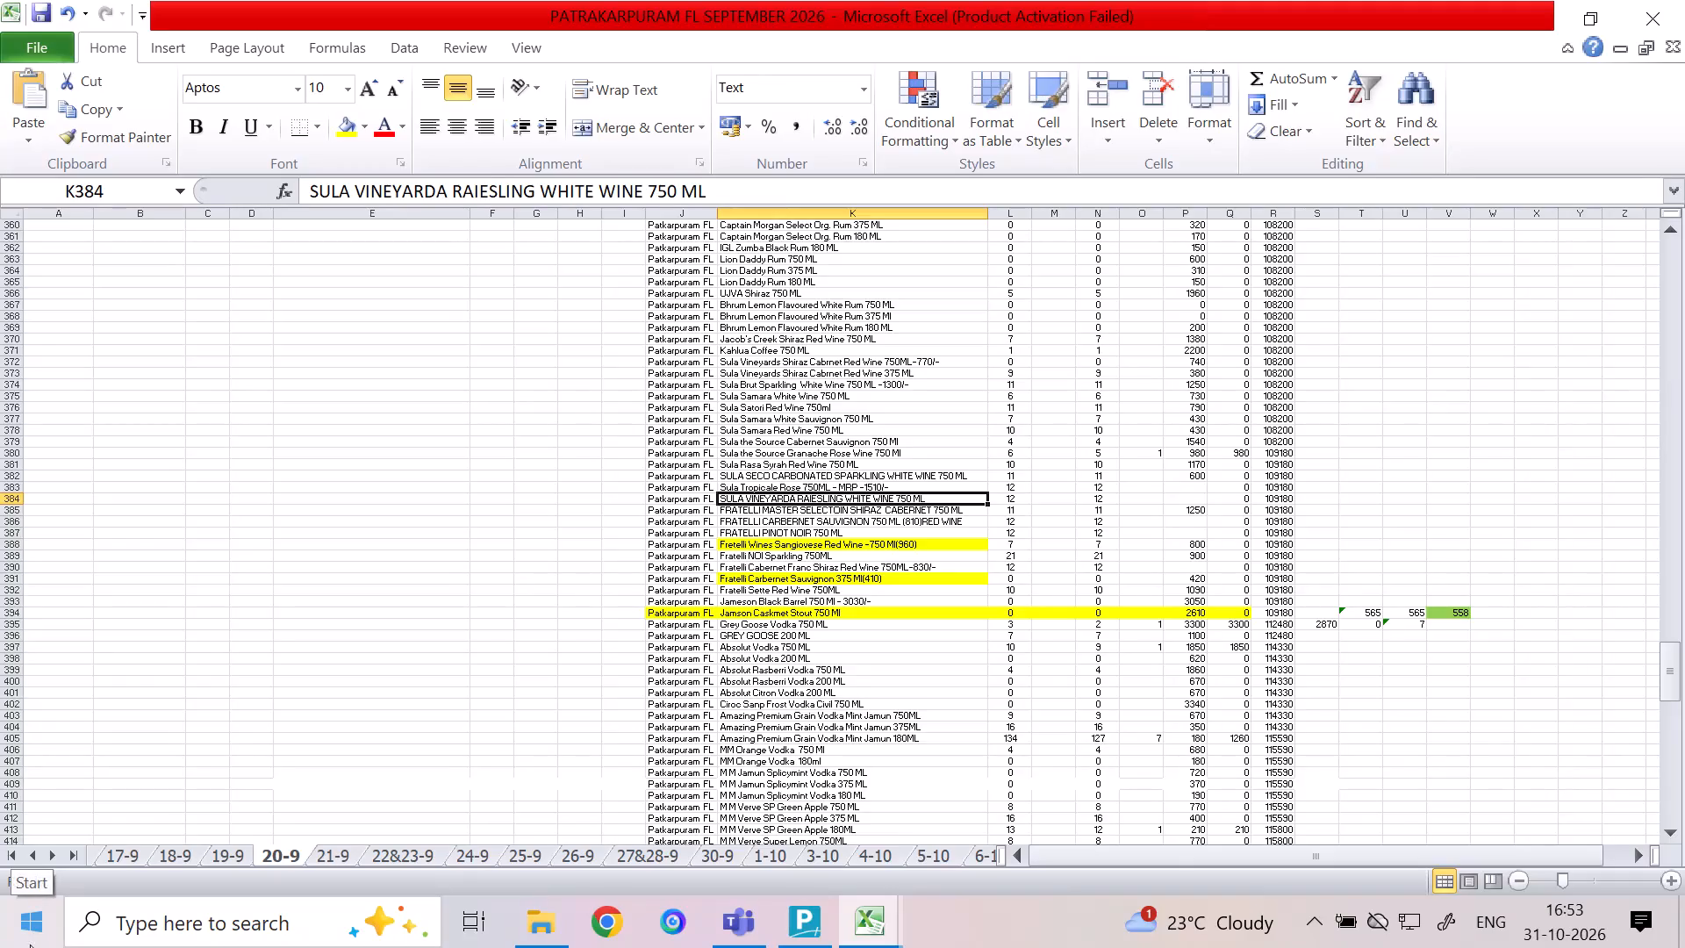
Switch to TallyPrime and leave the purchase voucher list, returning to the Gateway of Tally.
{"action": "left_click", "coordinate": [678, 533]}
{"action": "left_click", "coordinate": [781, 923]}
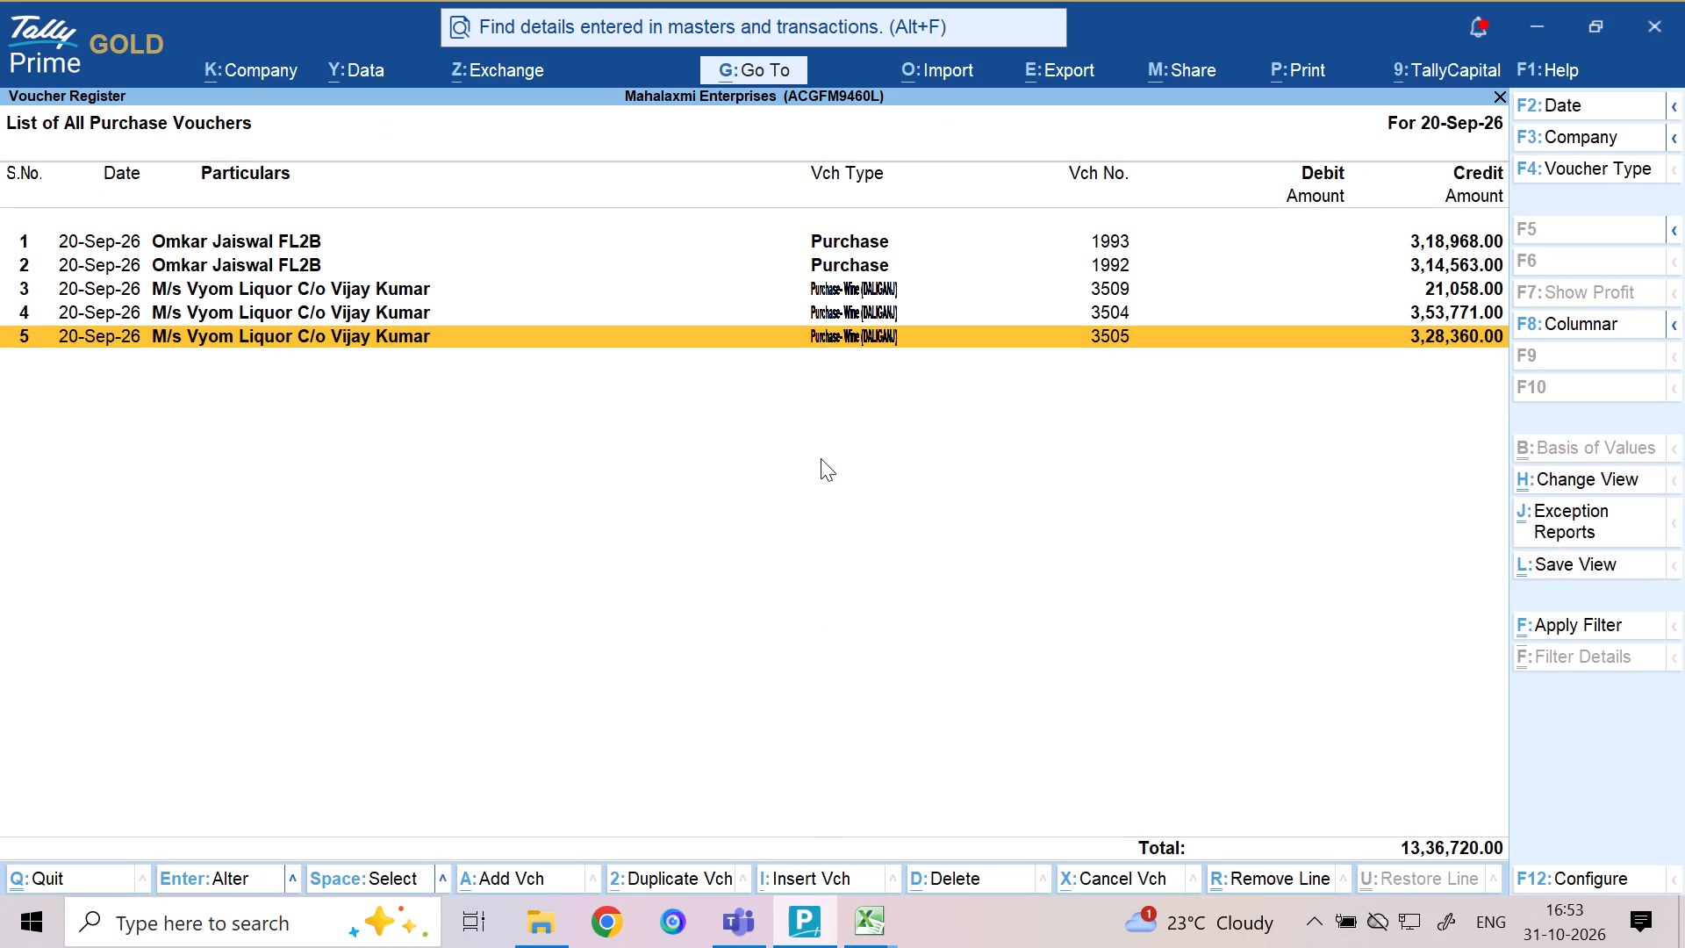
{"action": "left_click", "coordinate": [816, 450]}
{"action": "key", "text": "Escape"}
{"action": "key", "text": "Escape"}
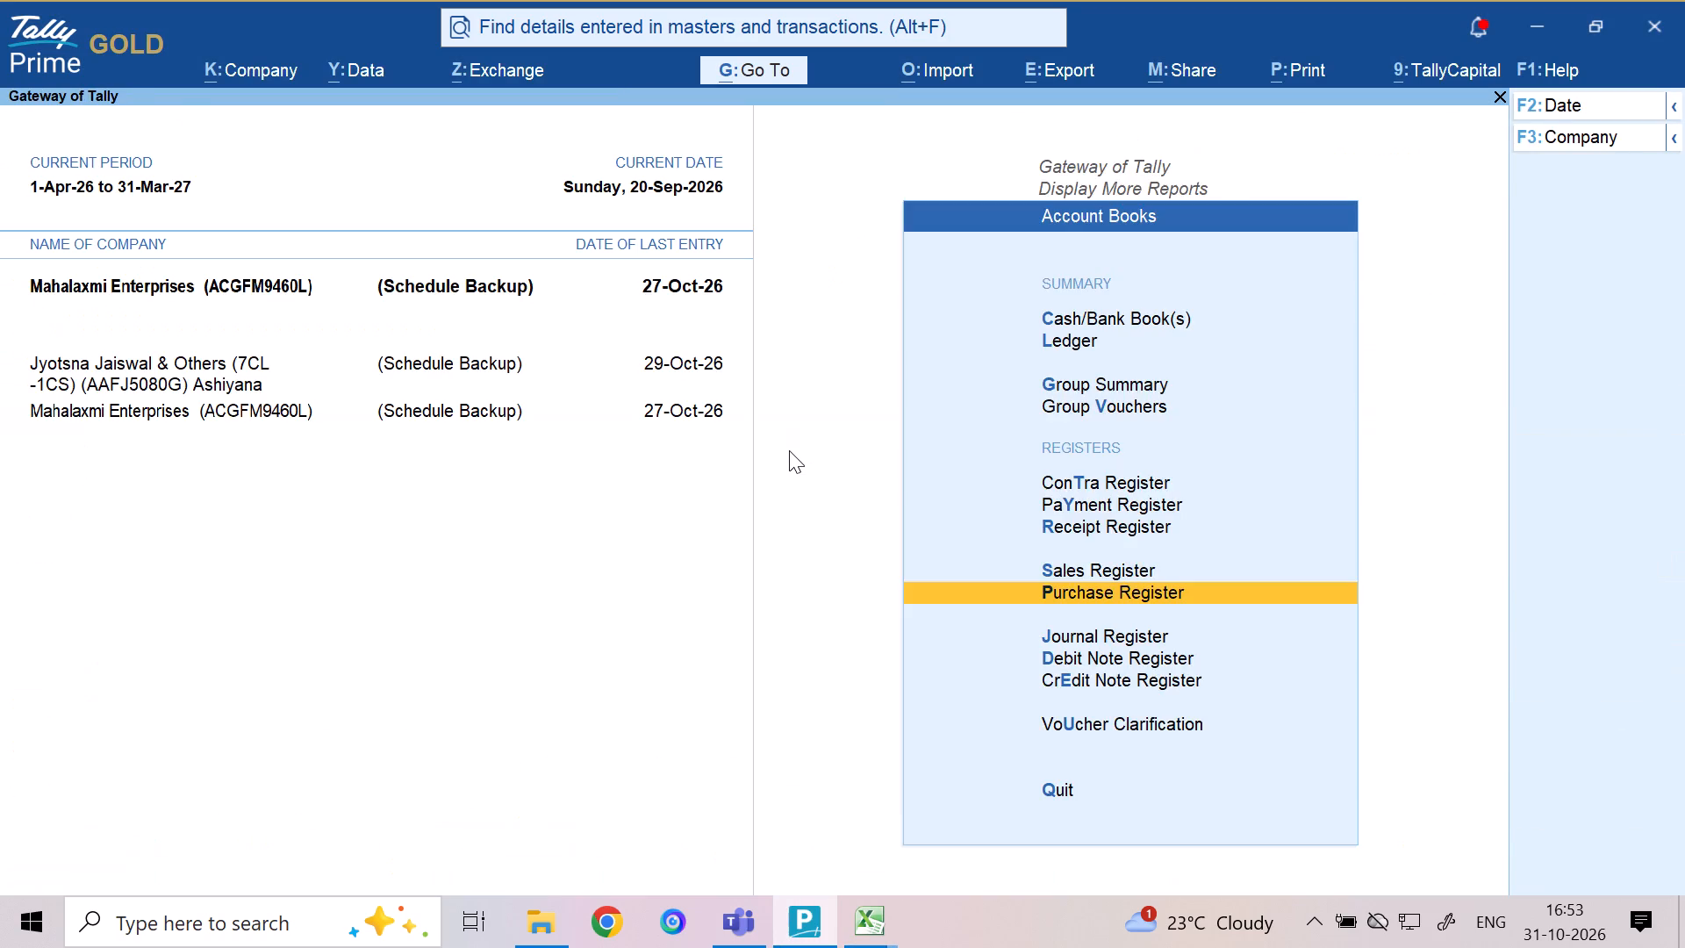
{"action": "key", "text": "Escape"}
{"action": "key", "text": "Escape"}
{"action": "key", "text": "Escape"}
{"action": "key", "text": "Escape"}
Start a new purchase voucher of type Purchase- Wine (Patrkarpuram).
{"action": "key", "text": "v"}
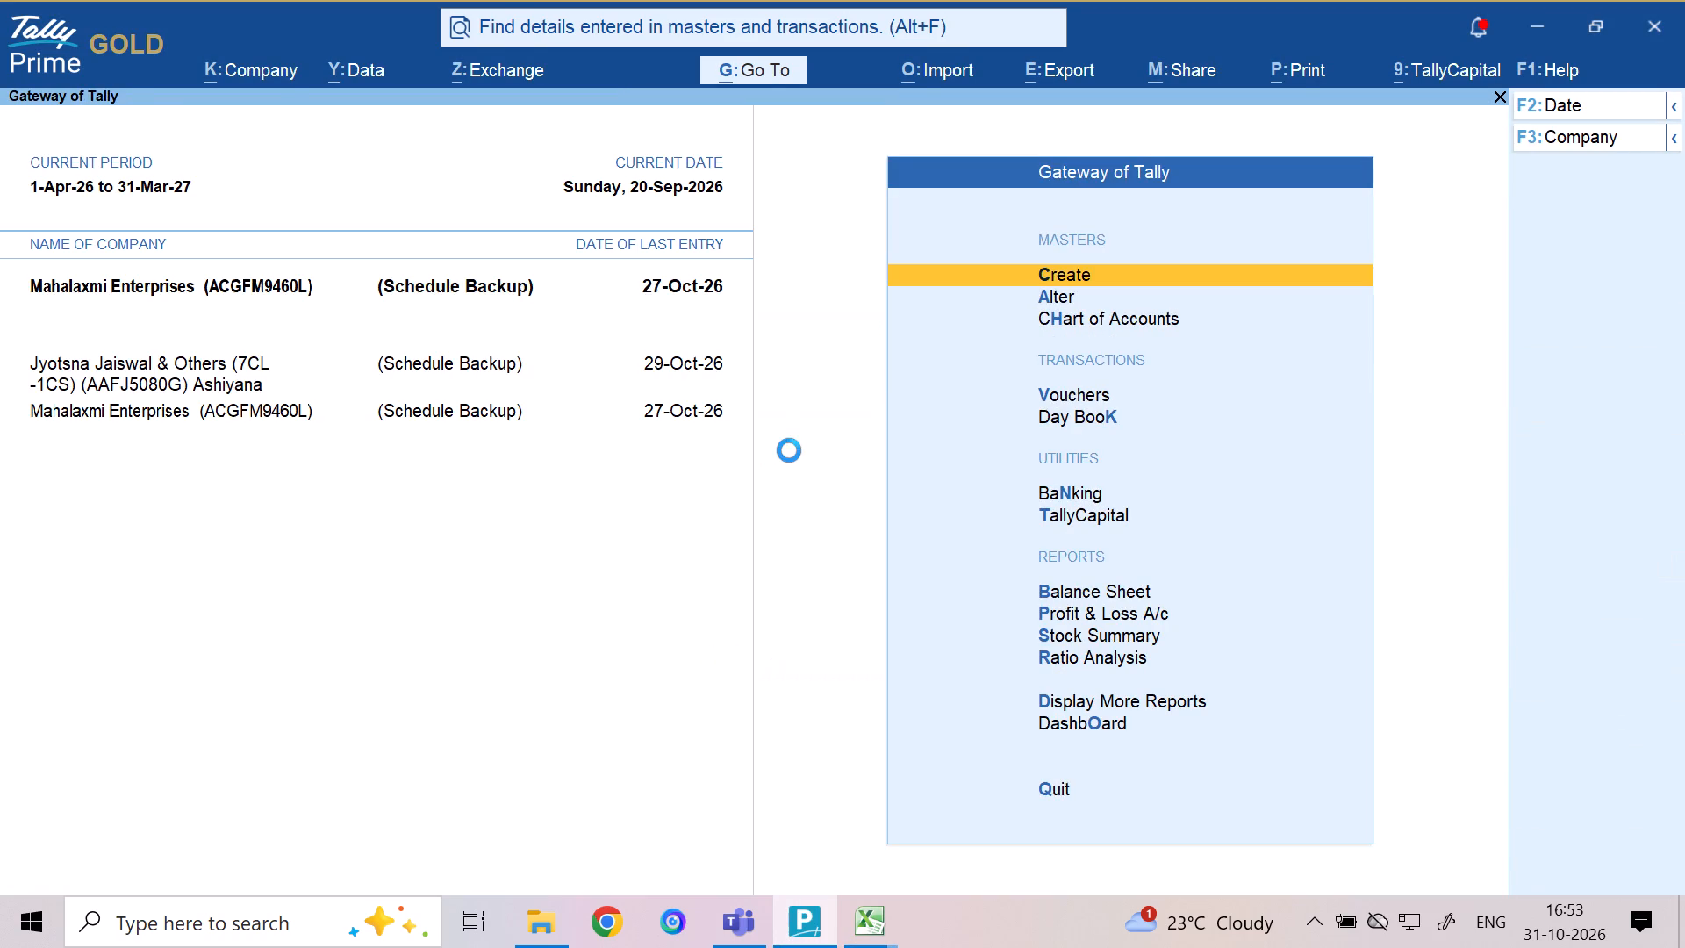
{"action": "key", "text": "F9"}
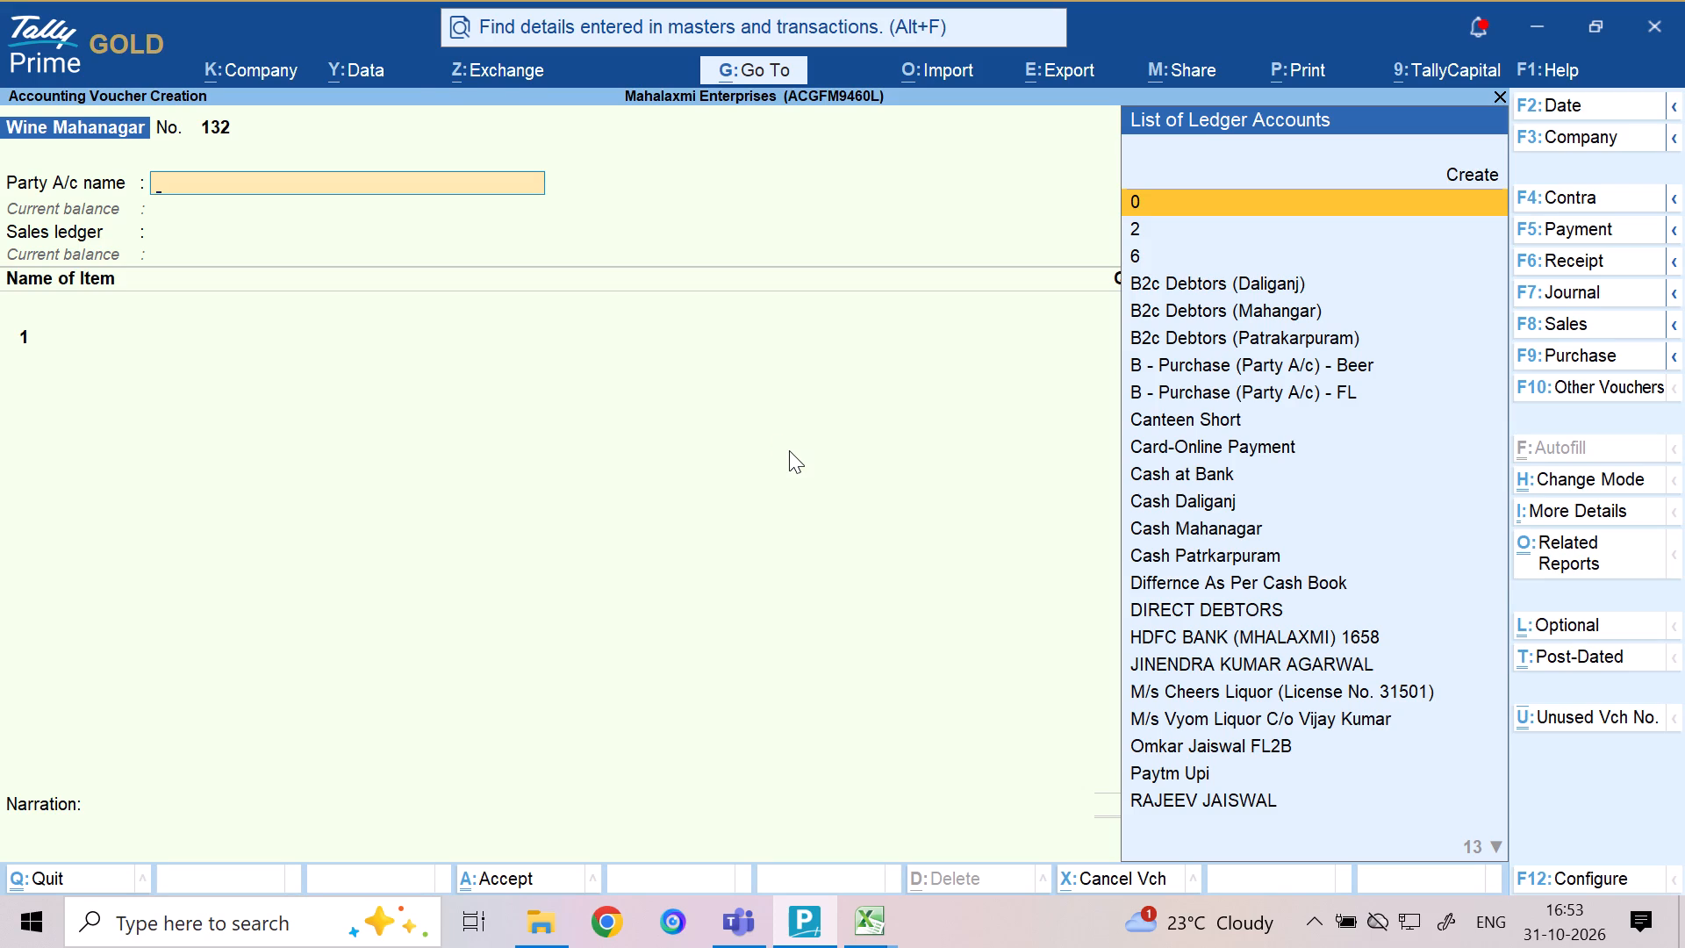
{"action": "key", "text": "Down"}
{"action": "key", "text": "Down"}
{"action": "key", "text": "Down"}
{"action": "key", "text": "Down"}
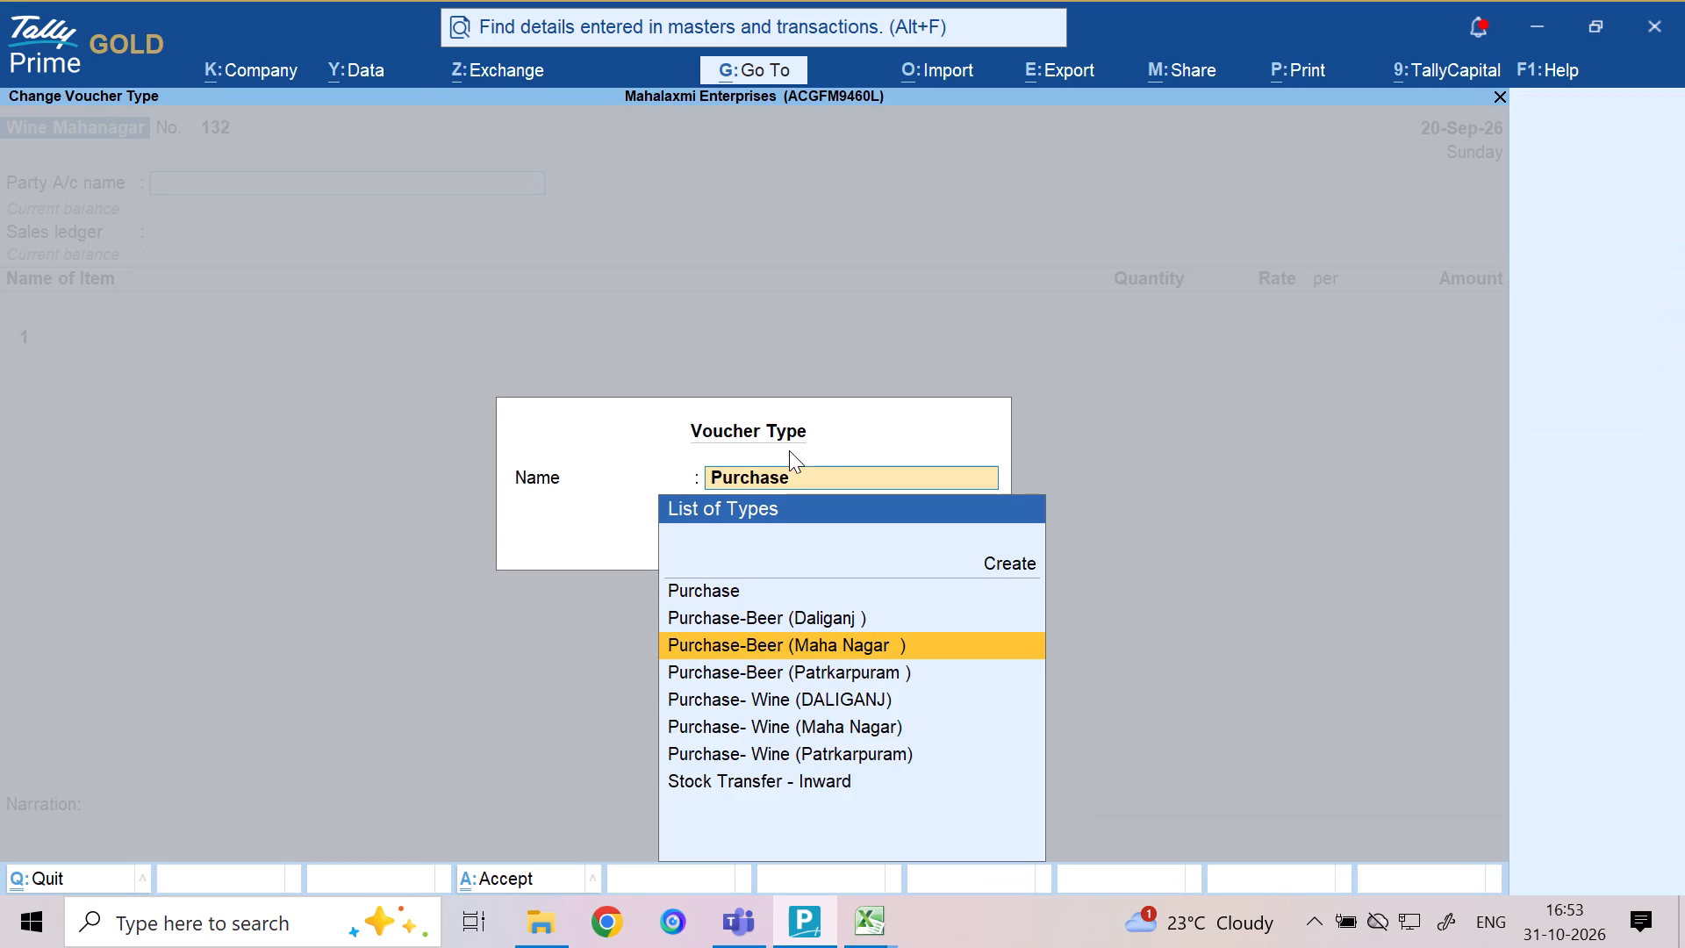
{"action": "key", "text": "Down"}
{"action": "key", "text": "Down"}
{"action": "key", "text": "Down"}
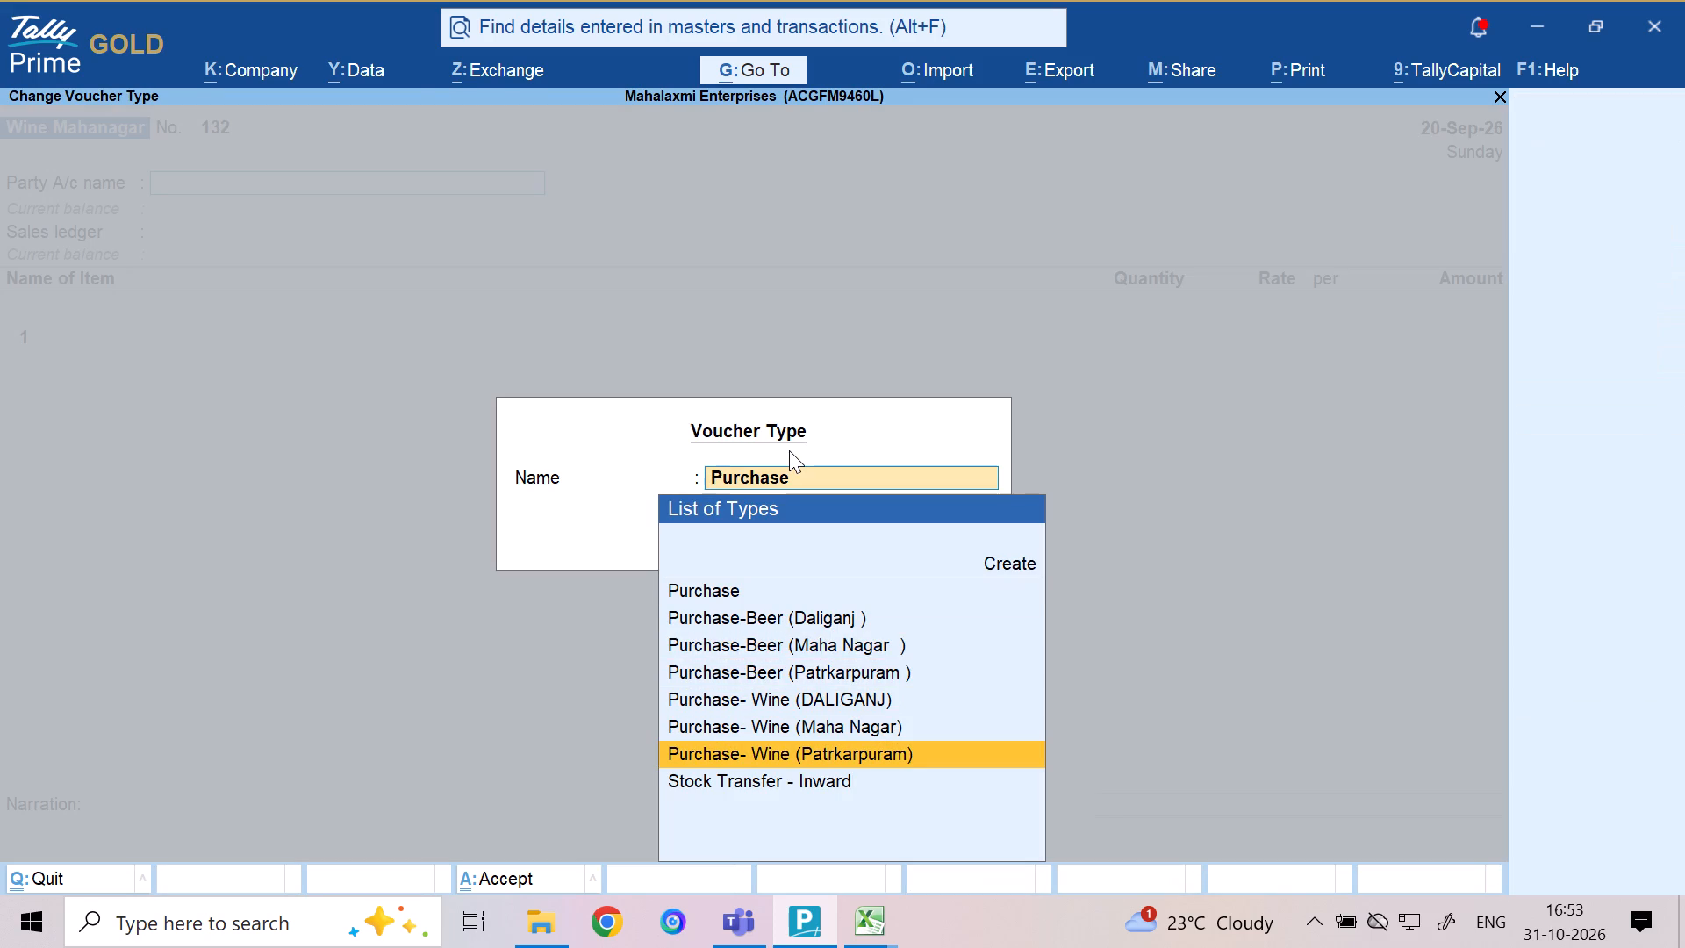
{"action": "key", "text": "Up"}
{"action": "key", "text": "Down"}
{"action": "key", "text": "Return"}
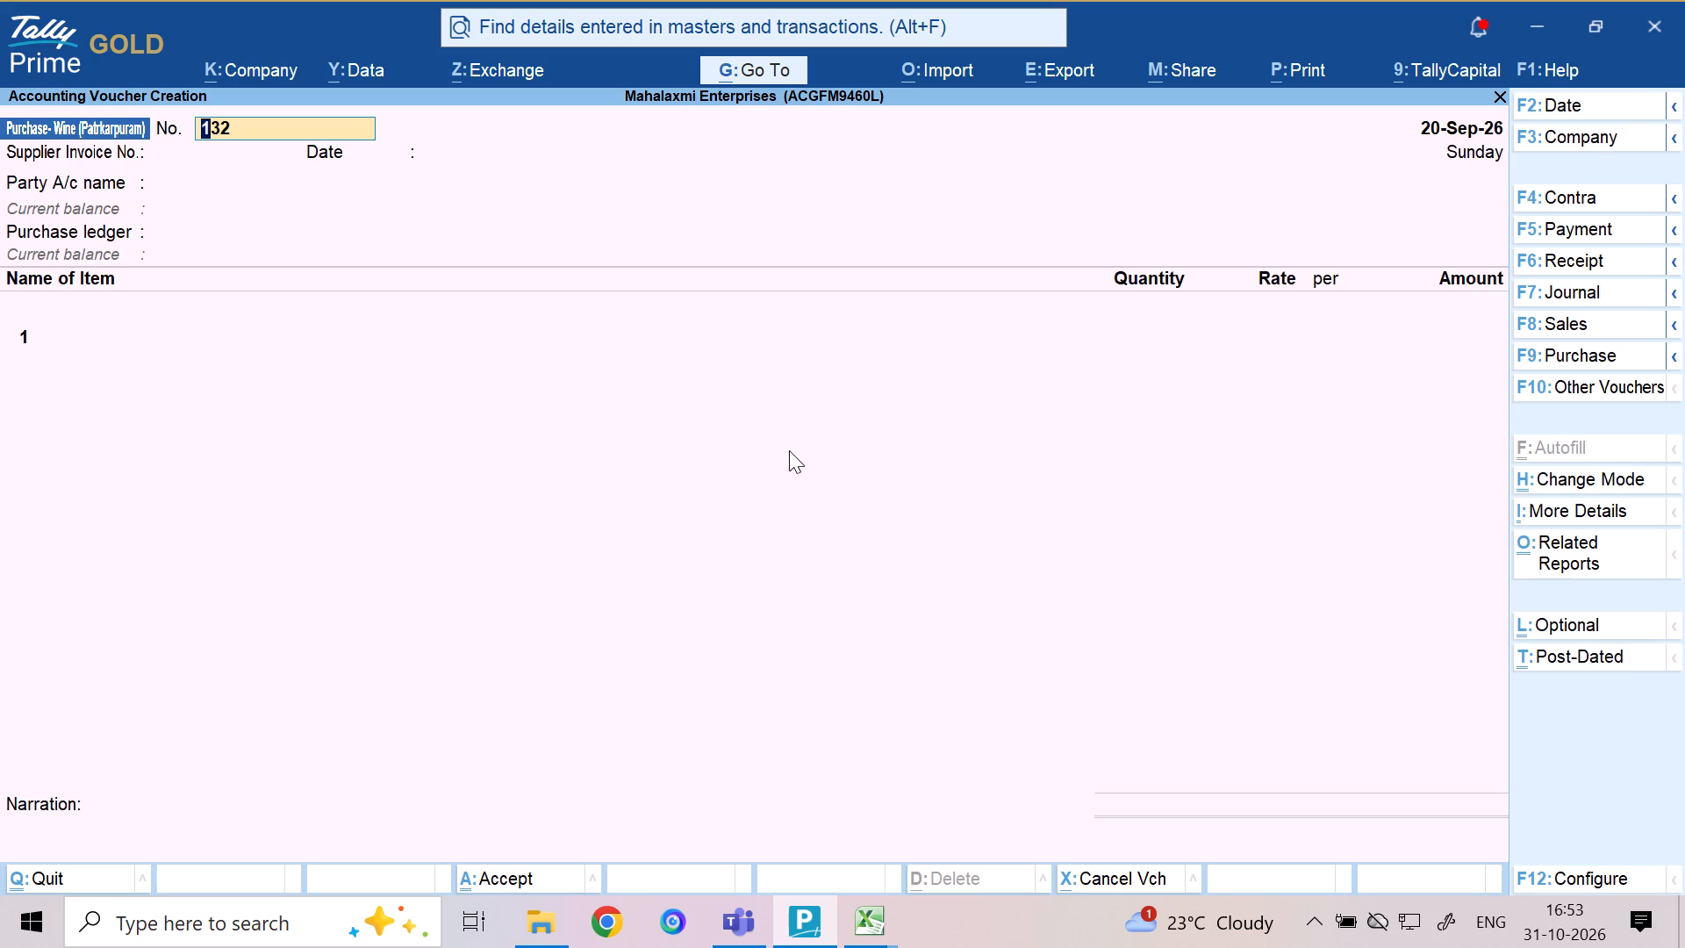
Set the voucher and supplier invoice numbers to 3454, with the voucher and invoice dates as 18-Sep-26.
{"action": "key", "text": "Escape"}
{"action": "type", "text": "3454"}
{"action": "key", "text": "Return"}
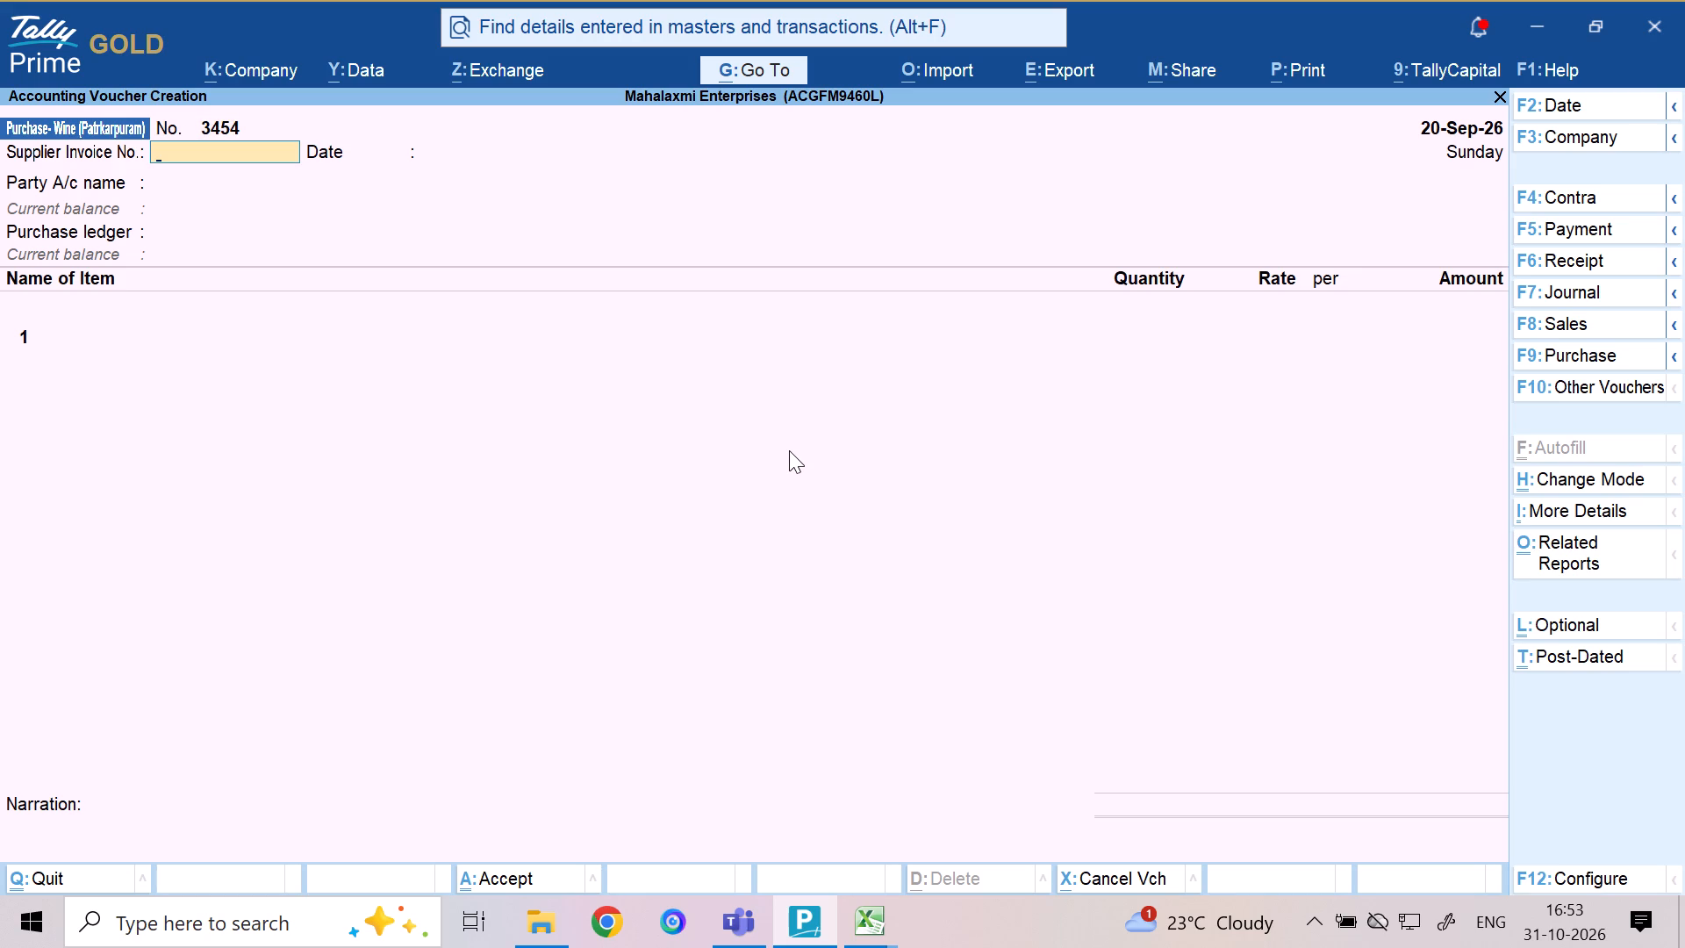
{"action": "key", "text": "F2"}
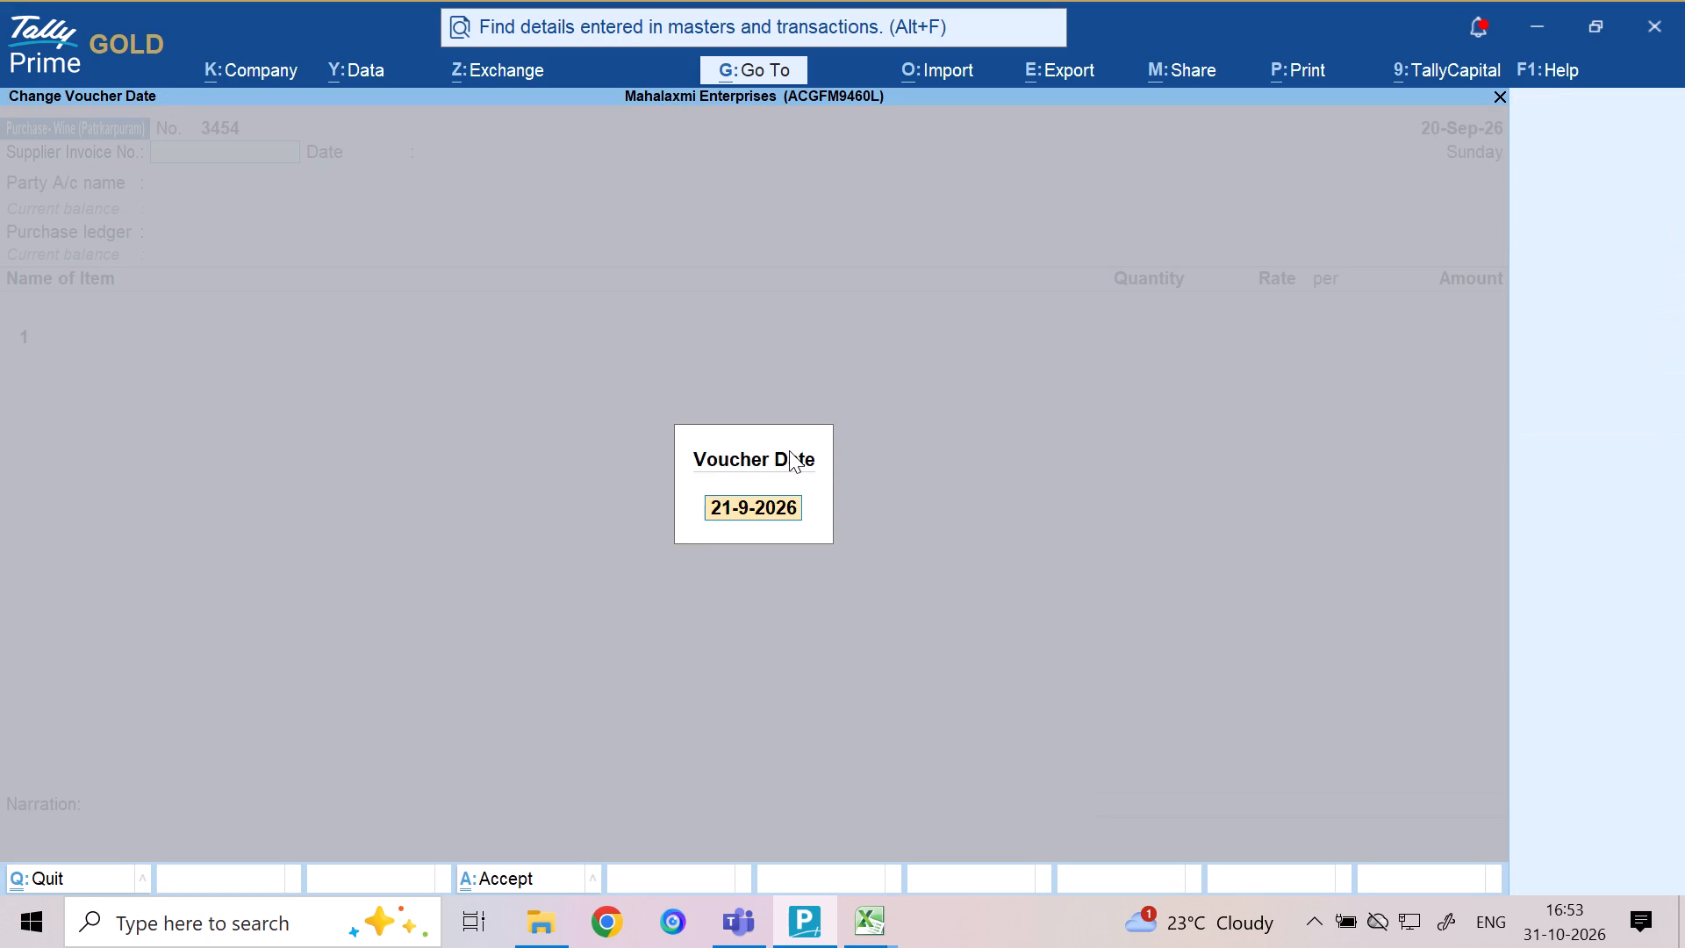
{"action": "type", "text": "18.9"}
{"action": "key", "text": "Return"}
{"action": "type", "text": "3454"}
{"action": "key", "text": "Return"}
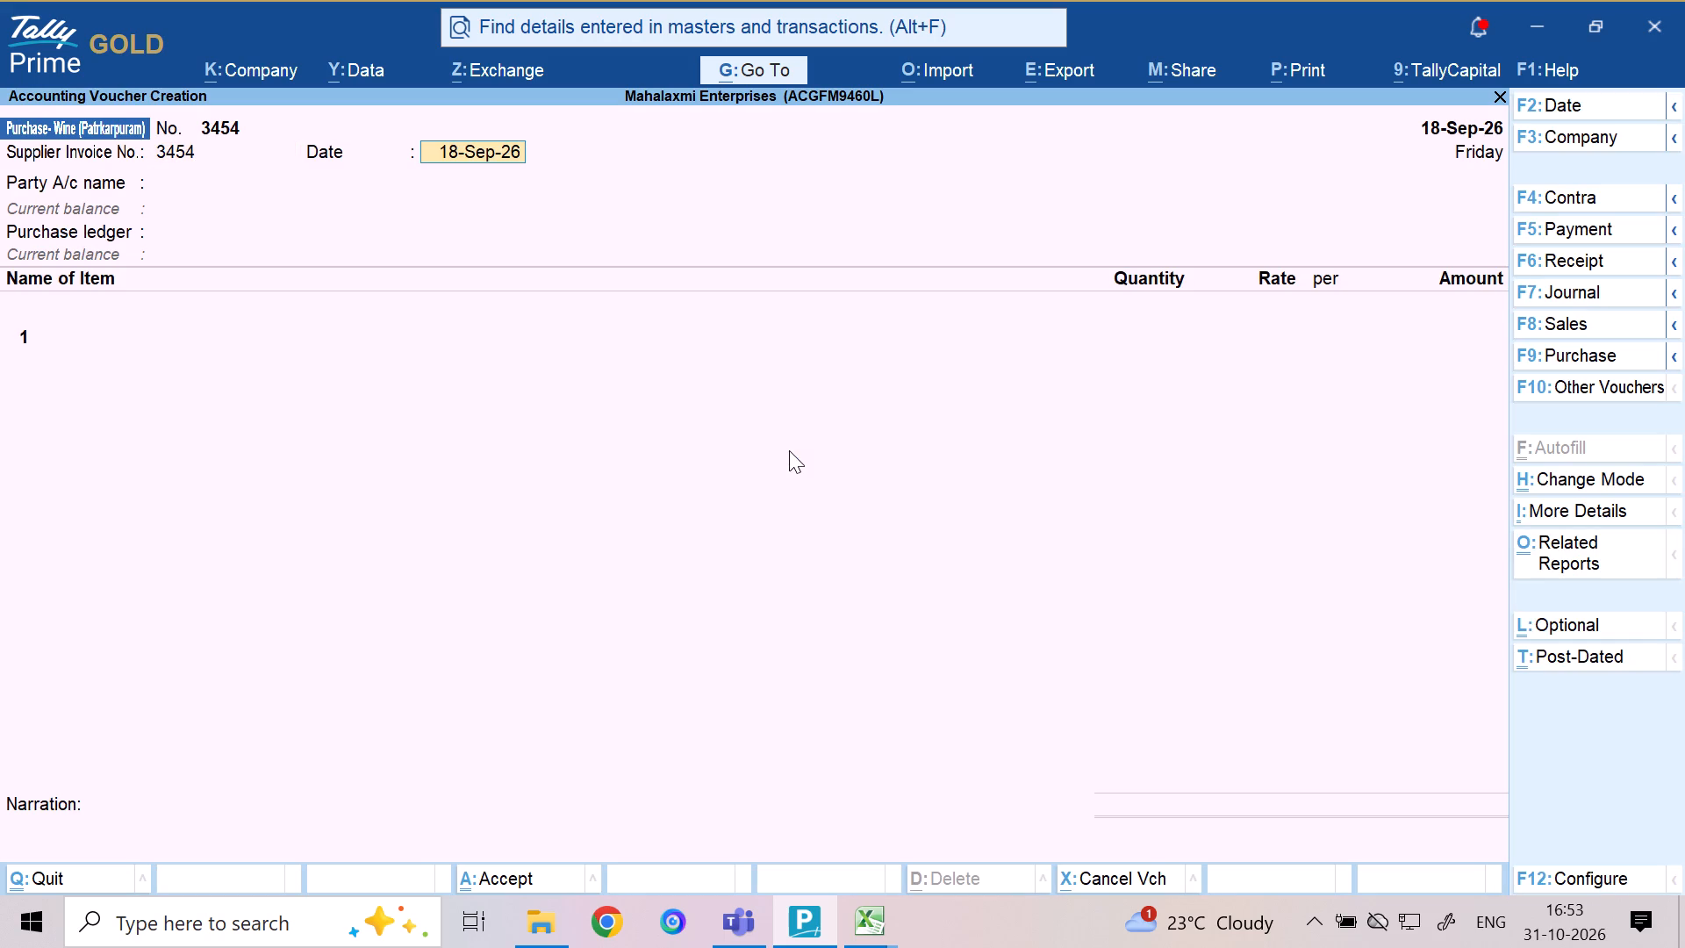
{"action": "key", "text": "Return"}
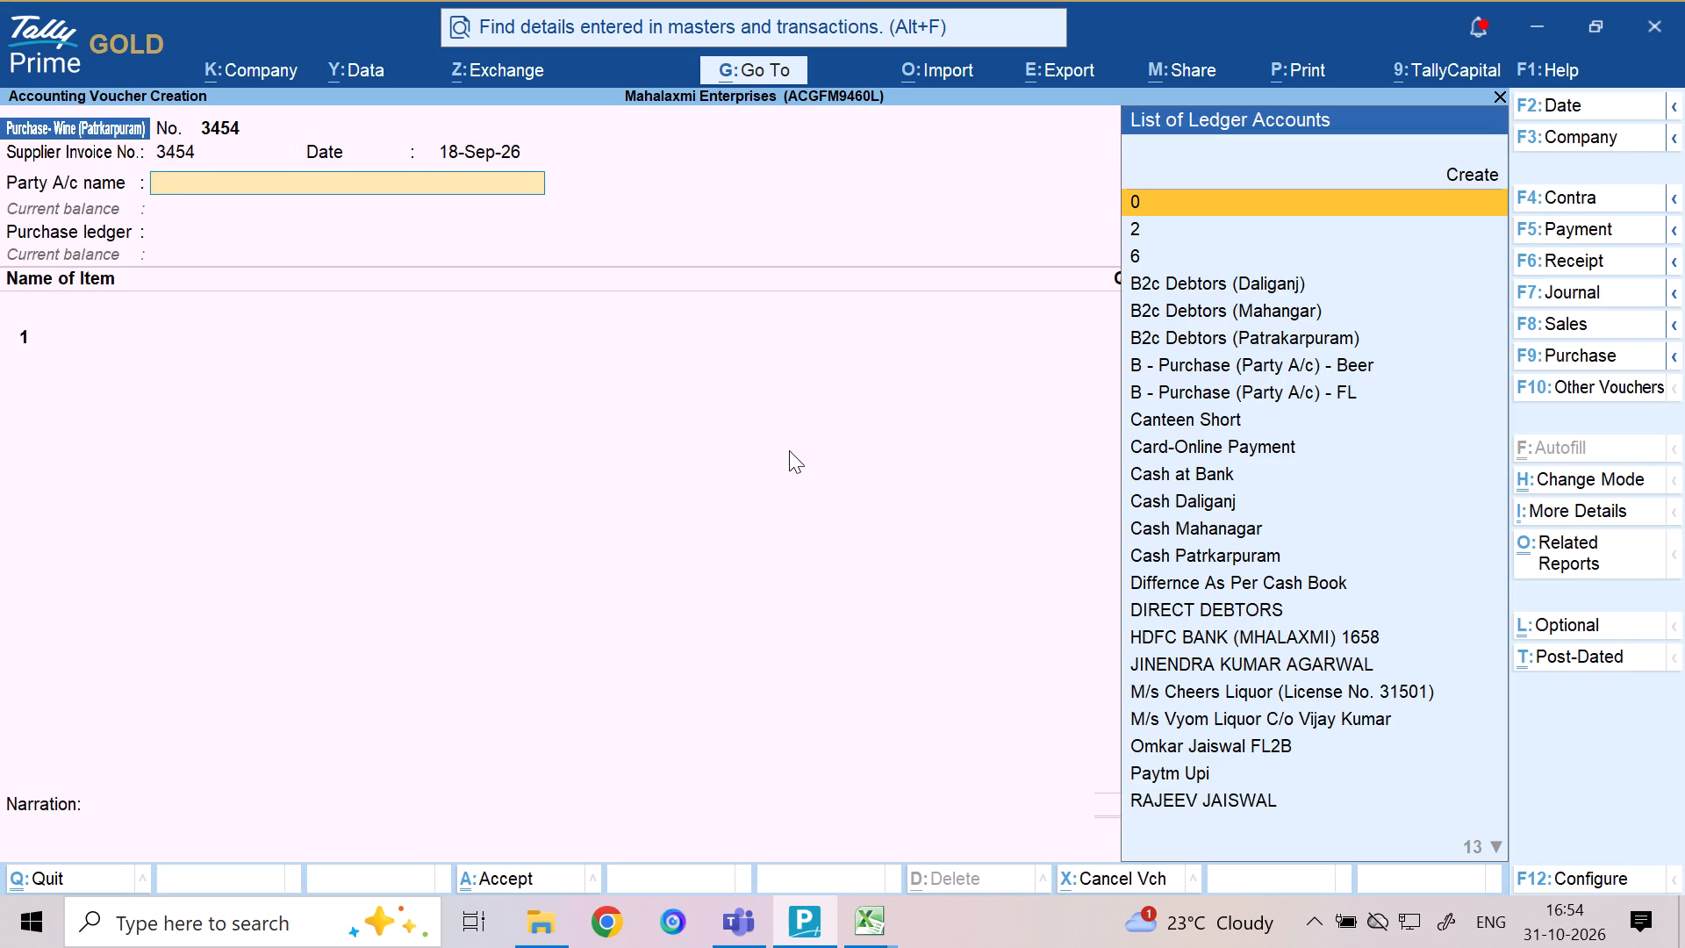
Choose DIRECT DEBTORS as the party account, leaving the receipt details blank and accepting the default party details.
{"action": "type", "text": "DE"}
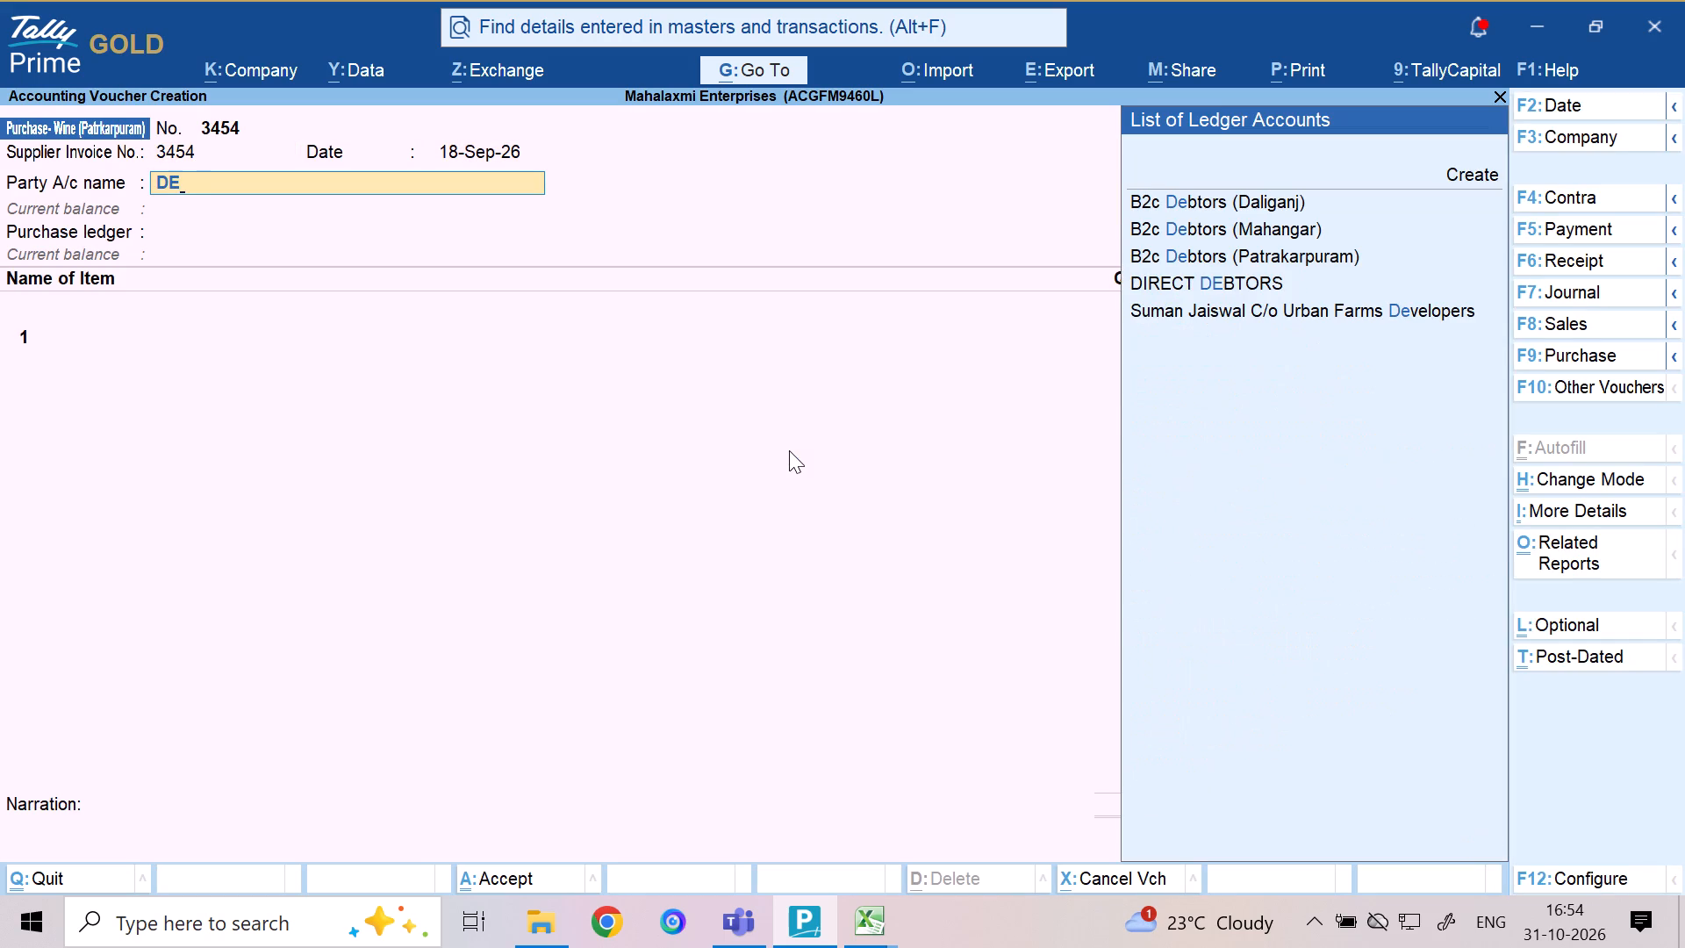
{"action": "key", "text": "Down"}
{"action": "key", "text": "Down"}
{"action": "key", "text": "Down"}
{"action": "key", "text": "Down"}
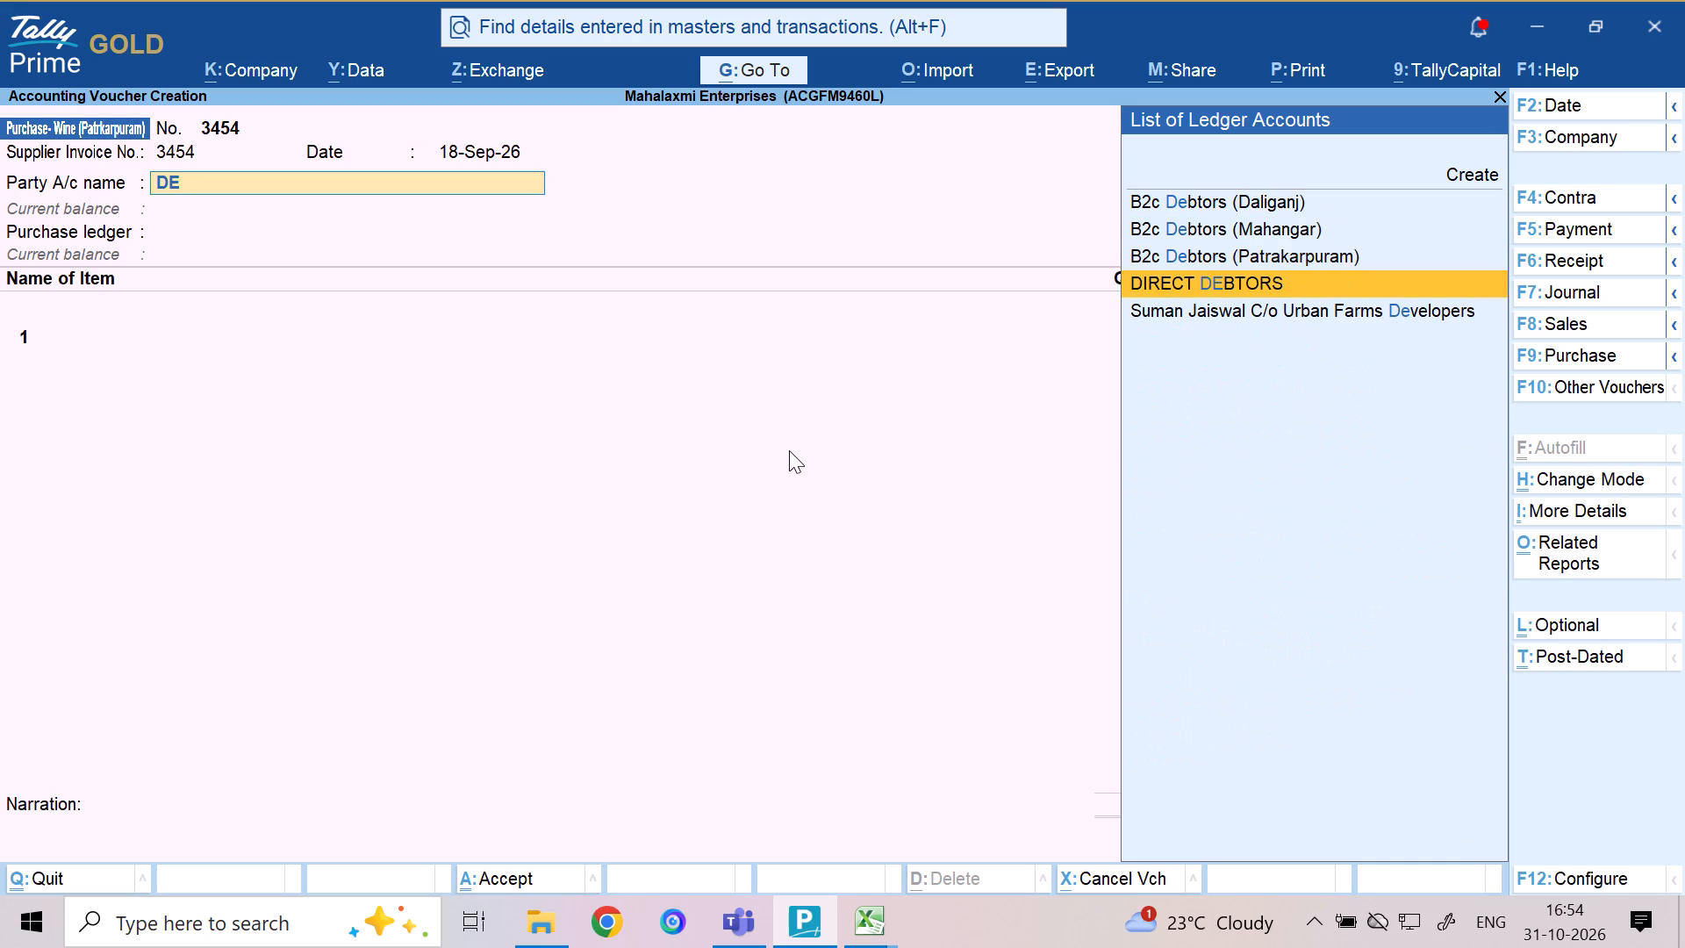
{"action": "key", "text": "Return"}
{"action": "key", "text": "Return"}
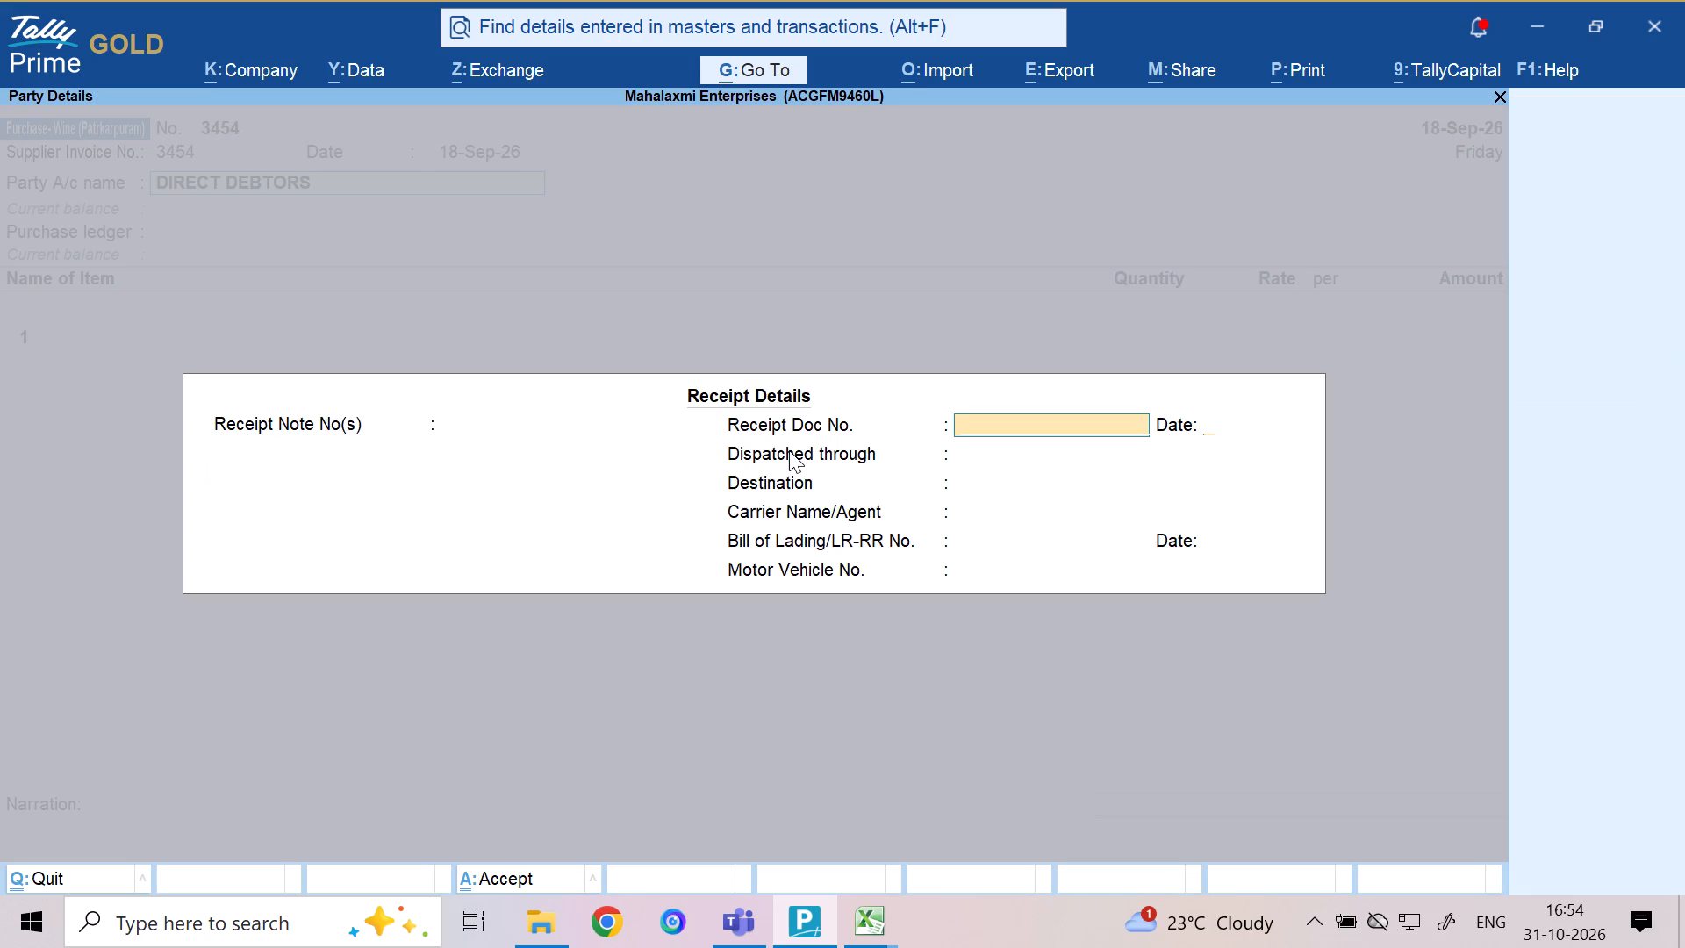
{"action": "key", "text": "Return"}
{"action": "key", "text": "Return"}
{"action": "key", "text": "Return"}
{"action": "key", "text": "Return"}
{"action": "key", "text": "Return"}
{"action": "key", "text": "Return"}
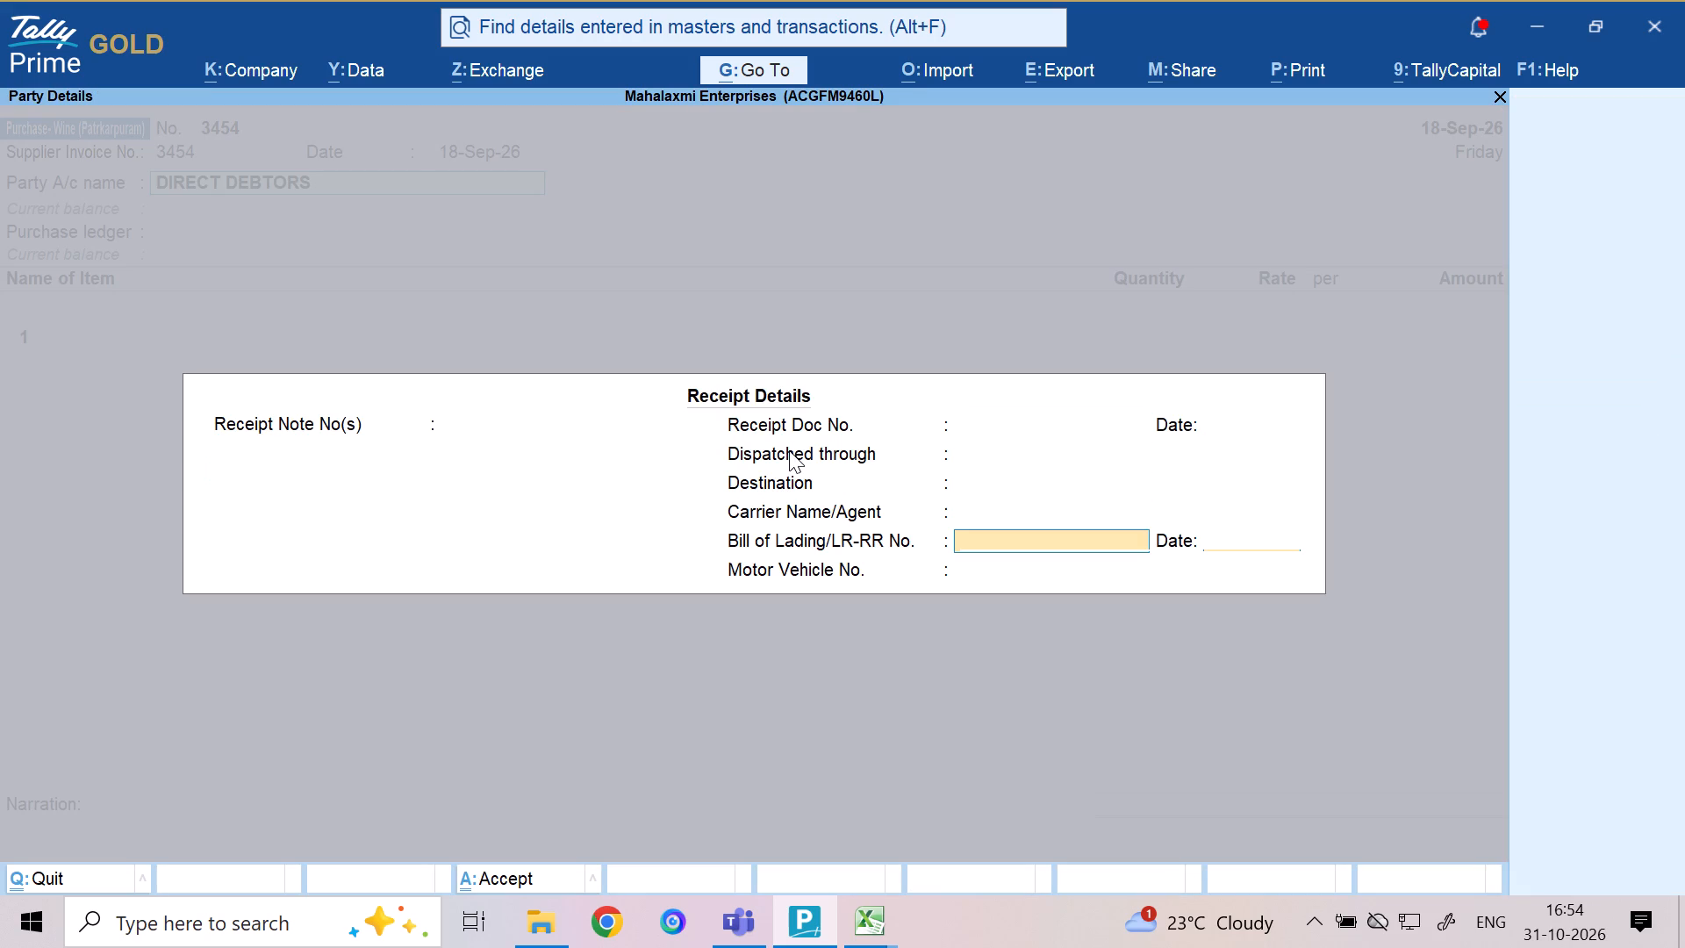
{"action": "key", "text": "Return"}
{"action": "key", "text": "Return"}
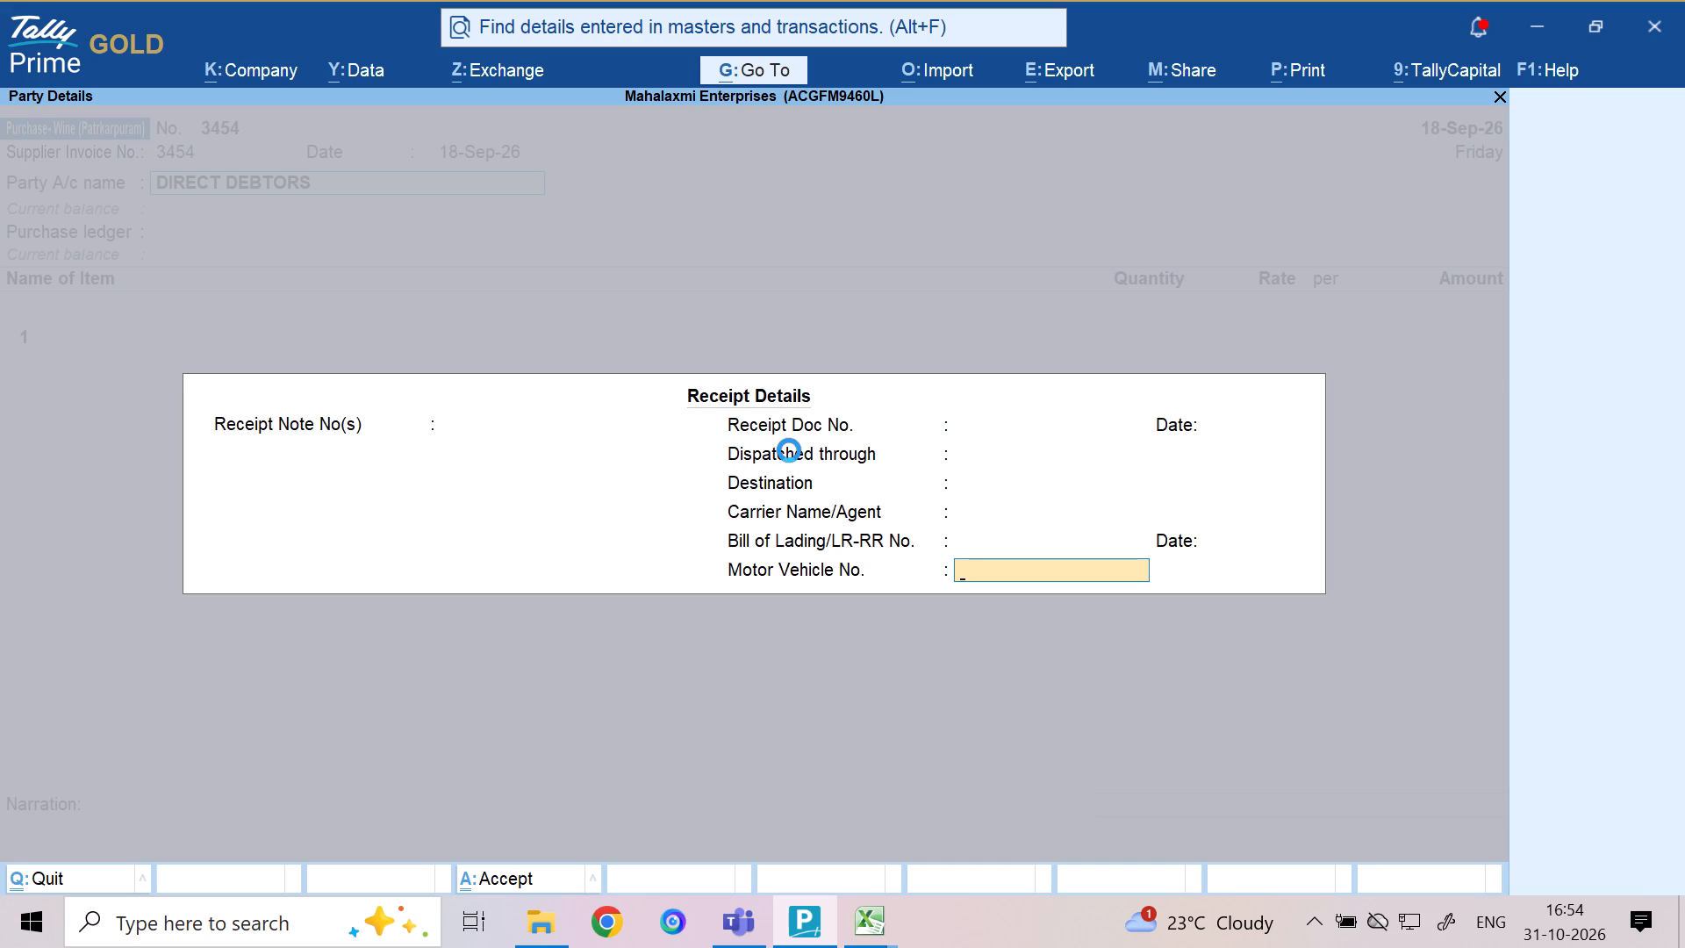
{"action": "key", "text": "Return"}
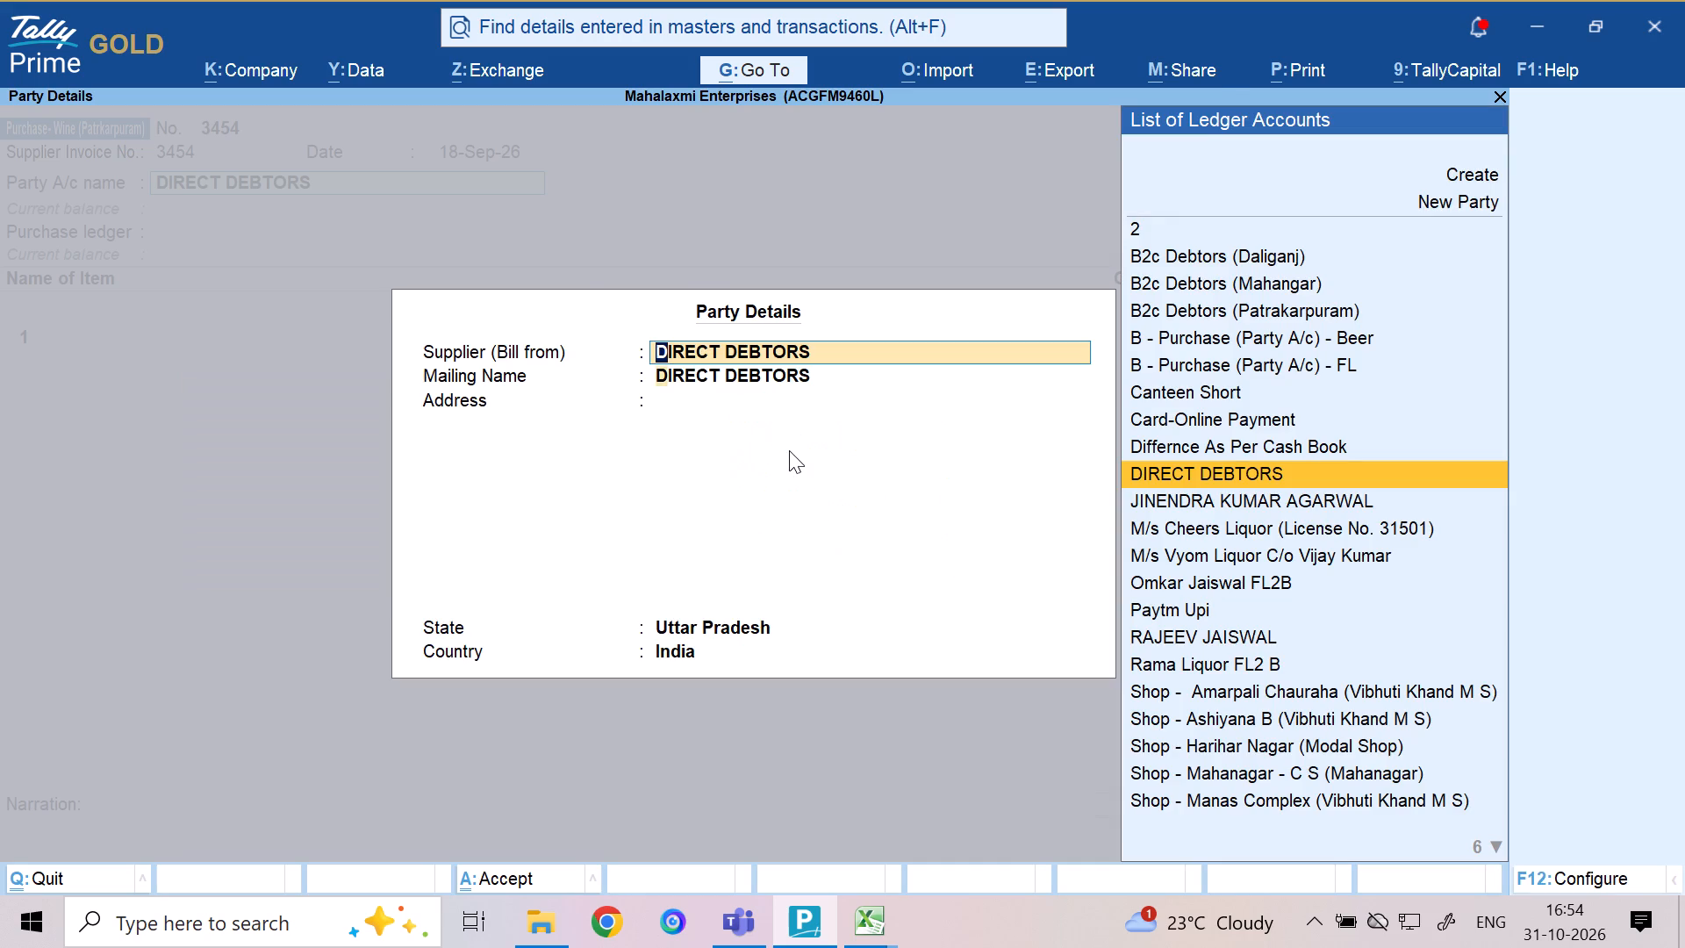
{"action": "key", "text": "Return"}
{"action": "key", "text": "Return"}
{"action": "key", "text": "Return"}
{"action": "key", "text": "Return"}
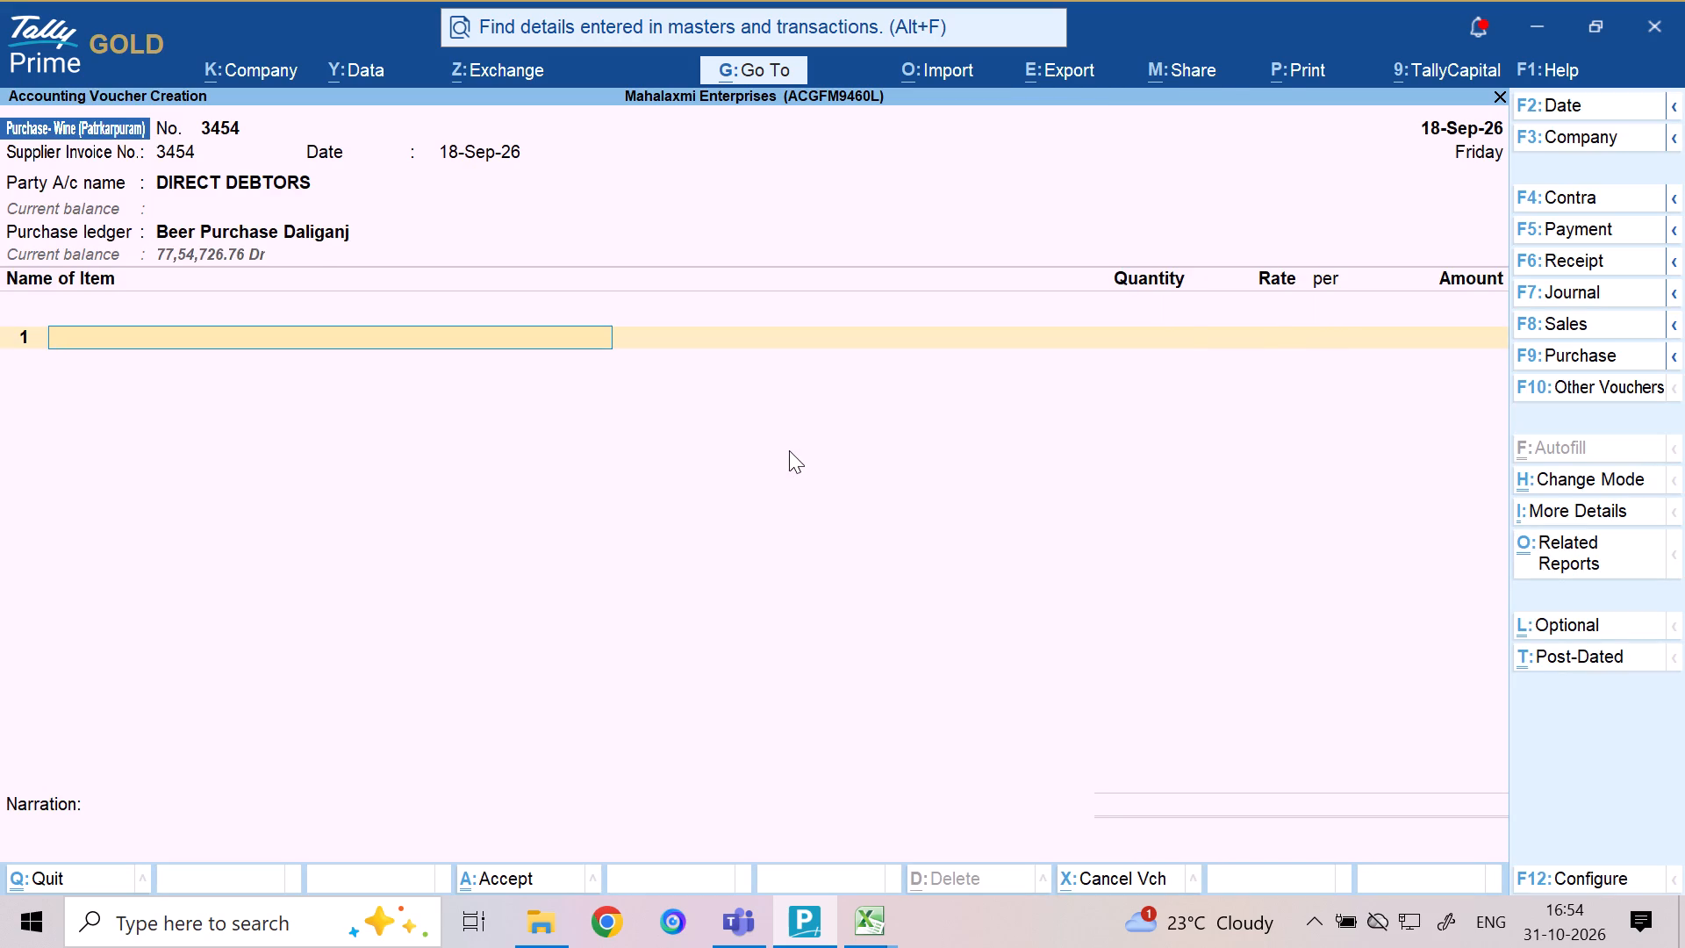
Change the purchase ledger to Wine Purchase (Patrkarpuram).
{"action": "key", "text": "BackSpace"}
{"action": "key", "text": "p"}
{"action": "key", "text": "Down"}
{"action": "key", "text": "Down"}
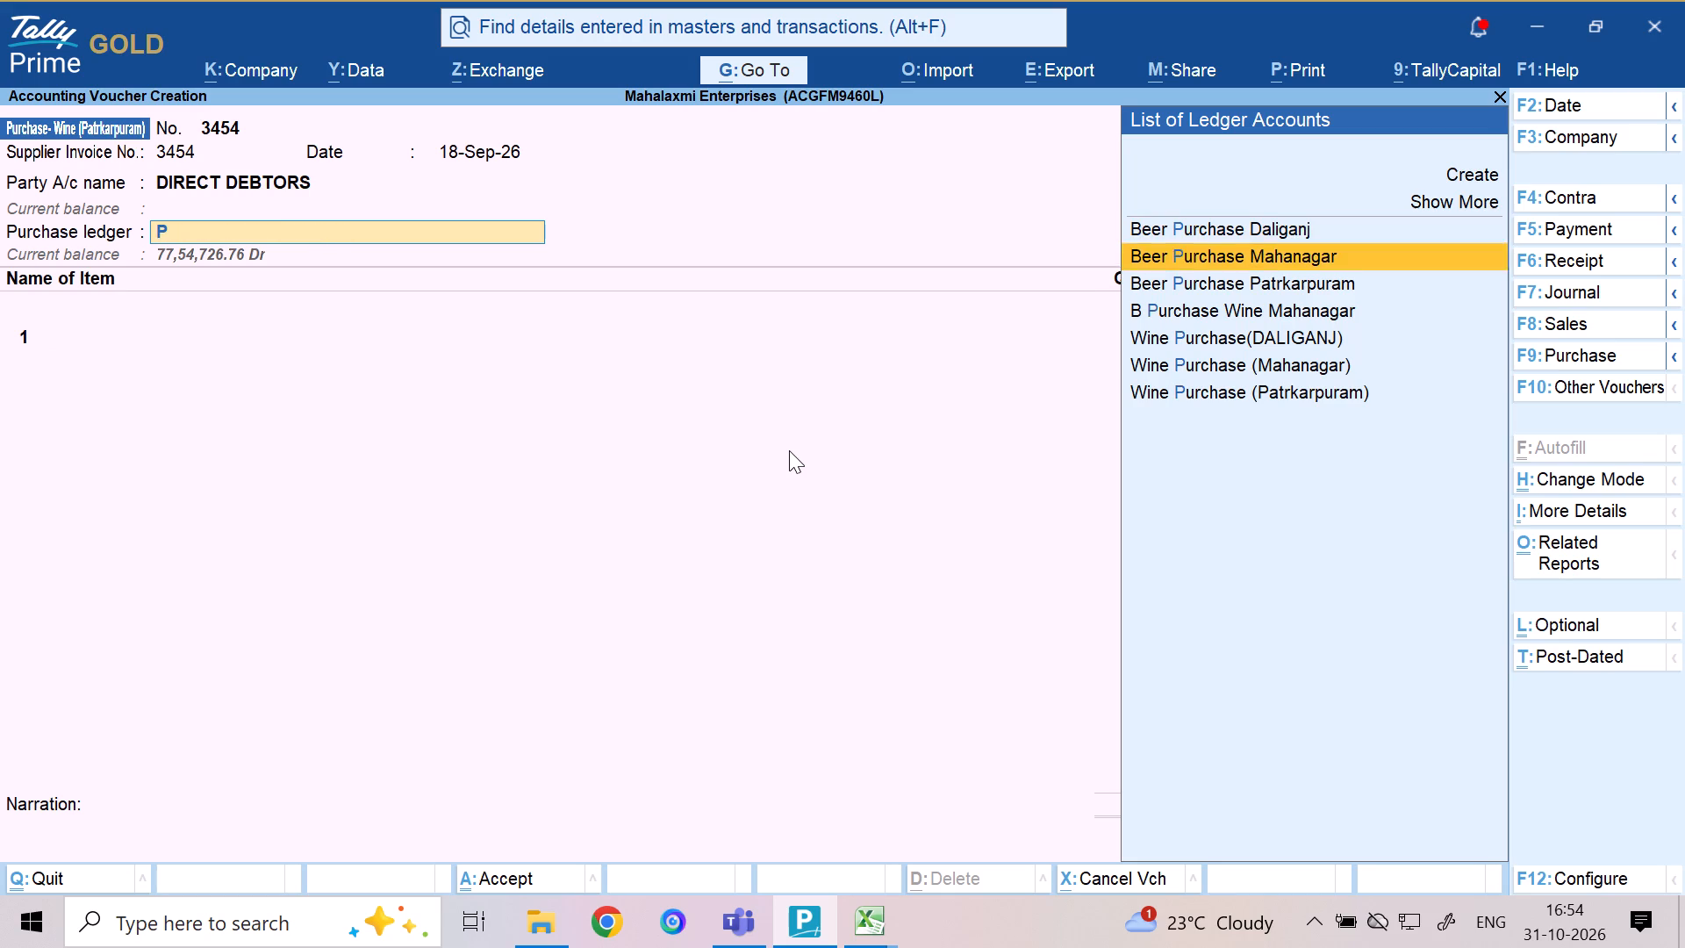
{"action": "key", "text": "Down"}
{"action": "key", "text": "Down"}
{"action": "key", "text": "Down"}
{"action": "key", "text": "Down"}
{"action": "key", "text": "Down"}
{"action": "key", "text": "Down"}
{"action": "key", "text": "Return"}
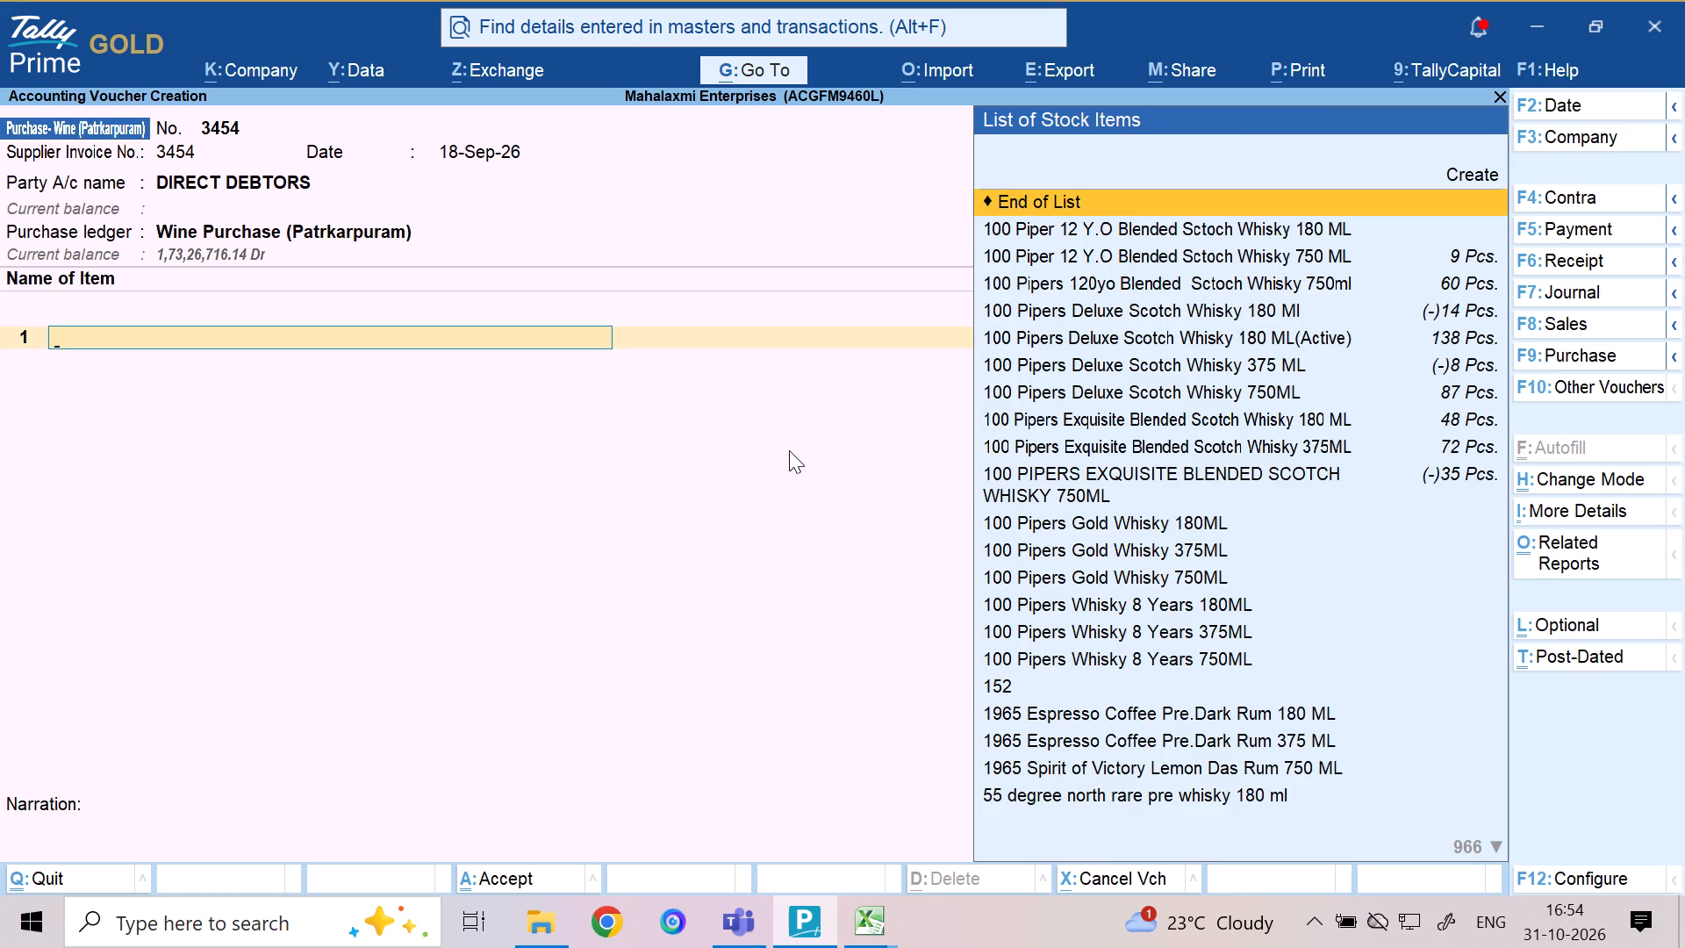
Add DUMMY STOCK WINE as the voucher's first stock item.
{"action": "type", "text": "DU"}
{"action": "type", "text": "MM"}
{"action": "key", "text": "Down"}
{"action": "key", "text": "Down"}
{"action": "key", "text": "Up"}
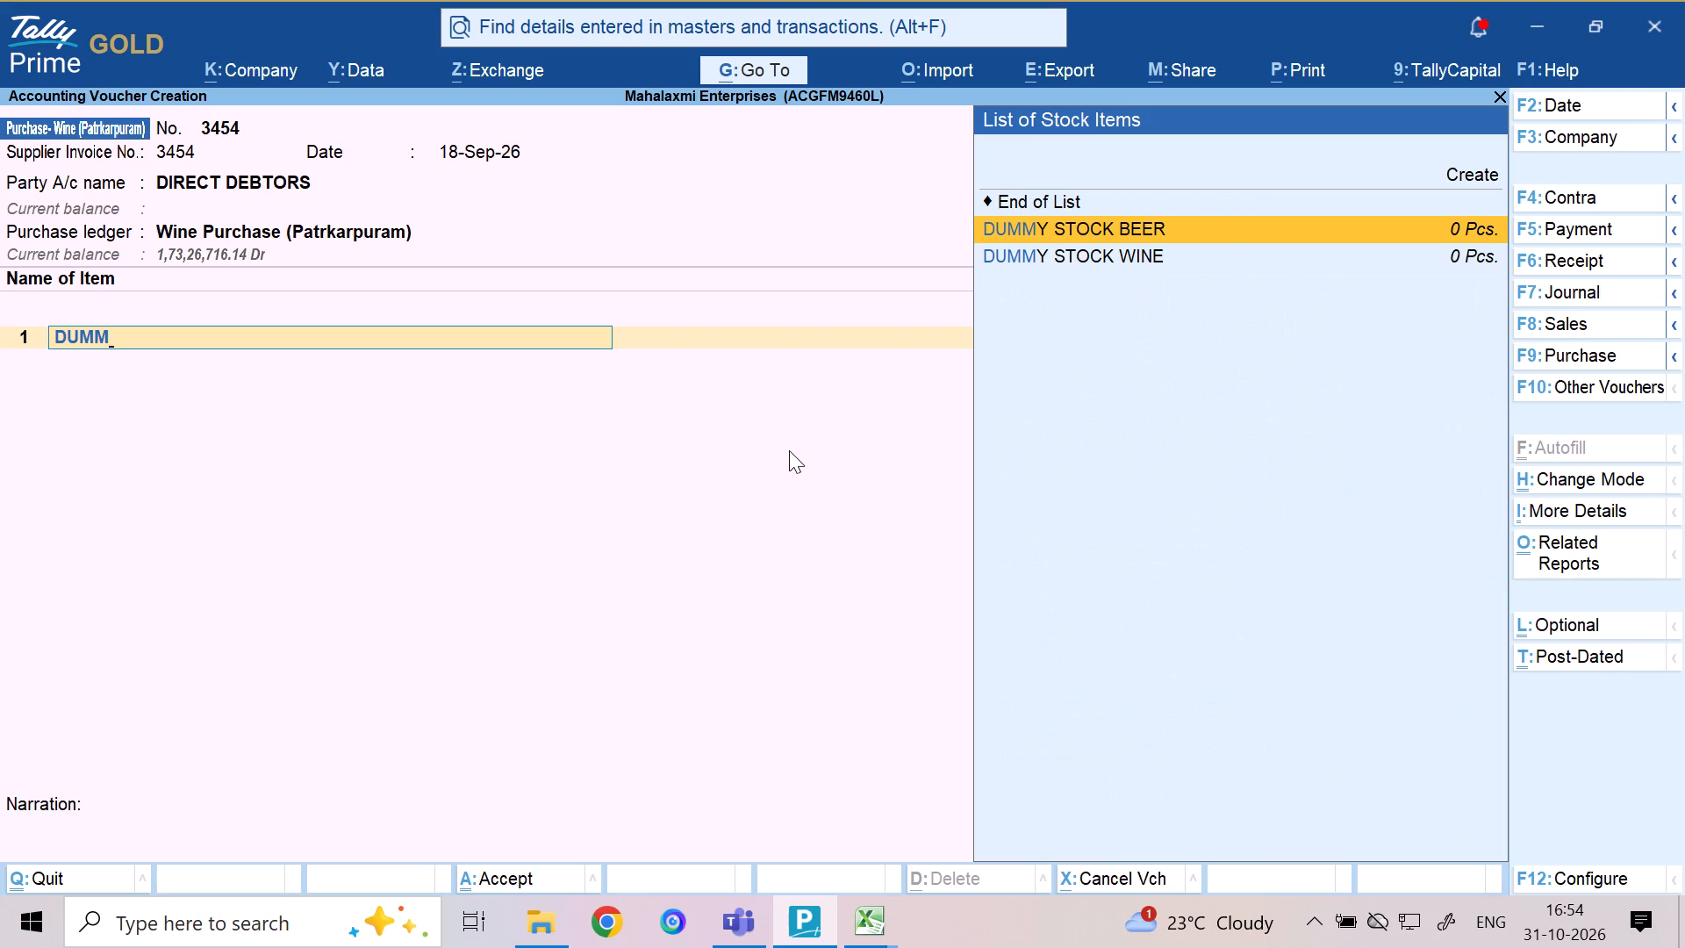
{"action": "key", "text": "Down"}
{"action": "key", "text": "Return"}
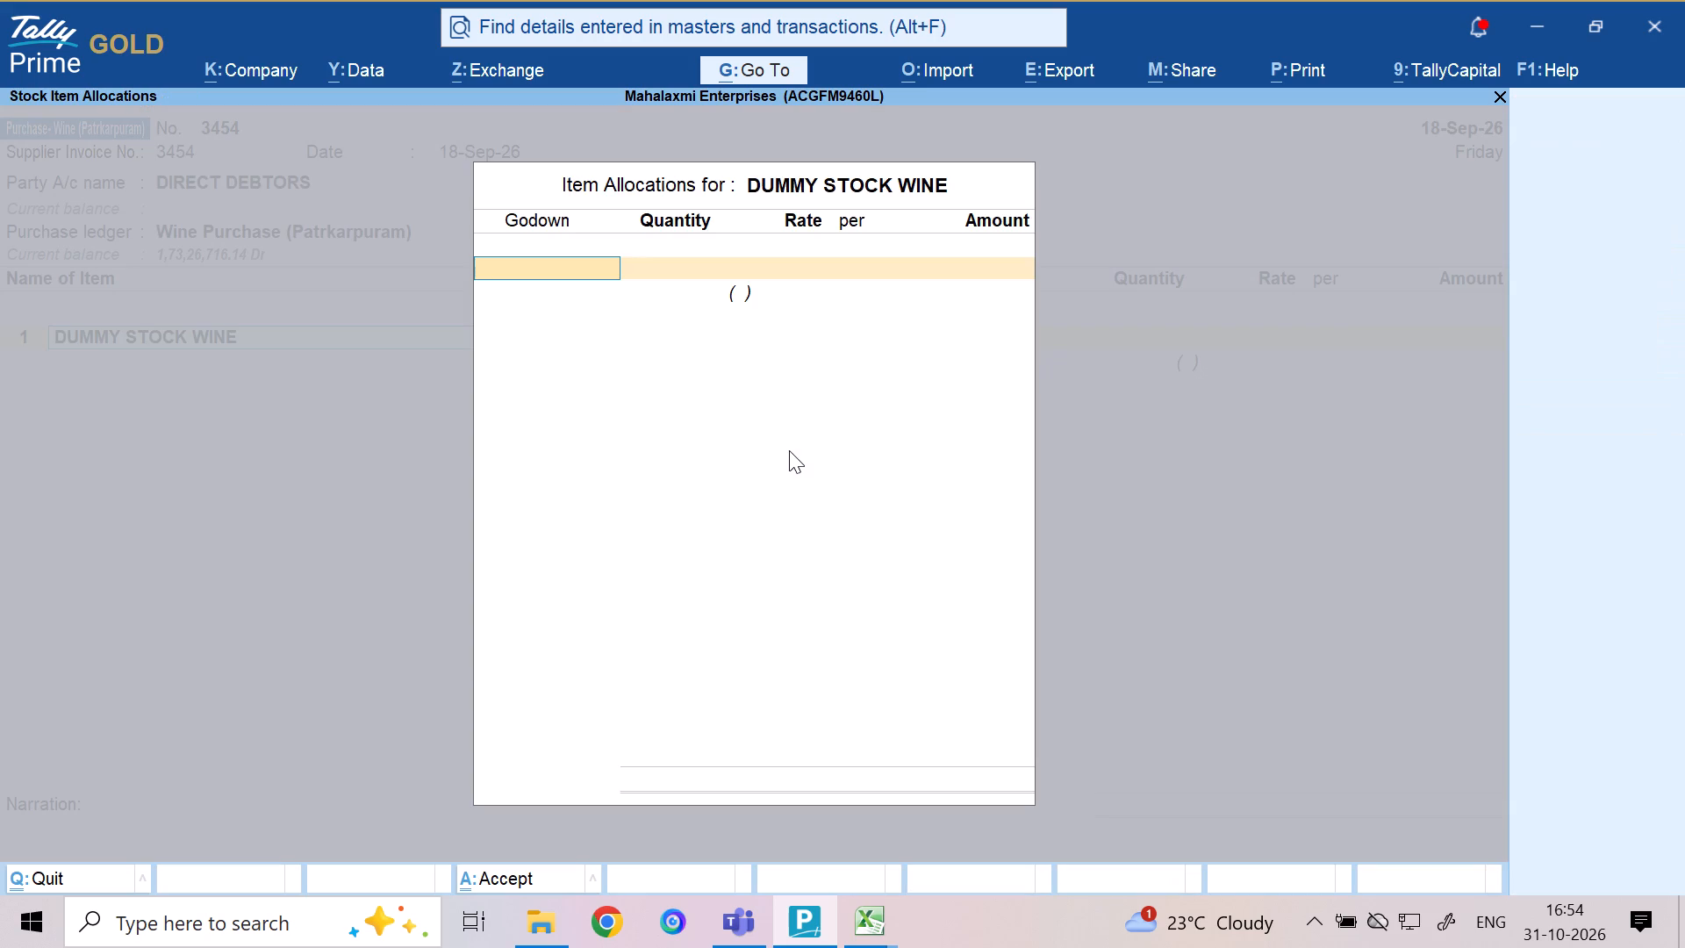
Allocate the DUMMY STOCK WINE item to the Patkarpuram FL godown.
{"action": "key", "text": "o"}
{"action": "key", "text": "p"}
{"action": "key", "text": "a"}
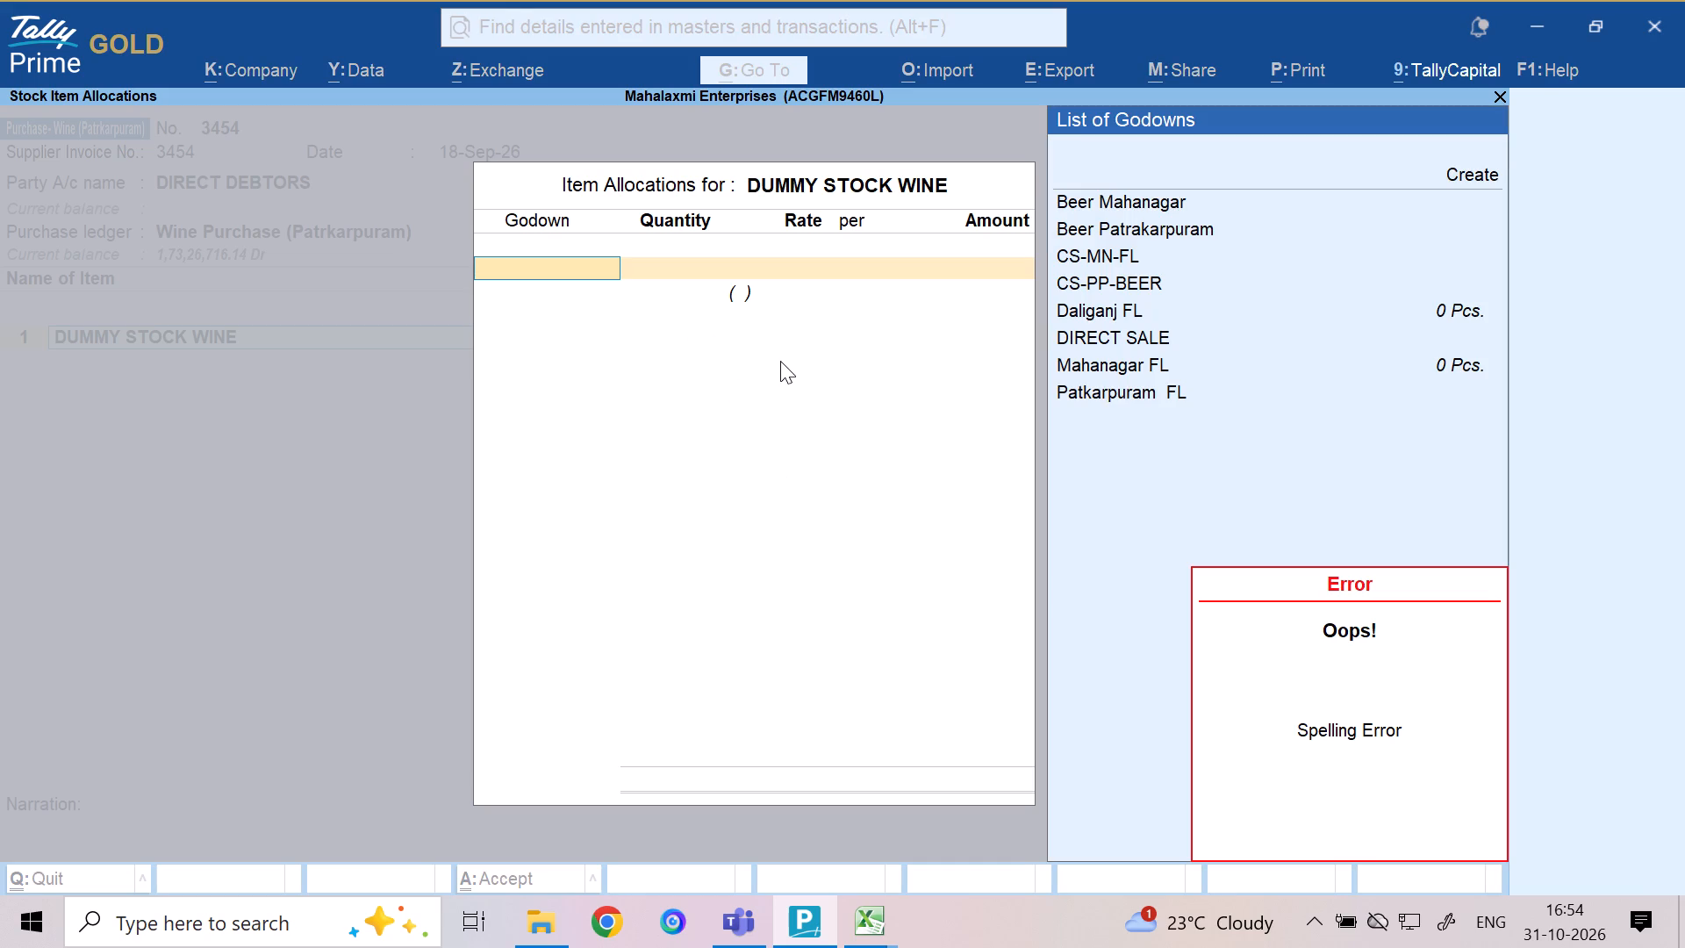
{"action": "key", "text": "Down"}
{"action": "key", "text": "Down"}
{"action": "key", "text": "Down"}
{"action": "key", "text": "Down"}
{"action": "key", "text": "Down"}
{"action": "key", "text": "Down"}
{"action": "key", "text": "Down"}
{"action": "key", "text": "Down"}
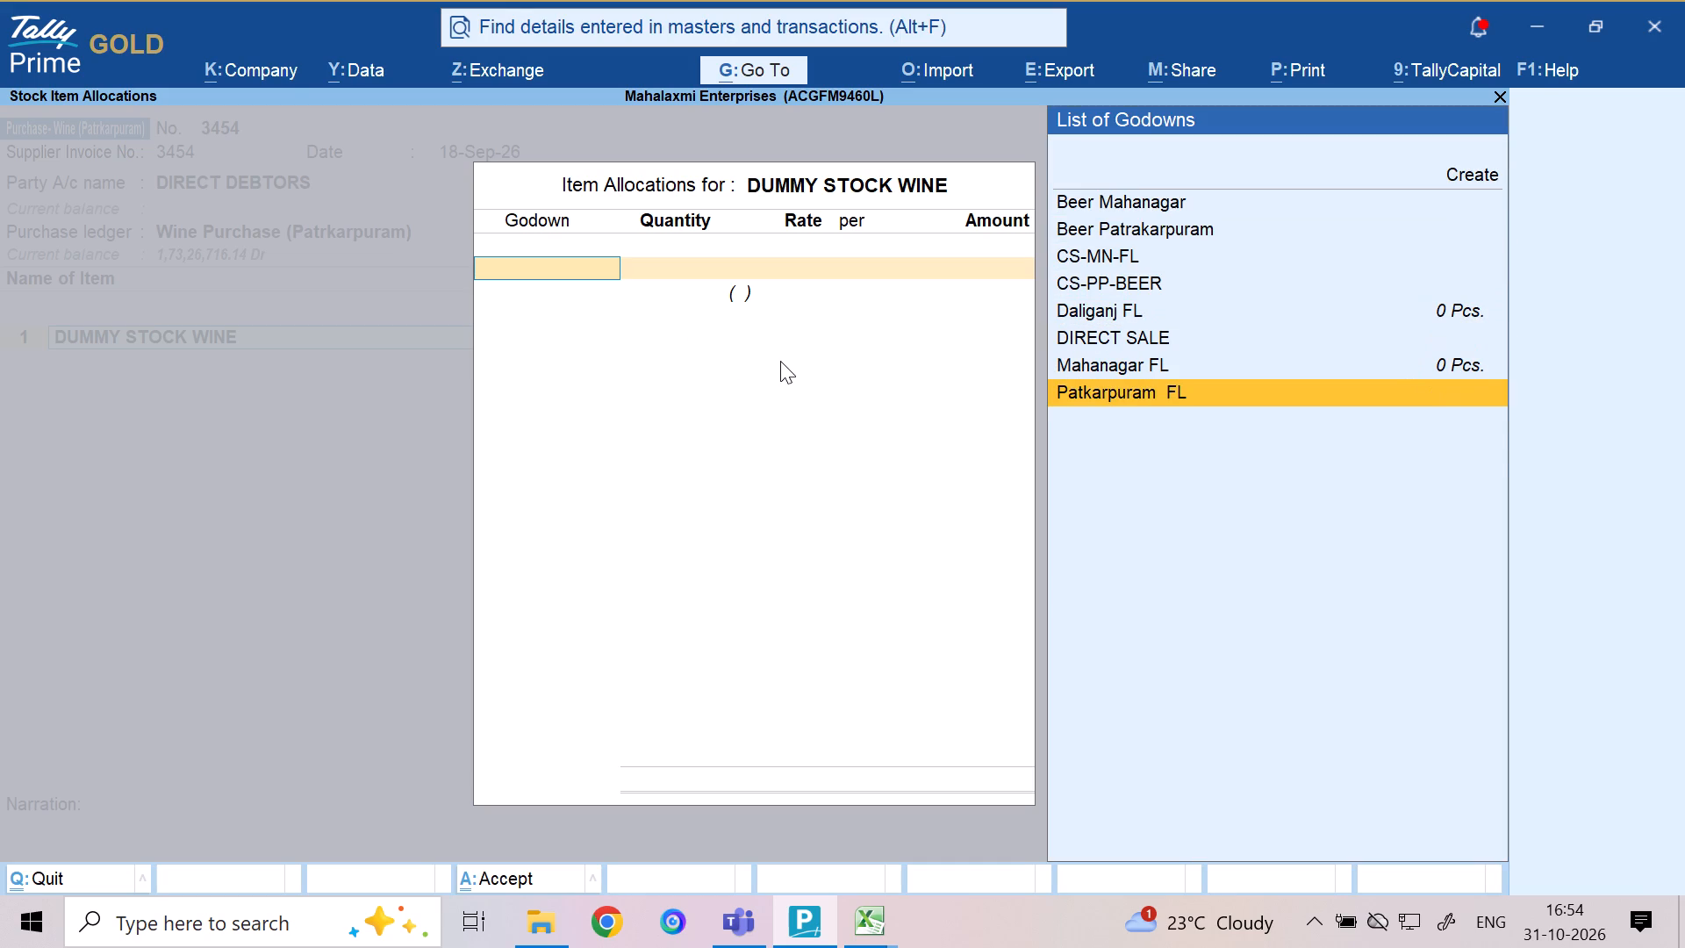
{"action": "key", "text": "Down"}
{"action": "key", "text": "Return"}
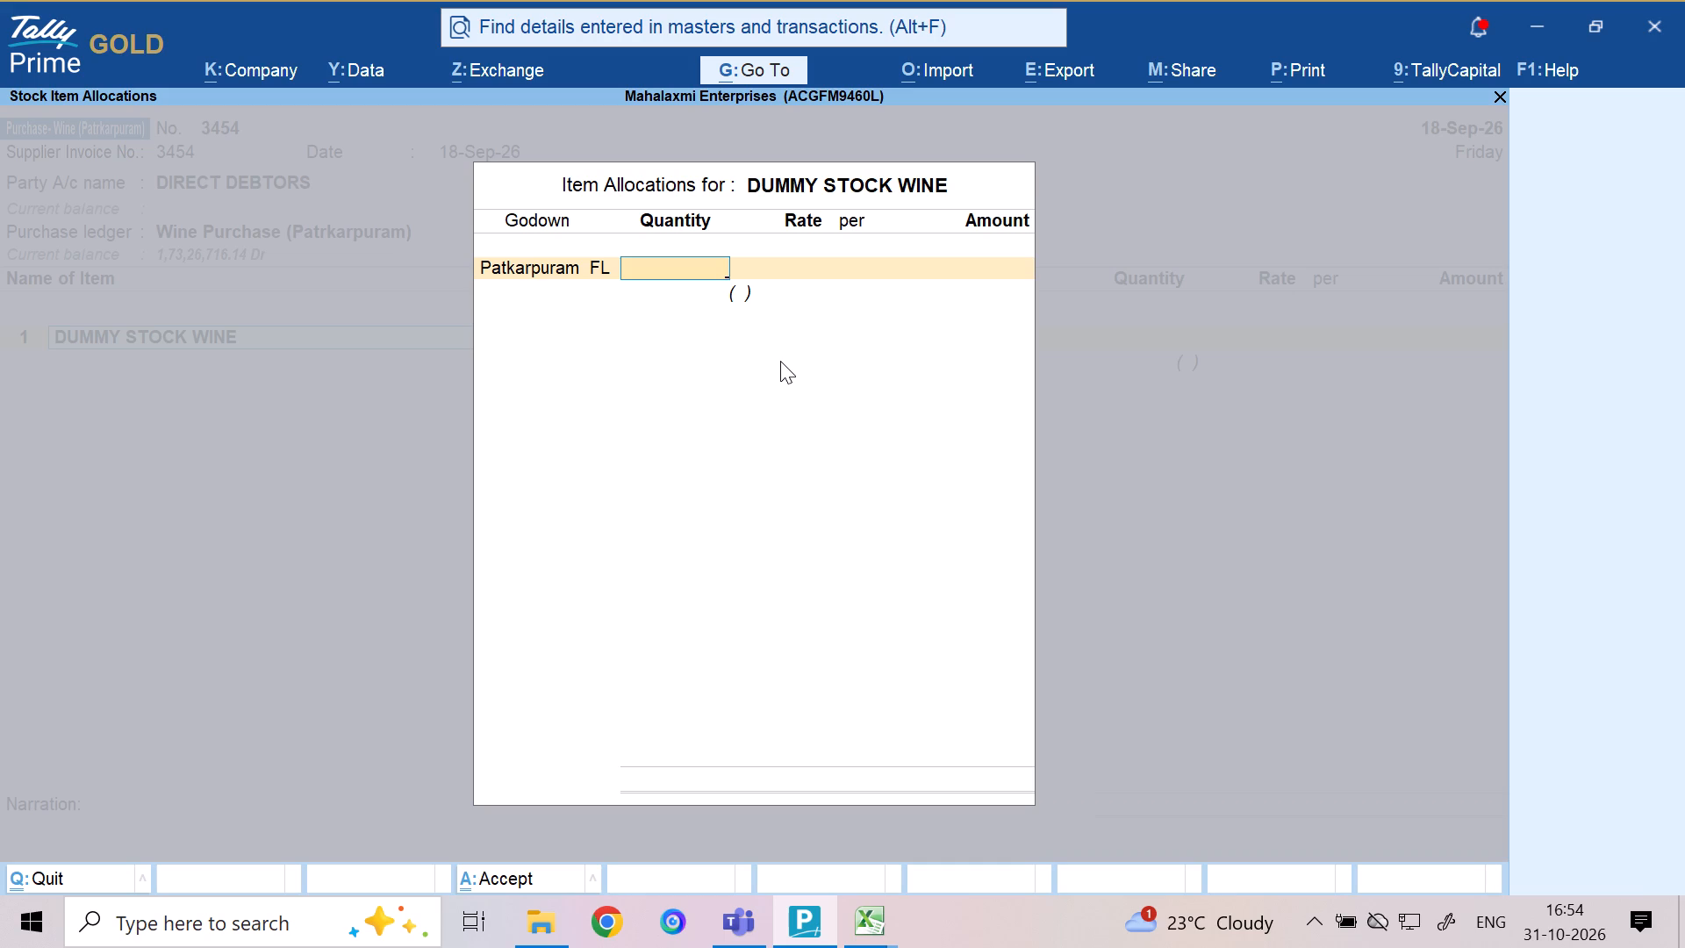
Enter a quantity of 1309 pieces and an amount of 328740 for the Patkarpuram FL allocation.
{"action": "type", "text": "1309"}
{"action": "key", "text": "Return"}
{"action": "key", "text": "Return"}
{"action": "key", "text": "Return"}
{"action": "key", "text": "Return"}
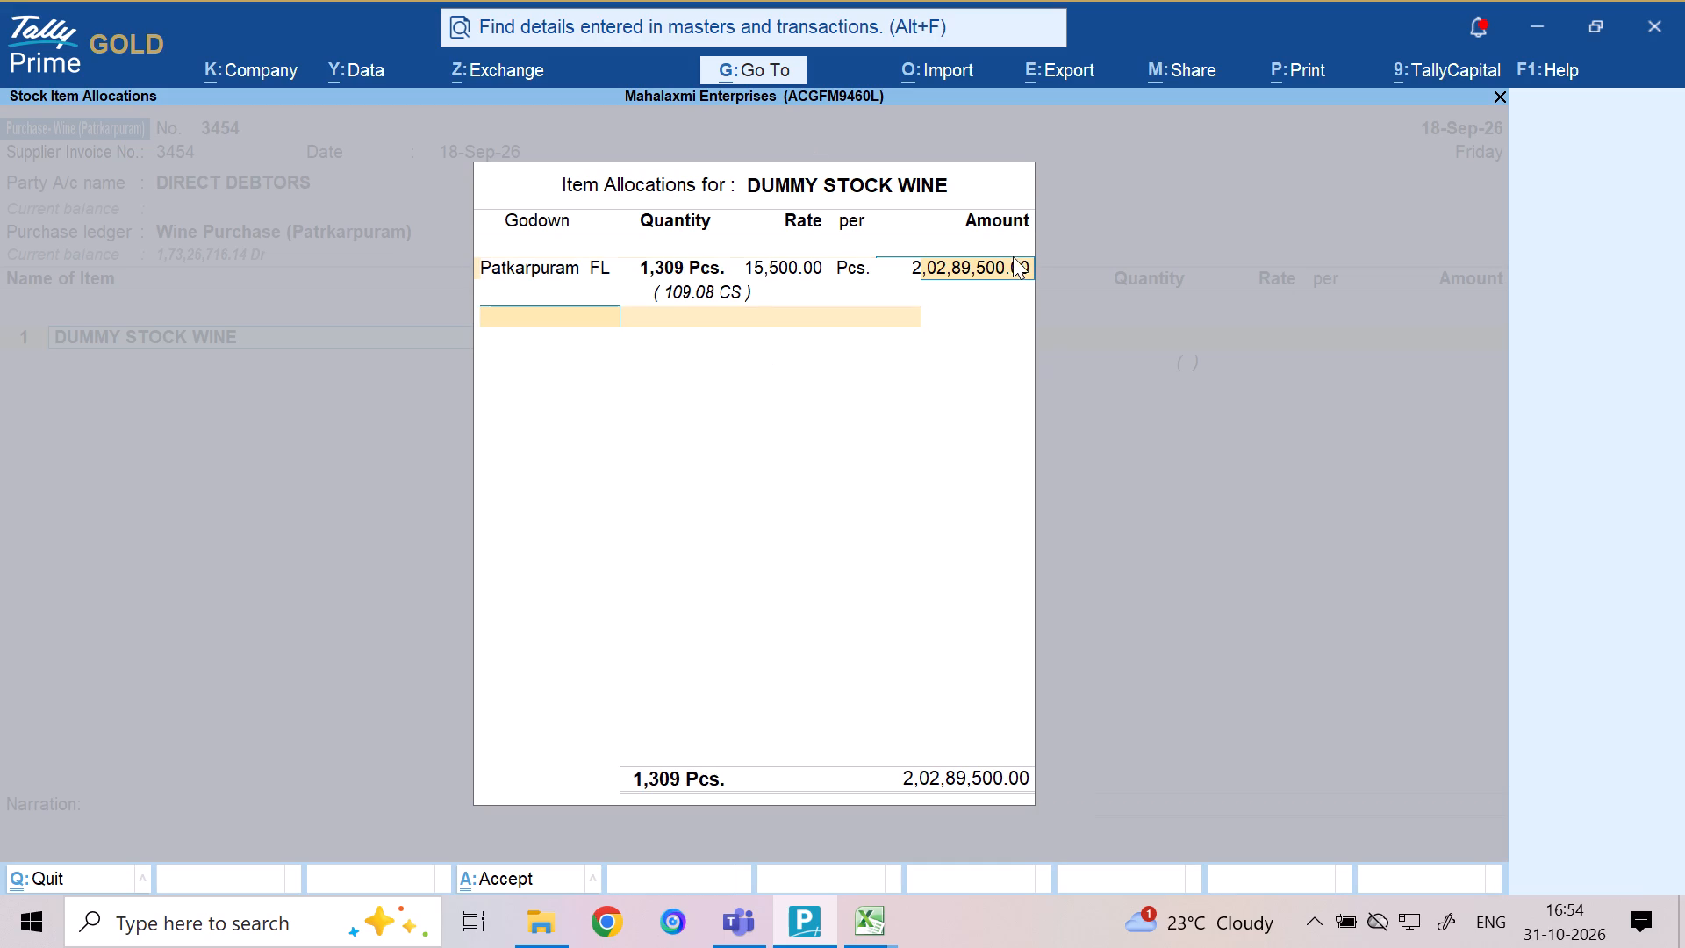
{"action": "key", "text": "BackSpace"}
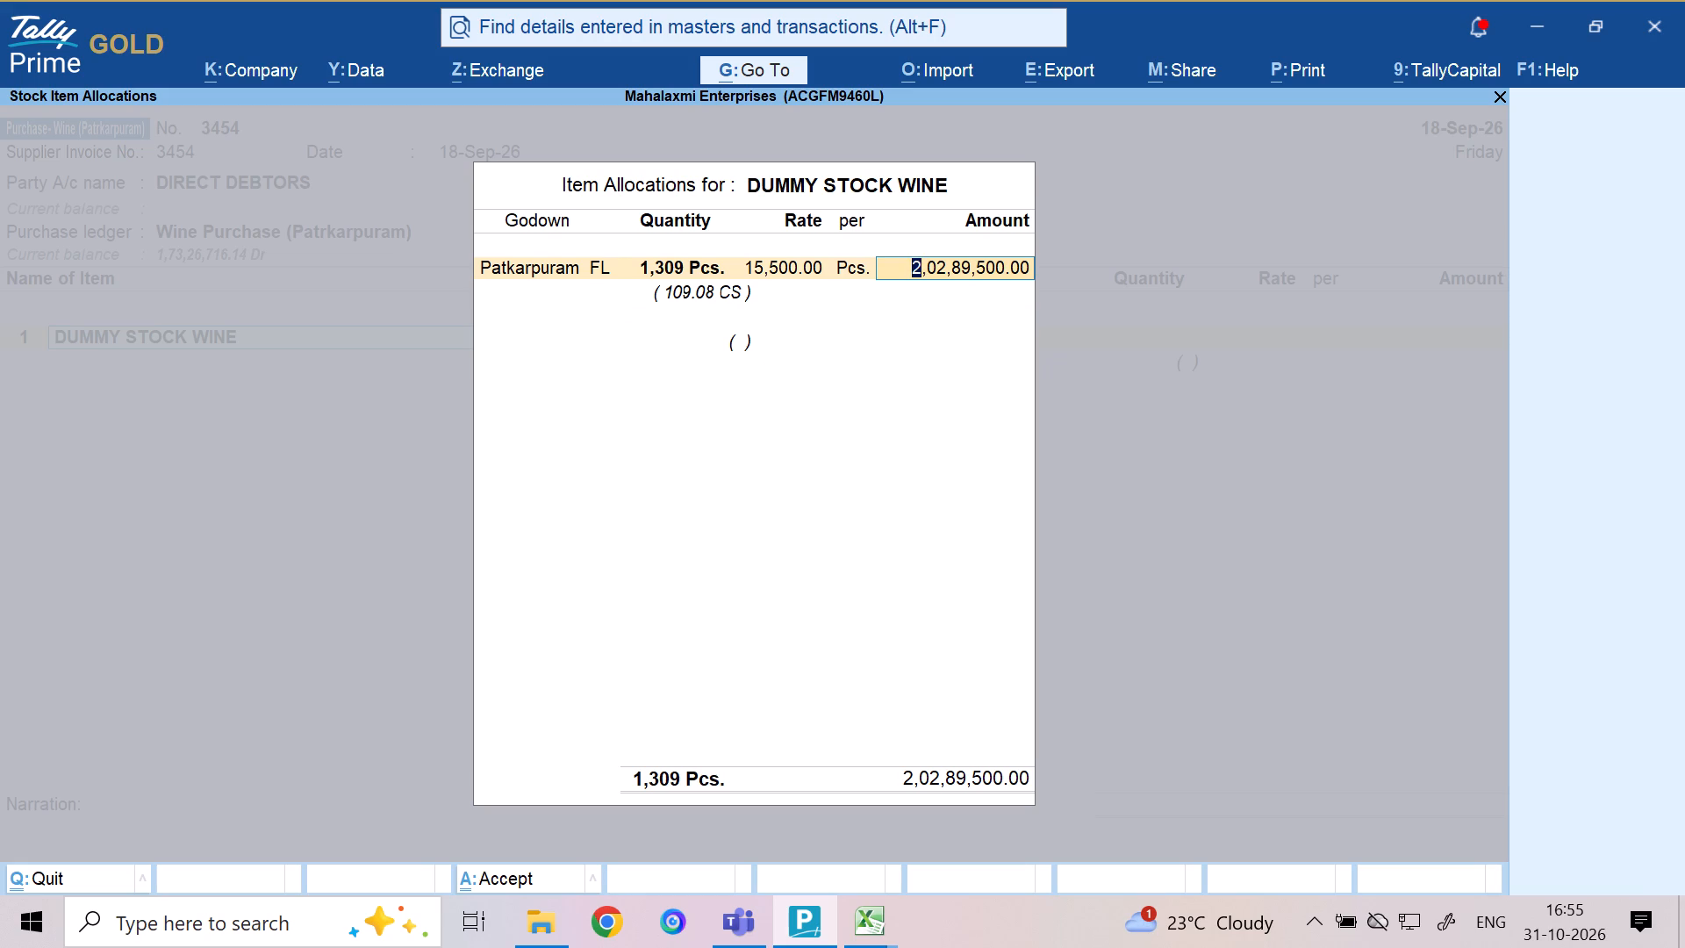
{"action": "type", "text": "328"}
{"action": "type", "text": "71"}
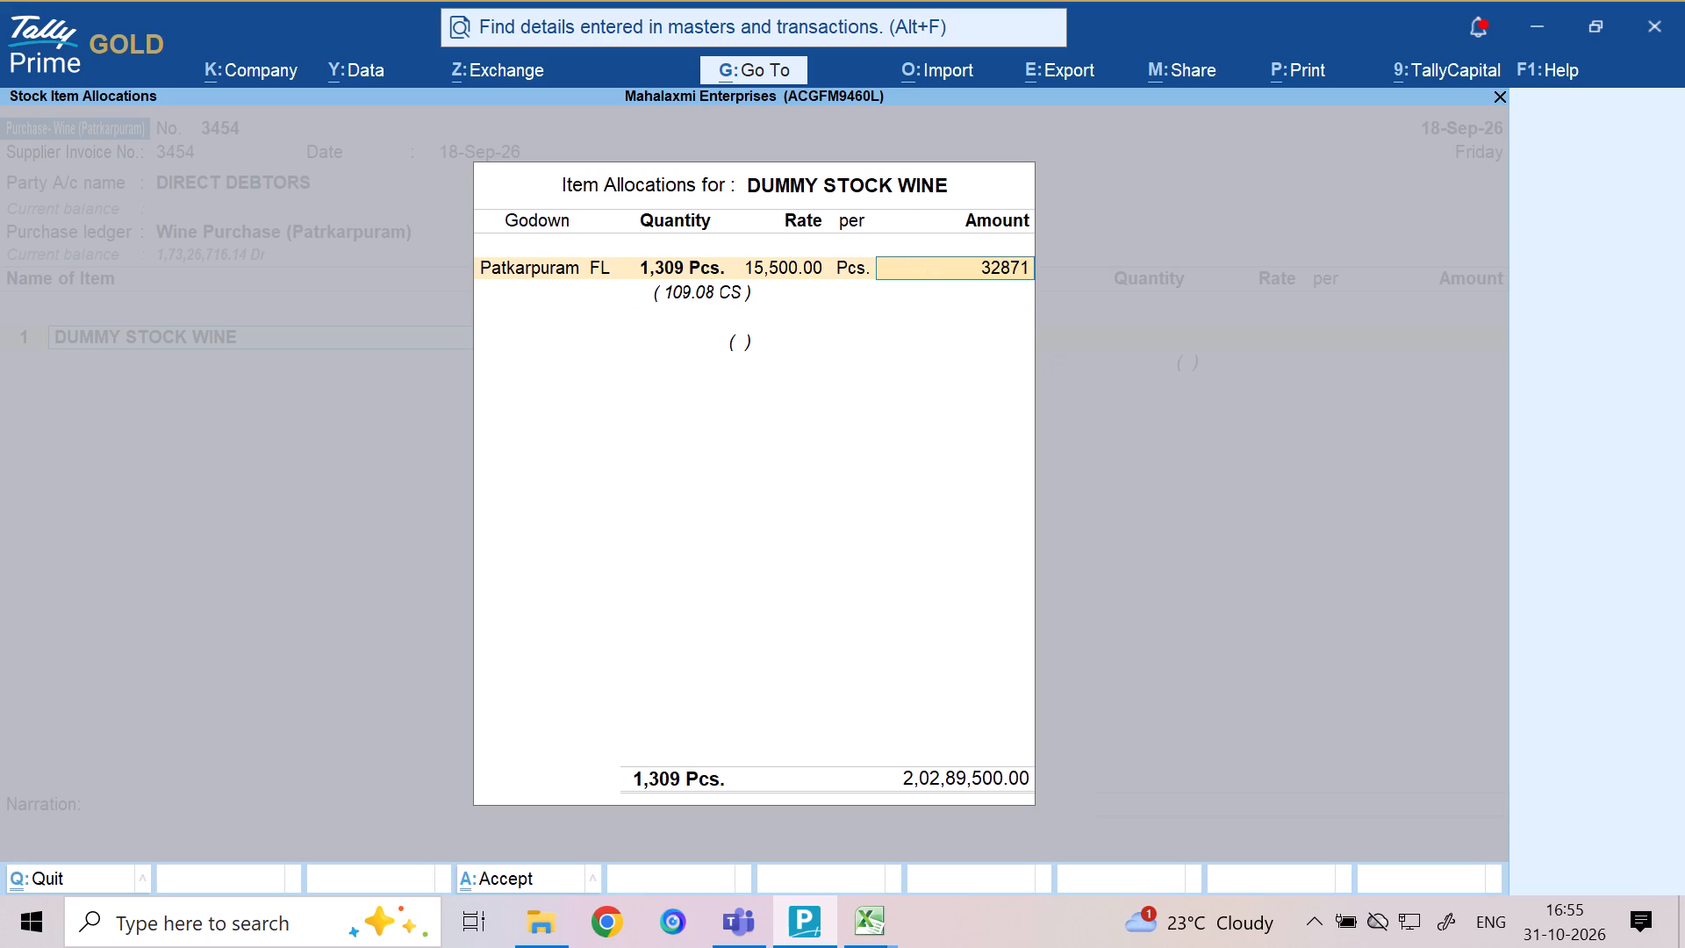
{"action": "key", "text": "BackSpace"}
{"action": "type", "text": "40"}
{"action": "key", "text": "Return"}
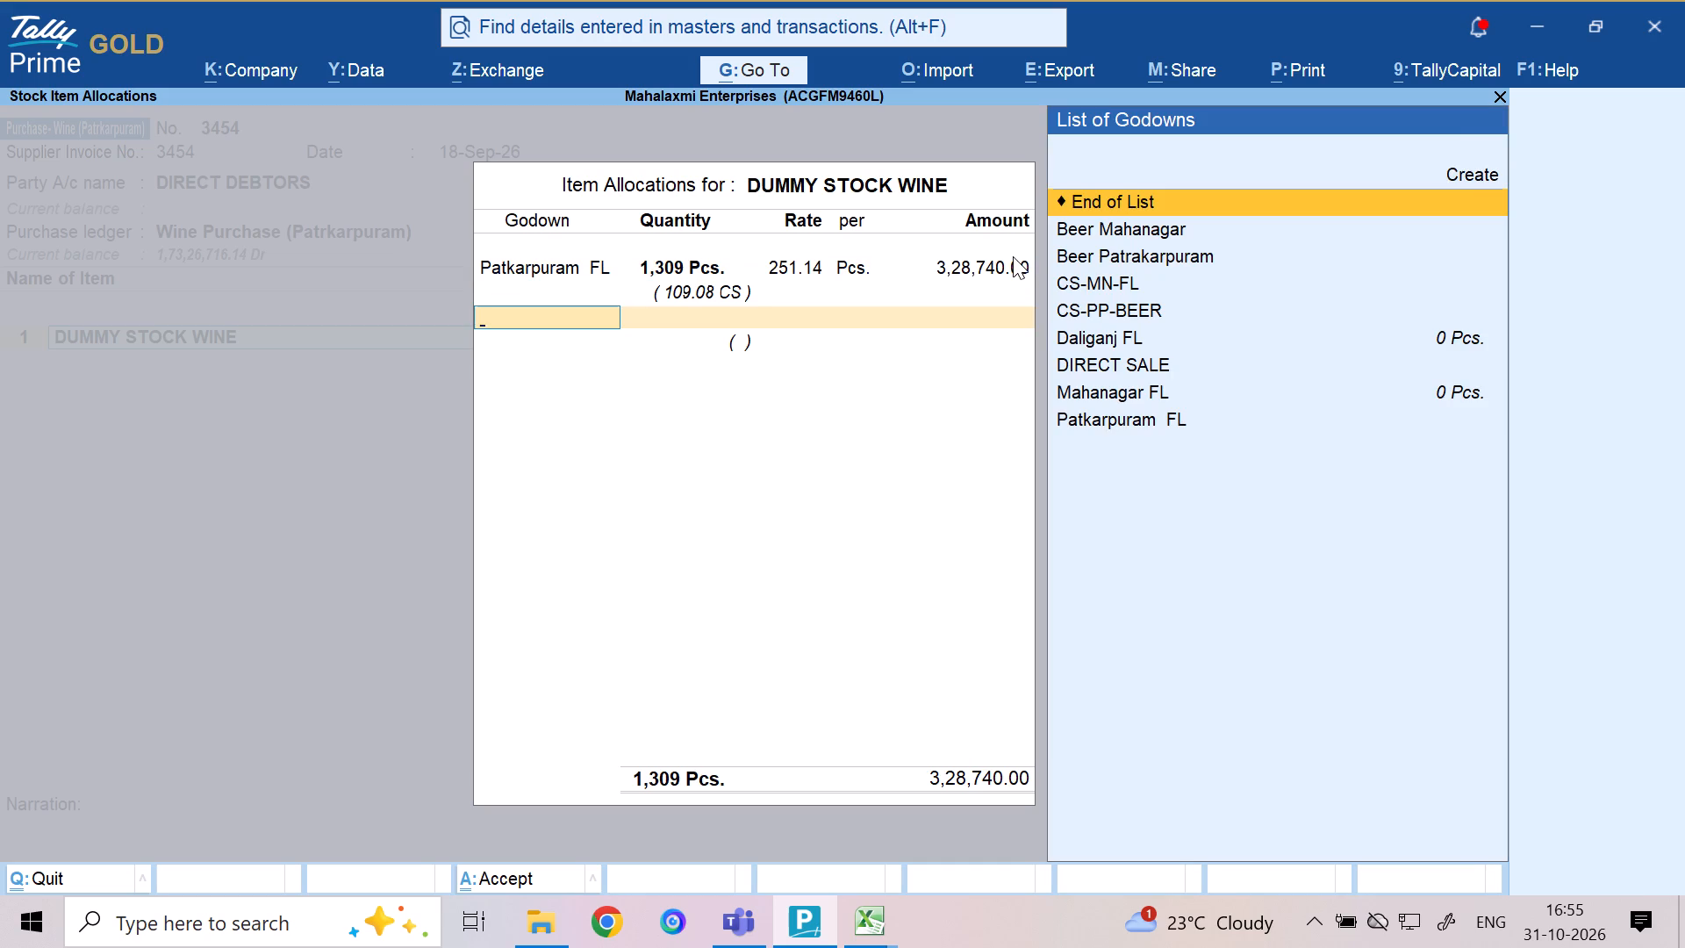
Finish the DUMMY STOCK WINE allocation without another godown and end the voucher's item list.
{"action": "key", "text": "Return"}
{"action": "key", "text": "Return"}
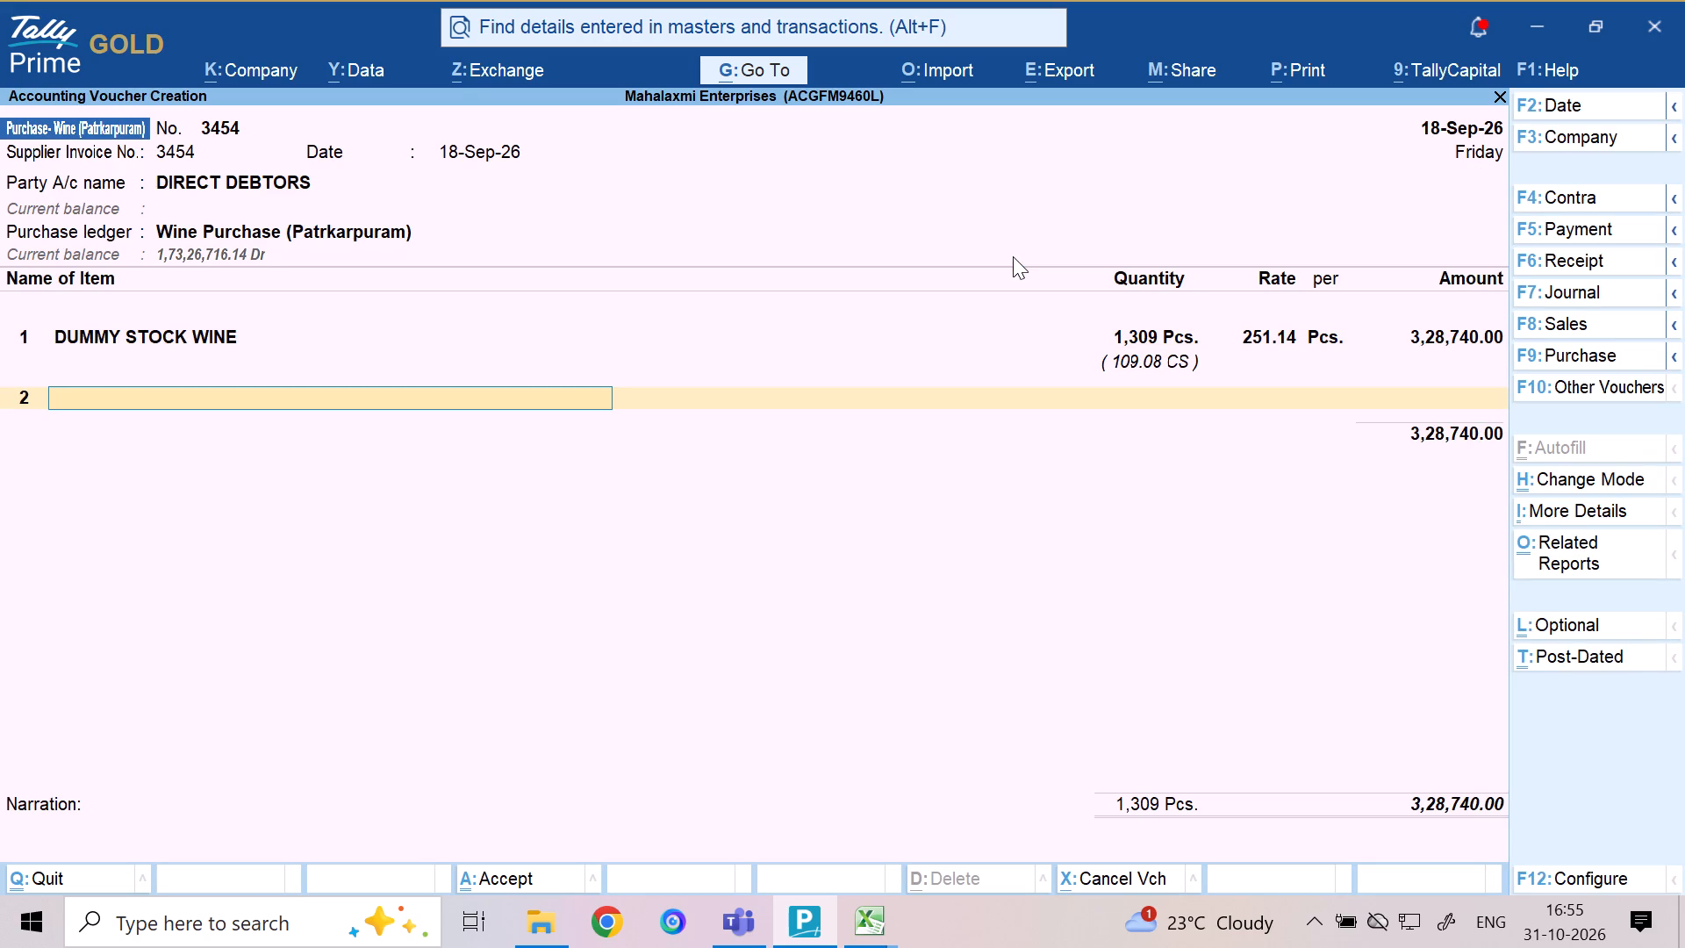
{"action": "key", "text": "Return"}
{"action": "key", "text": "Return"}
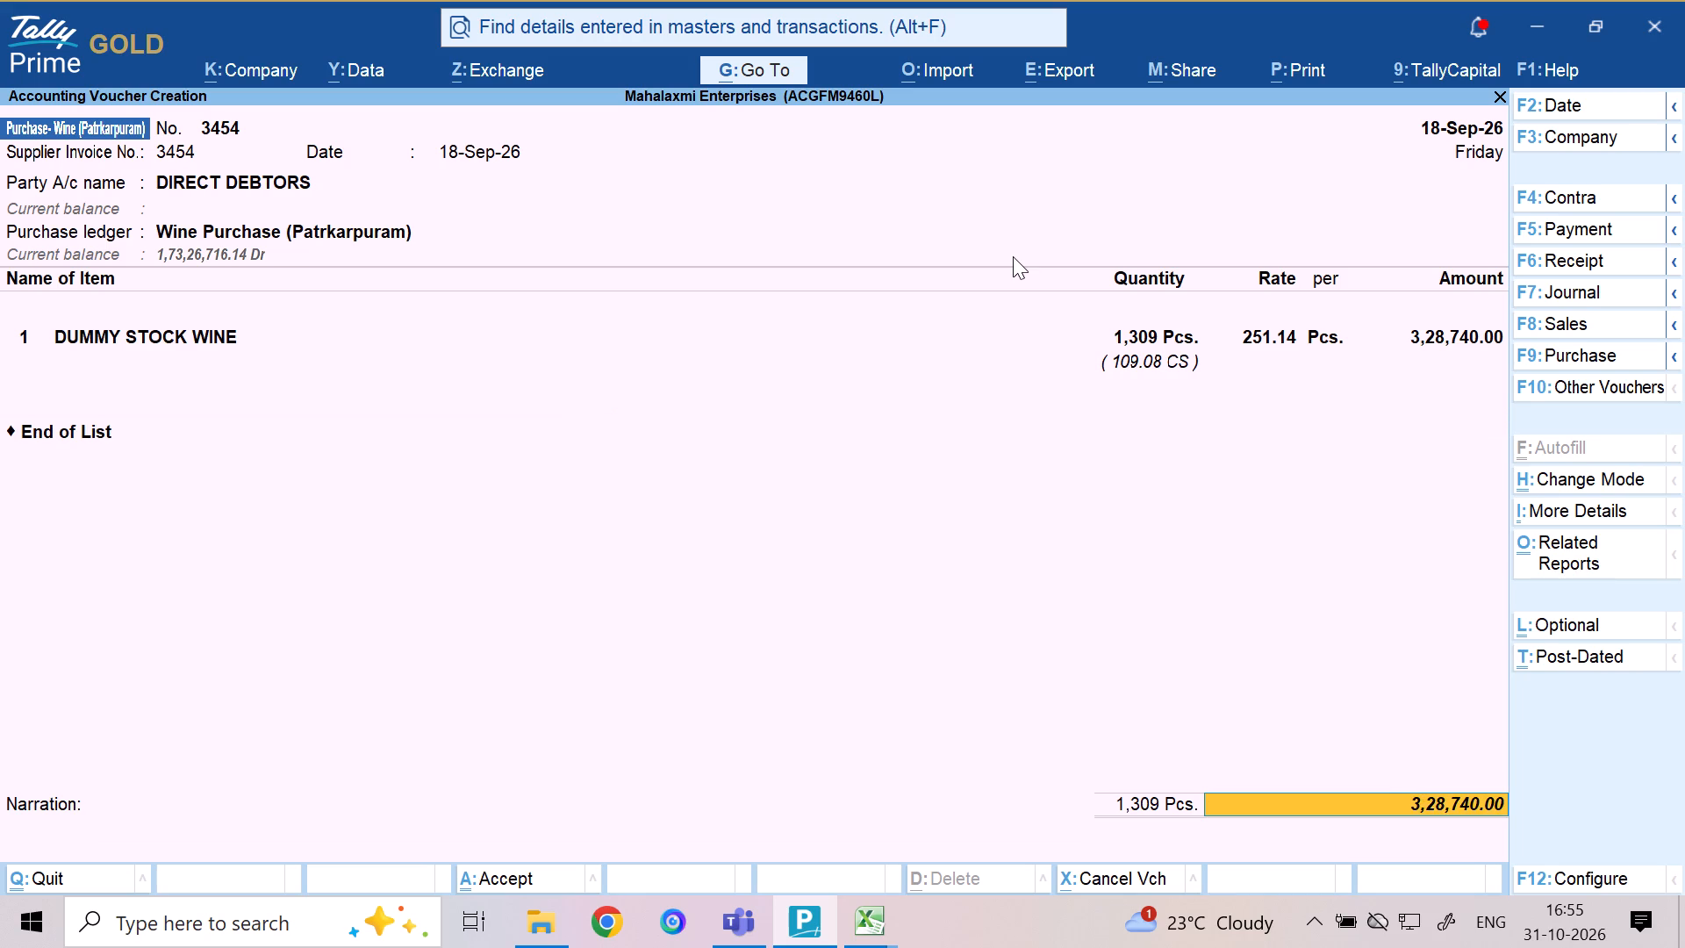
Record the full amount of 328740 Cr for DIRECT DEBTORS as New Ref 3454 in the bill-wise details.
{"action": "key", "text": "Return"}
{"action": "key", "text": "Return"}
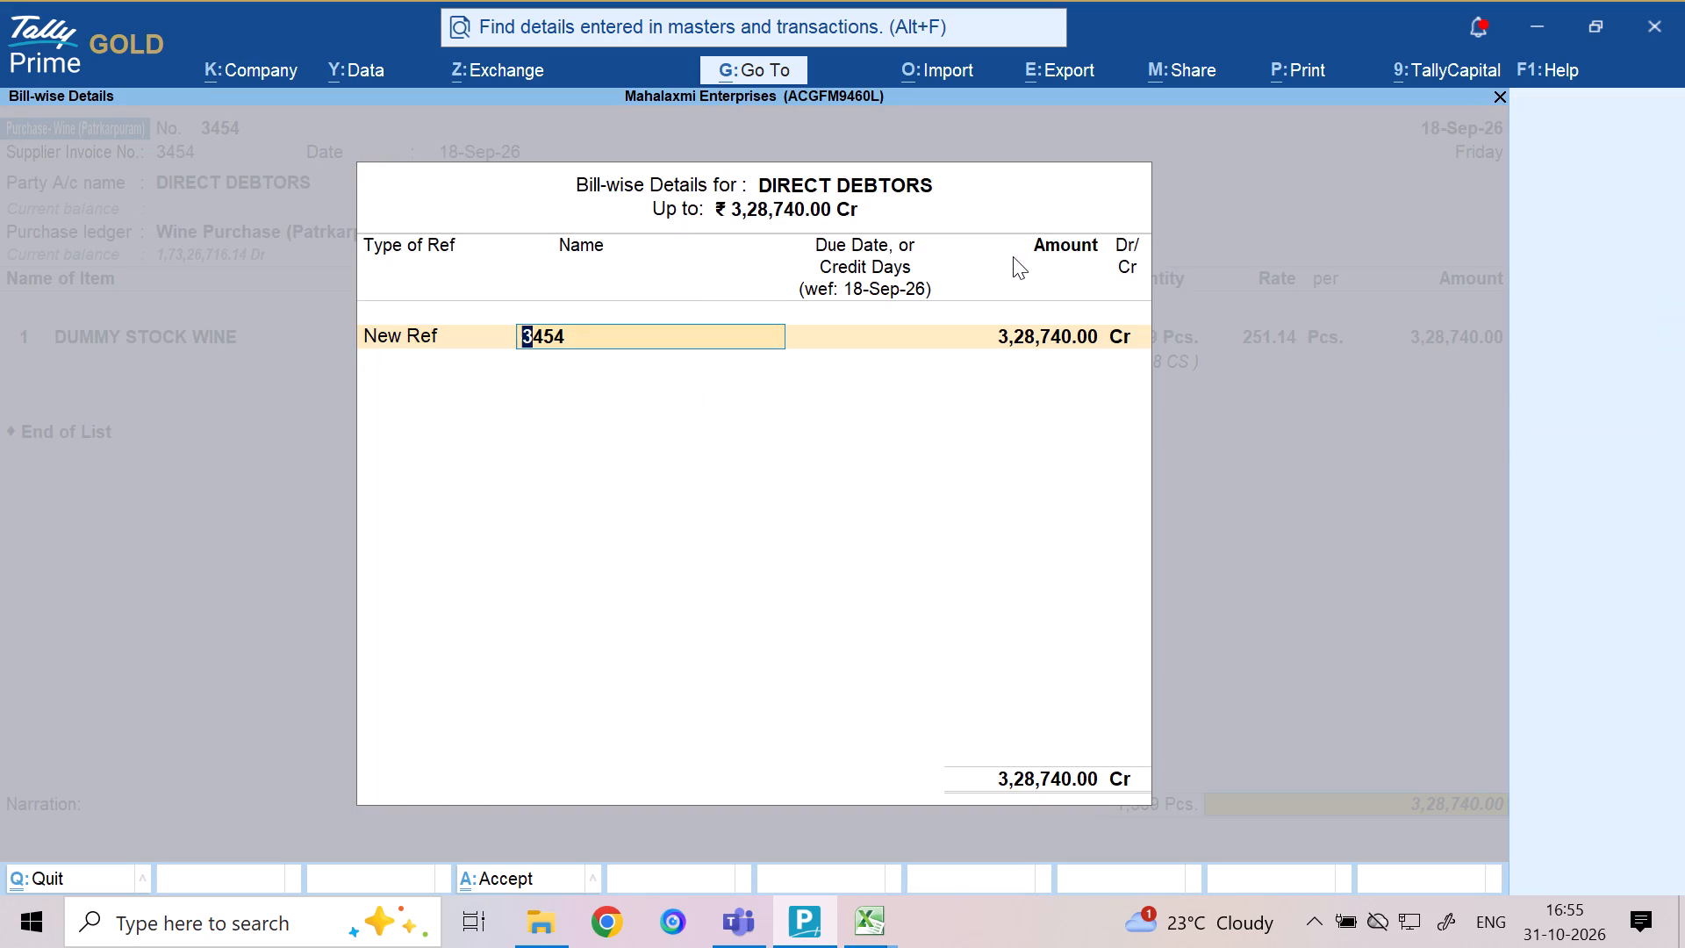
{"action": "key", "text": "Return"}
{"action": "key", "text": "Return"}
{"action": "key", "text": "Return"}
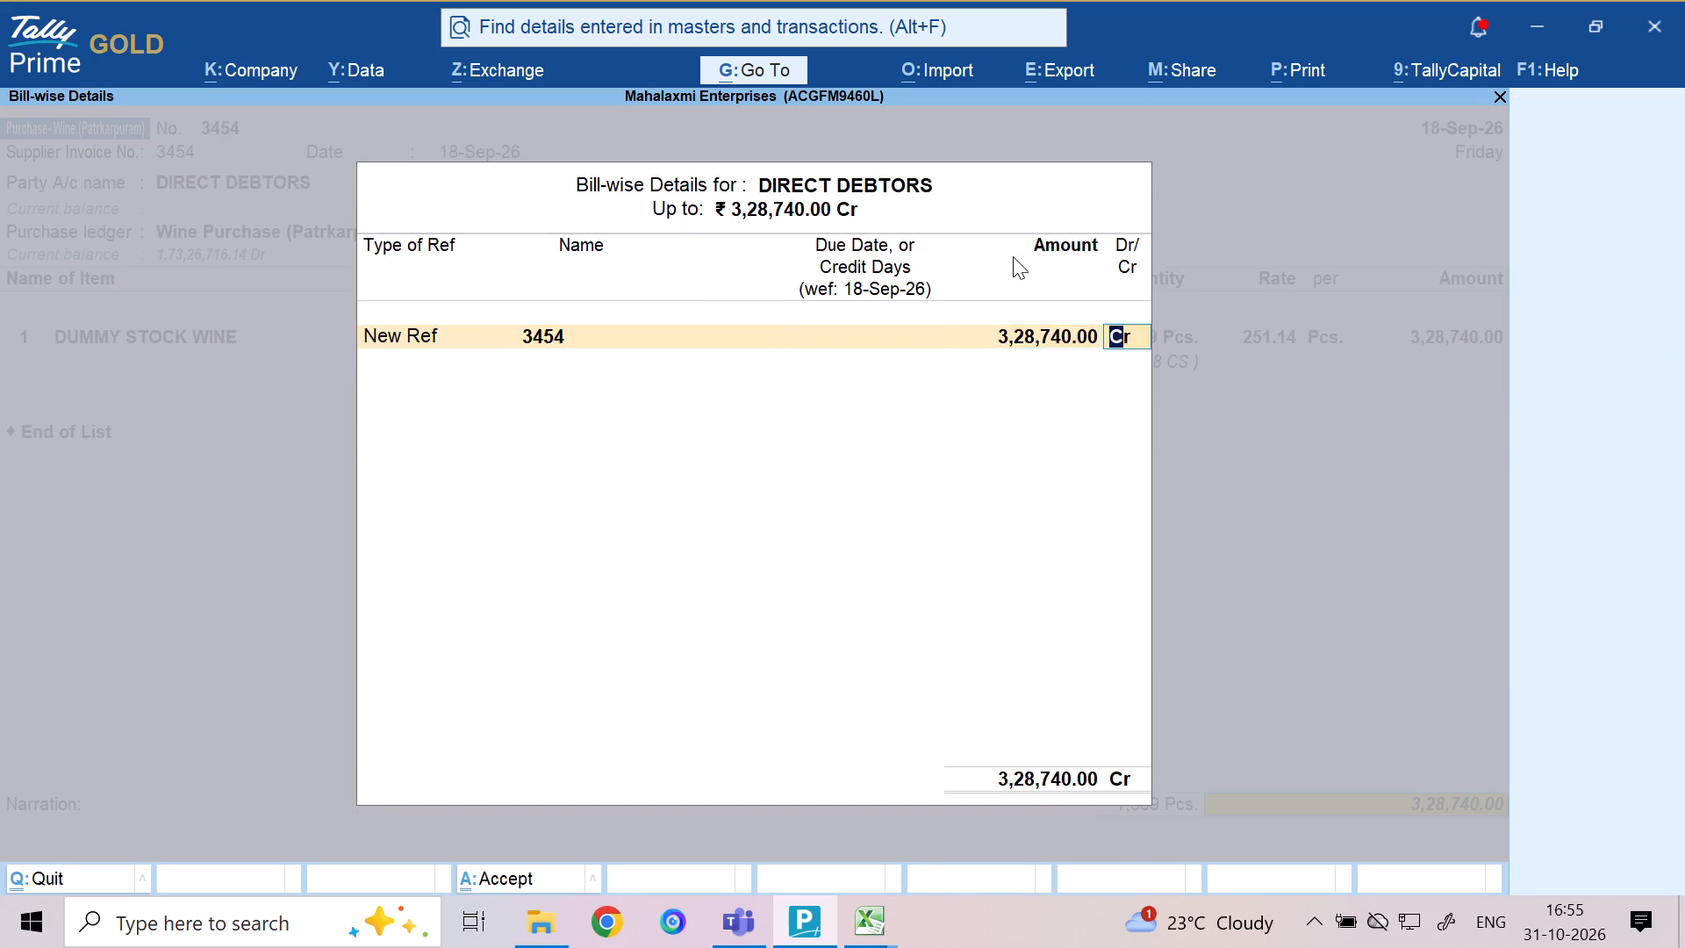
{"action": "key", "text": "Return"}
Leave the narration blank and save purchase voucher 3454.
{"action": "key", "text": "Return"}
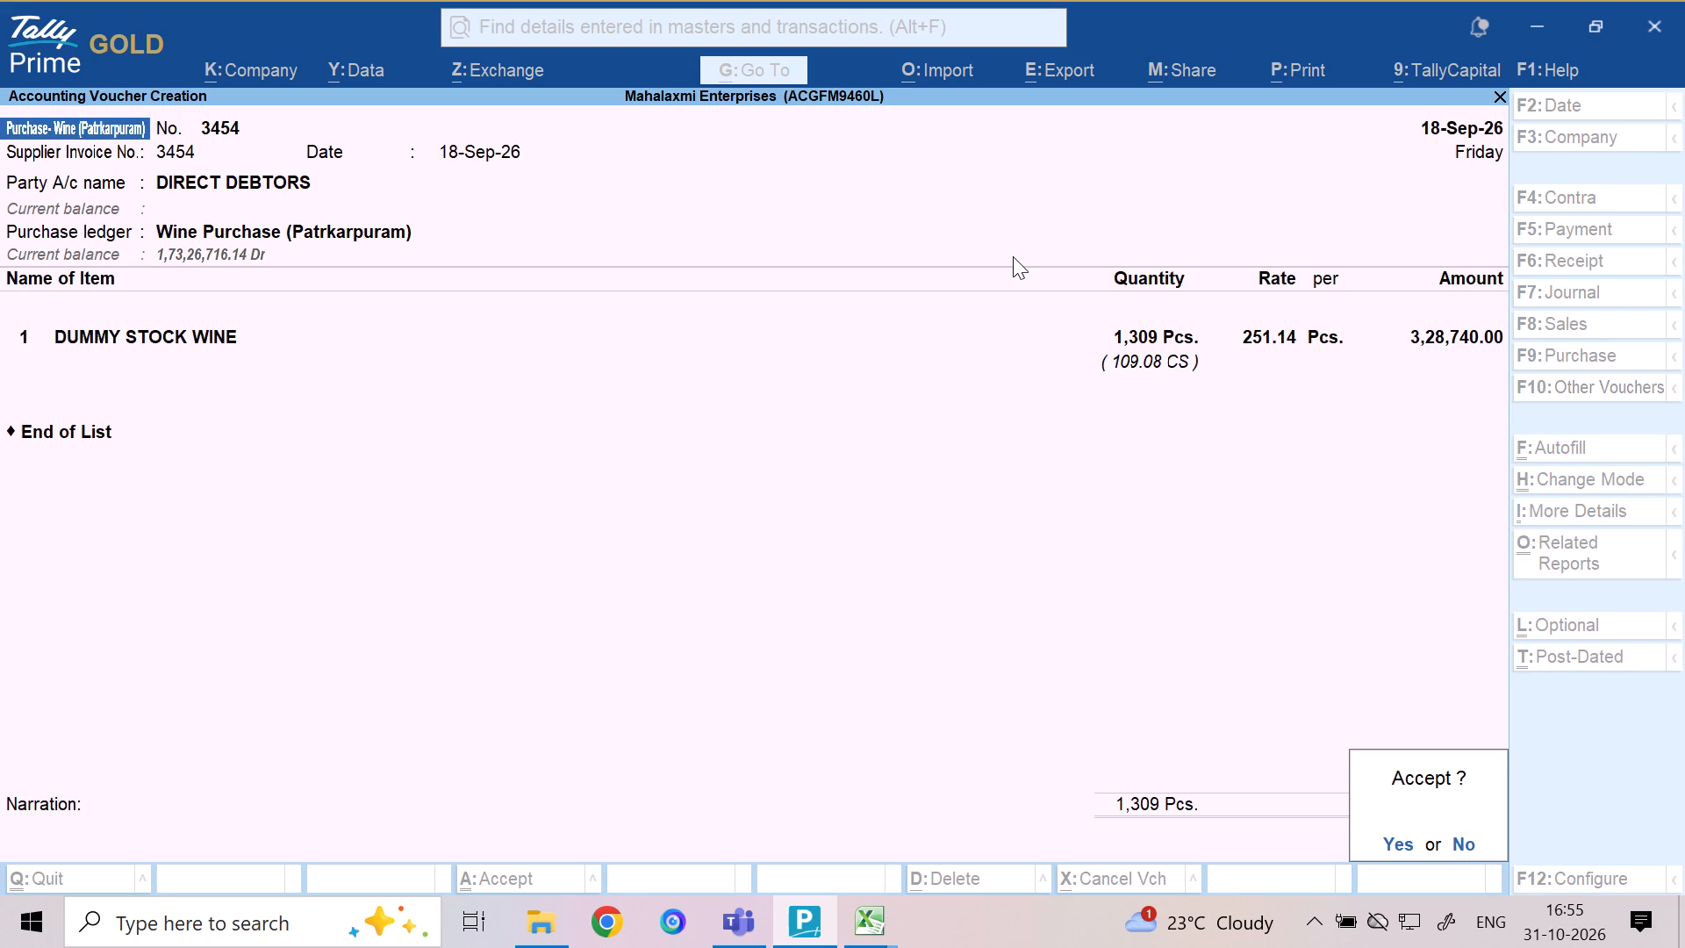
{"action": "key", "text": "Return"}
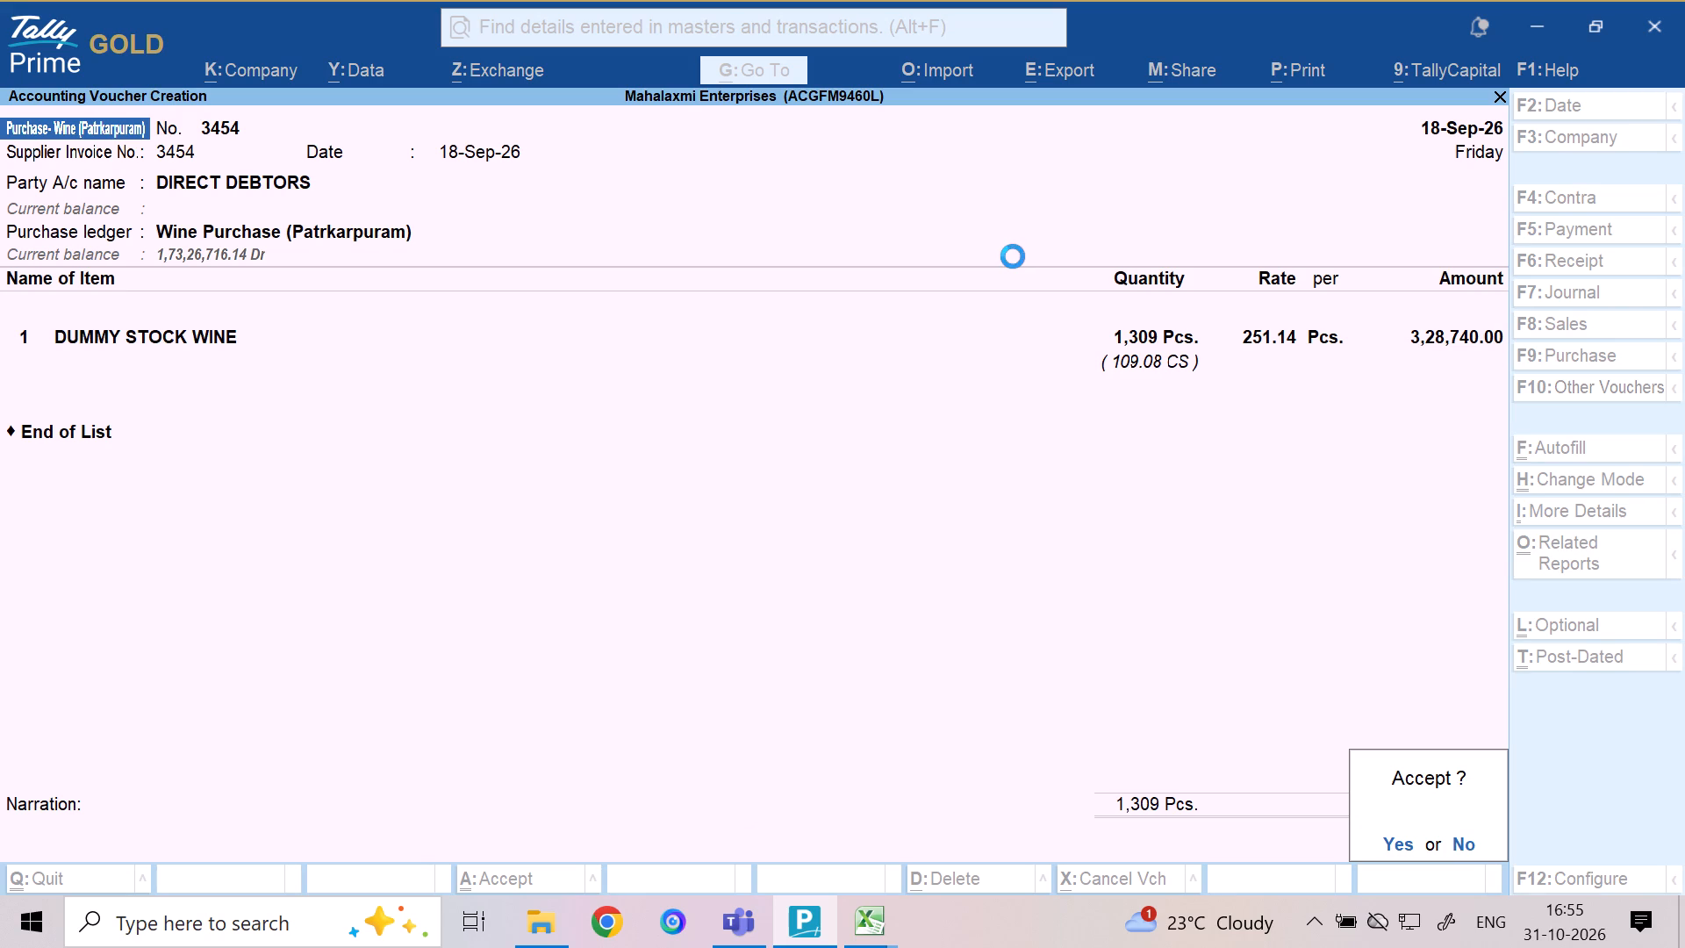
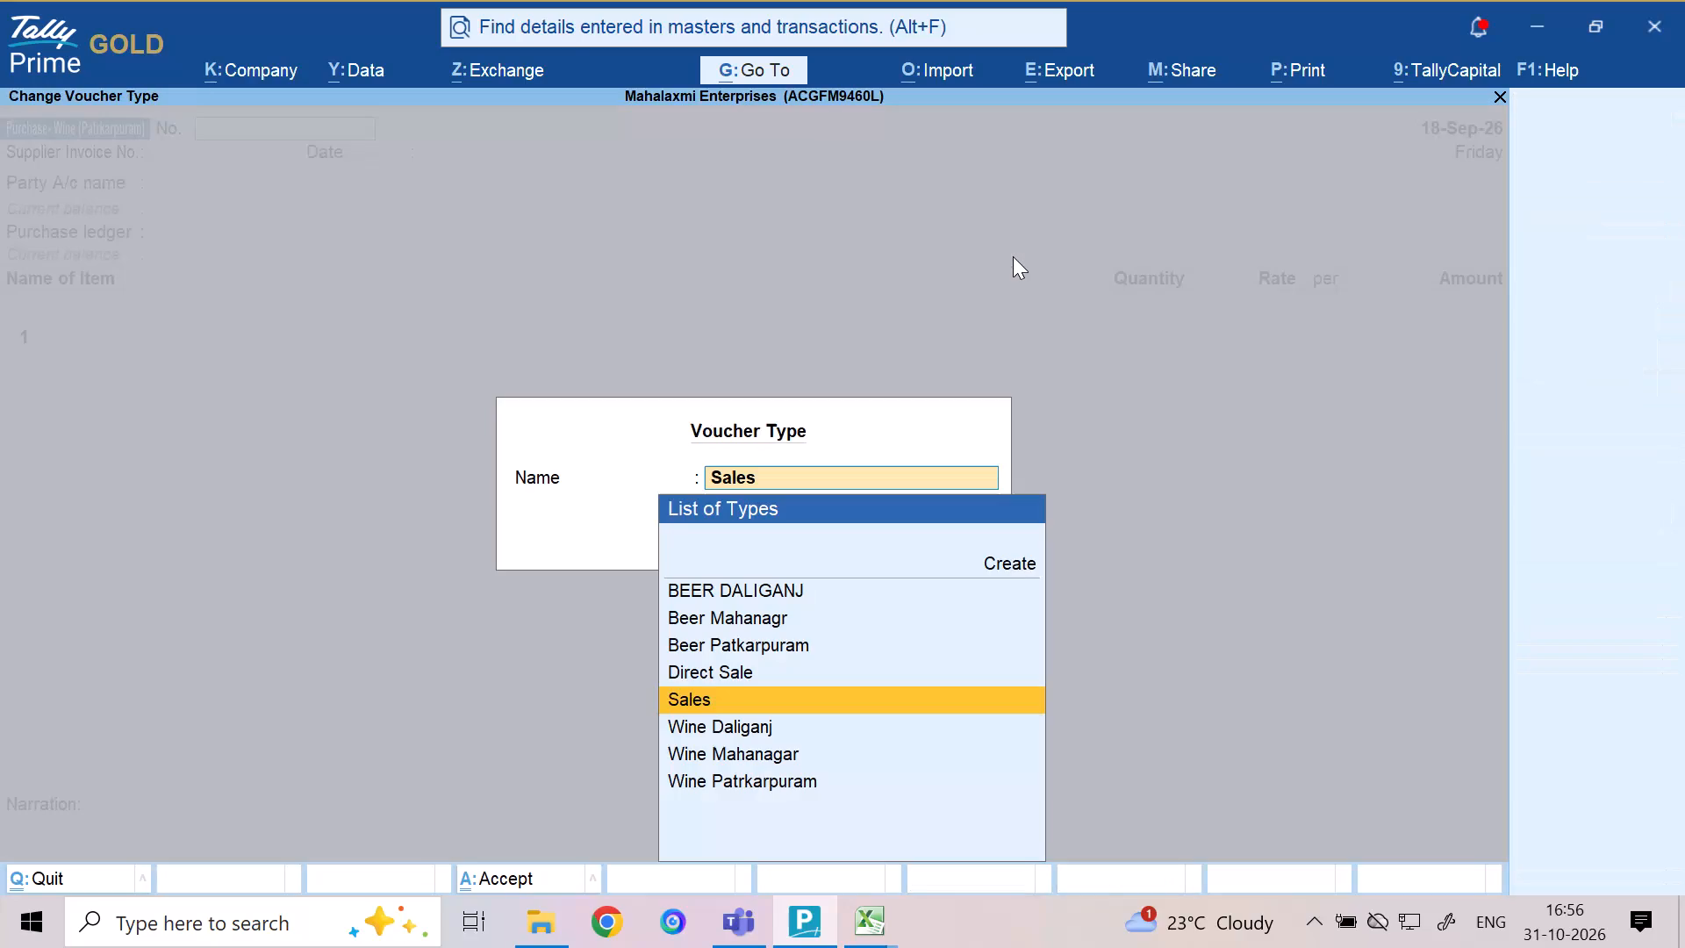
Choose the Wine Patrkarpuram voucher type for a new sales voucher.
{"action": "key", "text": "Down"}
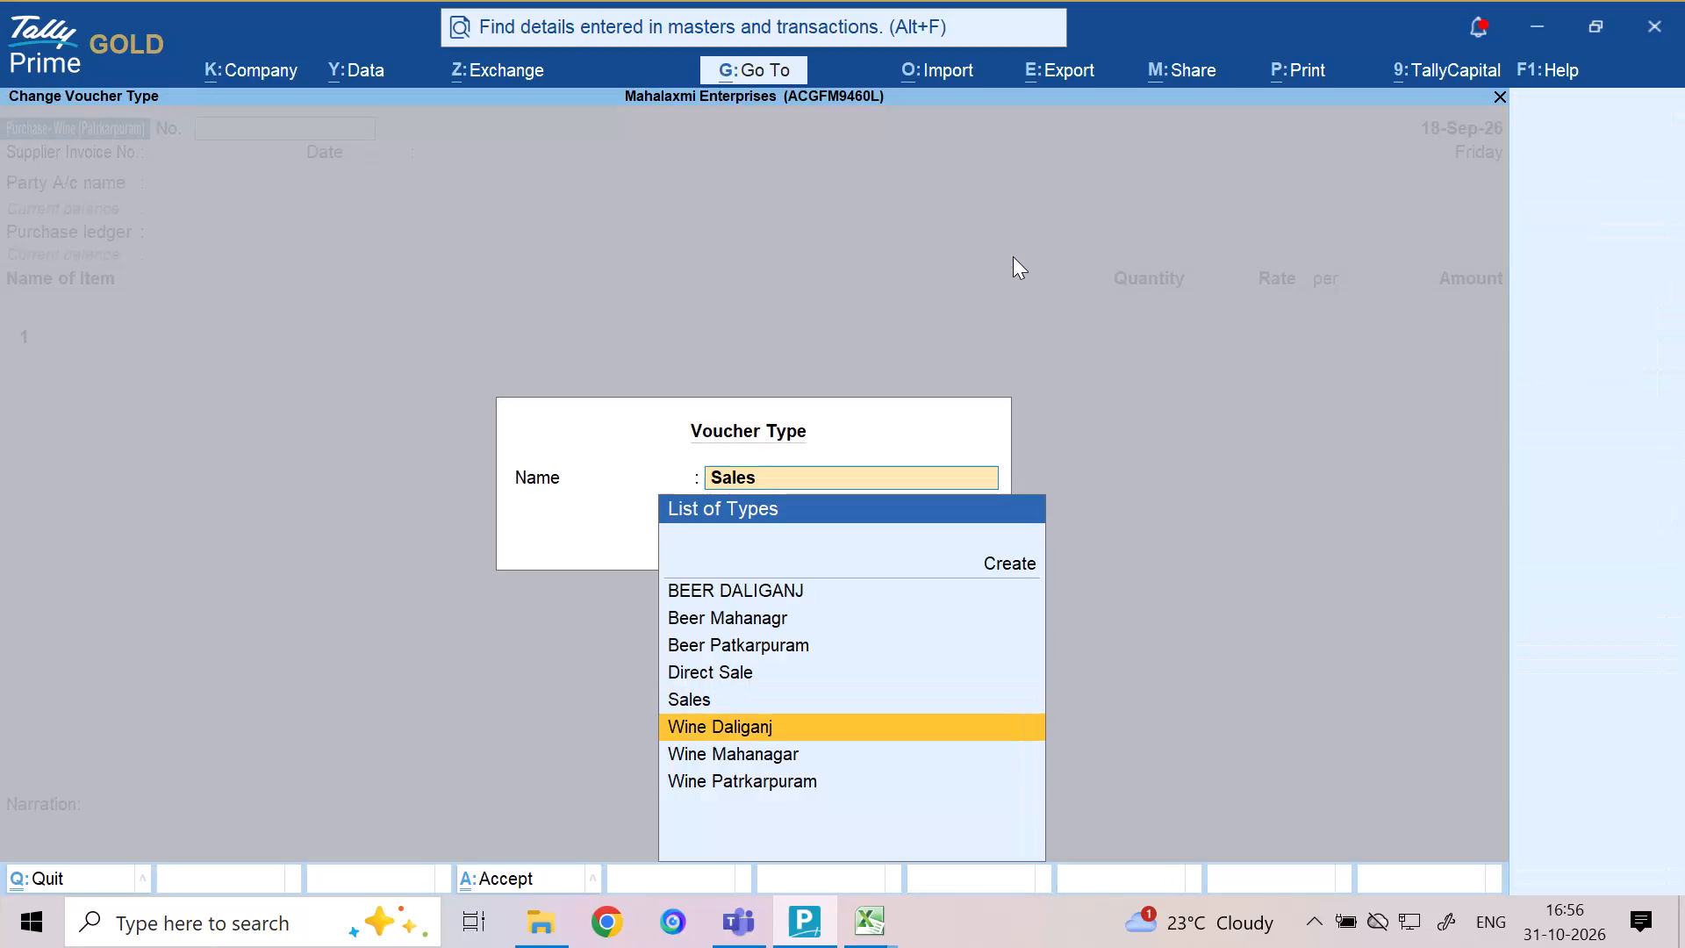
{"action": "key", "text": "Down"}
{"action": "key", "text": "Down"}
{"action": "key", "text": "Return"}
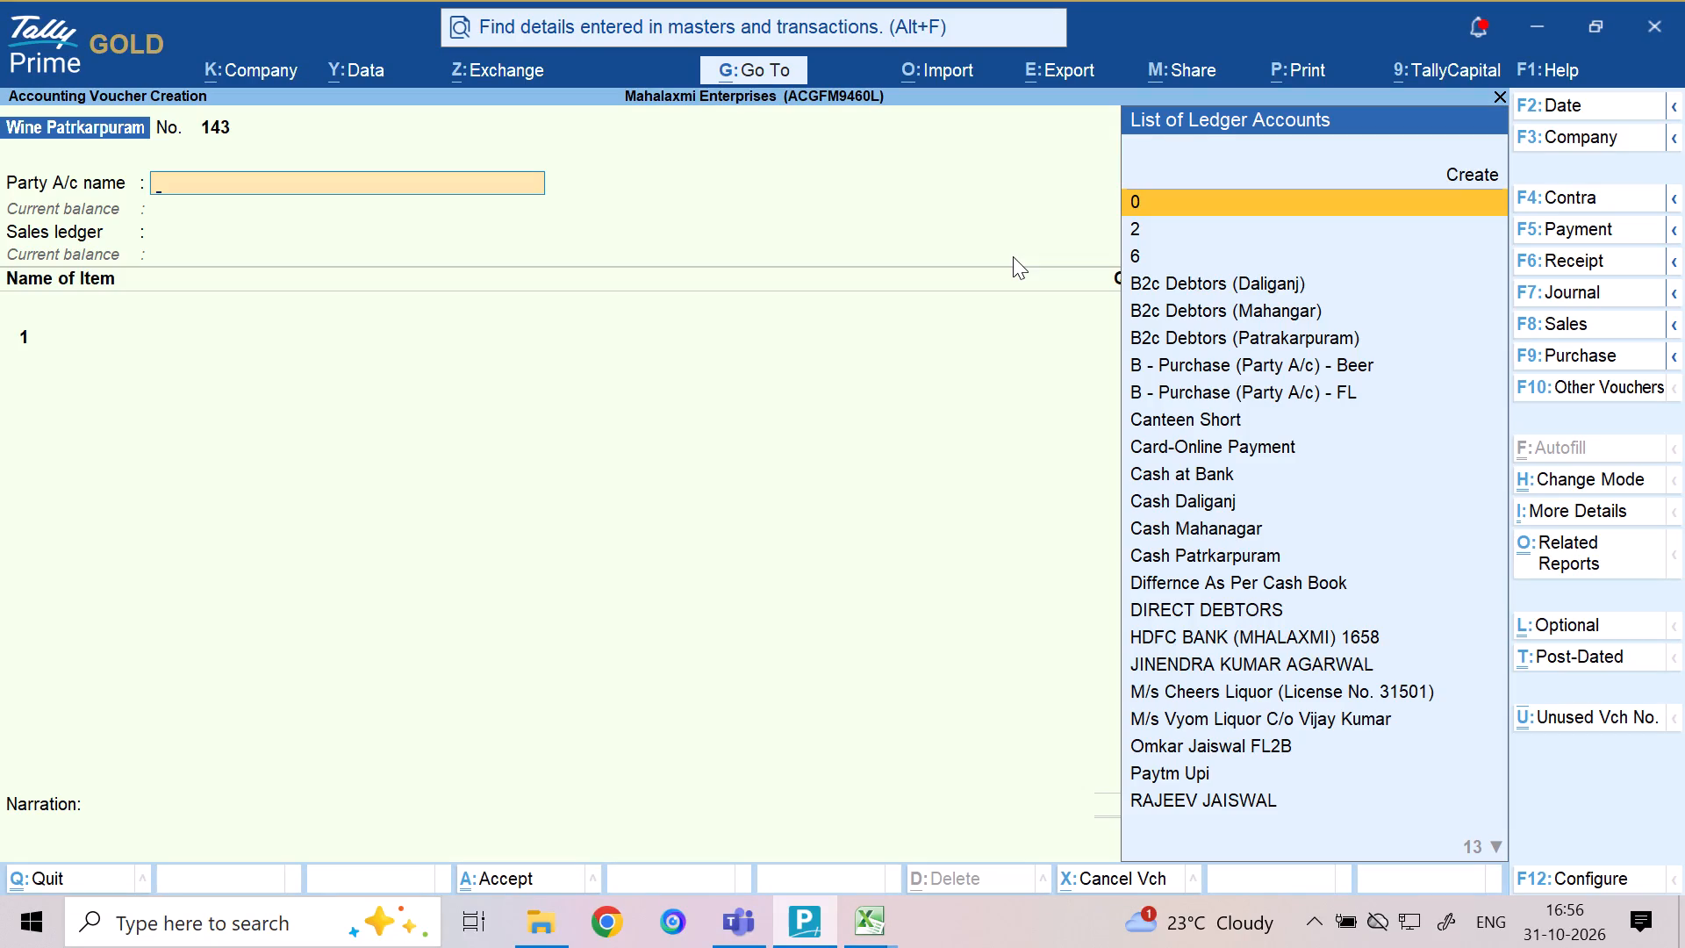
Set DIRECT DEBTORS as the party account, leaving the dispatch details blank and the buyer details at their defaults.
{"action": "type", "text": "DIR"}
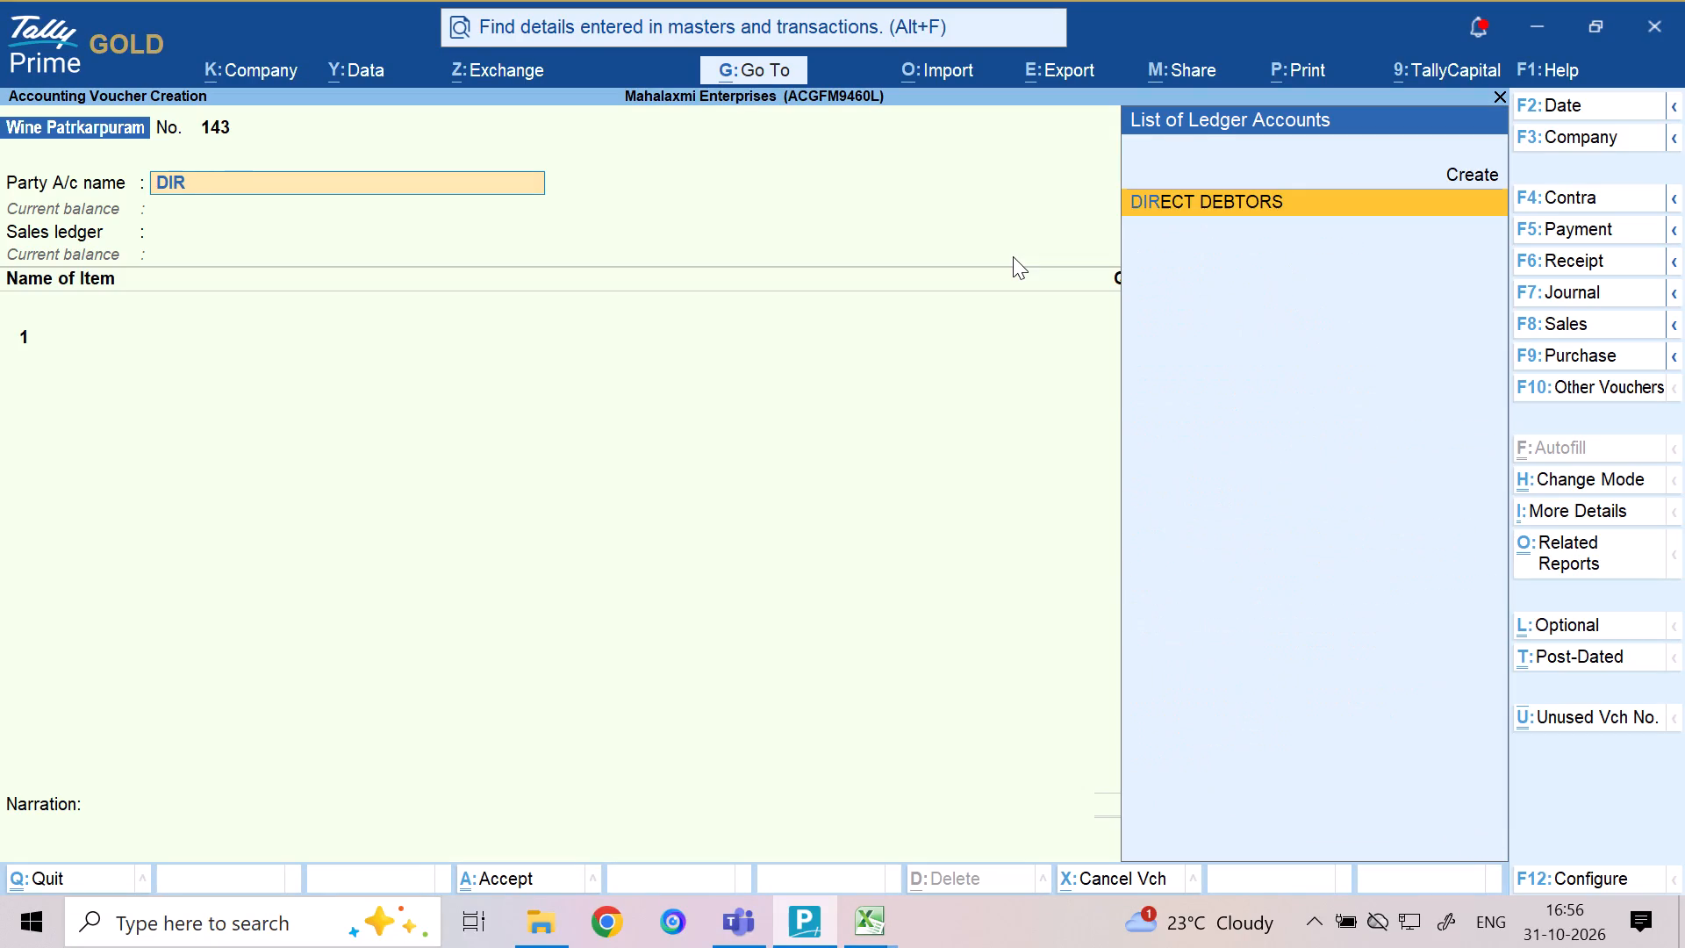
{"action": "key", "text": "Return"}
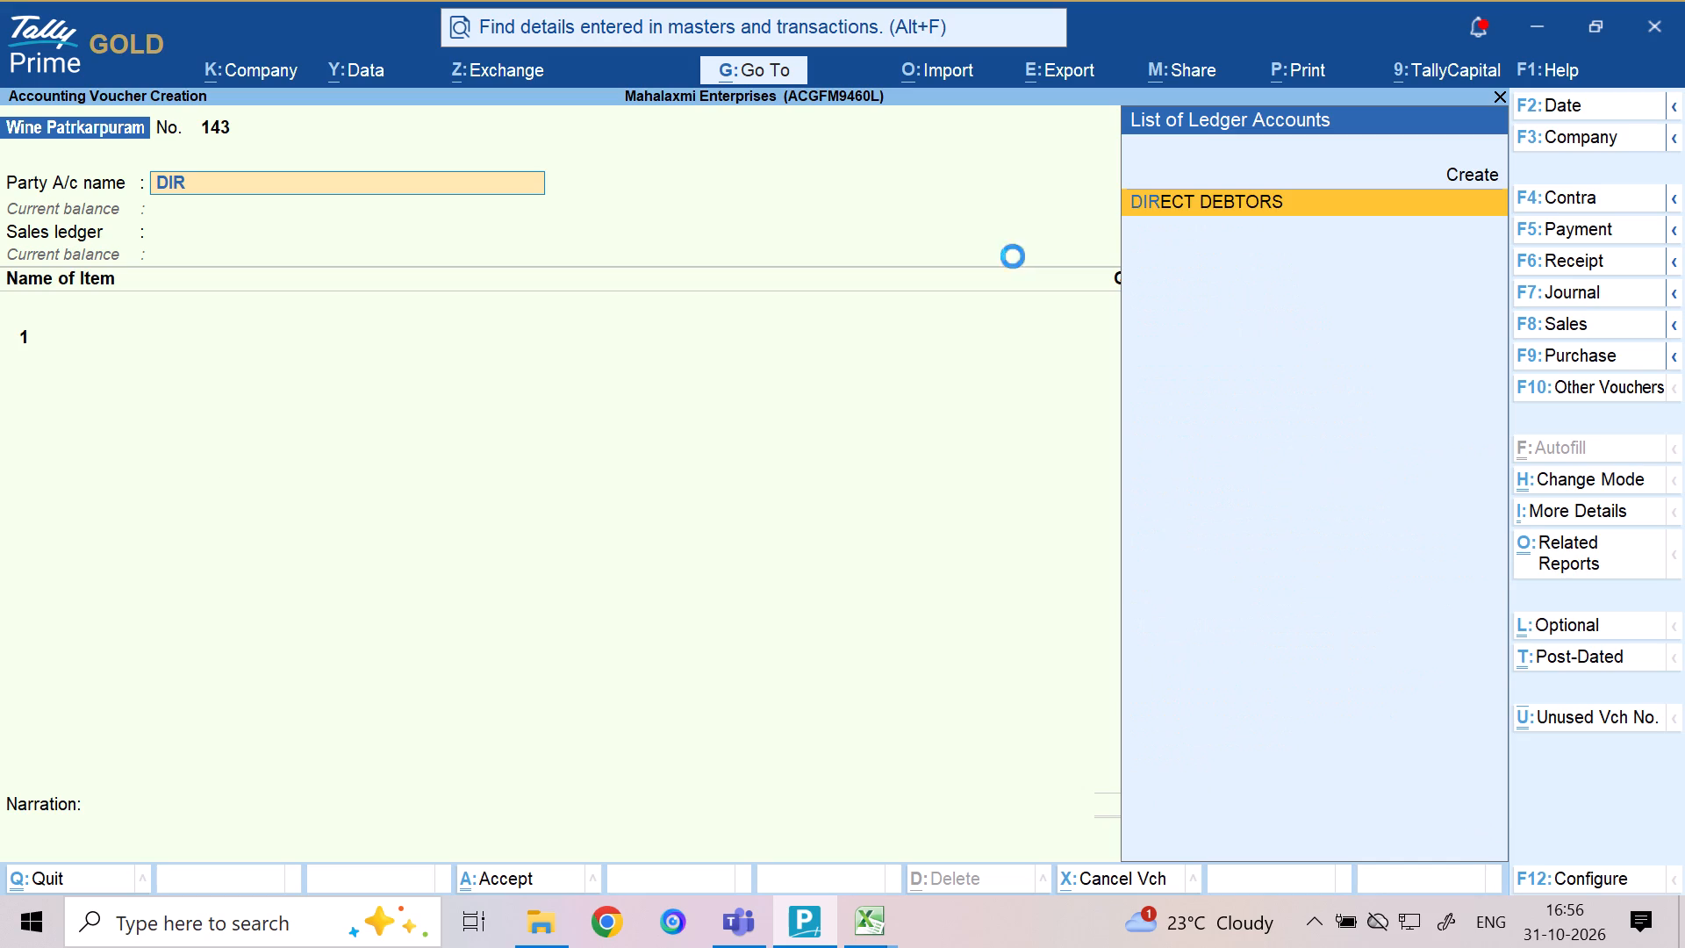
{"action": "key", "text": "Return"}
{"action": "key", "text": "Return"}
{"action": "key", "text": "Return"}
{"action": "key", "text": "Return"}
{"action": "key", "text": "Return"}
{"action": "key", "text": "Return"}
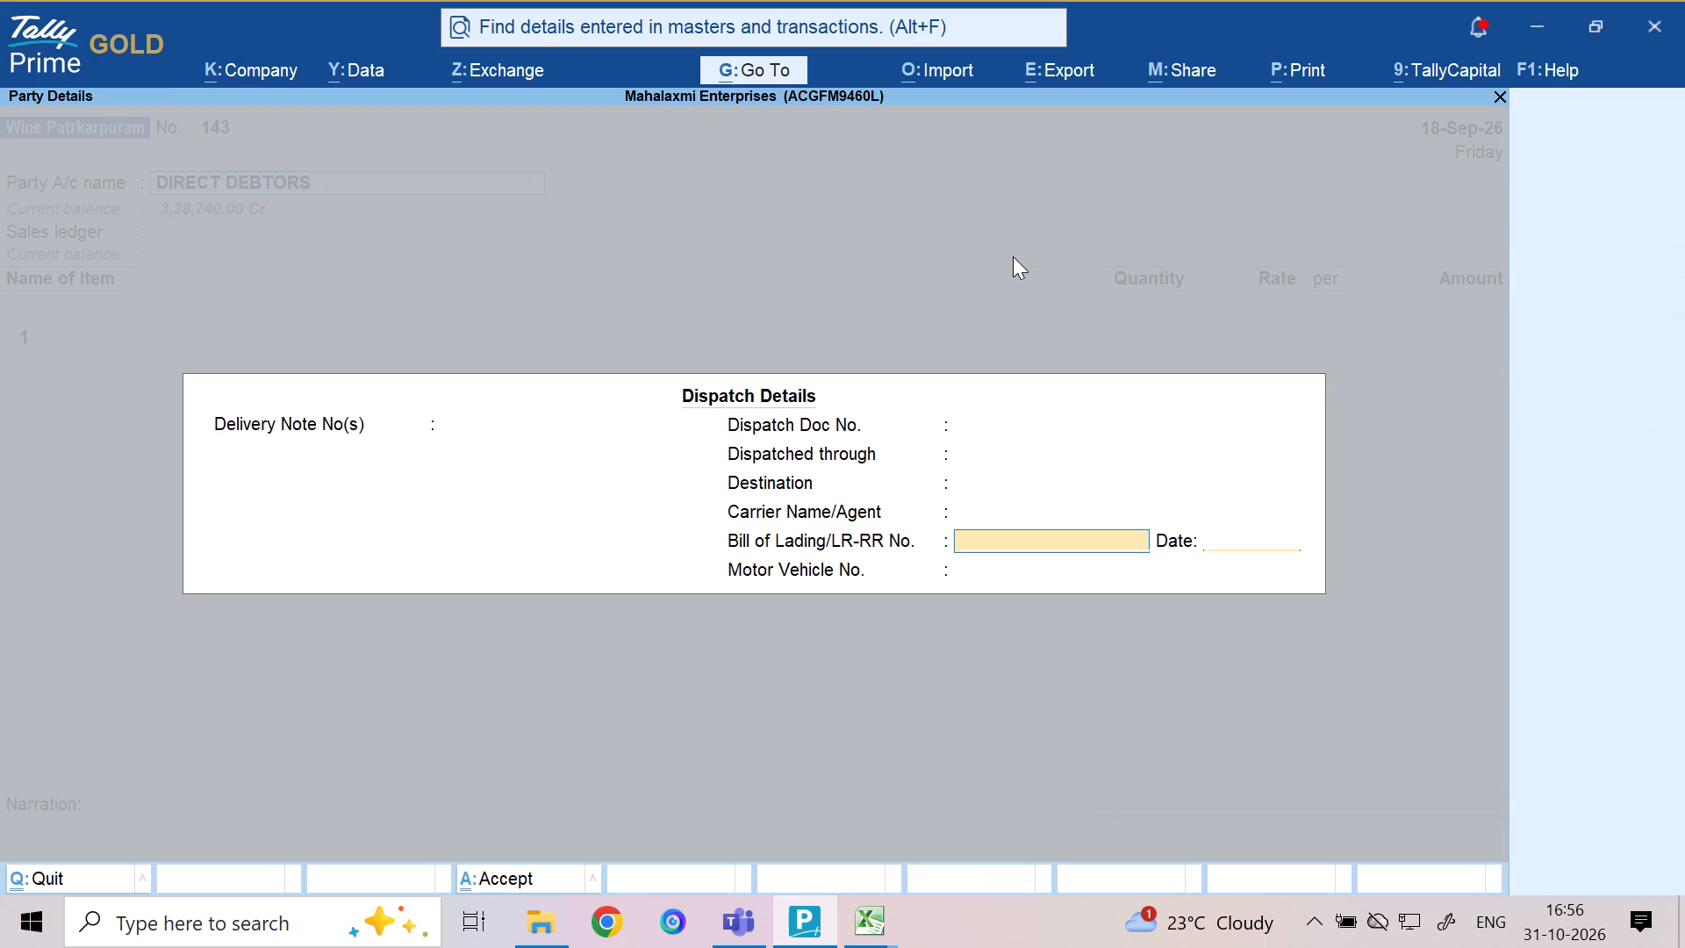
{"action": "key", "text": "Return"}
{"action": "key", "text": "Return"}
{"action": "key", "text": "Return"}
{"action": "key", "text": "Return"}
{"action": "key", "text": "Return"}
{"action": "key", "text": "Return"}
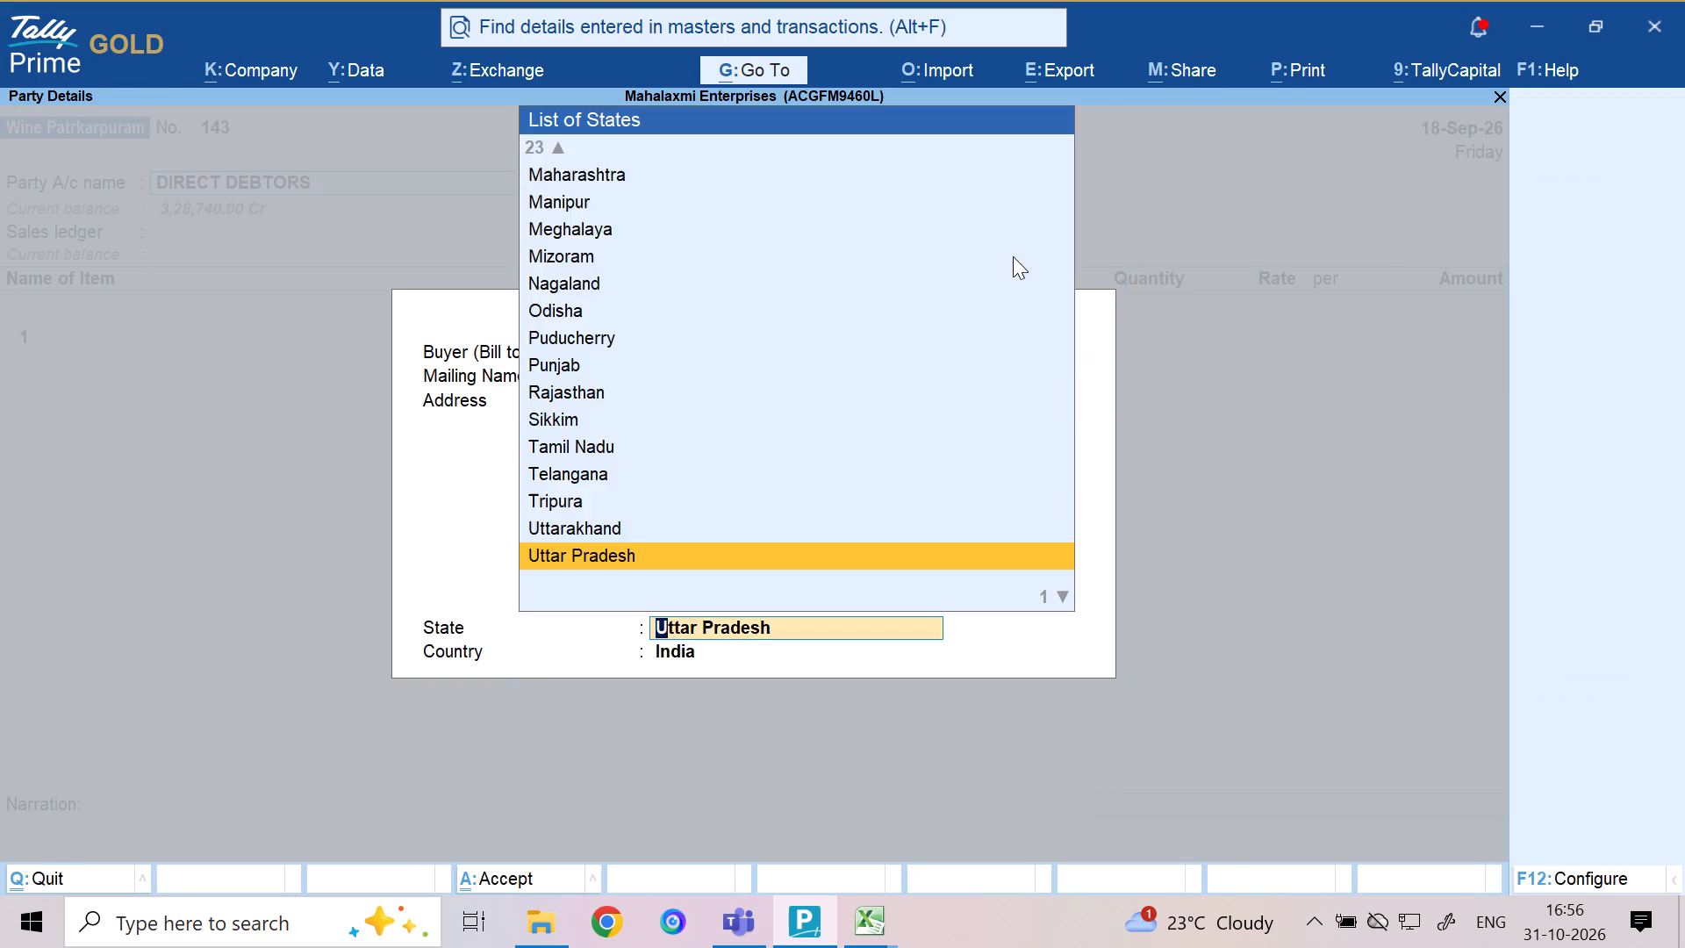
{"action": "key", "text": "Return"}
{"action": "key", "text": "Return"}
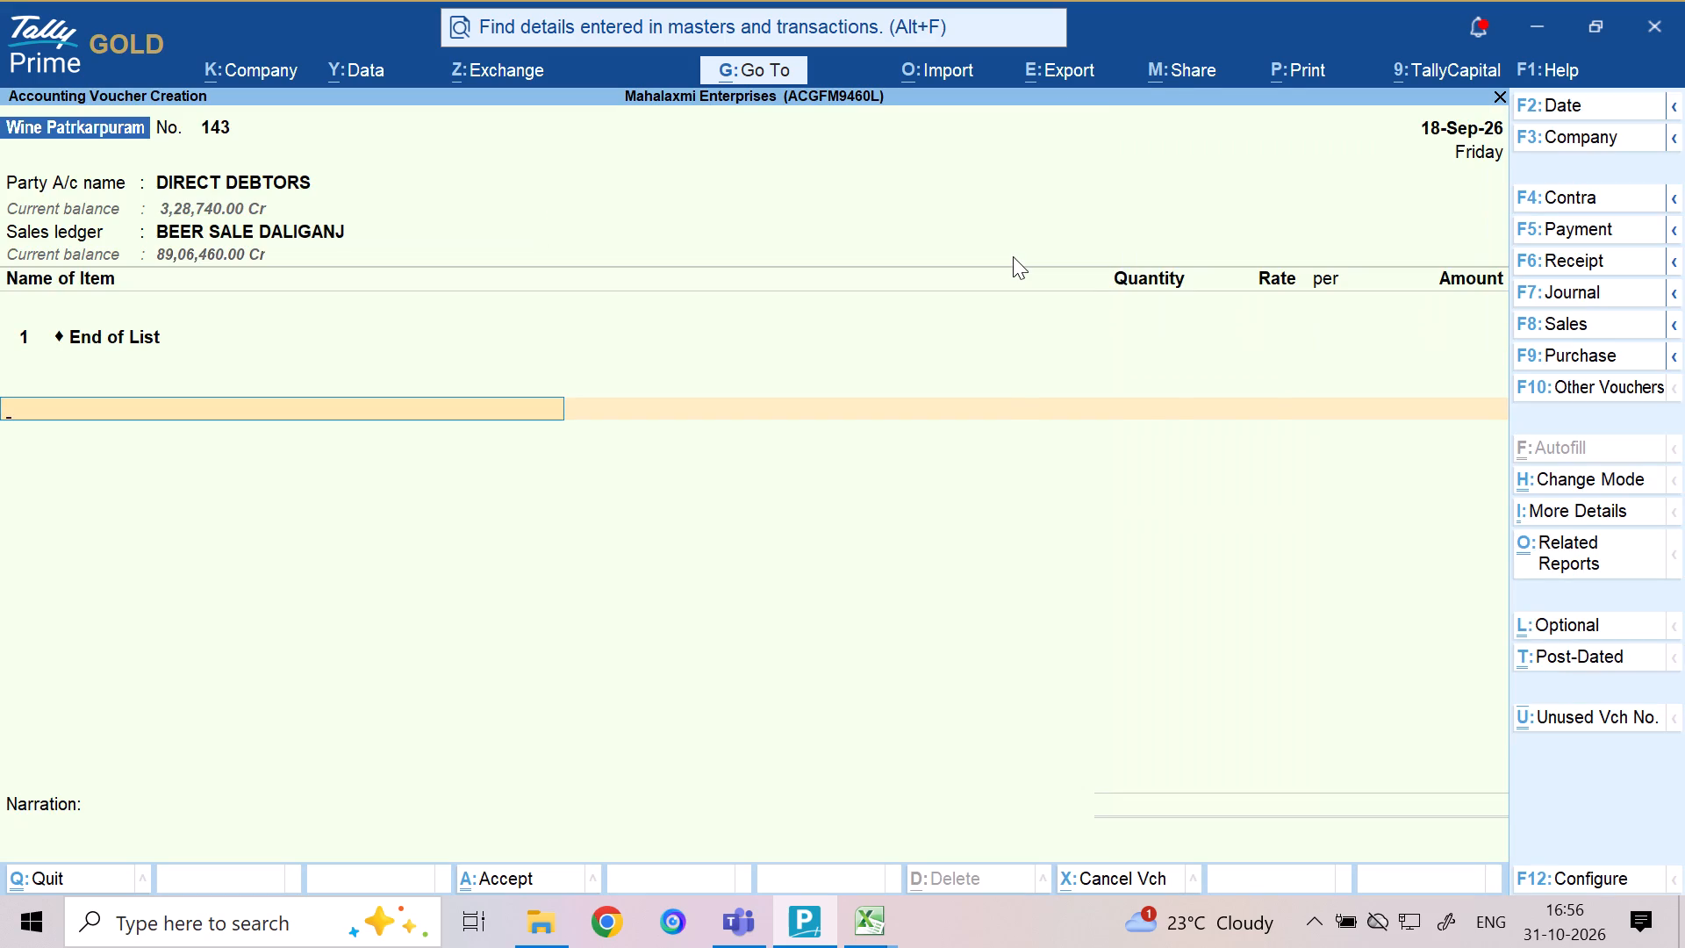
Change the sales ledger to Wine Sale Patrkarpuram.
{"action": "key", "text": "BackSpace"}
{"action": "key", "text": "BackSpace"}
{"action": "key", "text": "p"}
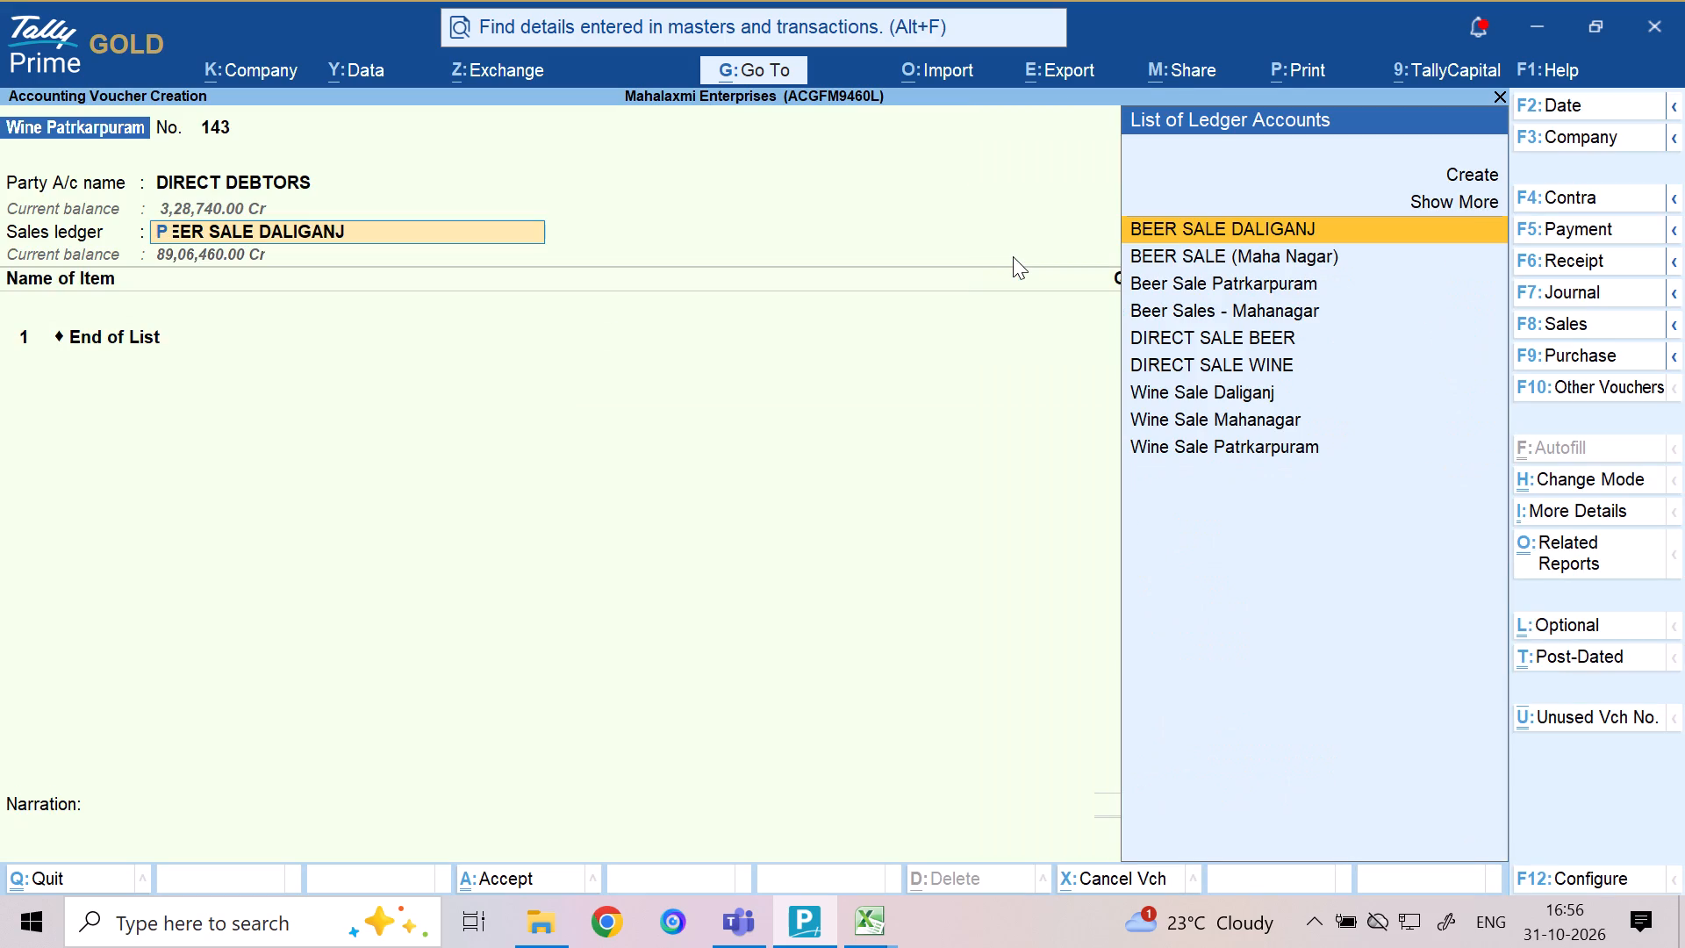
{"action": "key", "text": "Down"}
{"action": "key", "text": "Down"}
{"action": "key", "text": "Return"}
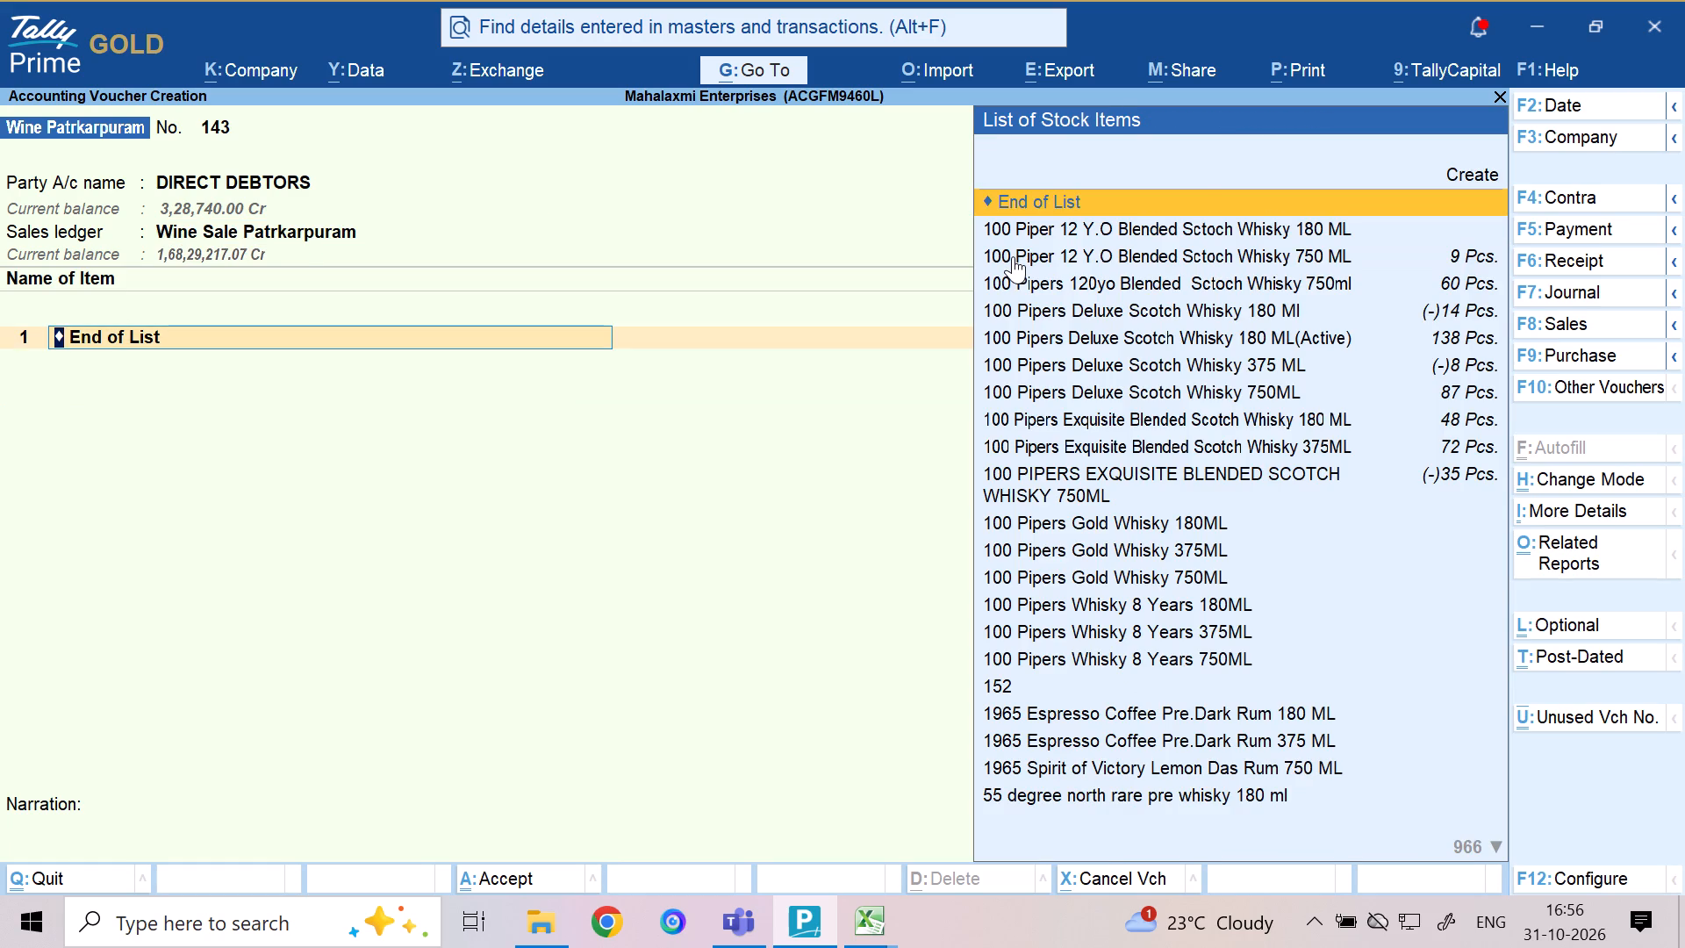
Add DUMMY STOCK WINE as the first item of the sales voucher.
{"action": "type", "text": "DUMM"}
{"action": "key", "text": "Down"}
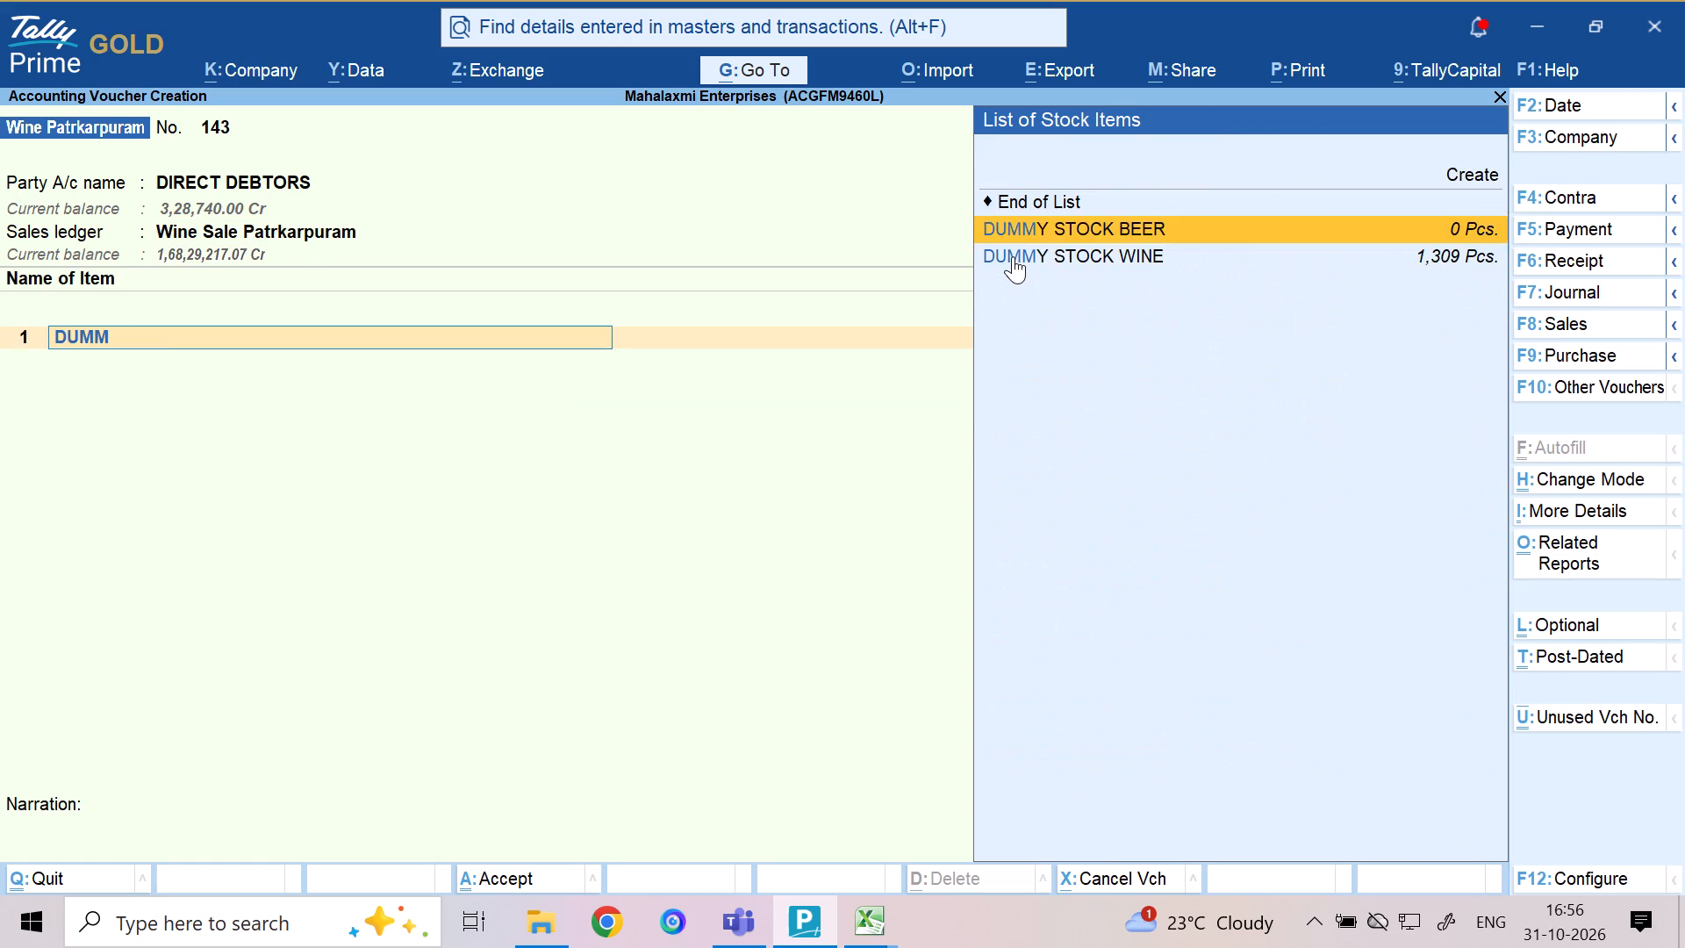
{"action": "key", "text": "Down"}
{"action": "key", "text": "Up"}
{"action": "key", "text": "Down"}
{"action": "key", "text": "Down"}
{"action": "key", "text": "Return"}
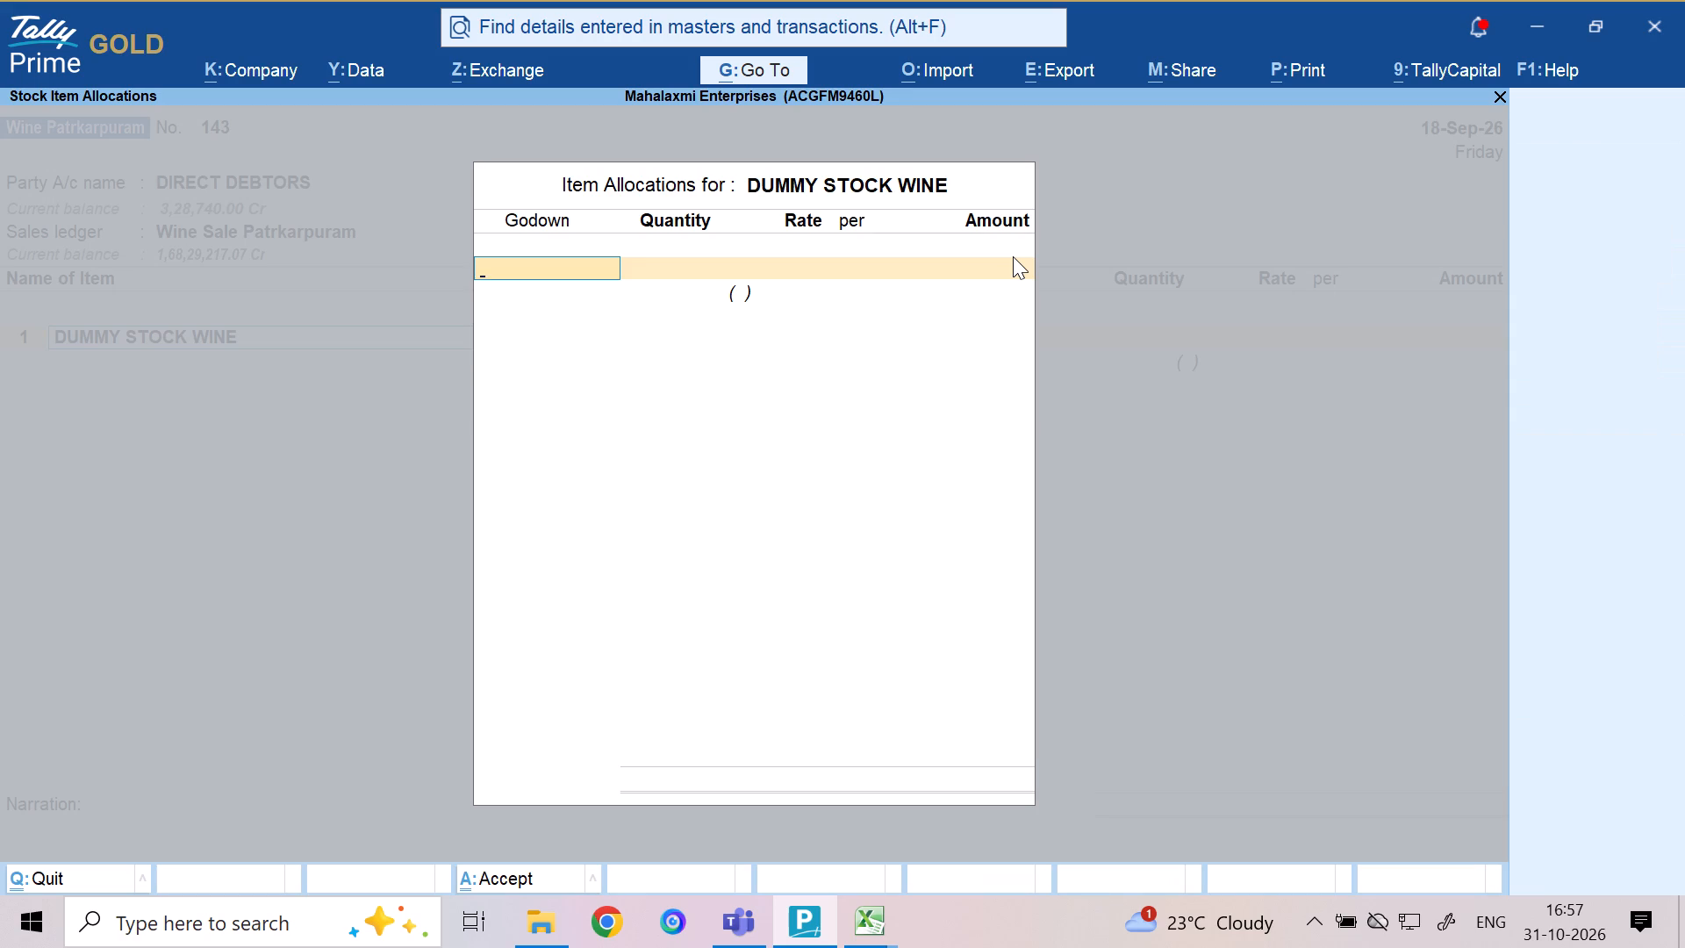
Allocate DUMMY STOCK WINE to the Patkarpuram FL godown only, with a quantity of 1309 pieces and an amount of 328740.
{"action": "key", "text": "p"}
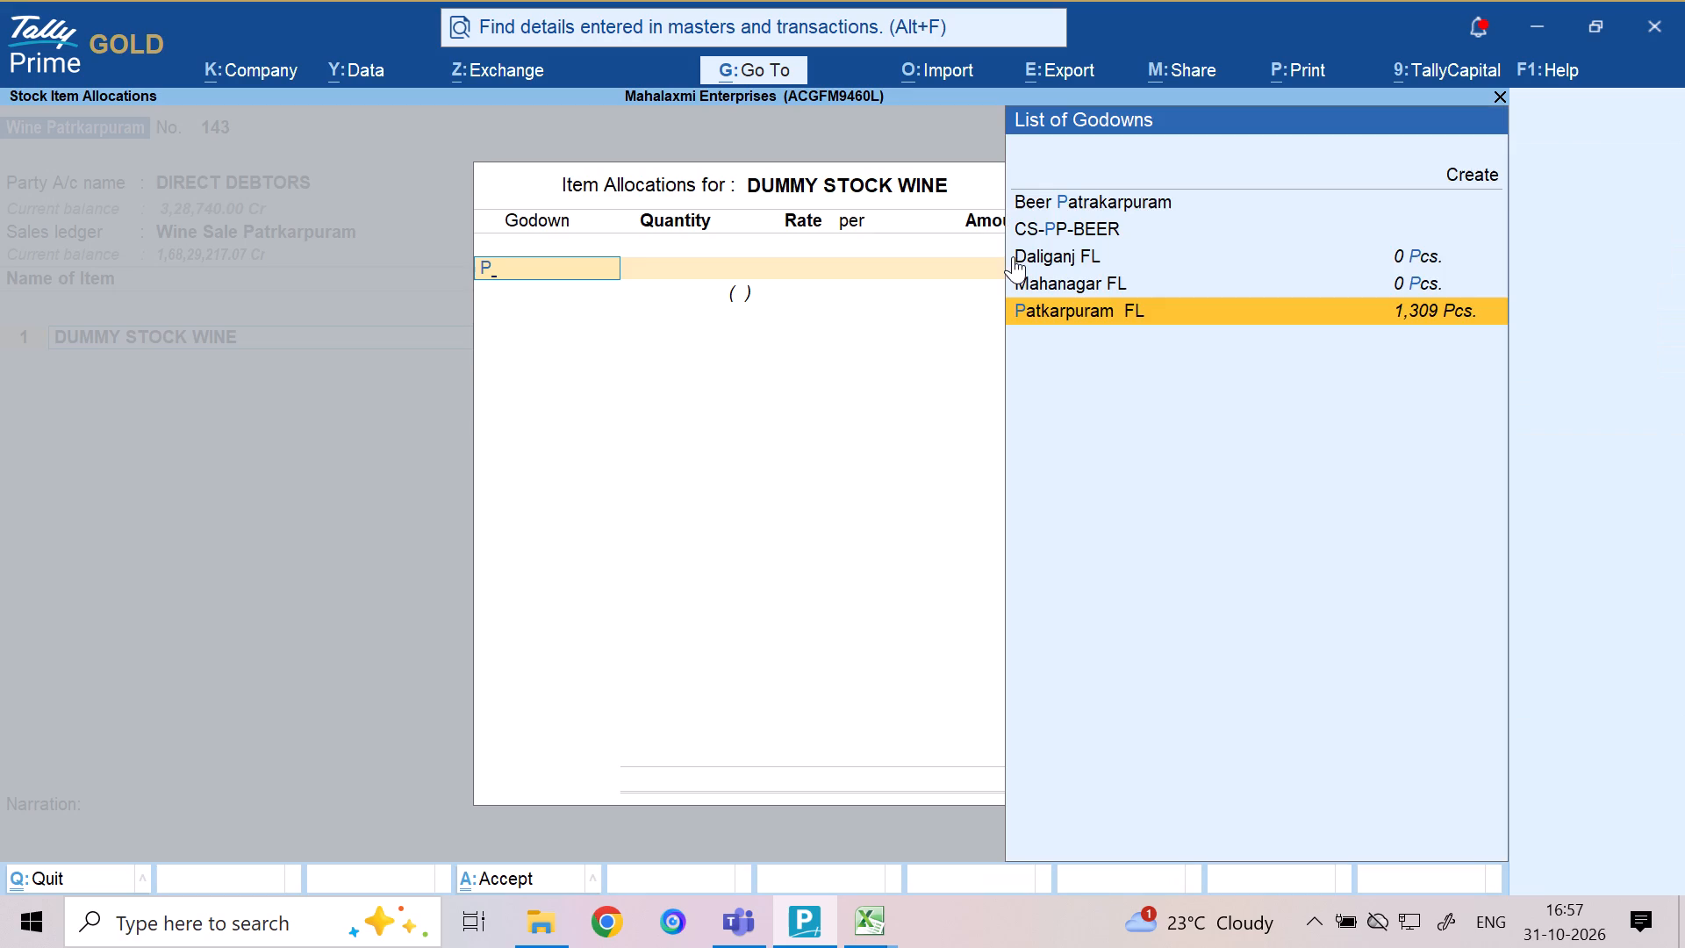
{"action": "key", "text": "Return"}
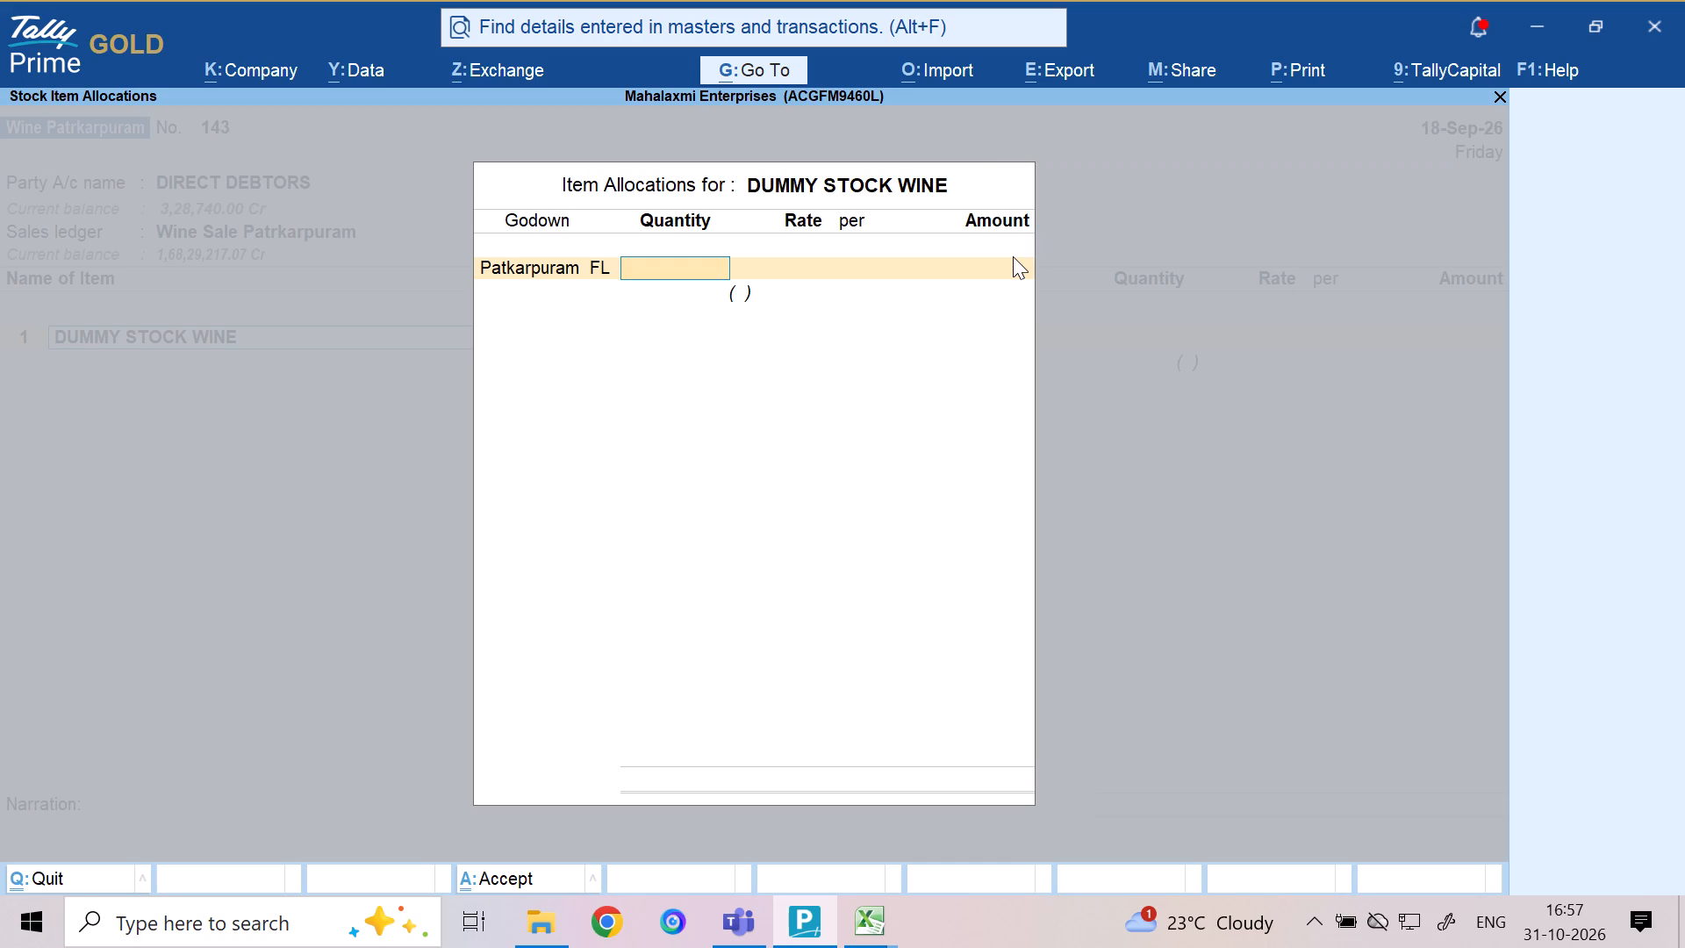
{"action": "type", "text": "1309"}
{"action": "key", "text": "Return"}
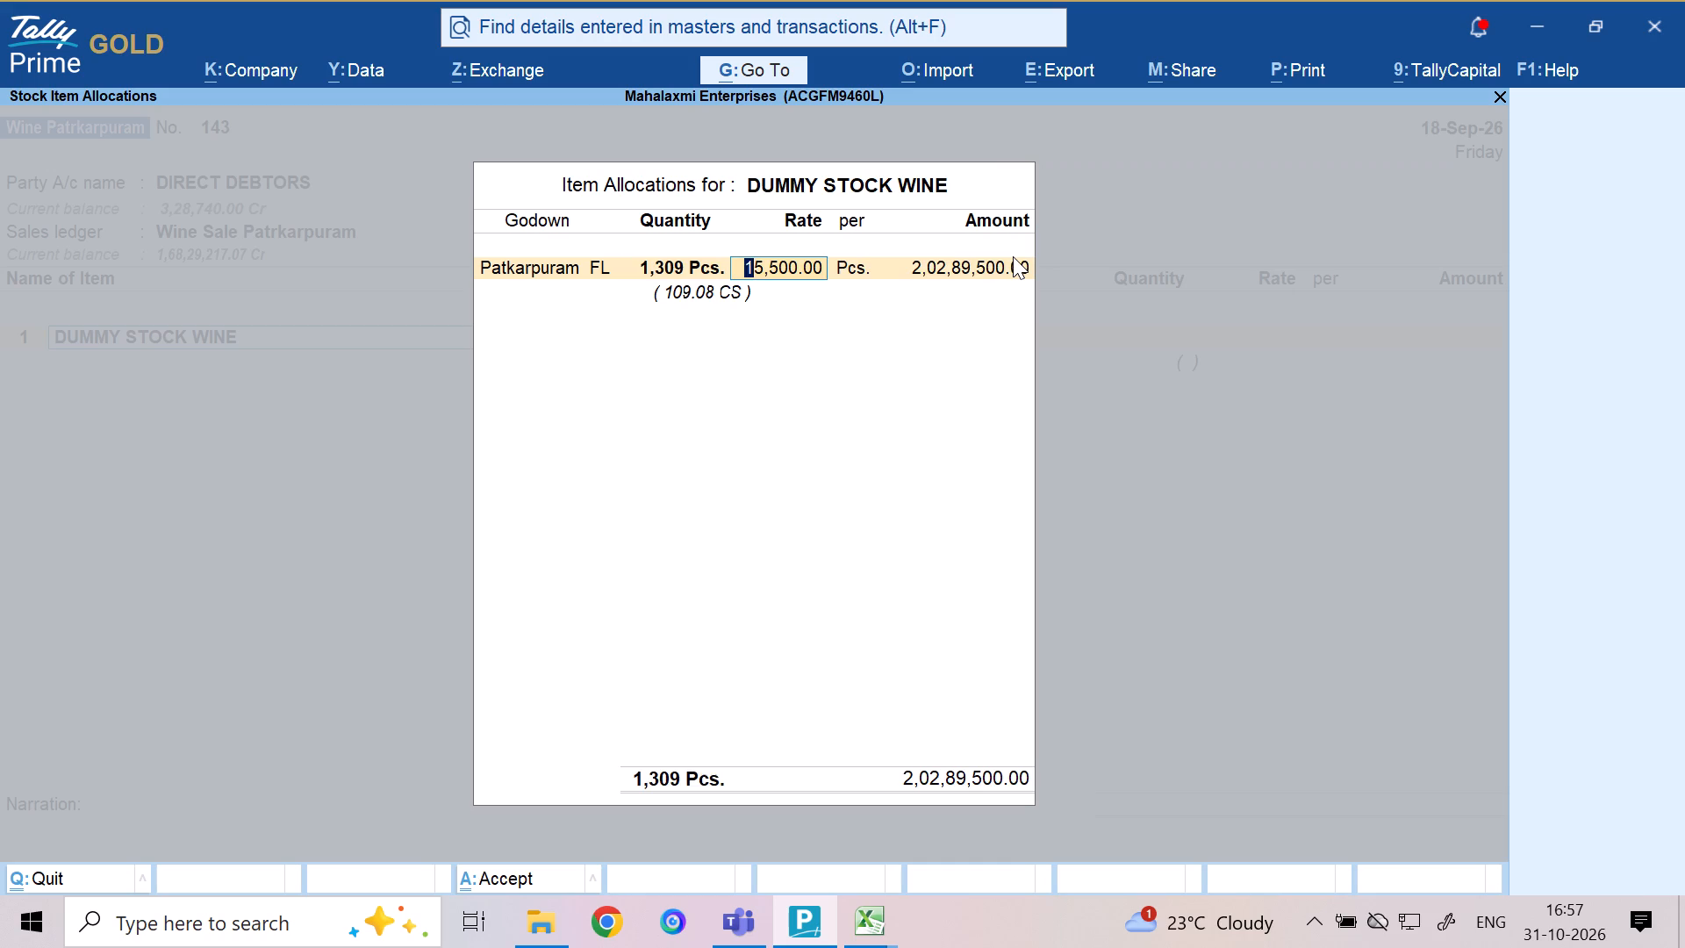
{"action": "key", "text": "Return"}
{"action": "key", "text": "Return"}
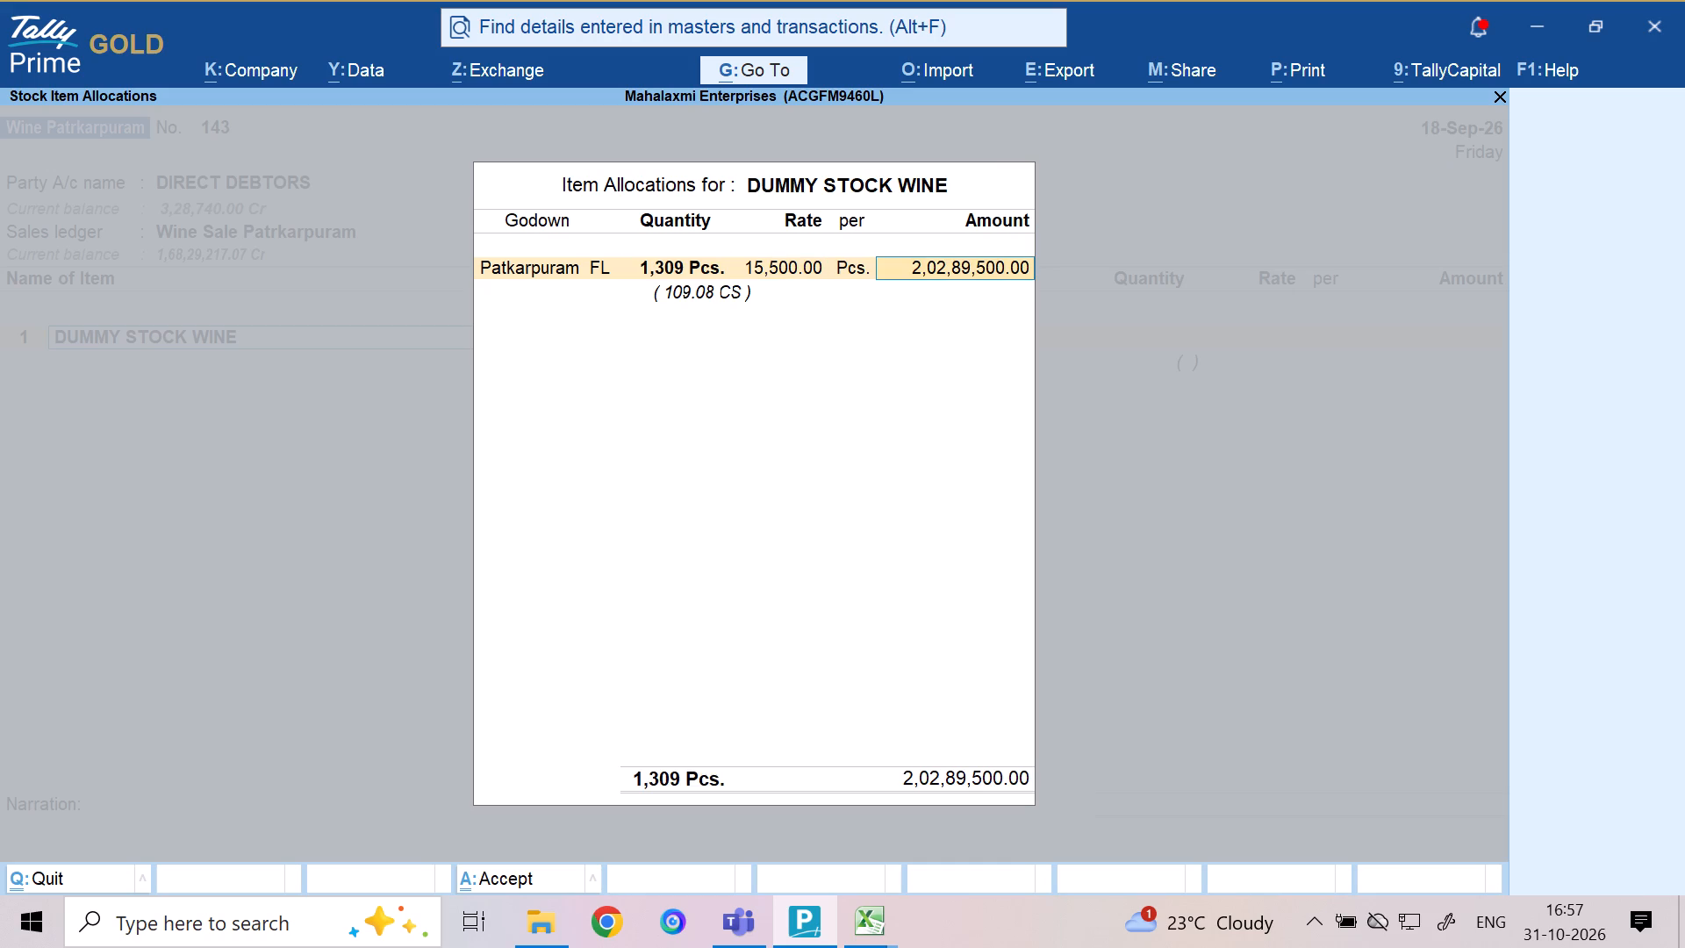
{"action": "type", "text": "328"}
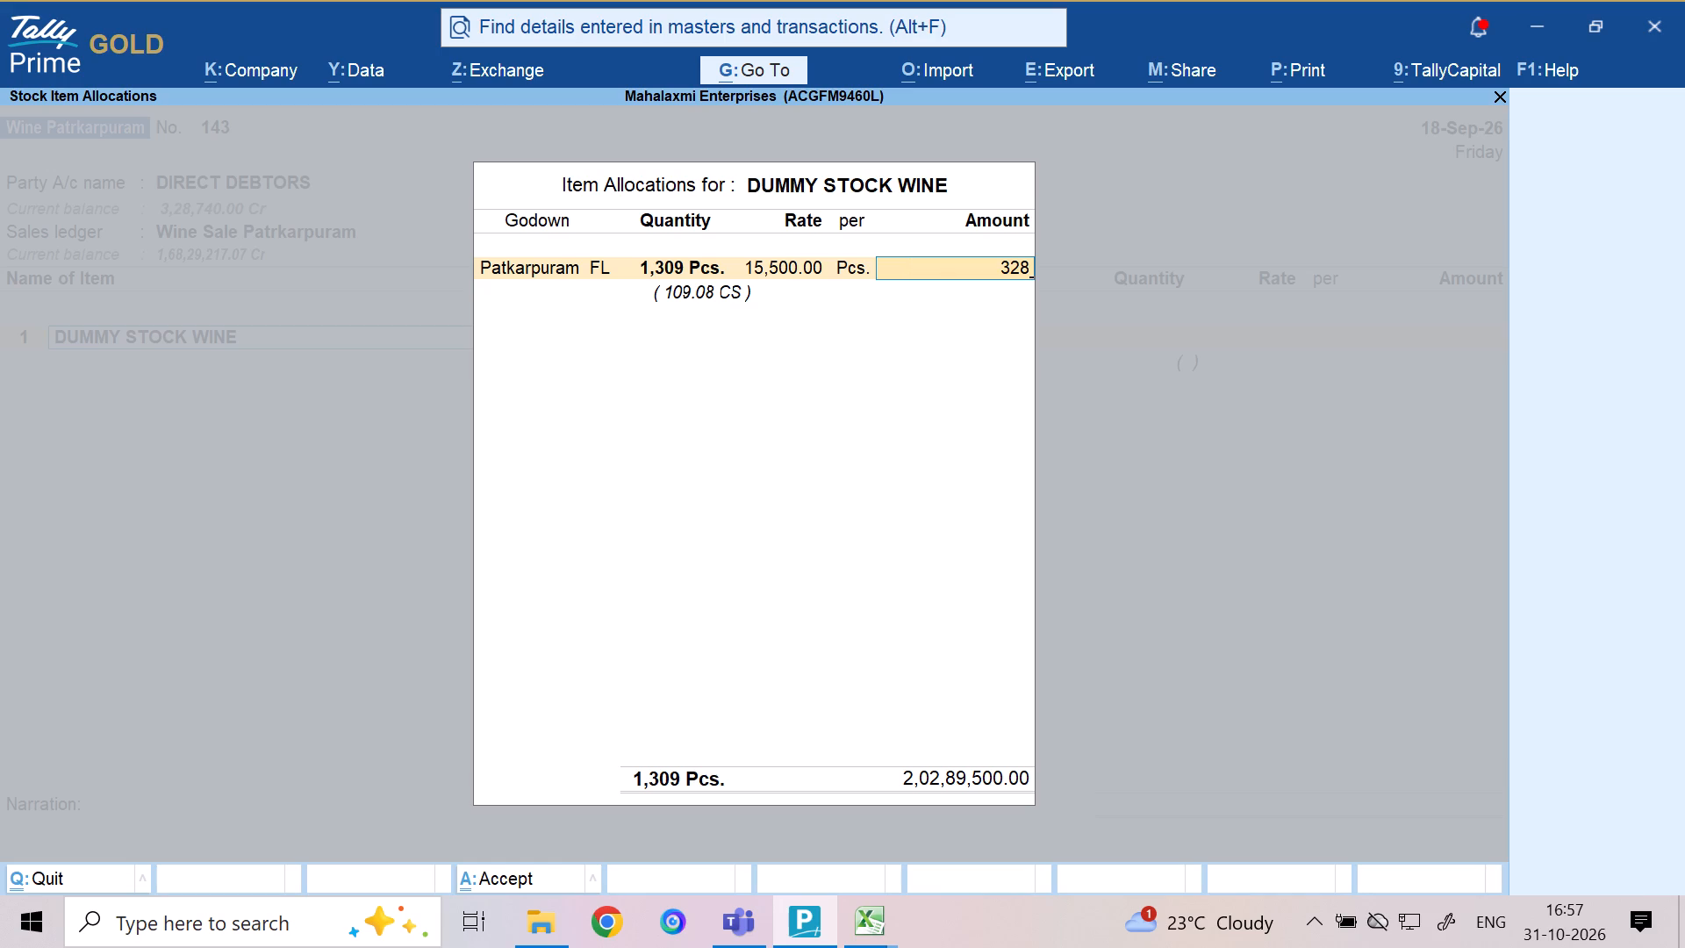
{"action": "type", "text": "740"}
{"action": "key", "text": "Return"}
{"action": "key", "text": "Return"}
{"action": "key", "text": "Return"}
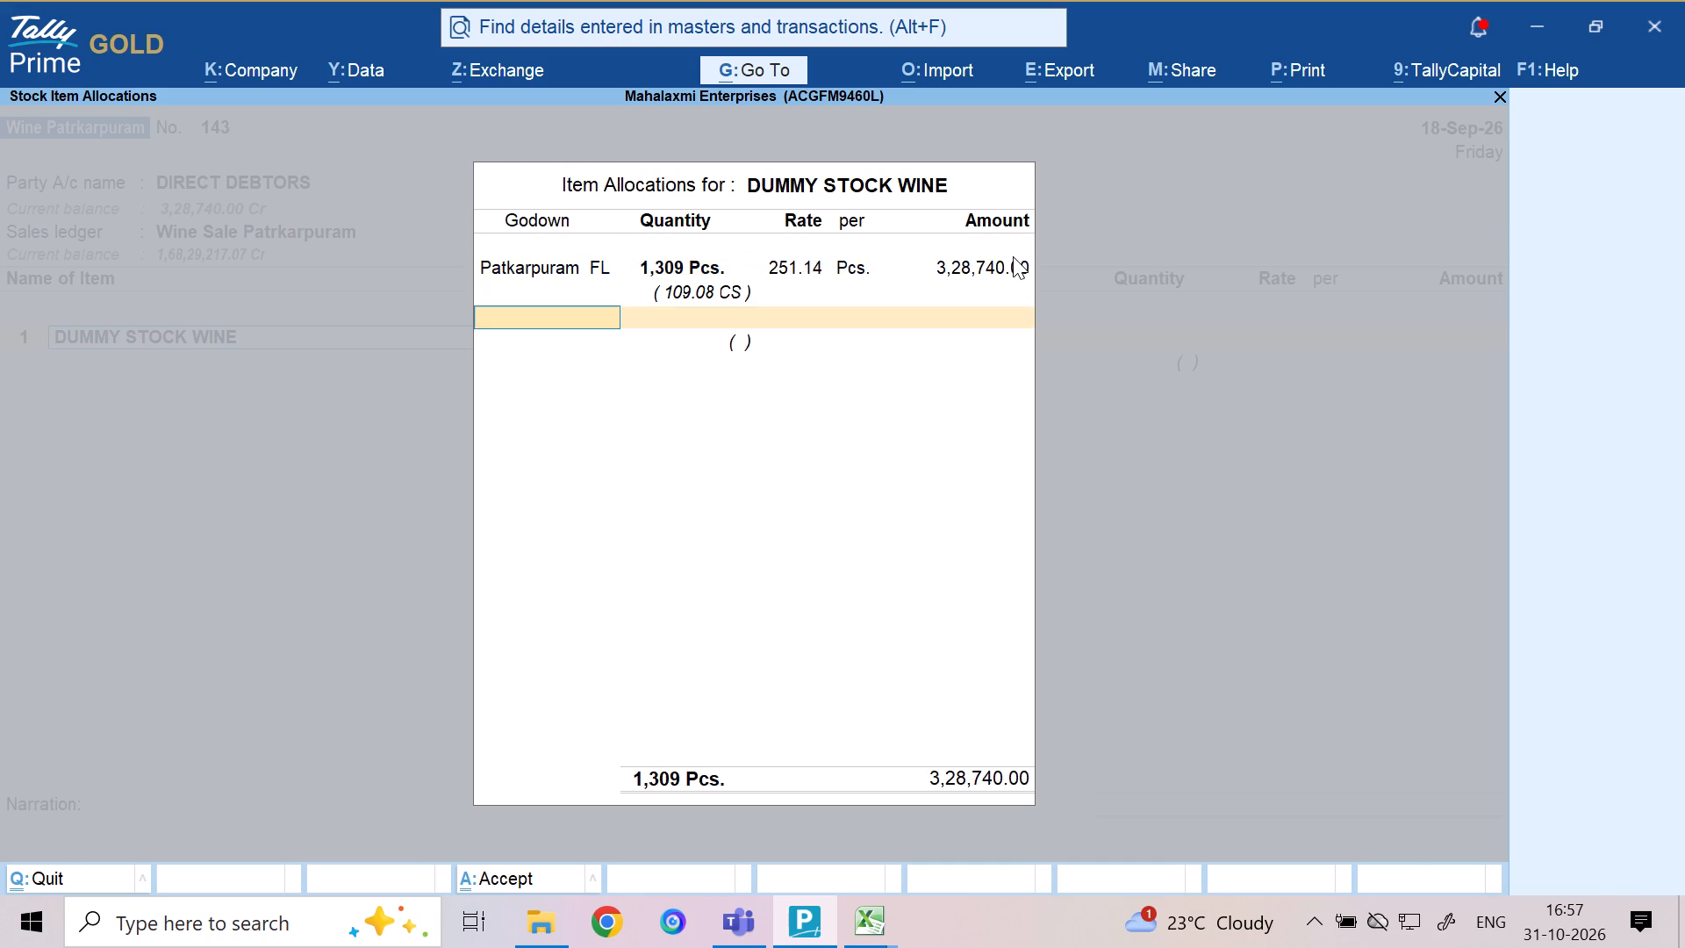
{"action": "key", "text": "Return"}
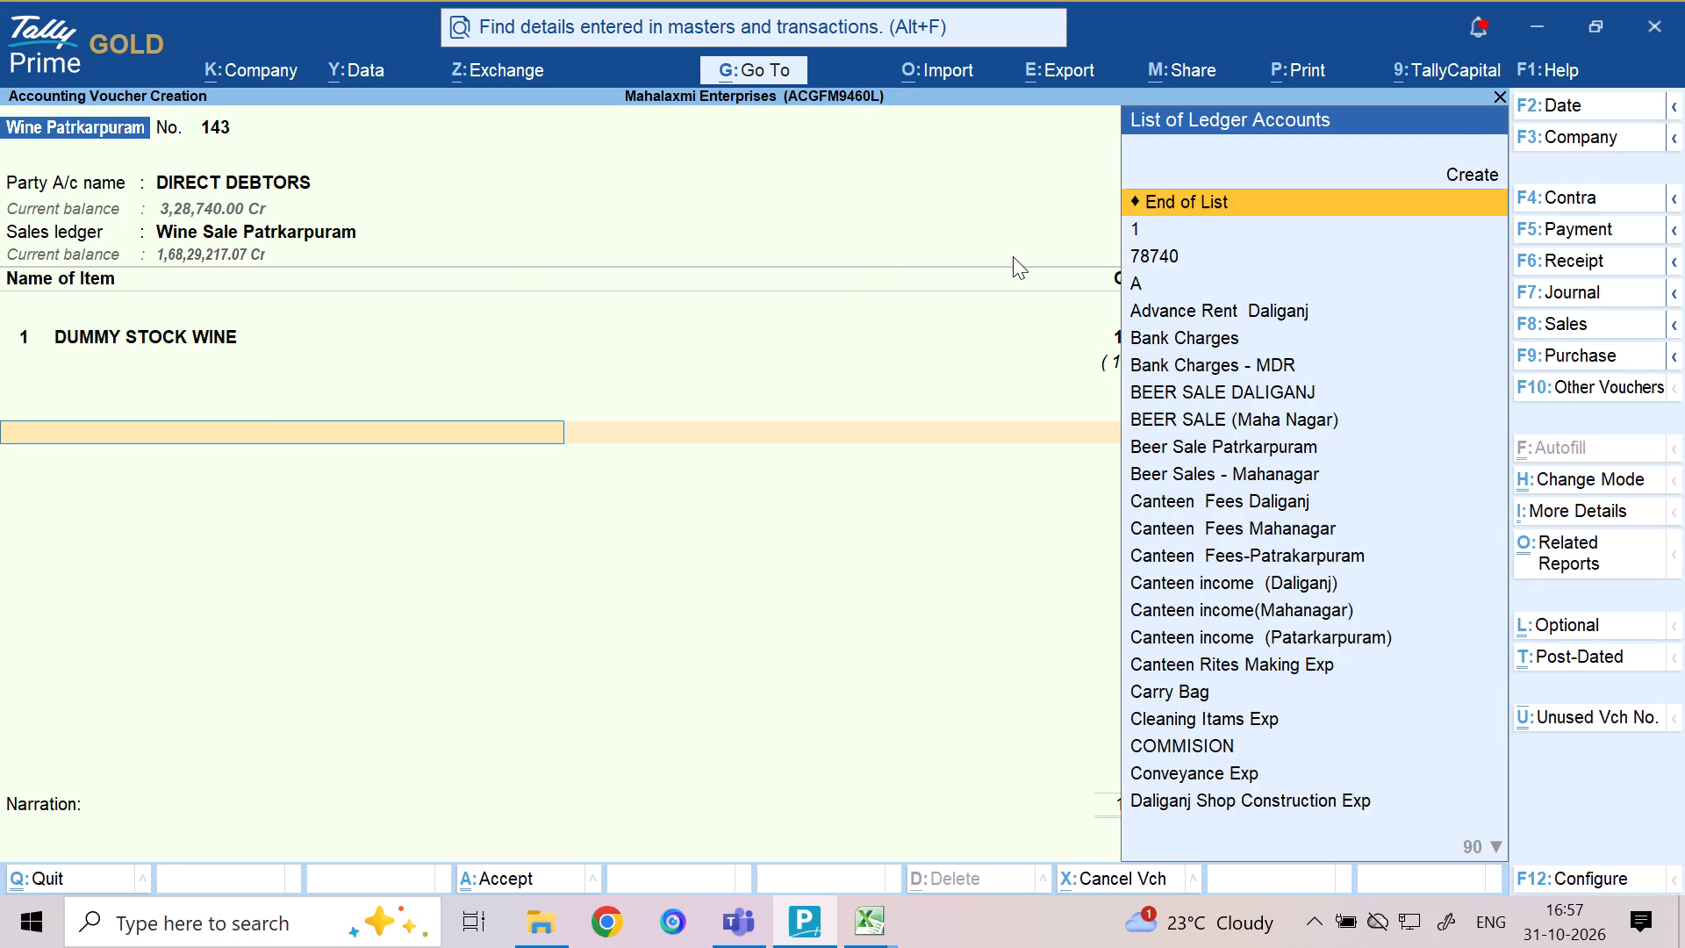
End the voucher's entry list and record the full 328740 Dr for DIRECT DEBTORS as New Ref 143 without a due date.
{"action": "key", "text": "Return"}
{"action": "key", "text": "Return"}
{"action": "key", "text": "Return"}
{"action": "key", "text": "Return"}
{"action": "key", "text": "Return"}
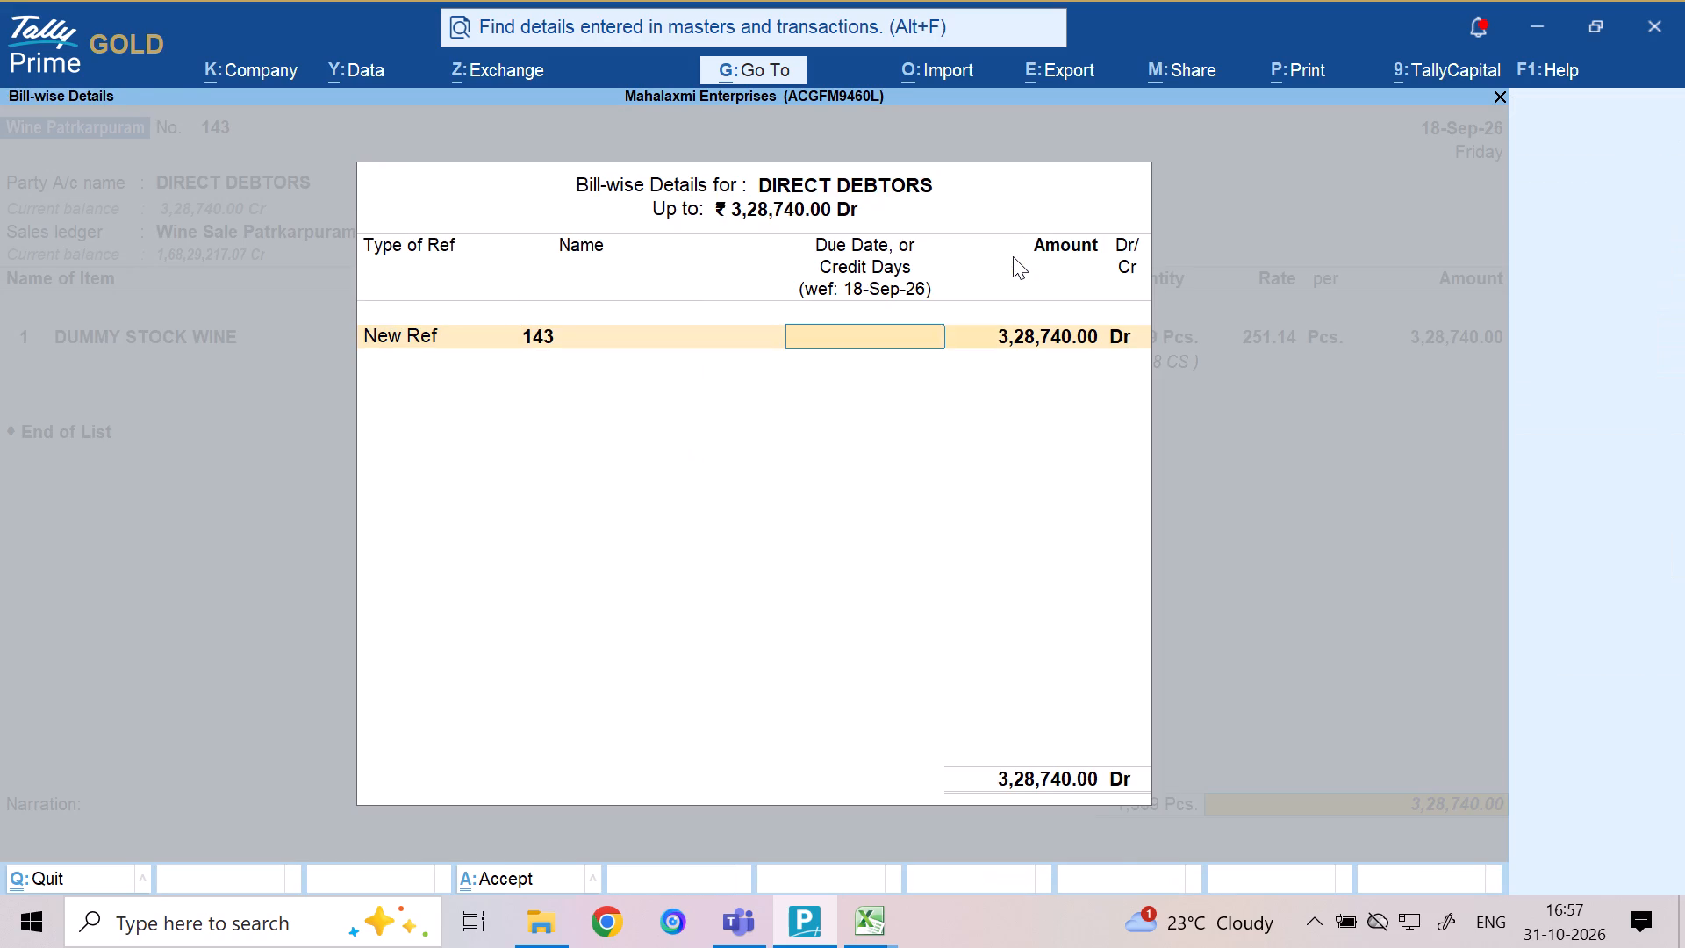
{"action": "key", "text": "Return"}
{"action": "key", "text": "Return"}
Leave the narration blank and save the Wine Patrkarpuram sales voucher 143.
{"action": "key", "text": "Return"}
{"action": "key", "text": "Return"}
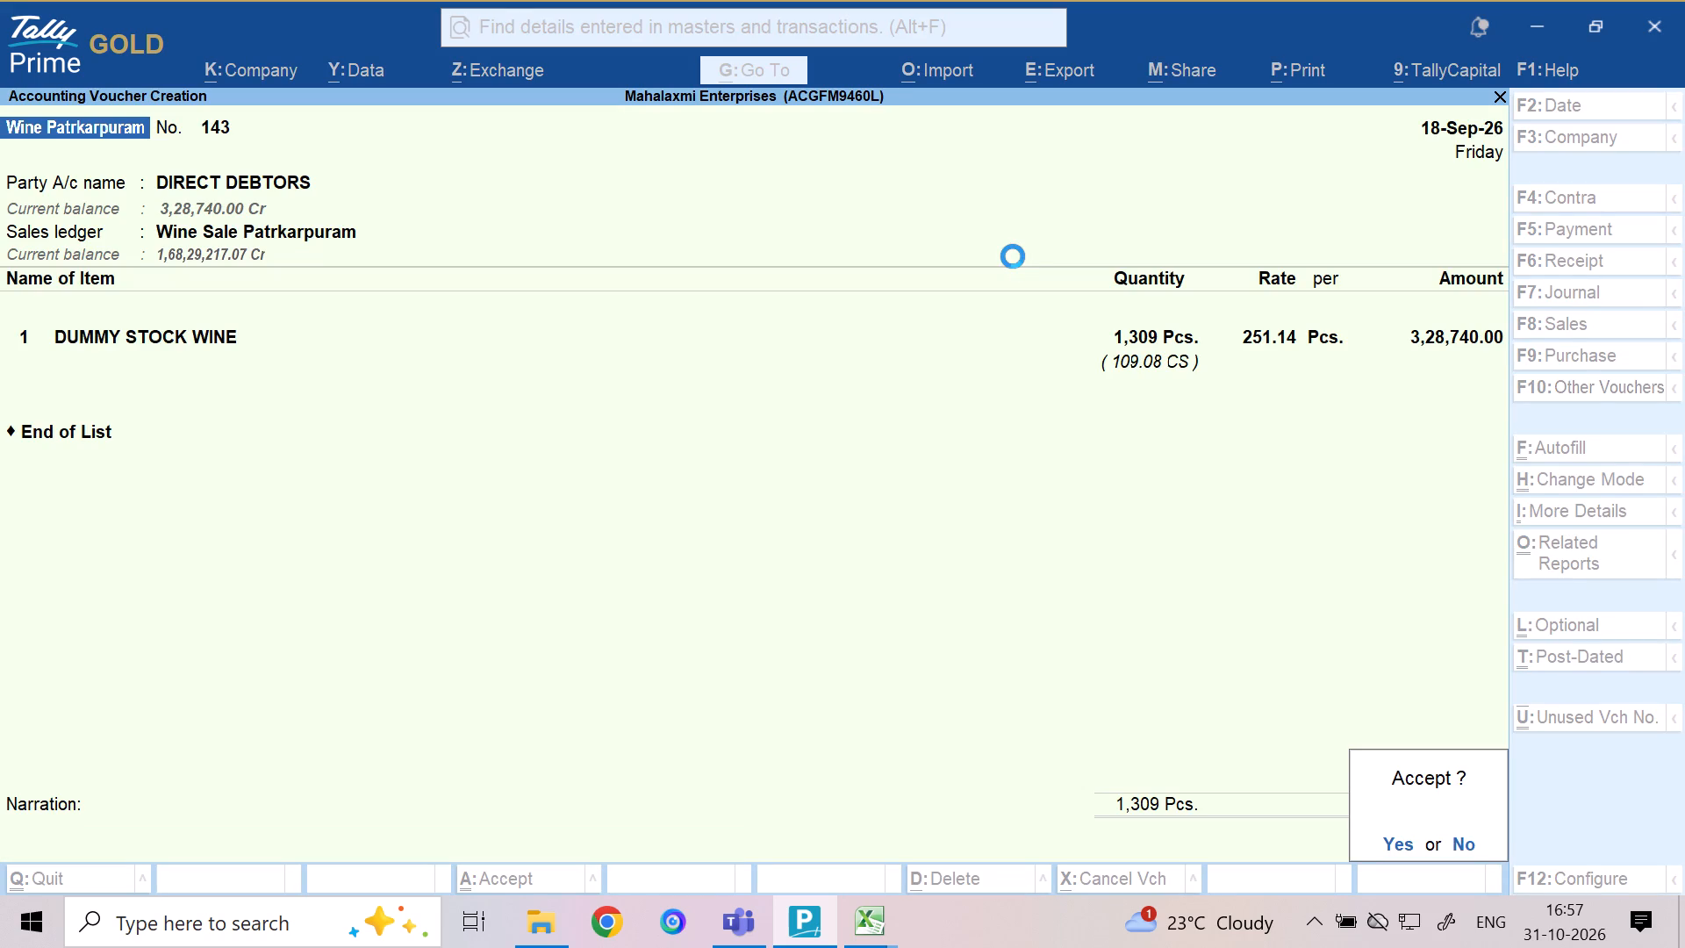
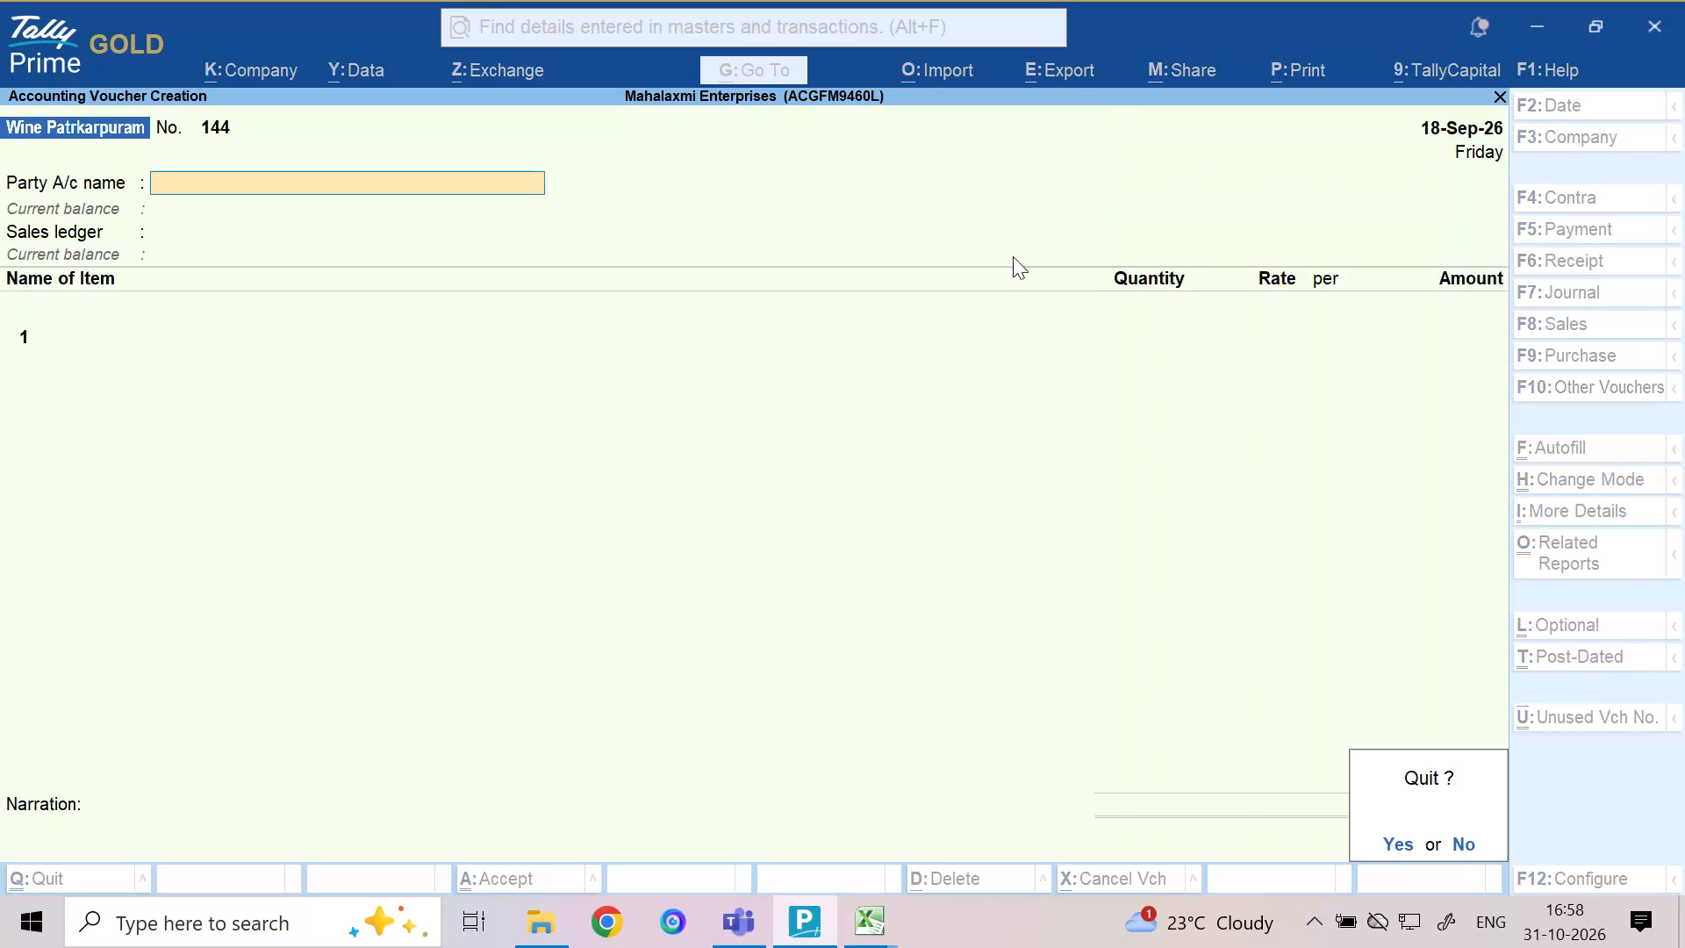
Leave the blank Wine Patrkarpuram voucher 144 without recording anything and return to the Gateway of Tally, keeping the program open.
{"action": "key", "text": "Escape"}
{"action": "key", "text": "Escape"}
{"action": "key", "text": "Escape"}
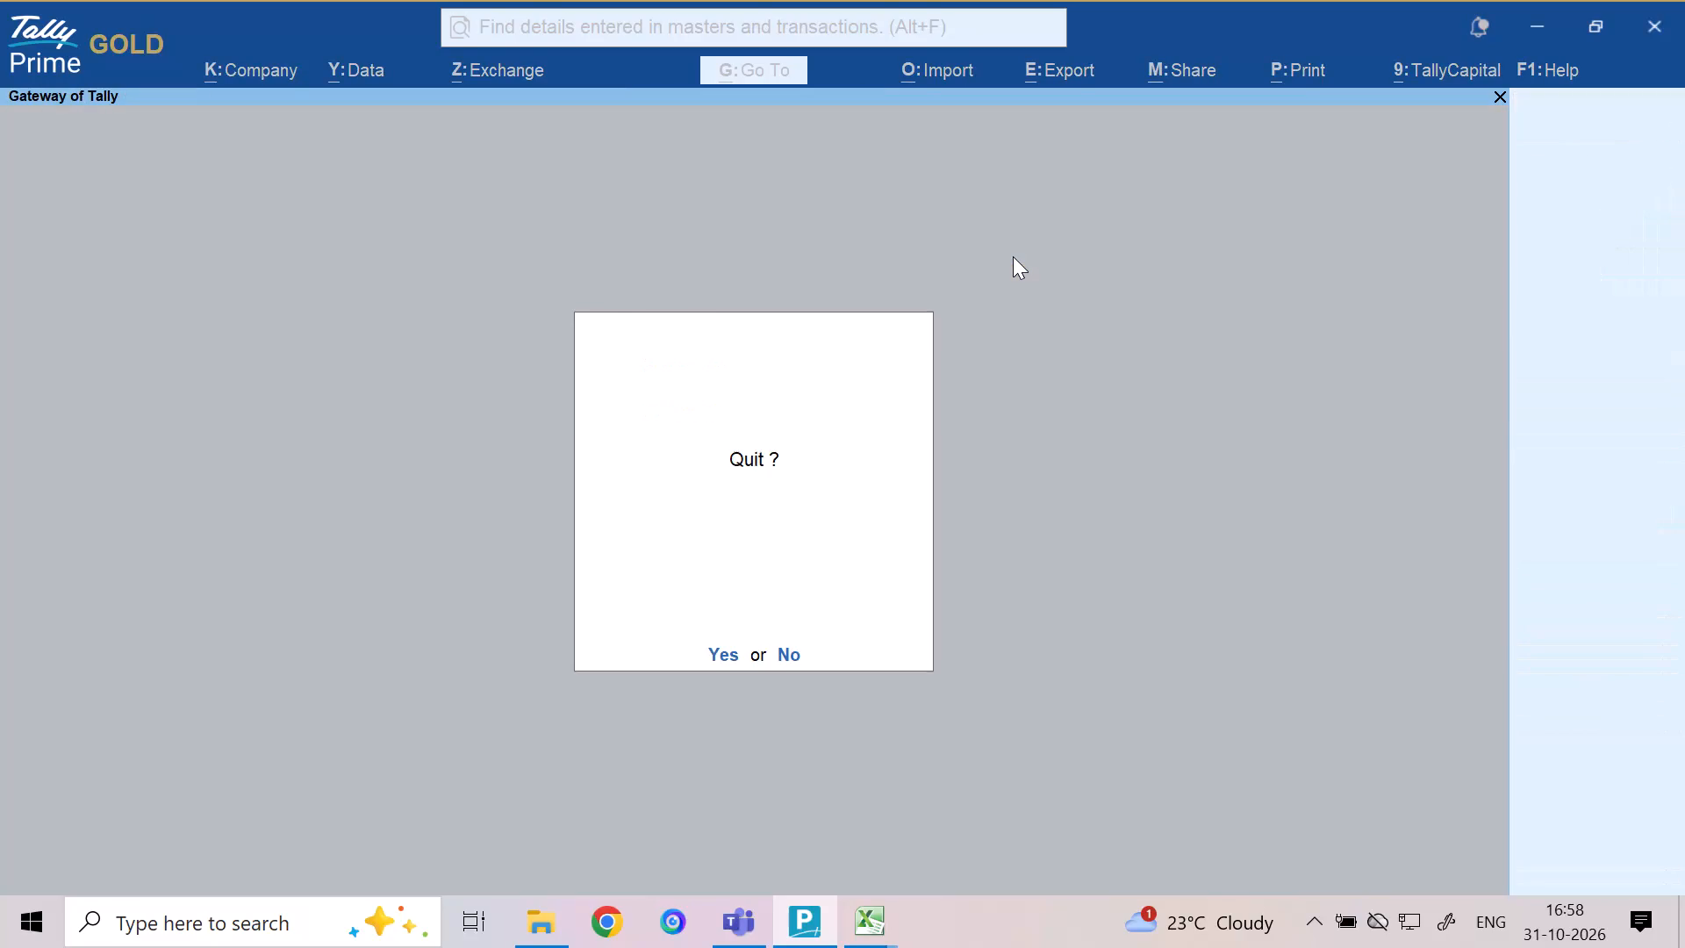
{"action": "key", "text": "Escape"}
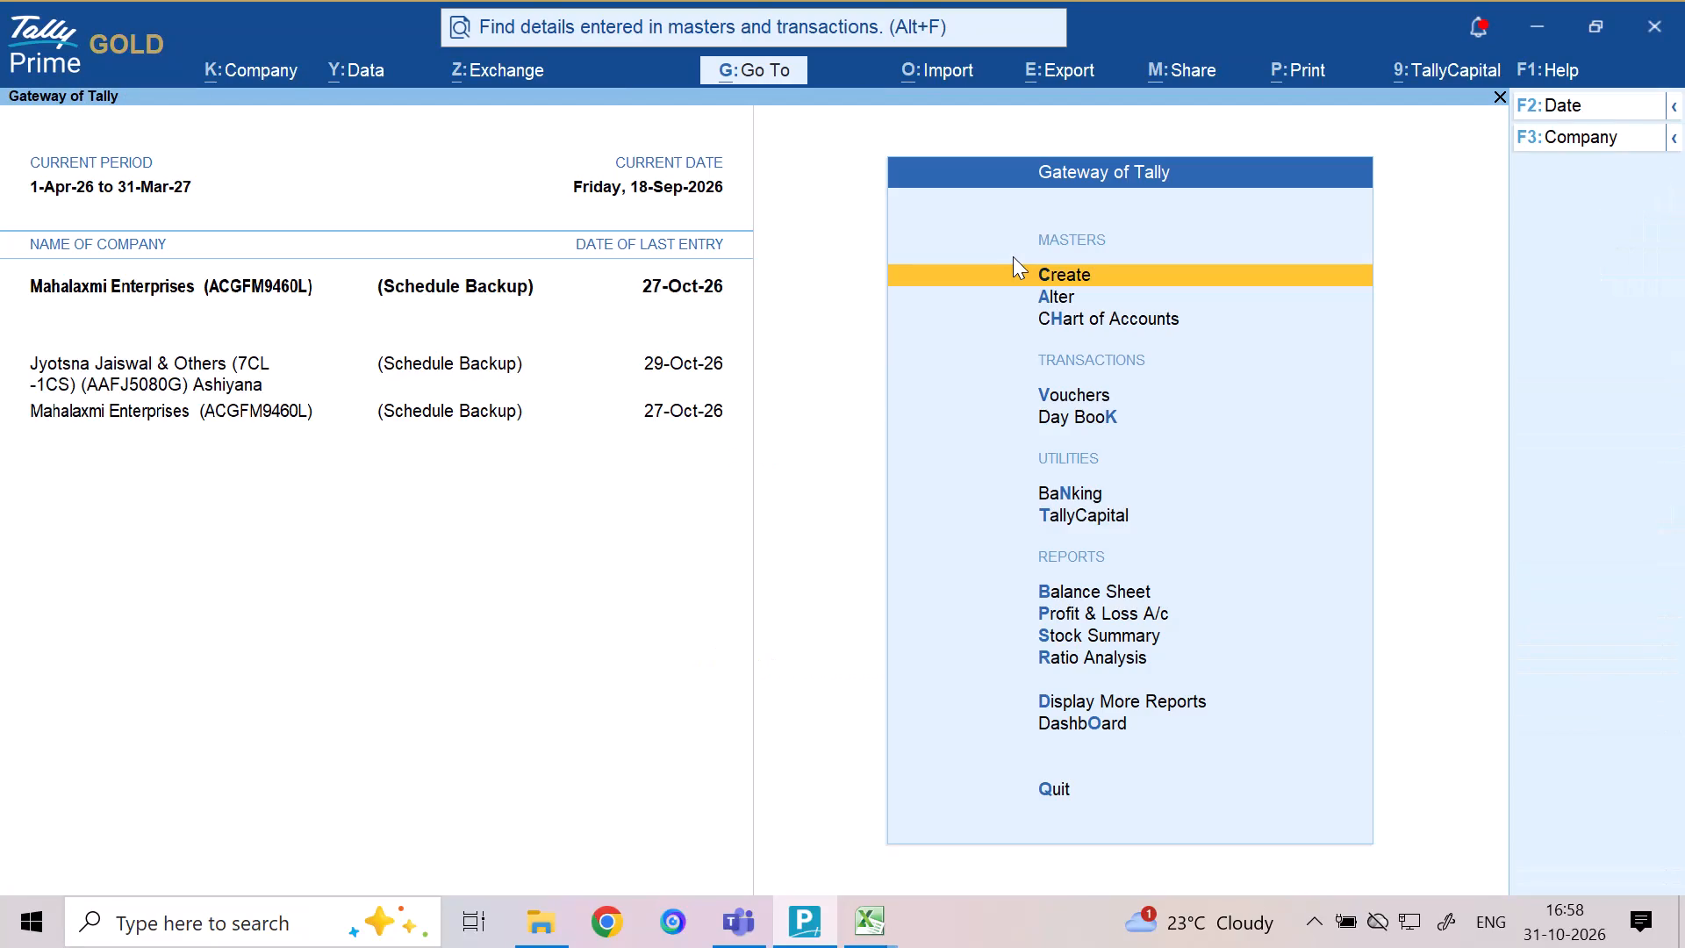
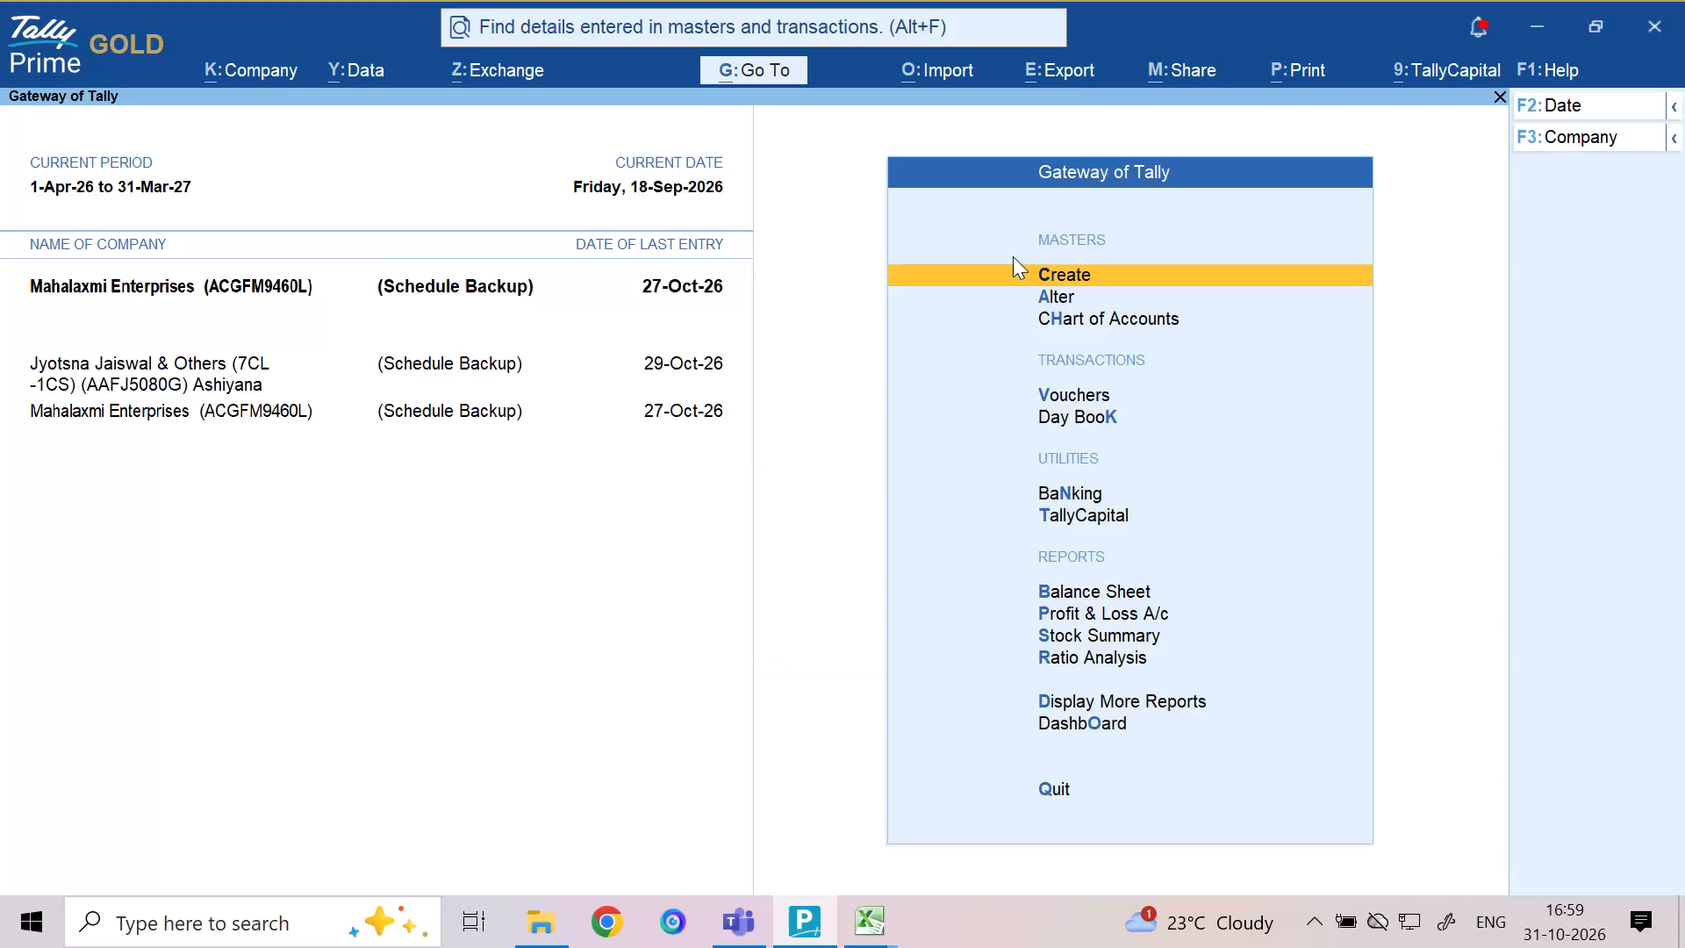
Start a new purchase voucher of type Purchase- Wine (DALIGANJ).
{"action": "key", "text": "Escape"}
{"action": "key", "text": "Escape"}
{"action": "key", "text": "v"}
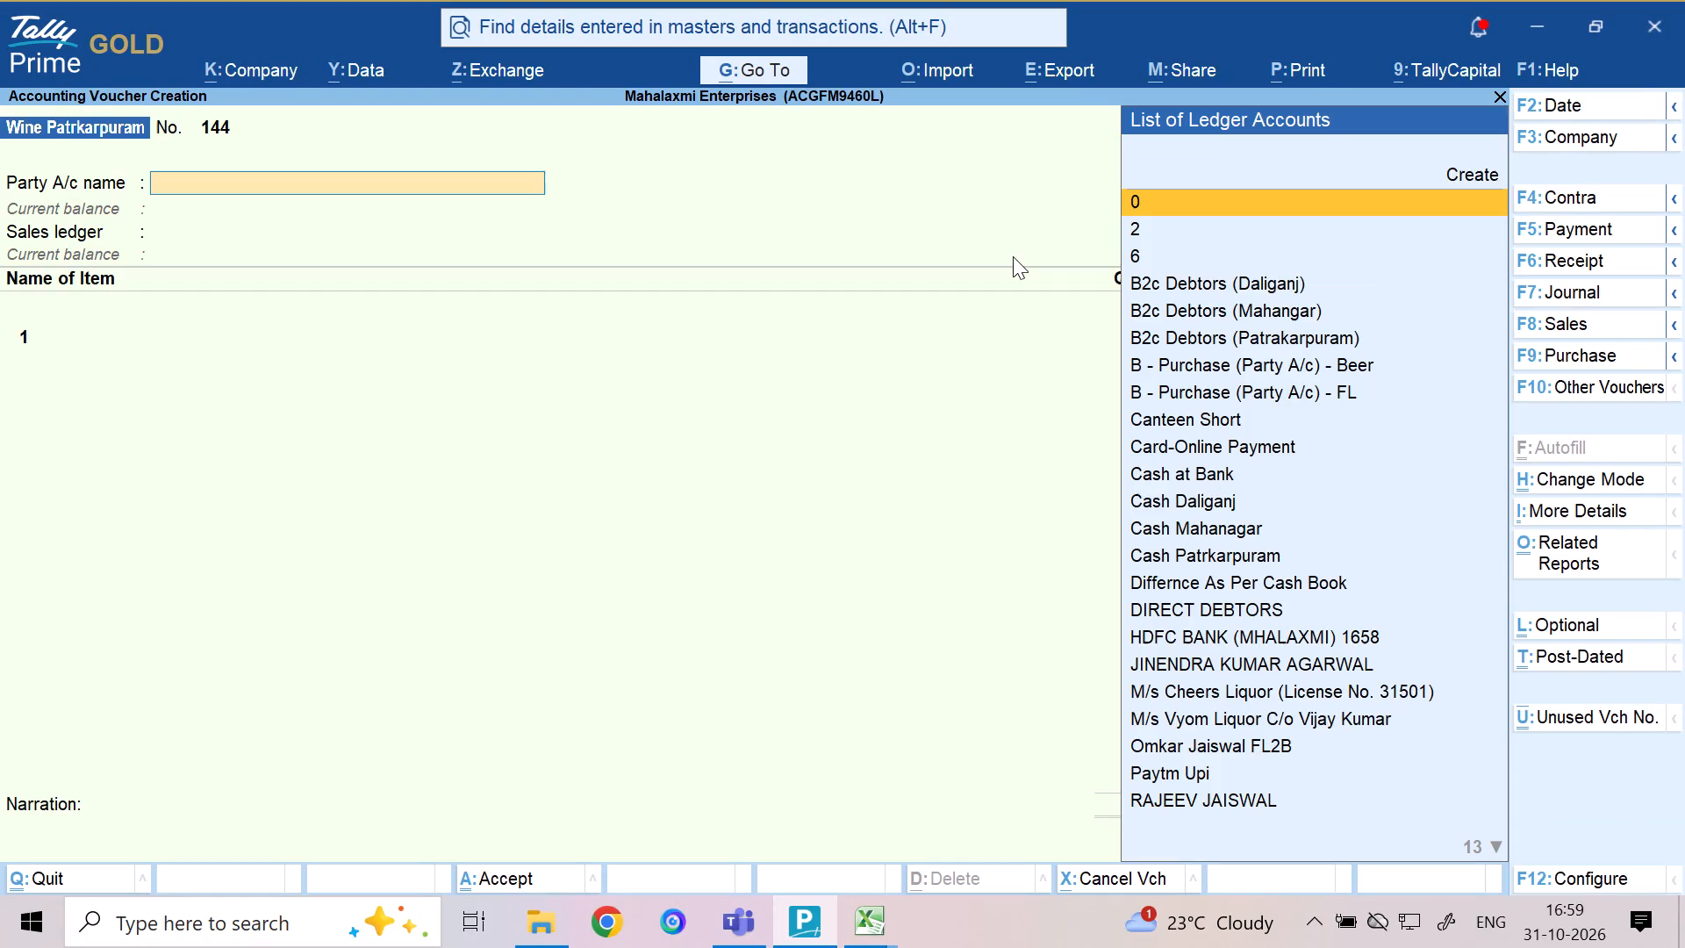
{"action": "key", "text": "F9"}
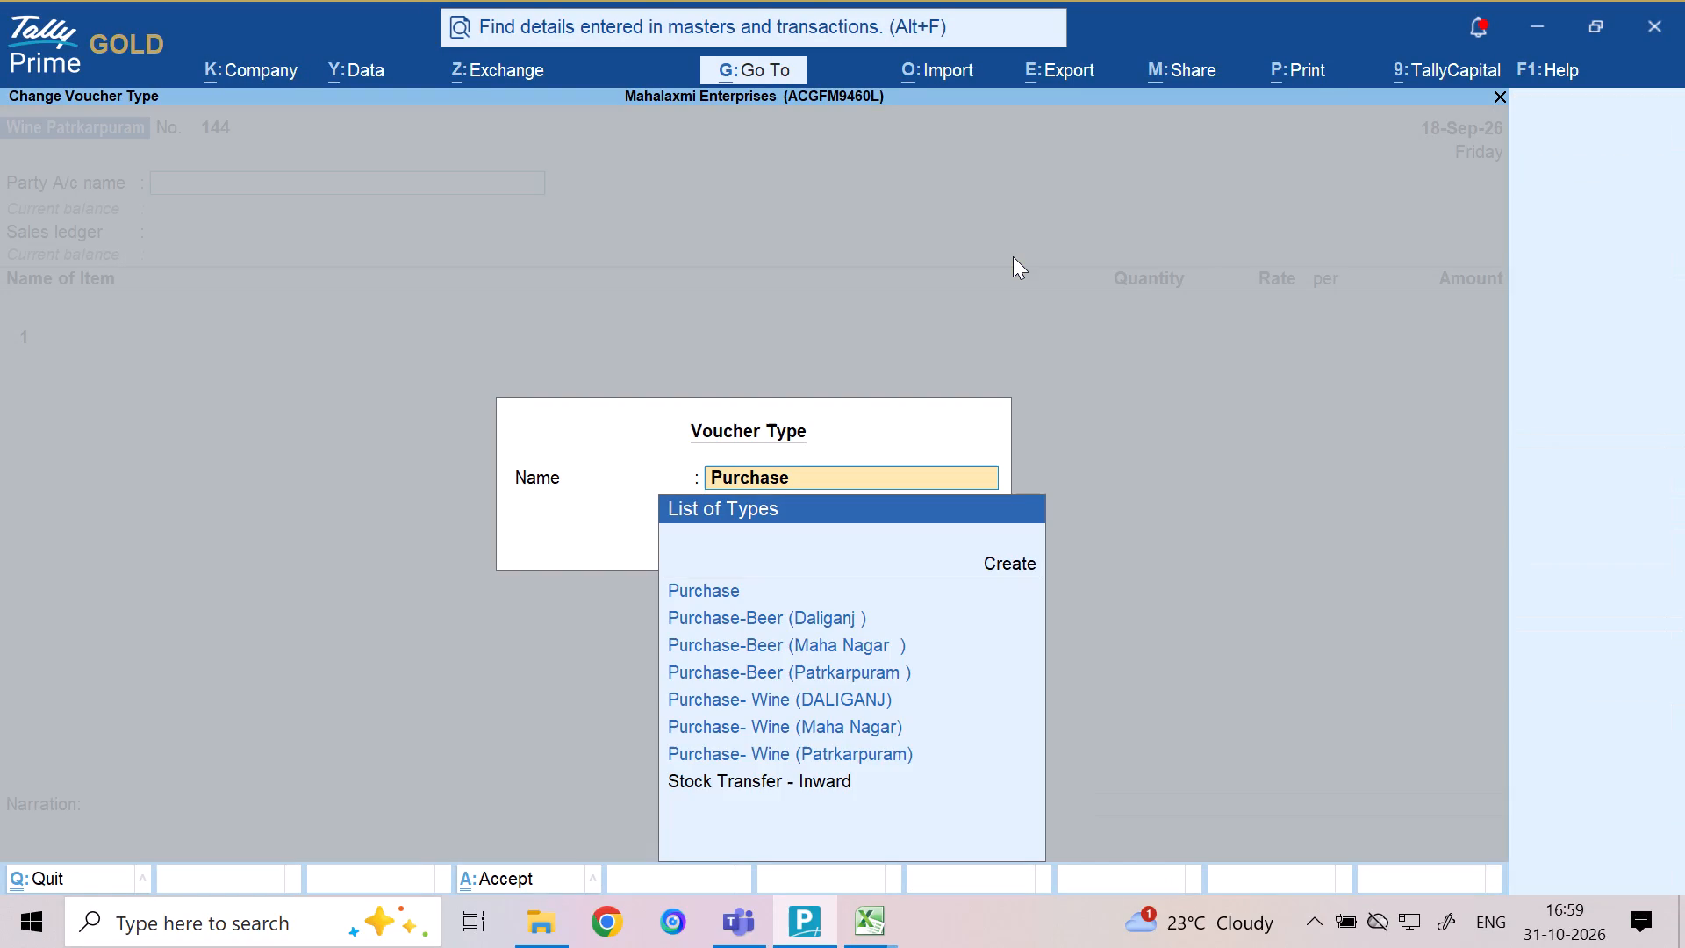
{"action": "key", "text": "Up"}
{"action": "key", "text": "Down"}
{"action": "key", "text": "Down"}
{"action": "key", "text": "Down"}
{"action": "key", "text": "Up"}
{"action": "key", "text": "Up"}
{"action": "key", "text": "Up"}
{"action": "key", "text": "Up"}
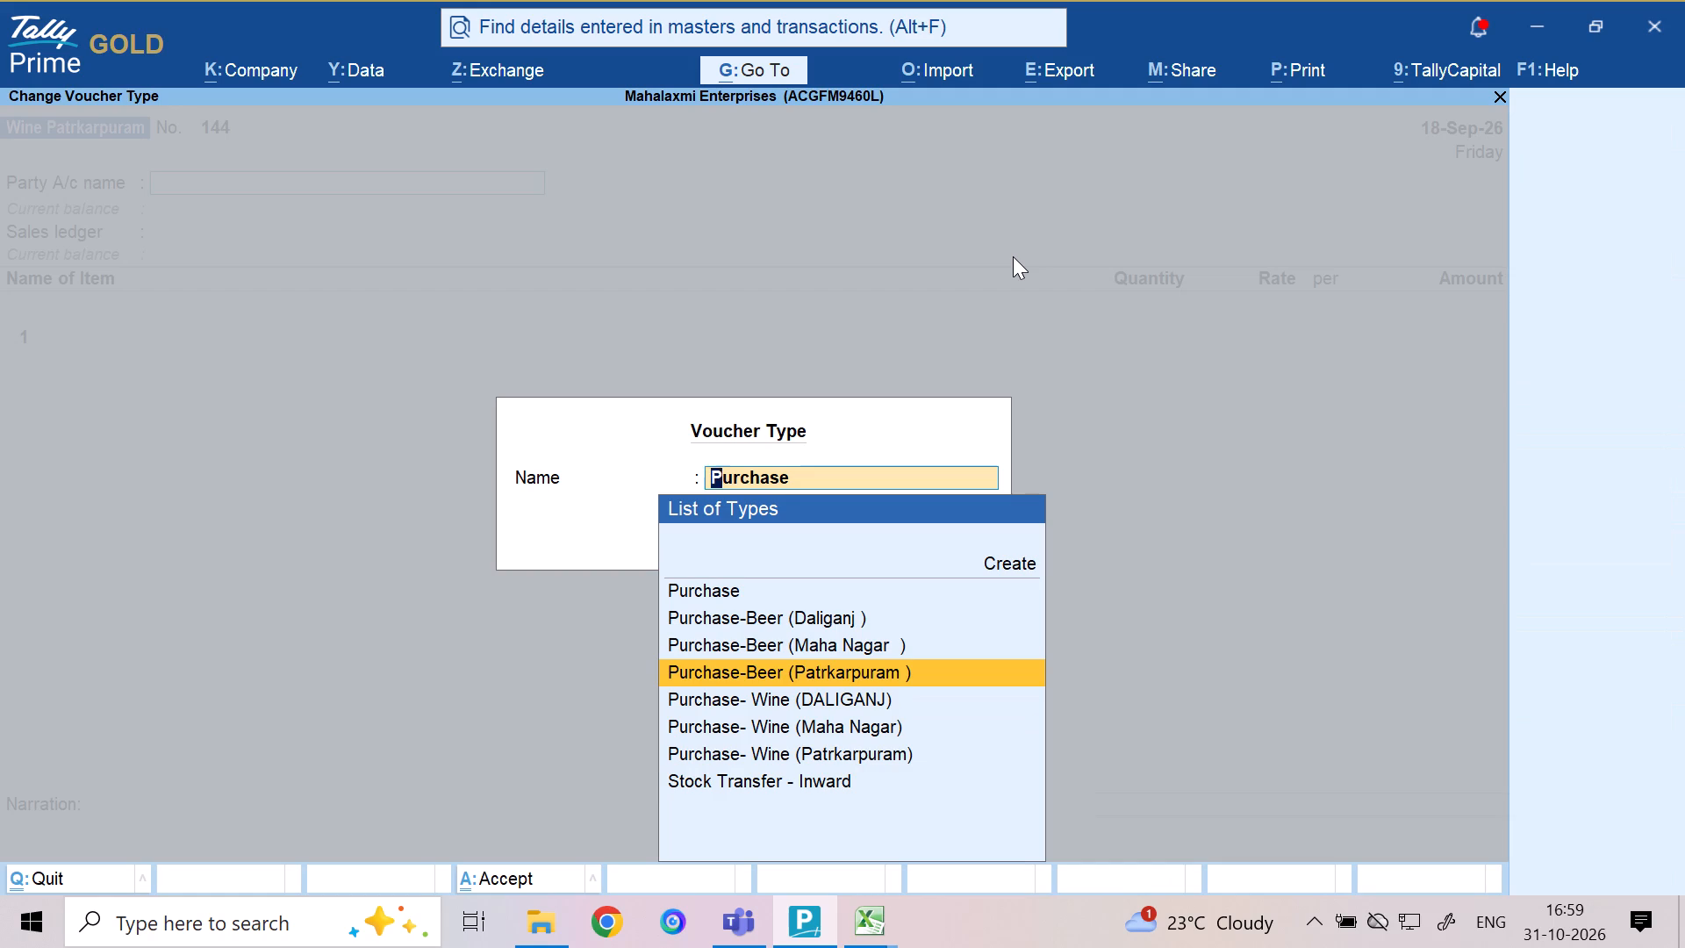
{"action": "key", "text": "Down"}
{"action": "key", "text": "Down"}
{"action": "key", "text": "Up"}
{"action": "key", "text": "Up"}
{"action": "key", "text": "Down"}
{"action": "key", "text": "Down"}
{"action": "key", "text": "Down"}
{"action": "key", "text": "Down"}
{"action": "key", "text": "Up"}
{"action": "key", "text": "Up"}
{"action": "key", "text": "Up"}
{"action": "key", "text": "Up"}
{"action": "key", "text": "Up"}
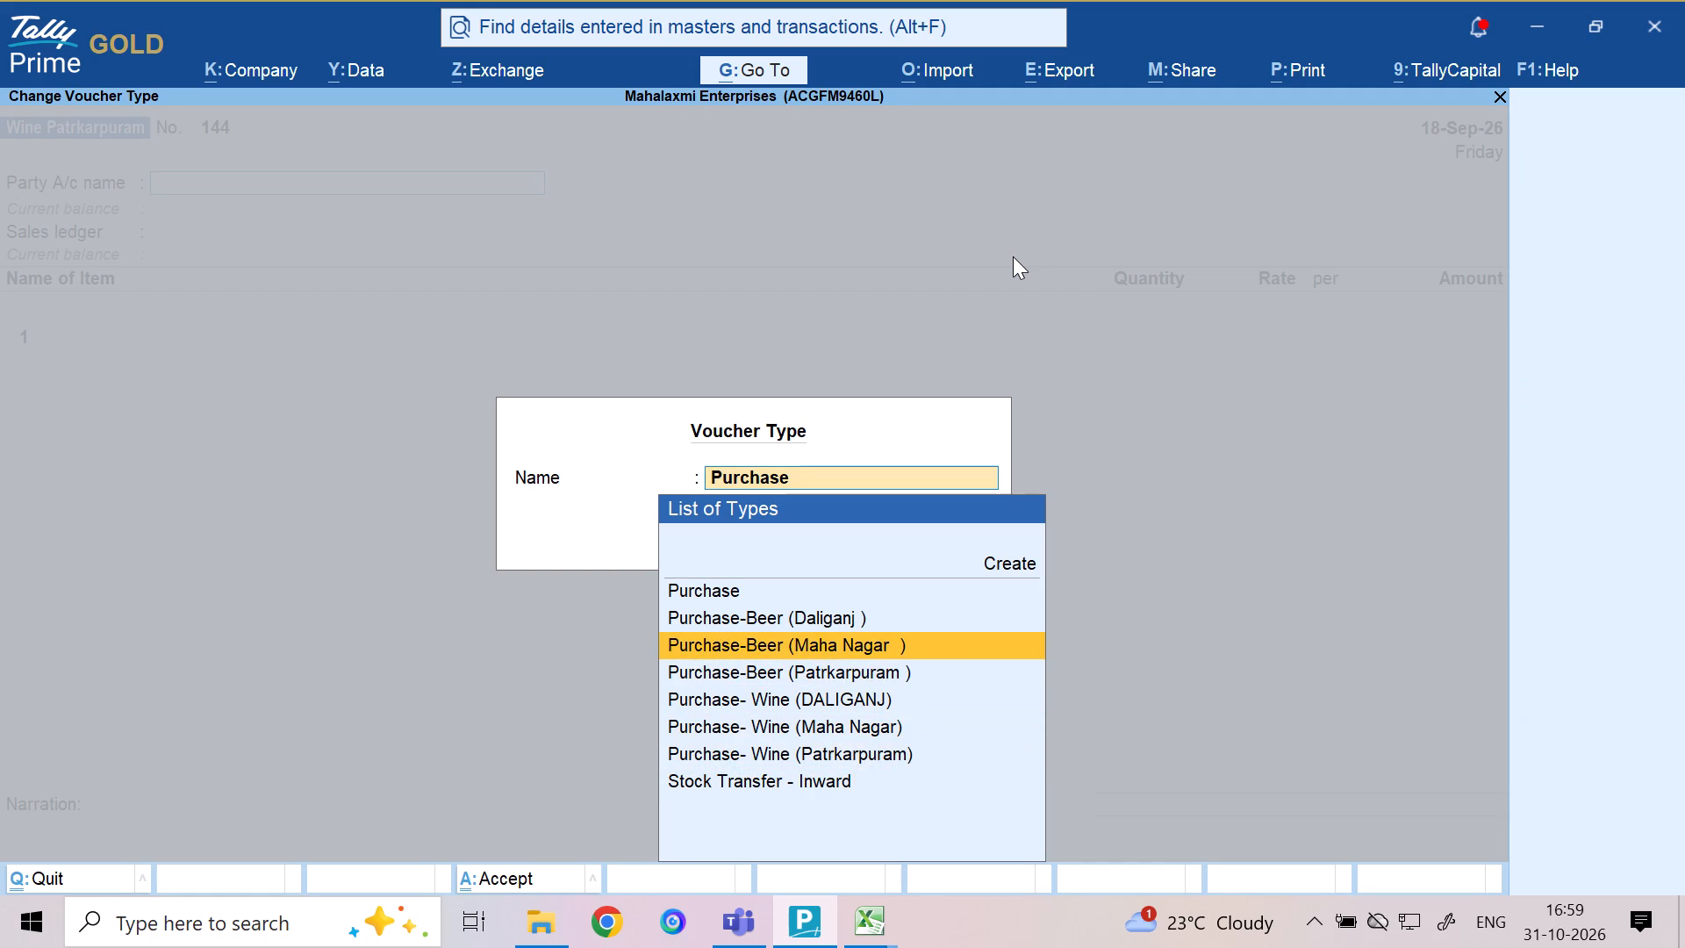
{"action": "key", "text": "Down"}
{"action": "key", "text": "Down"}
{"action": "key", "text": "Down"}
{"action": "key", "text": "Down"}
{"action": "key", "text": "Up"}
{"action": "key", "text": "Down"}
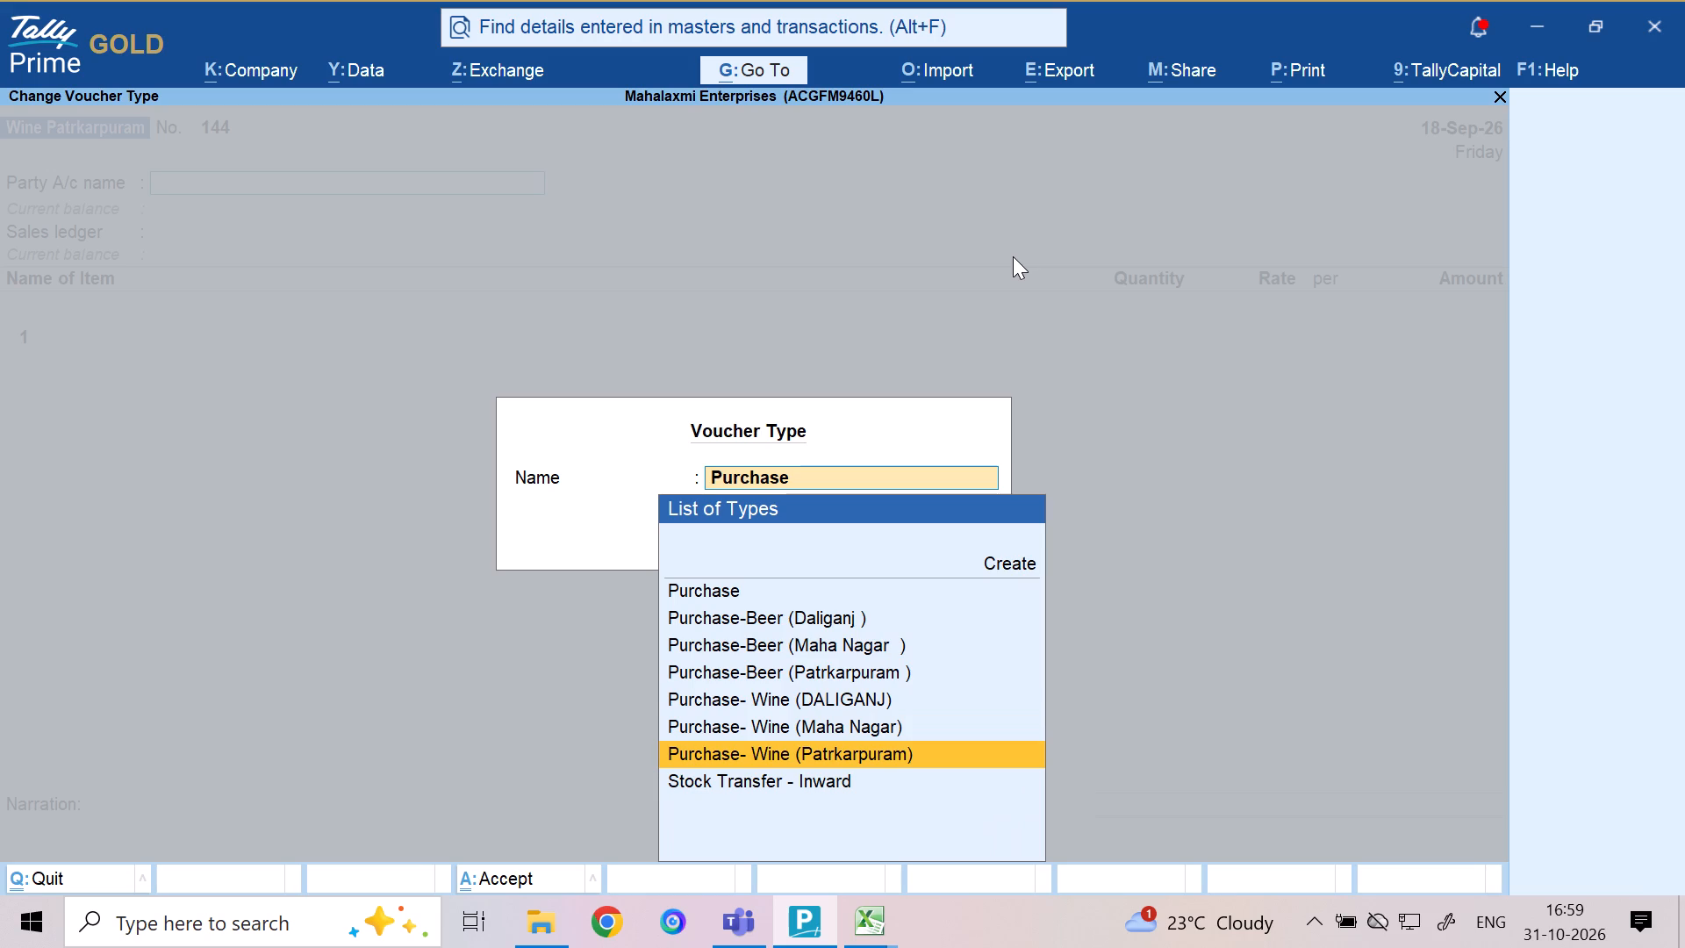
{"action": "key", "text": "Up"}
{"action": "key", "text": "Up"}
{"action": "key", "text": "Return"}
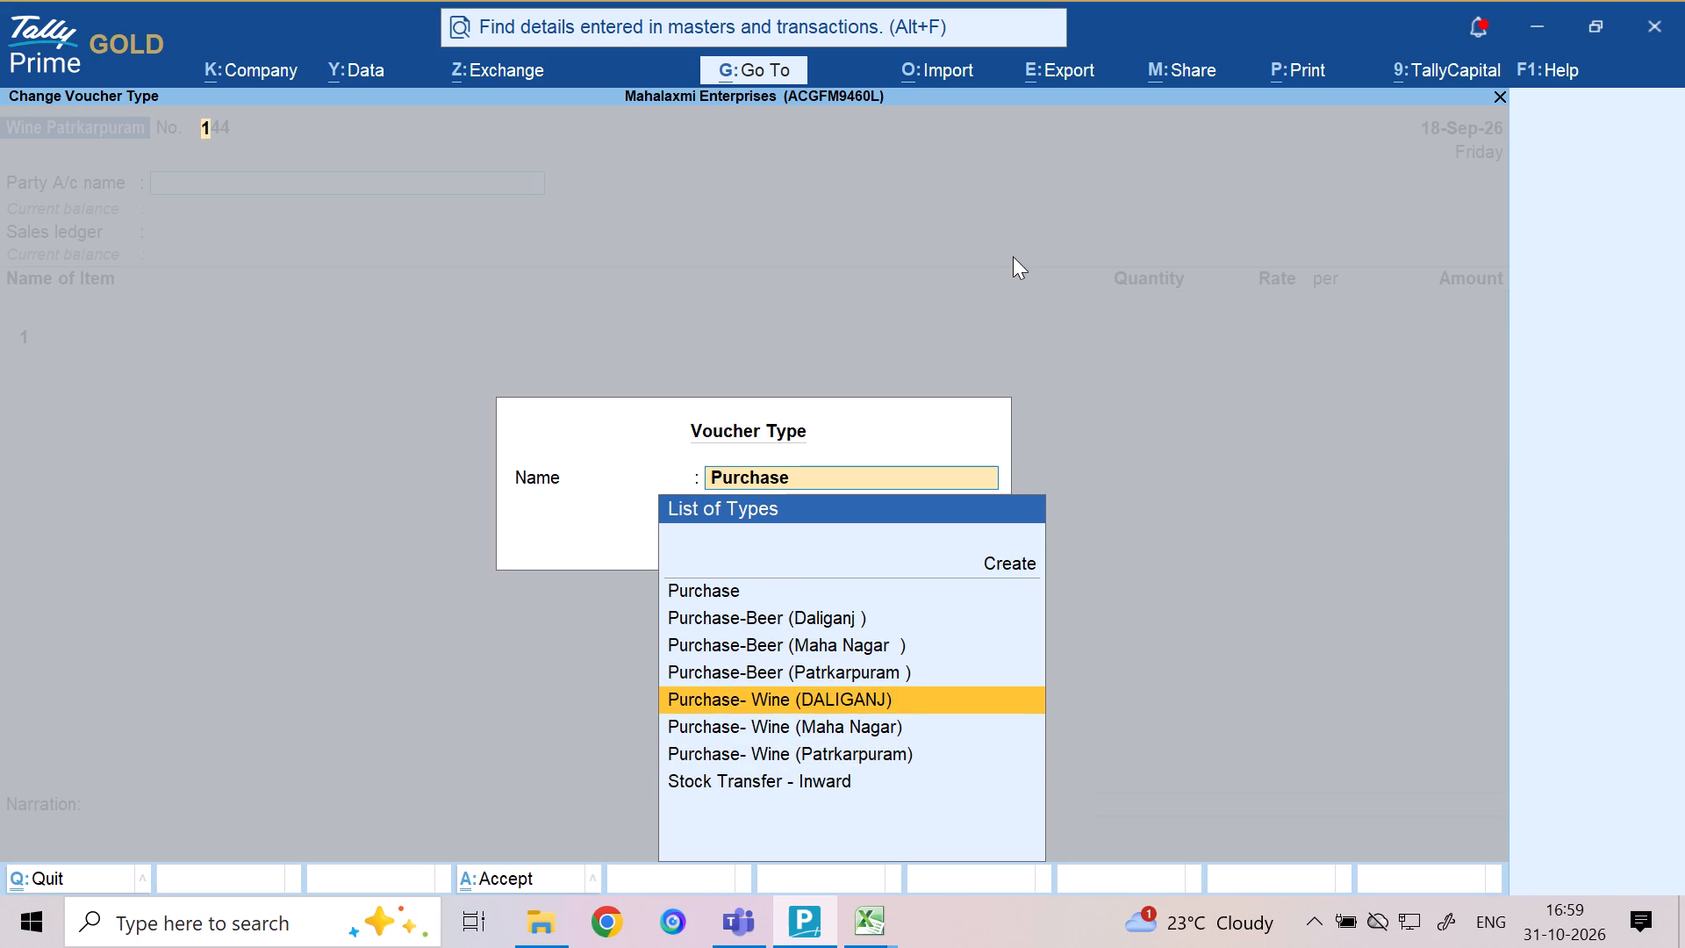
{"action": "key", "text": "Escape"}
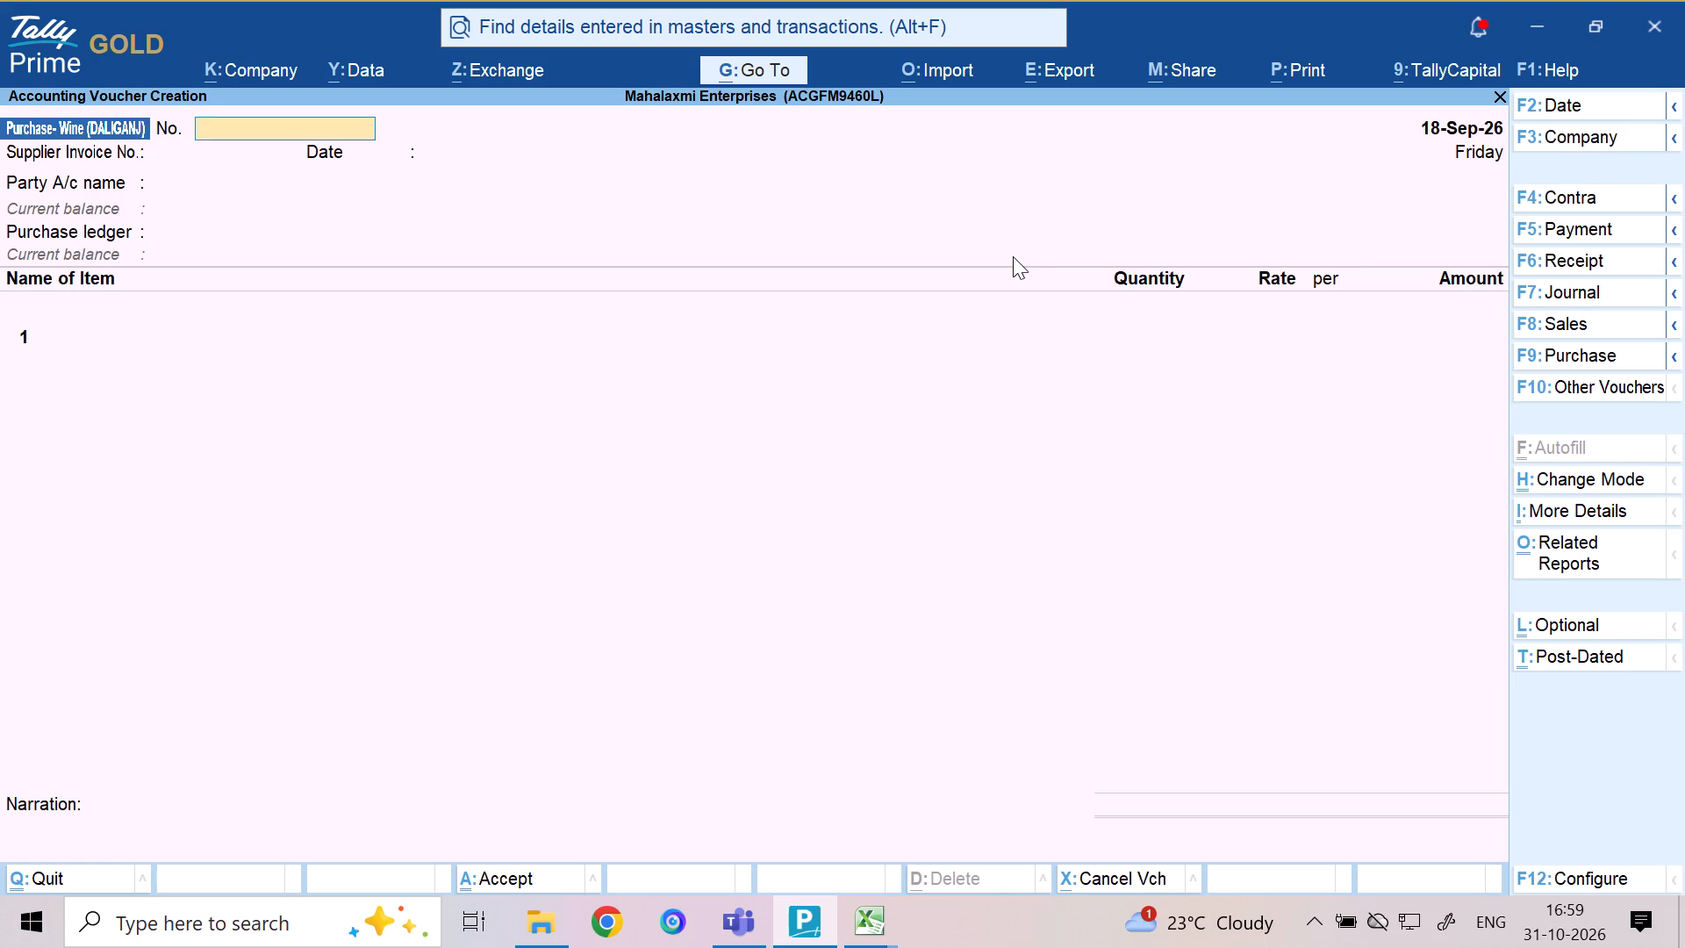
Number the voucher 4197 and set its date to 25-Oct-26.
{"action": "type", "text": "4197"}
{"action": "key", "text": "Return"}
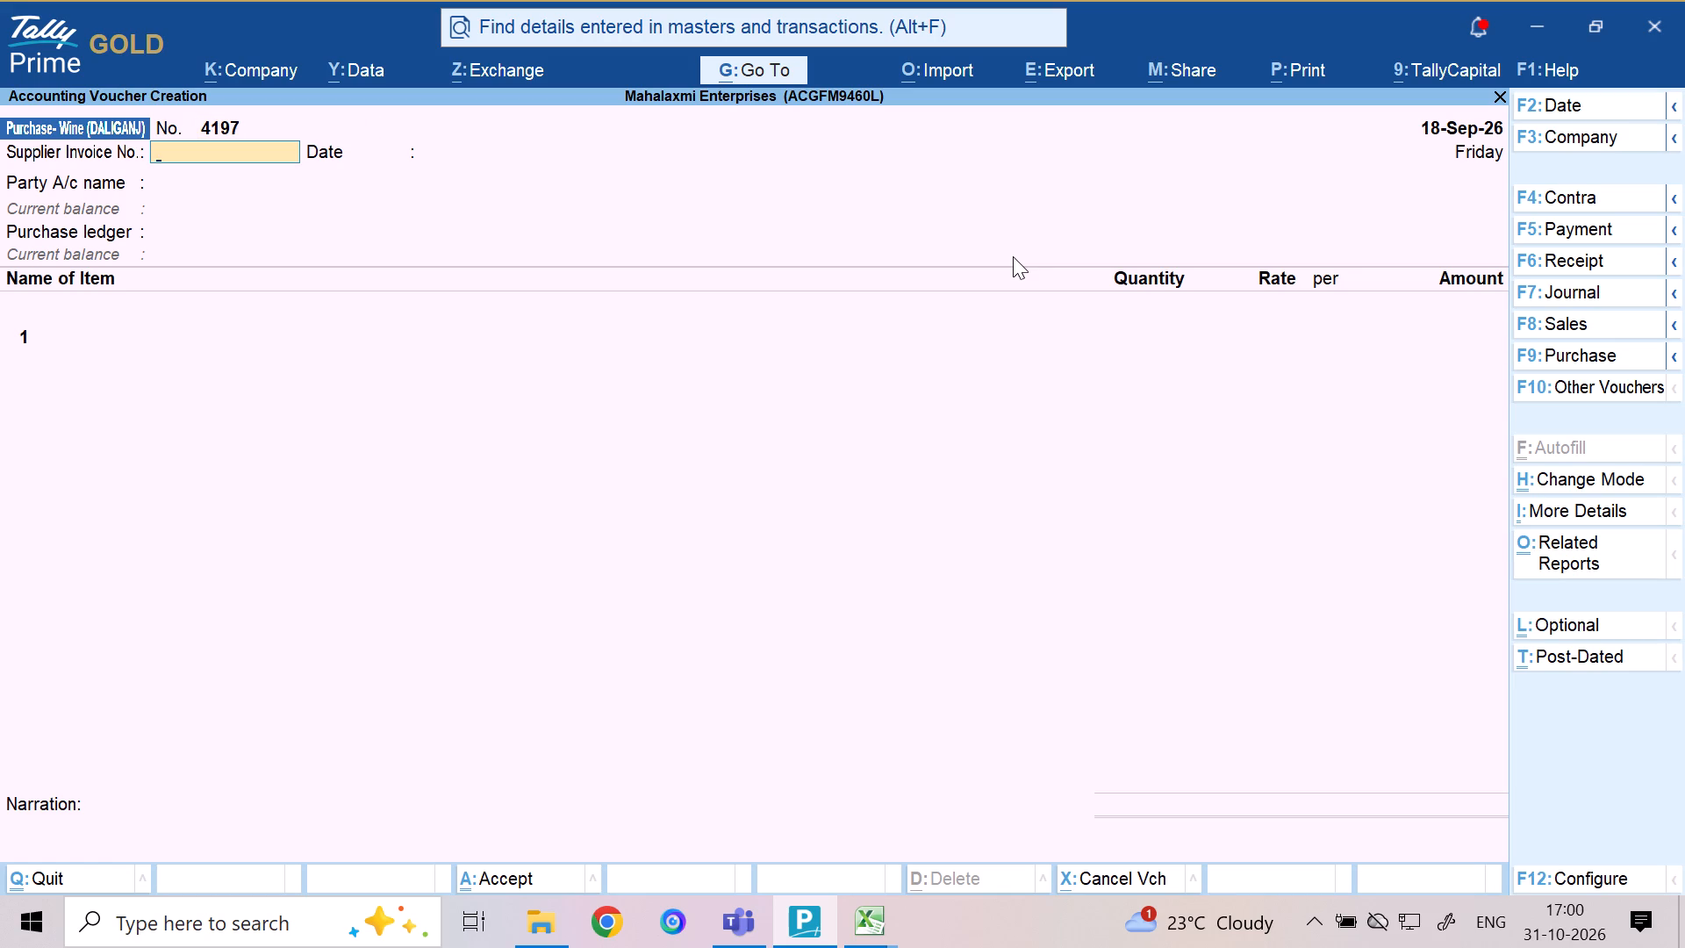
{"action": "key", "text": "F2"}
{"action": "type", "text": "25.10"}
{"action": "key", "text": "Return"}
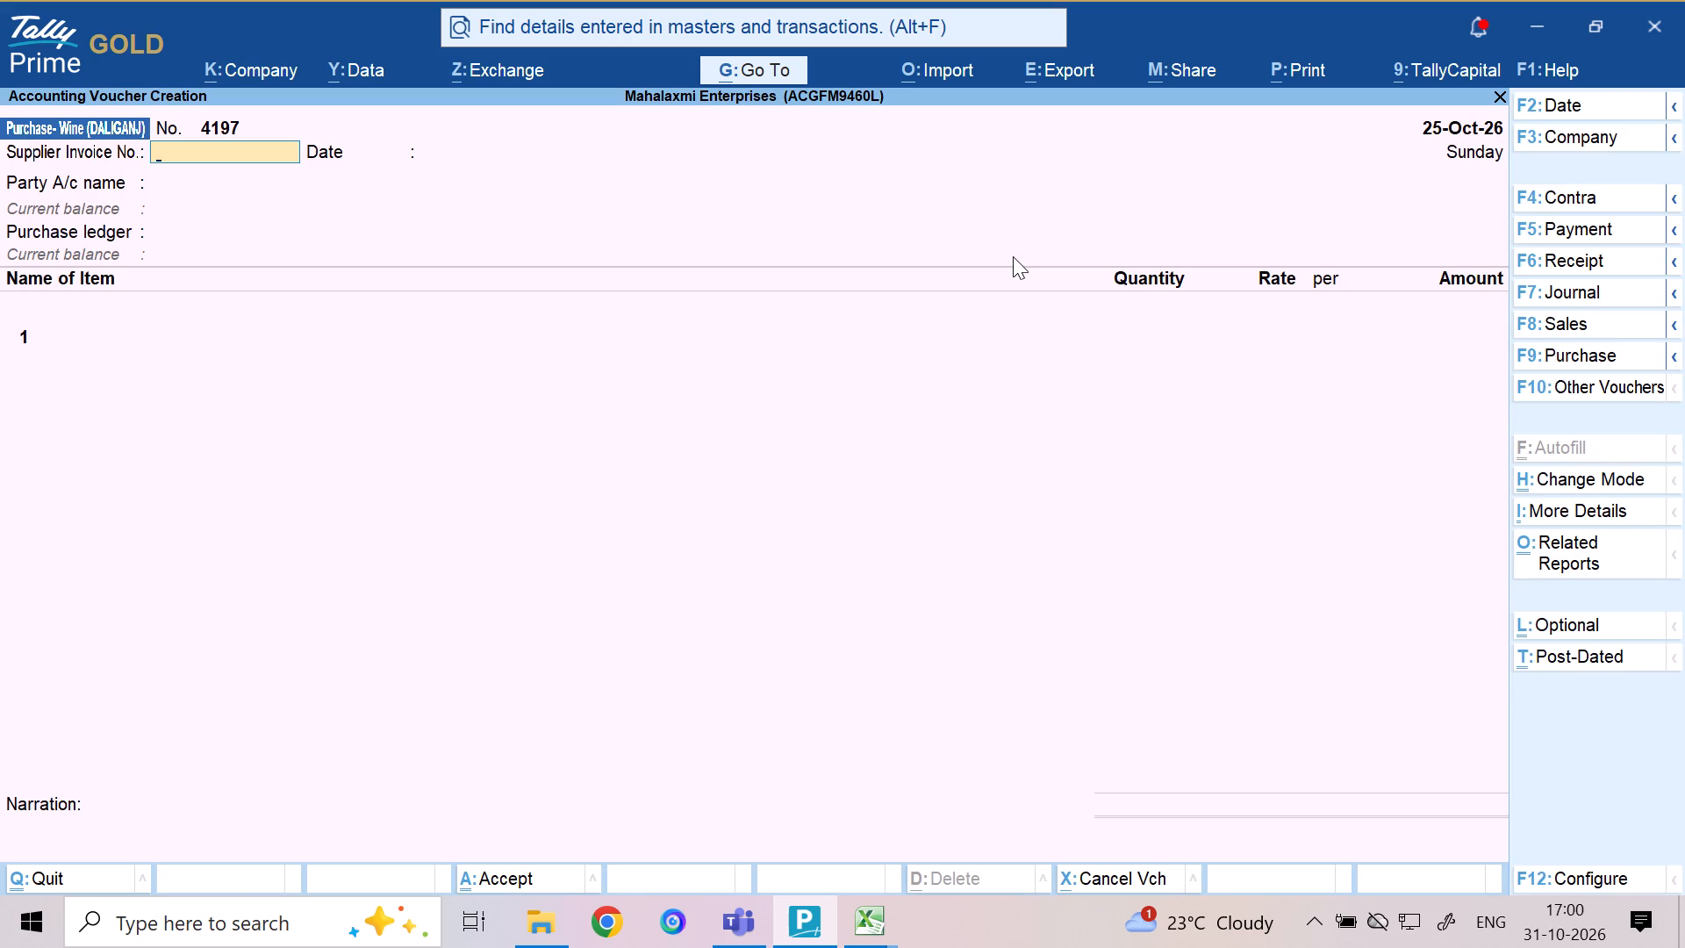
Enter supplier invoice number 4197 with the invoice date 25-Oct-26.
{"action": "type", "text": "4197"}
{"action": "key", "text": "Return"}
{"action": "type", "text": "25.10"}
{"action": "key", "text": "Return"}
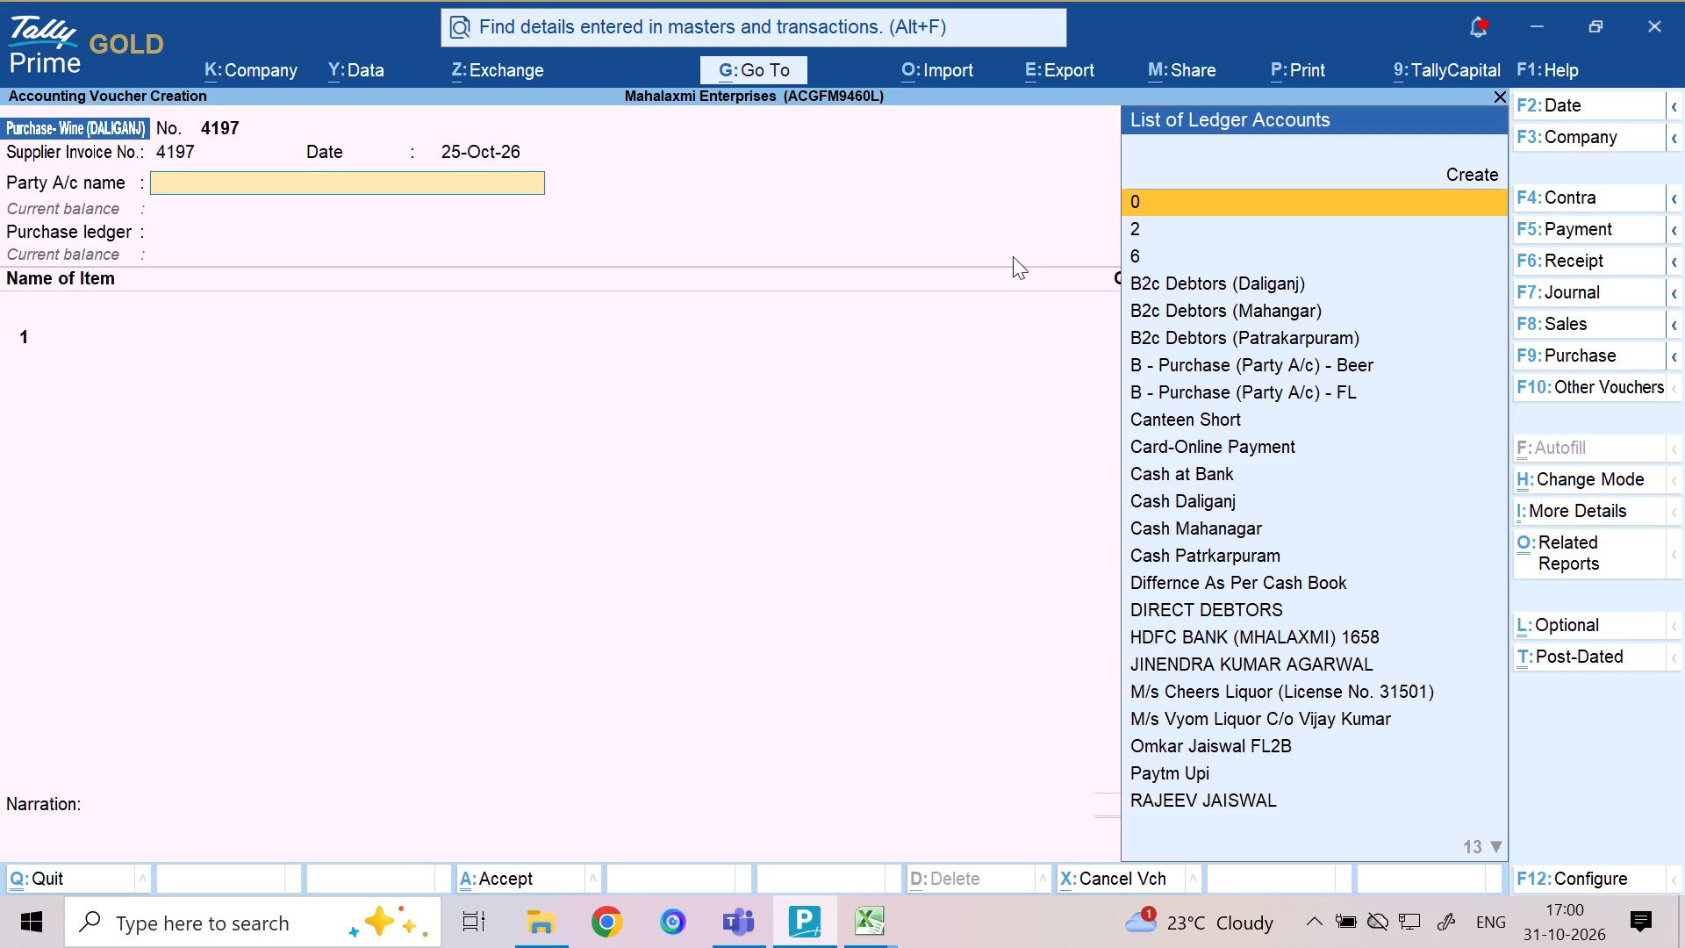
Choose the M/s Vyom Liquor ledger as the party, leaving the receipt details blank and keeping the default party details.
{"action": "type", "text": "VY"}
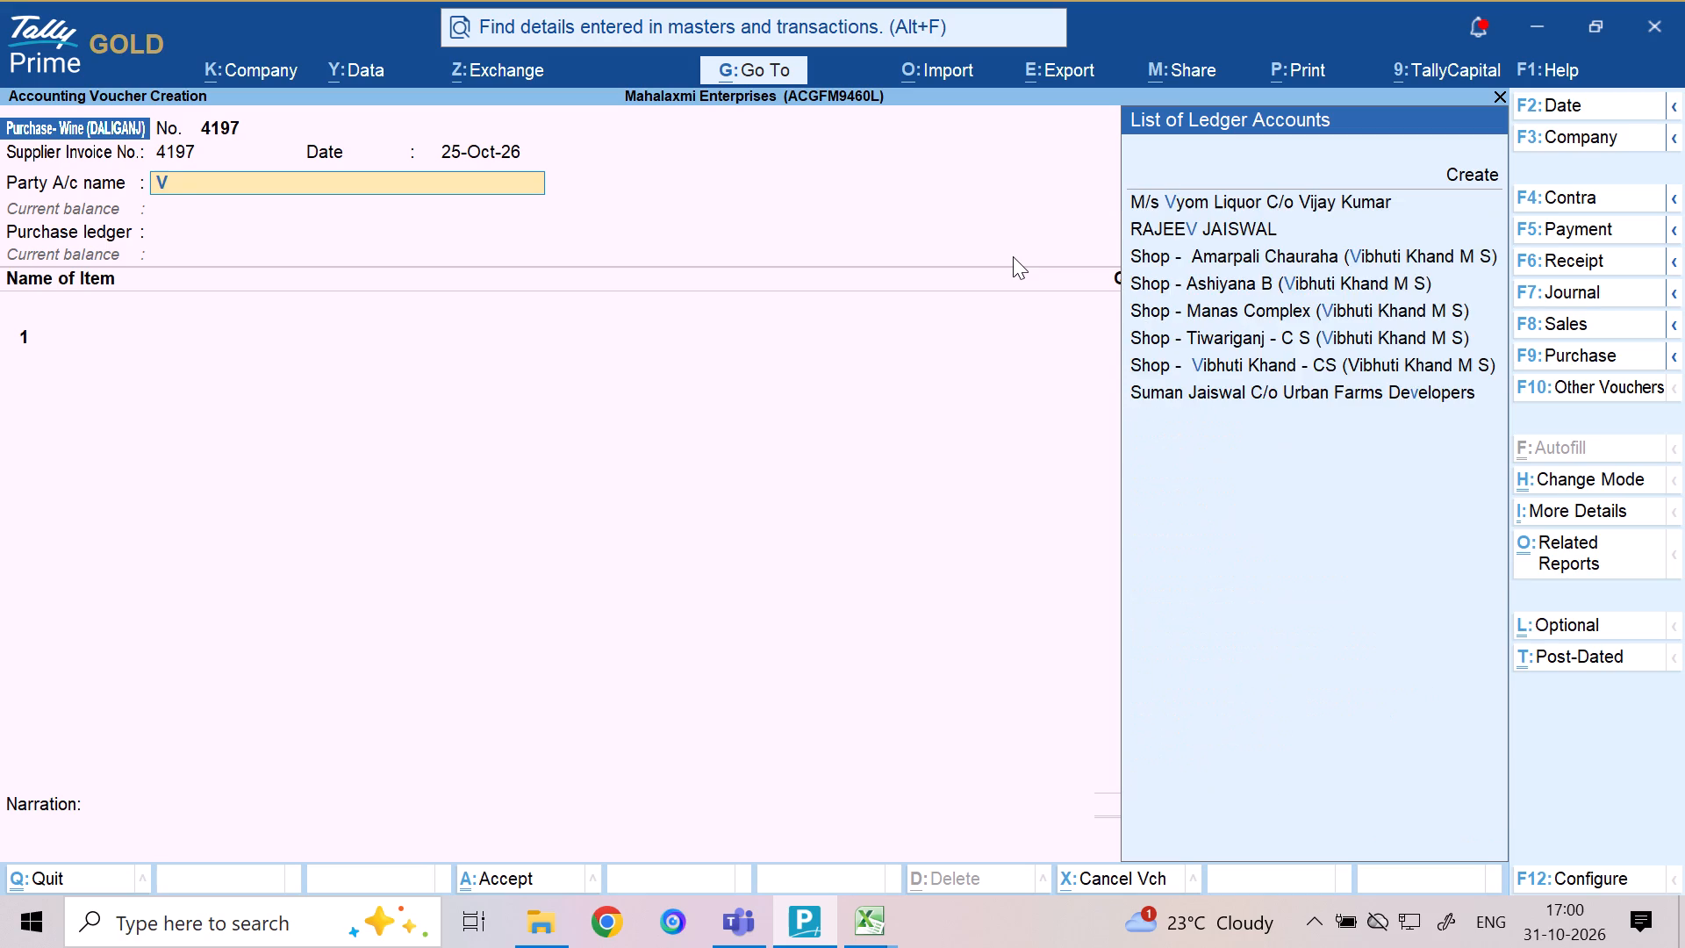
{"action": "key", "text": "Return"}
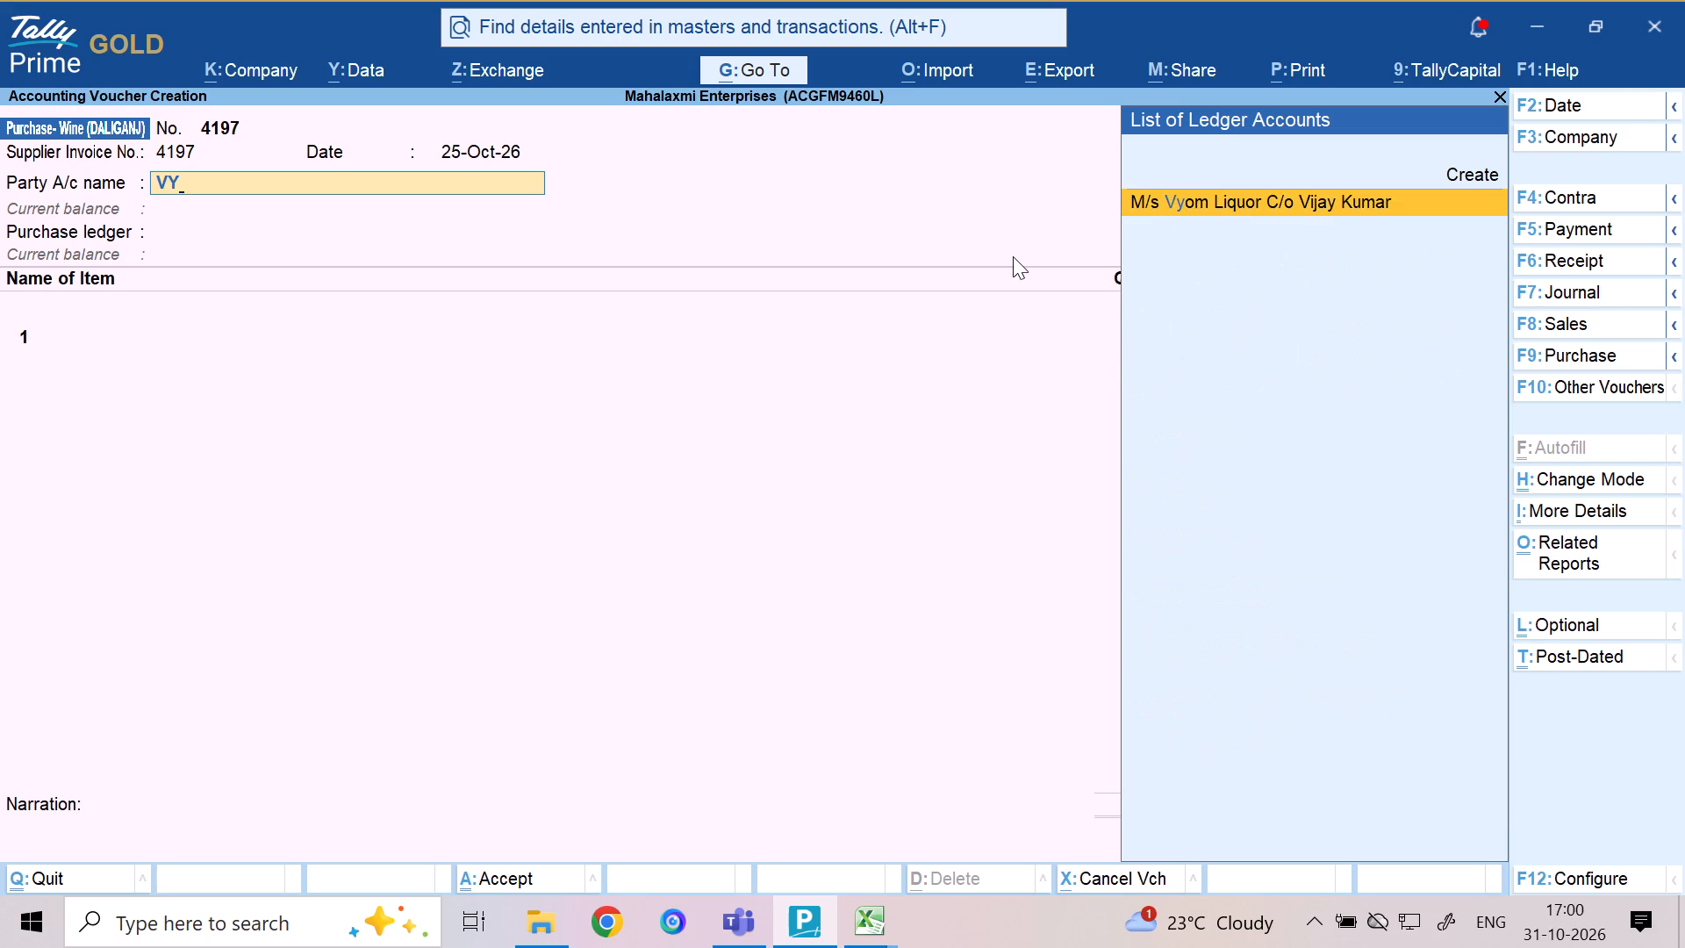
{"action": "key", "text": "Return"}
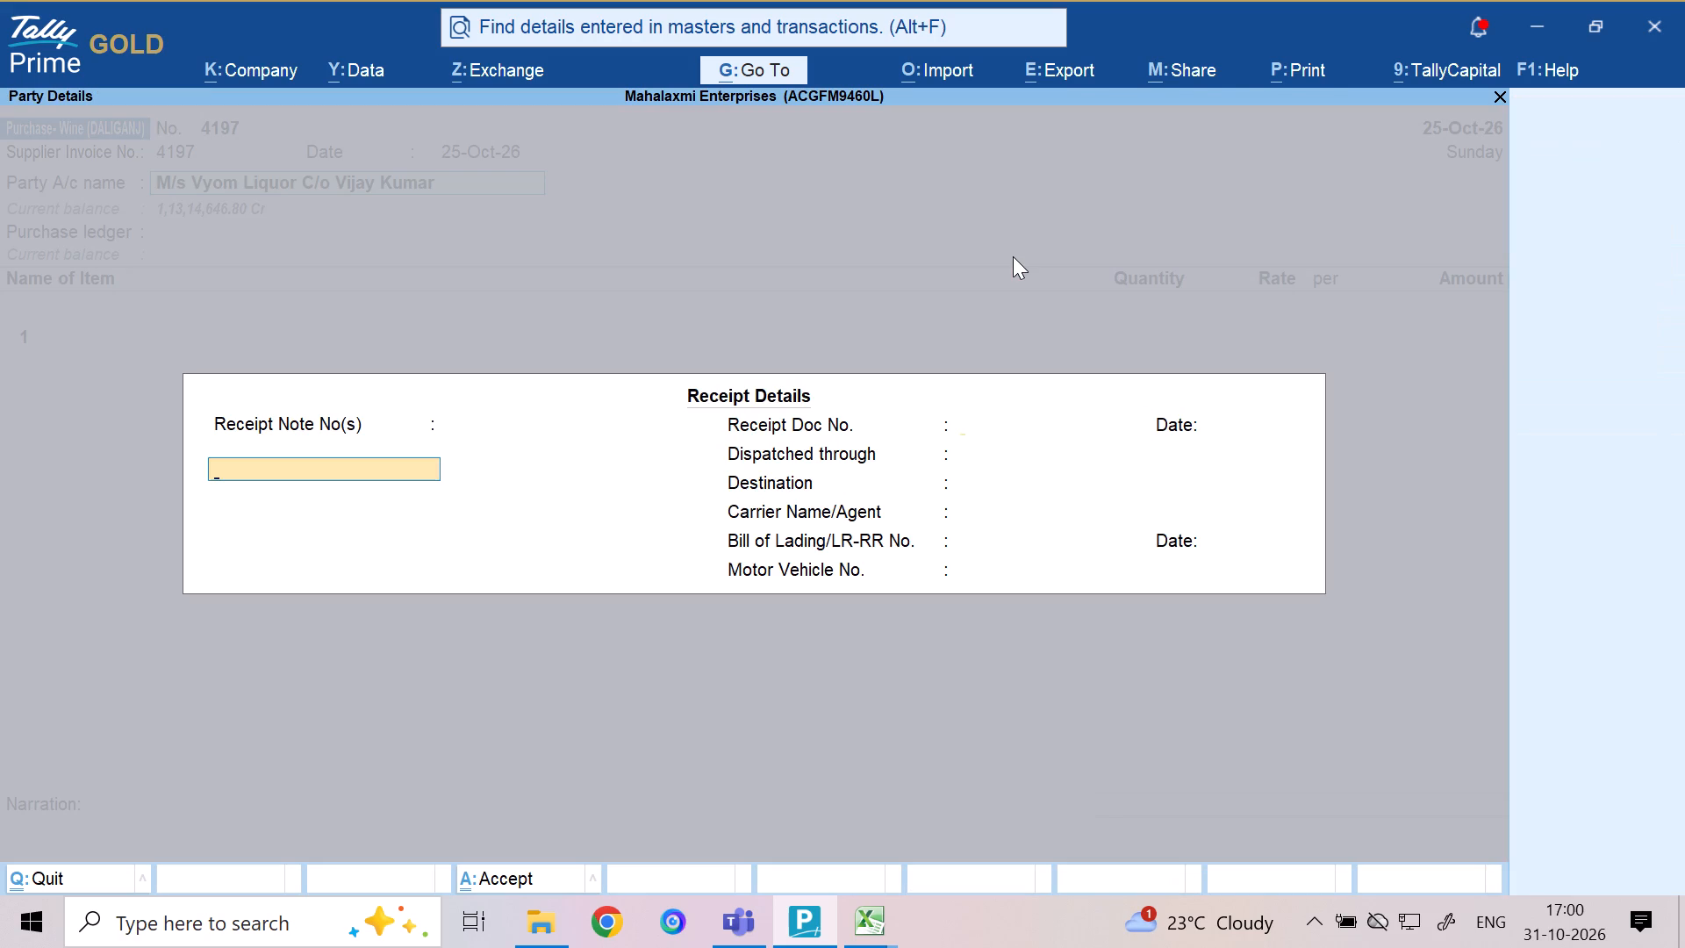
{"action": "key", "text": "Return"}
{"action": "key", "text": "Return"}
{"action": "key", "text": "Return"}
{"action": "key", "text": "Return"}
{"action": "key", "text": "Return"}
{"action": "key", "text": "Return"}
{"action": "key", "text": "Return"}
{"action": "key", "text": "Return"}
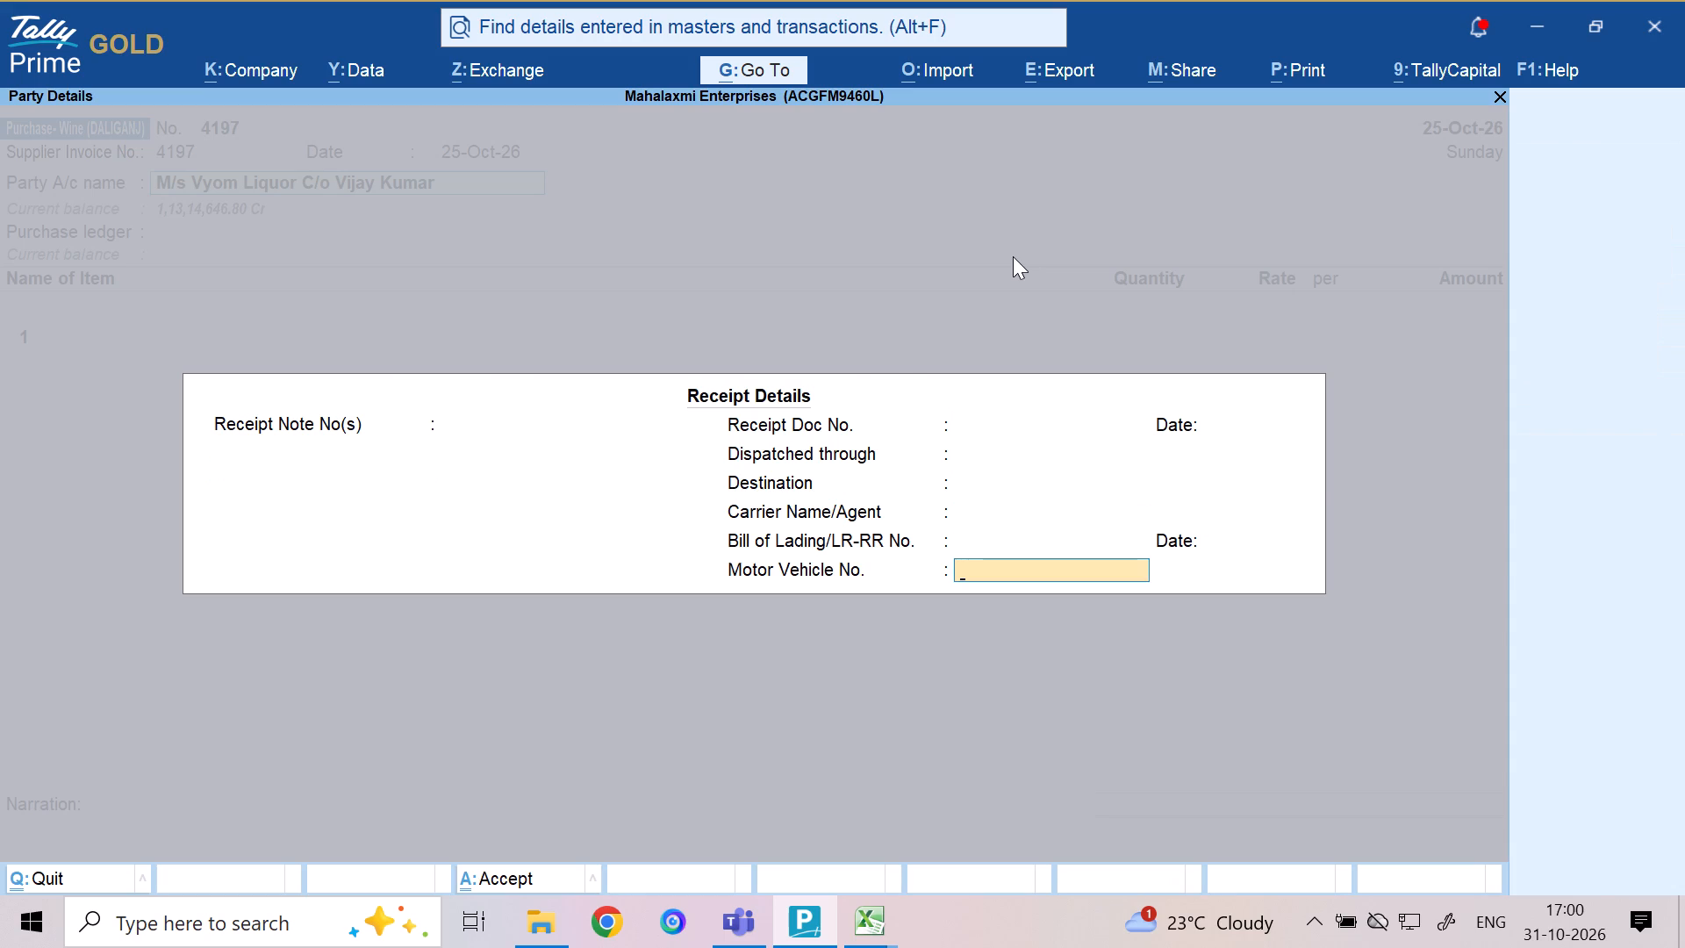
{"action": "key", "text": "Return"}
{"action": "key", "text": "Return"}
{"action": "key", "text": "Return"}
{"action": "key", "text": "Return"}
{"action": "key", "text": "Return"}
{"action": "key", "text": "Return"}
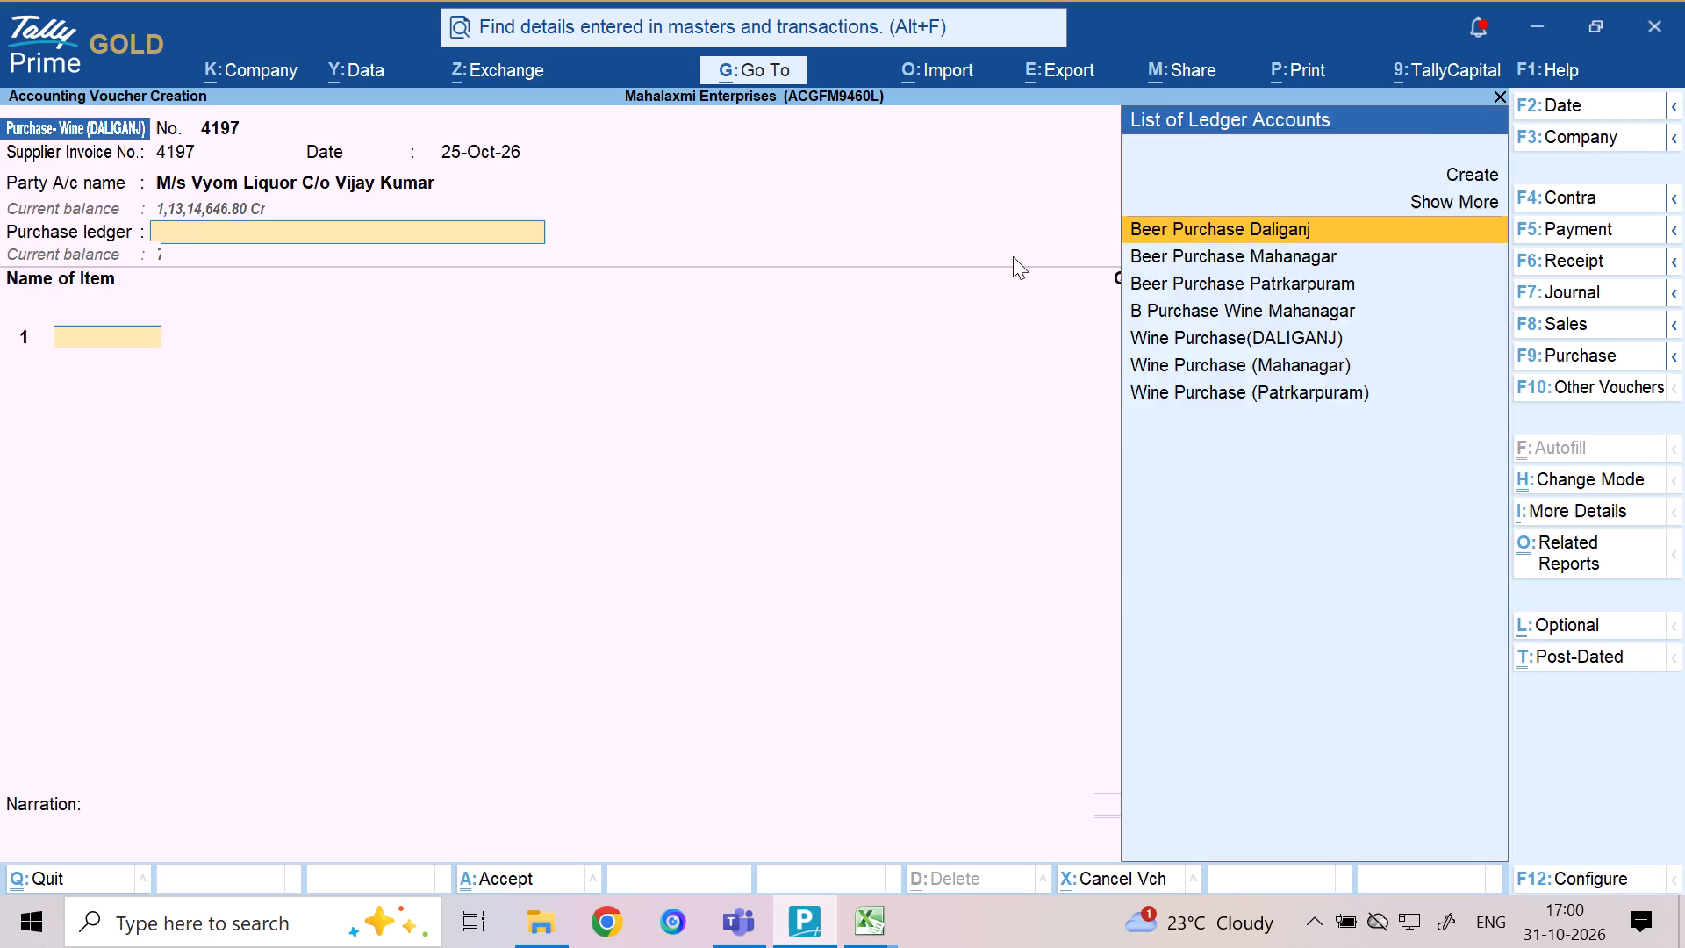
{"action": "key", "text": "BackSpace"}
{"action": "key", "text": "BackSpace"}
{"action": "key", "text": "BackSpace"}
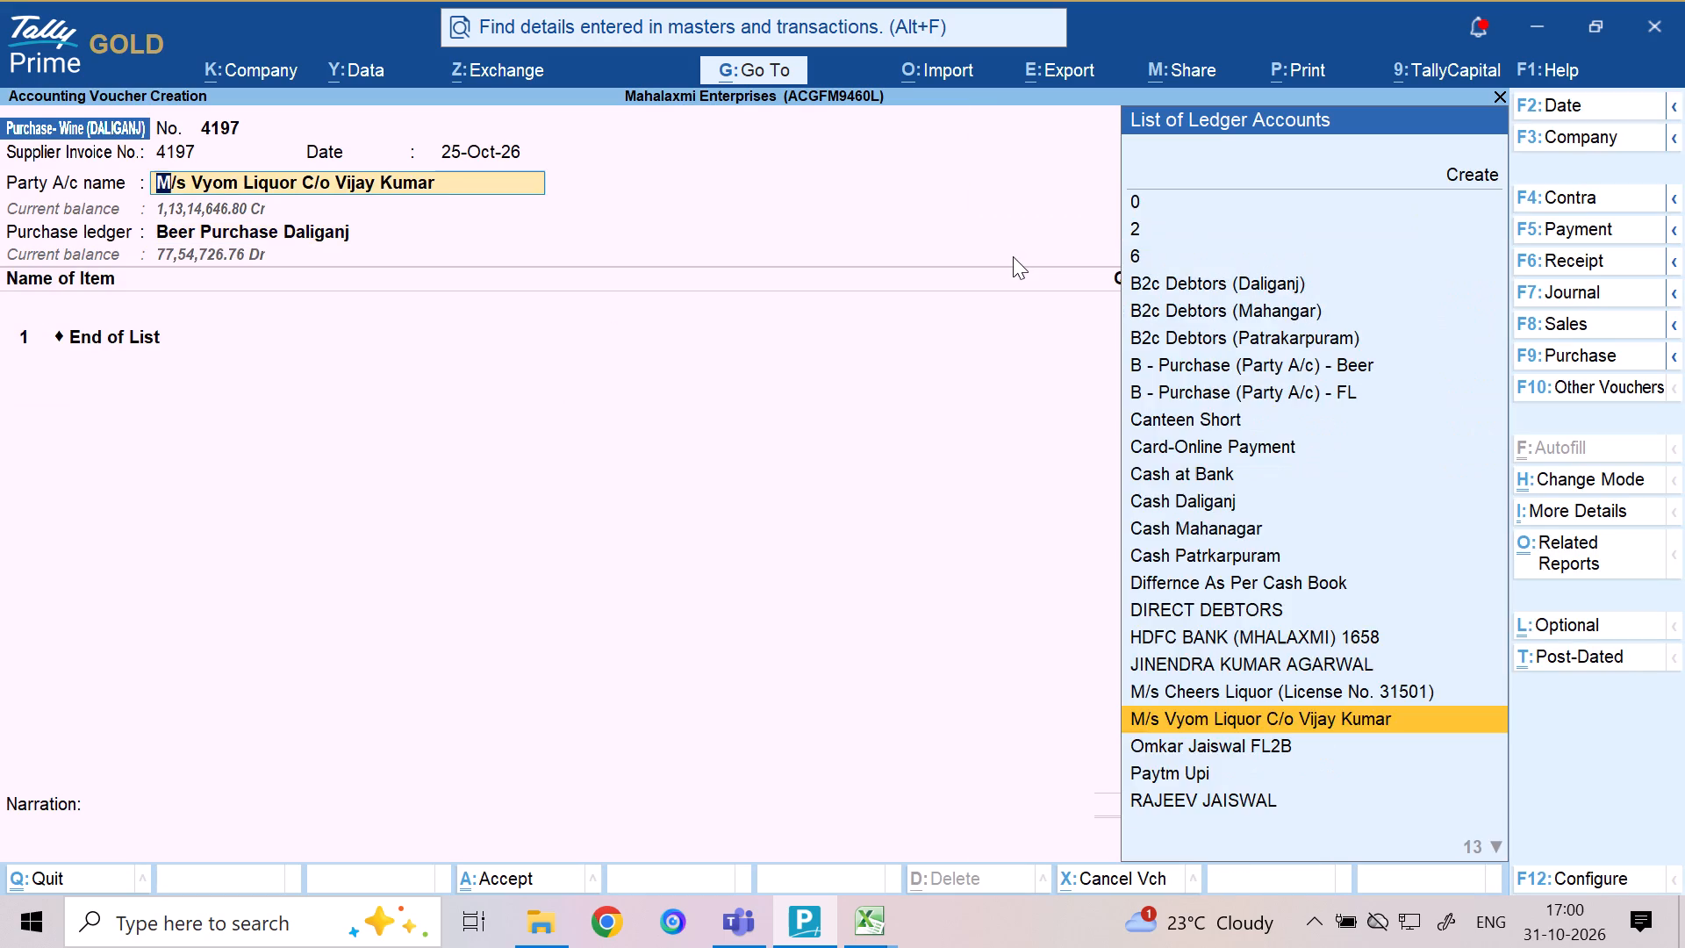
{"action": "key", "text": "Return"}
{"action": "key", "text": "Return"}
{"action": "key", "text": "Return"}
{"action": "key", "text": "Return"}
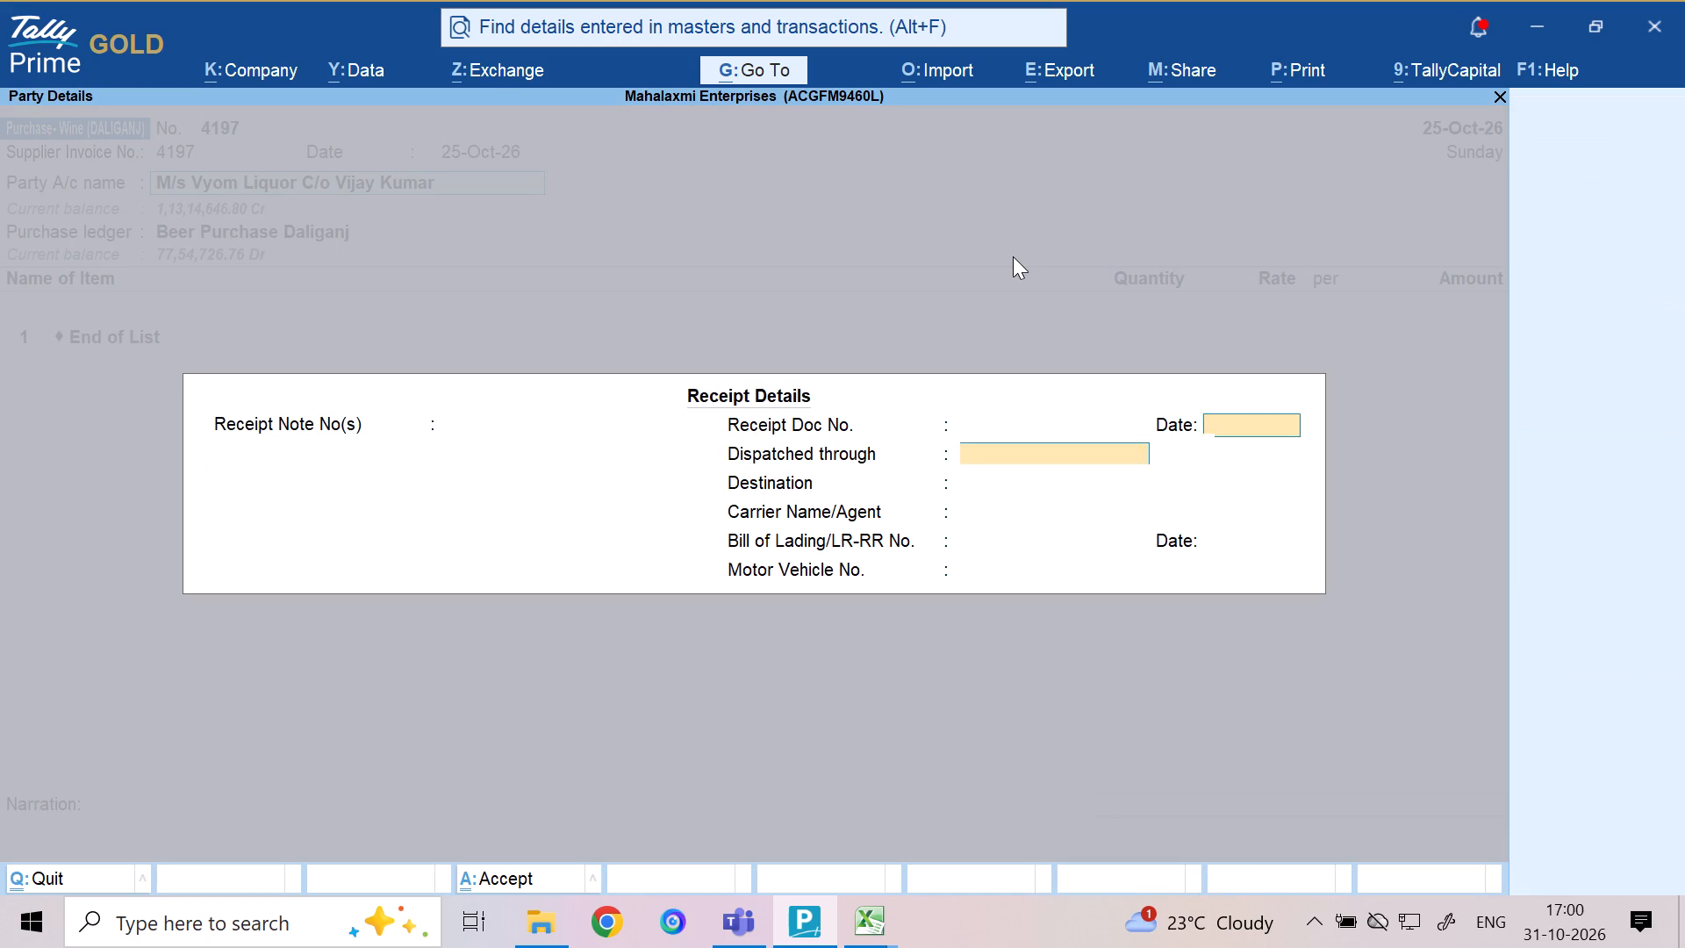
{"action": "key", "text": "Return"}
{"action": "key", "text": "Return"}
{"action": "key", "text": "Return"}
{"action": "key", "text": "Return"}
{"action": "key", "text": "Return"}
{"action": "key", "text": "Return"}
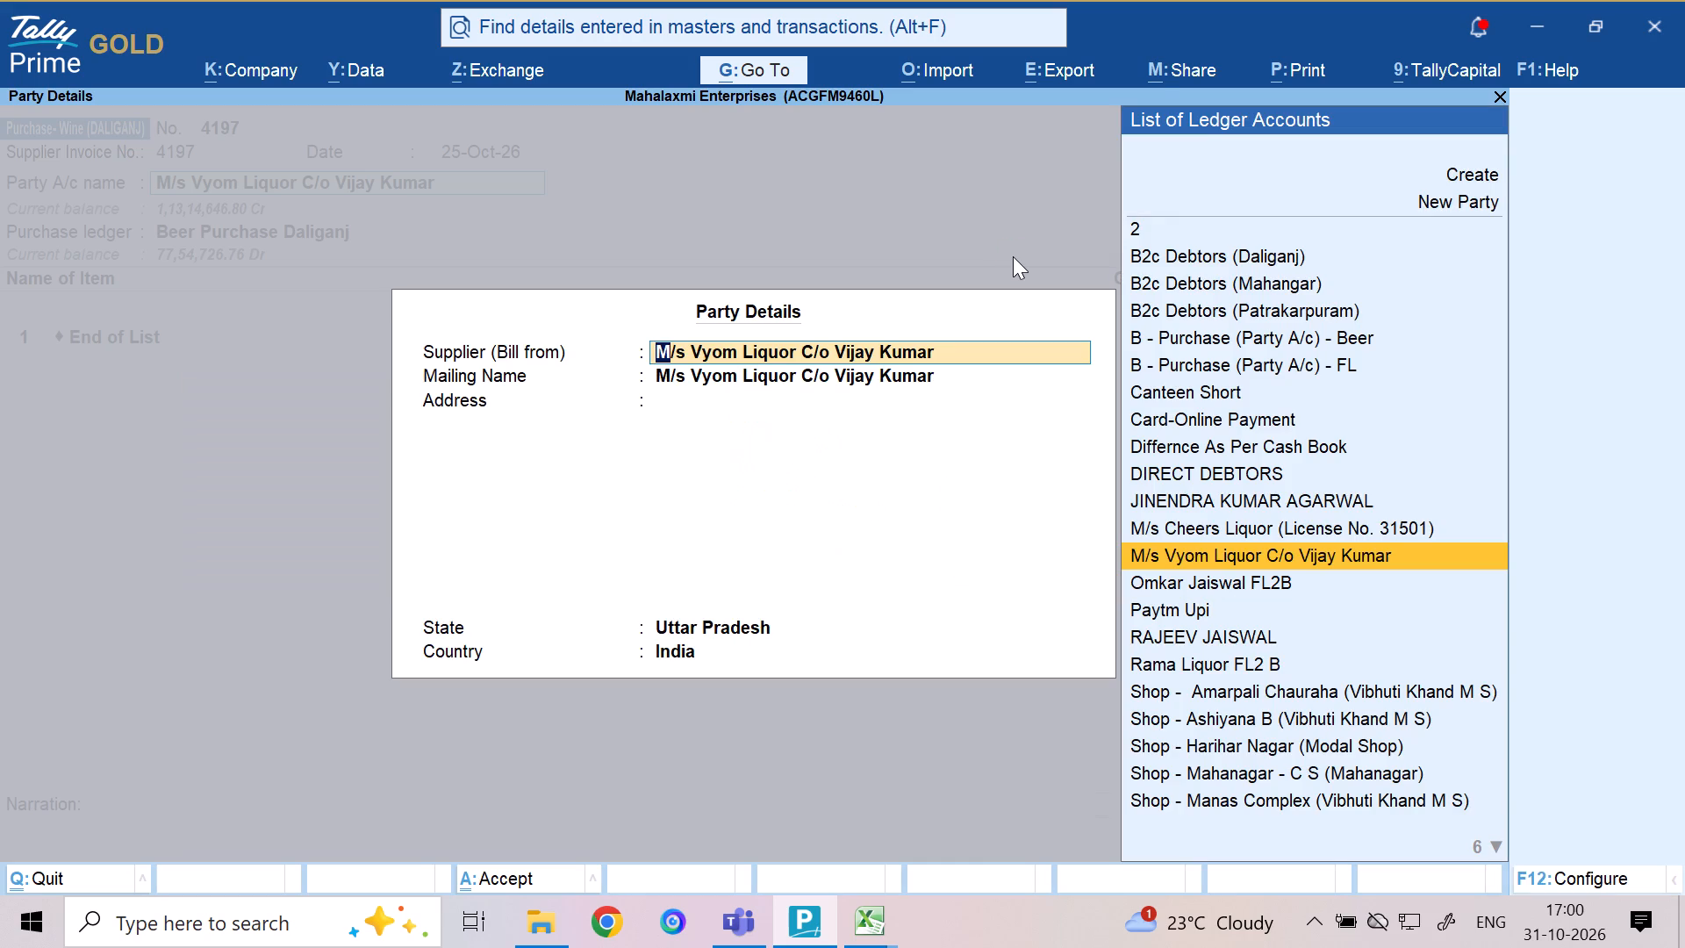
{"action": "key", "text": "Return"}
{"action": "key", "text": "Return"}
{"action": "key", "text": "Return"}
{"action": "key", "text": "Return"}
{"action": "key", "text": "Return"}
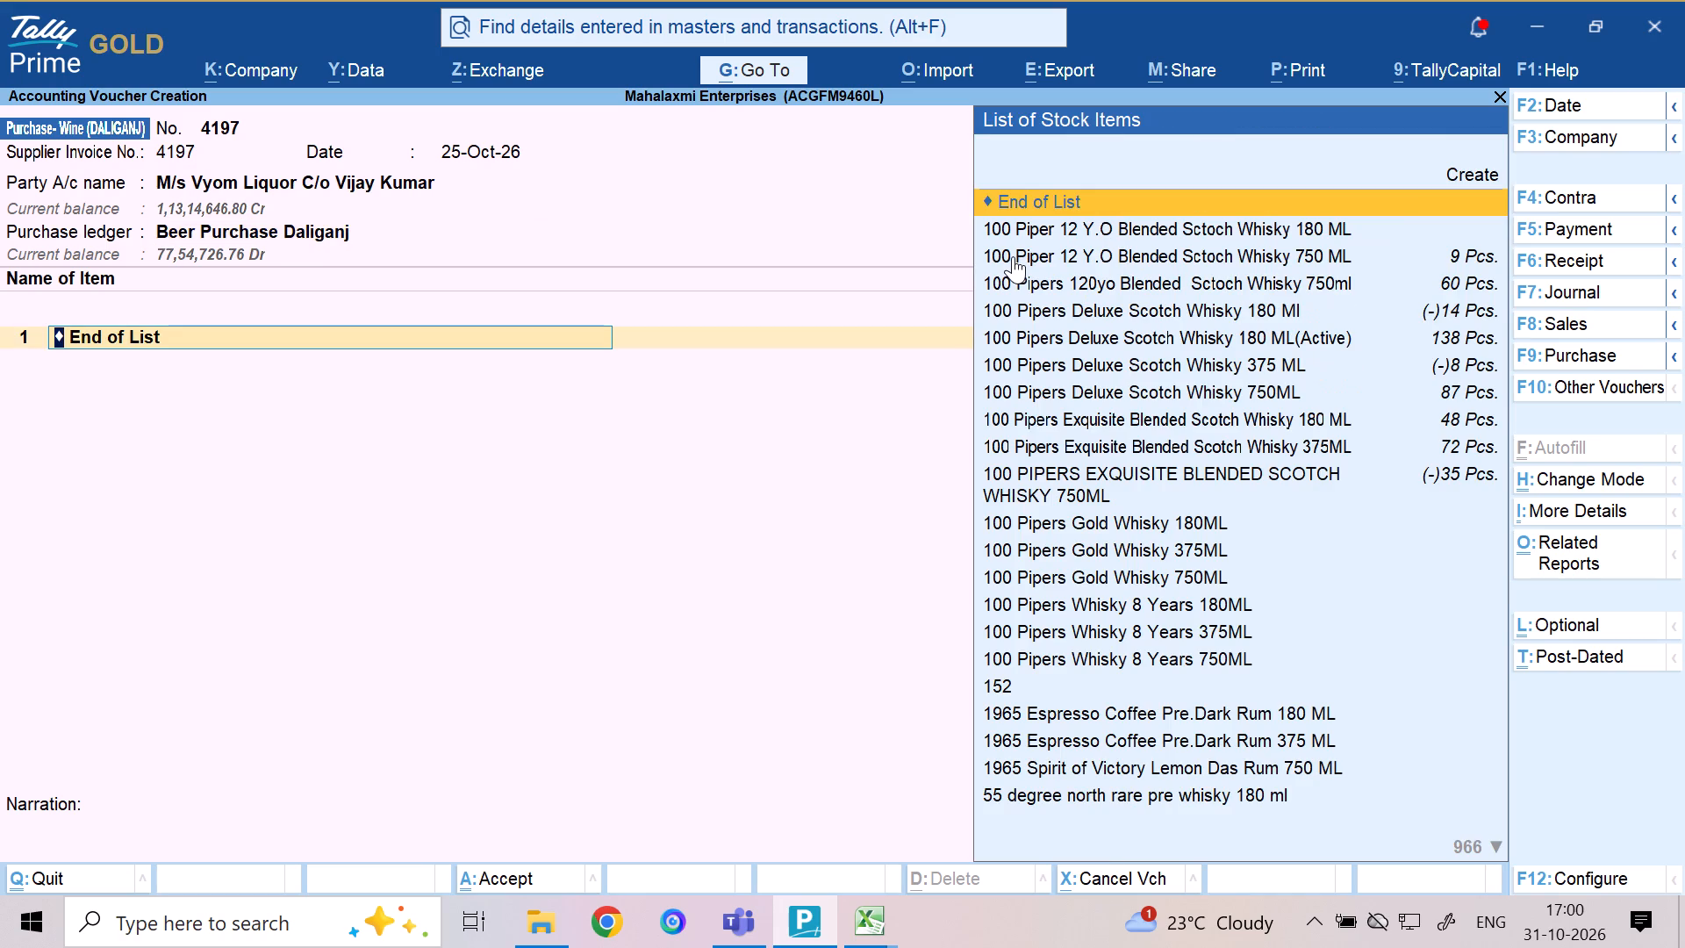
Set the purchase ledger to Wine Purchase(DALIGANJ).
{"action": "key", "text": "BackSpace"}
{"action": "type", "text": "DAL"}
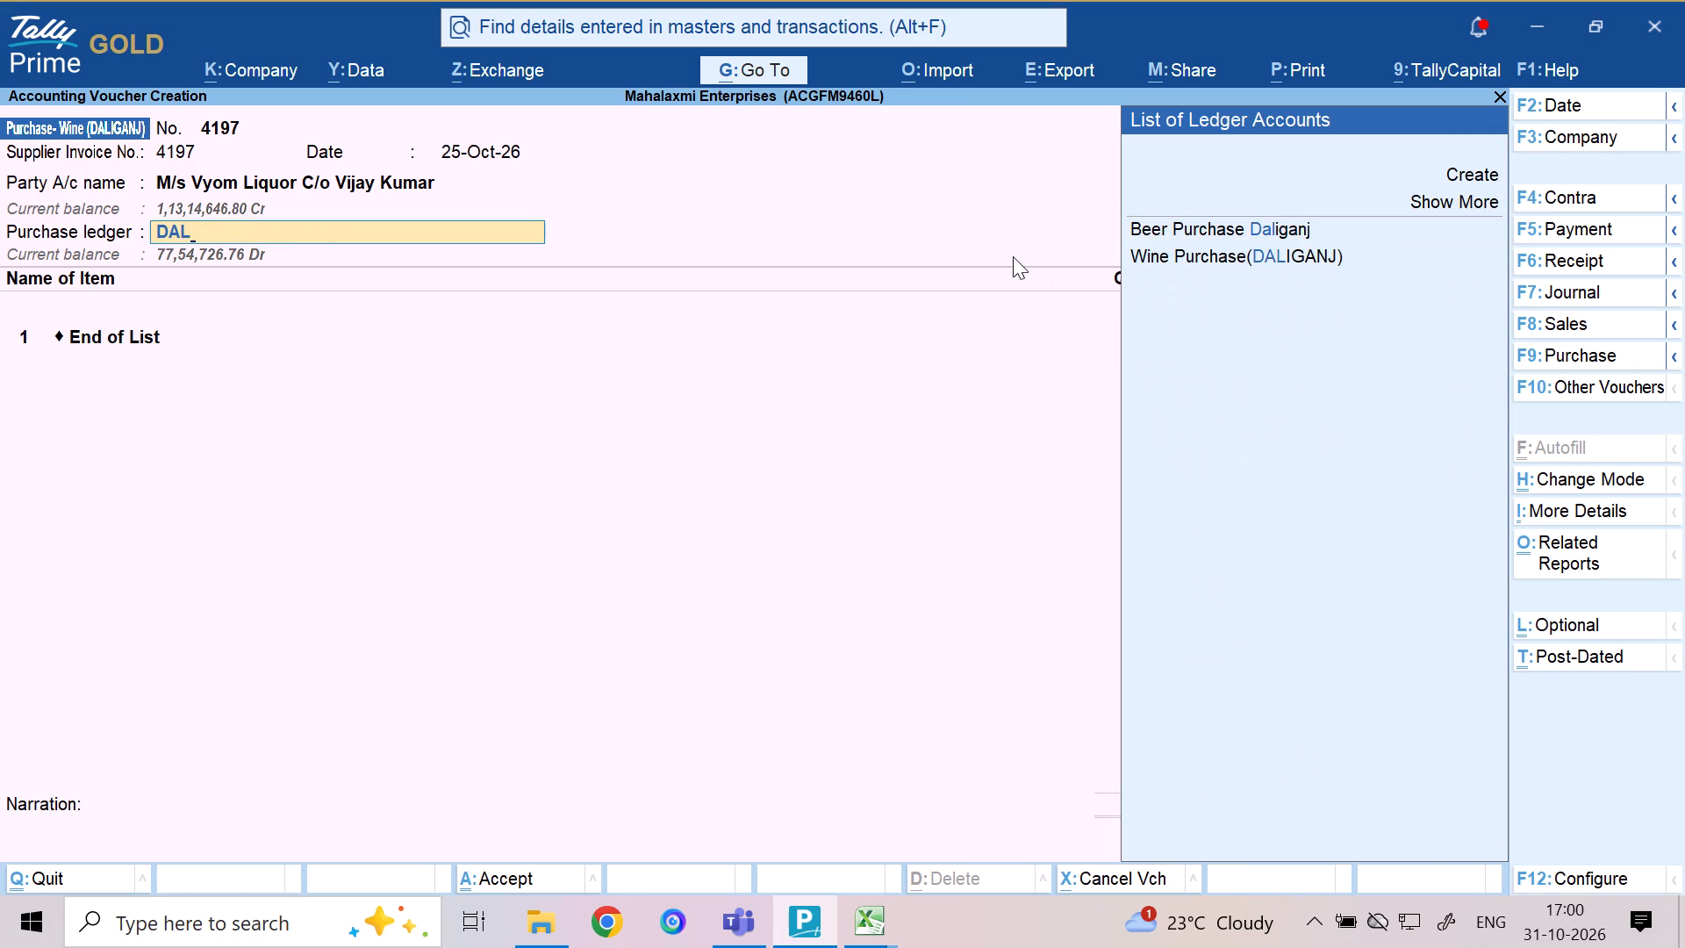
{"action": "key", "text": "Down"}
{"action": "key", "text": "Down"}
{"action": "key", "text": "Return"}
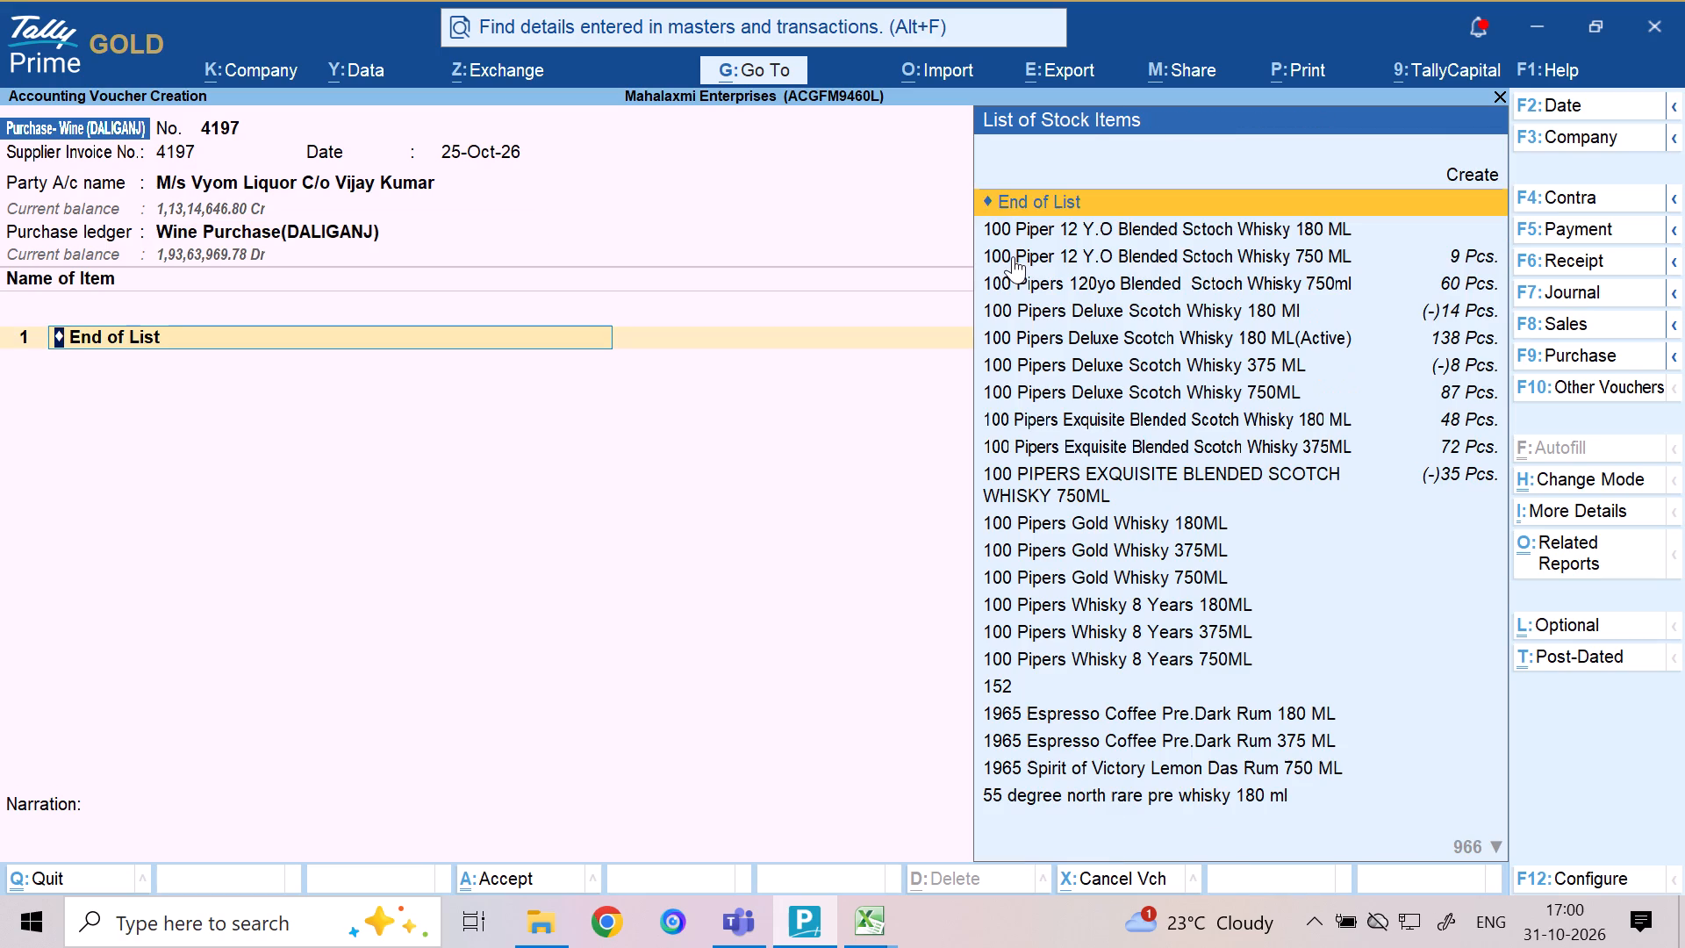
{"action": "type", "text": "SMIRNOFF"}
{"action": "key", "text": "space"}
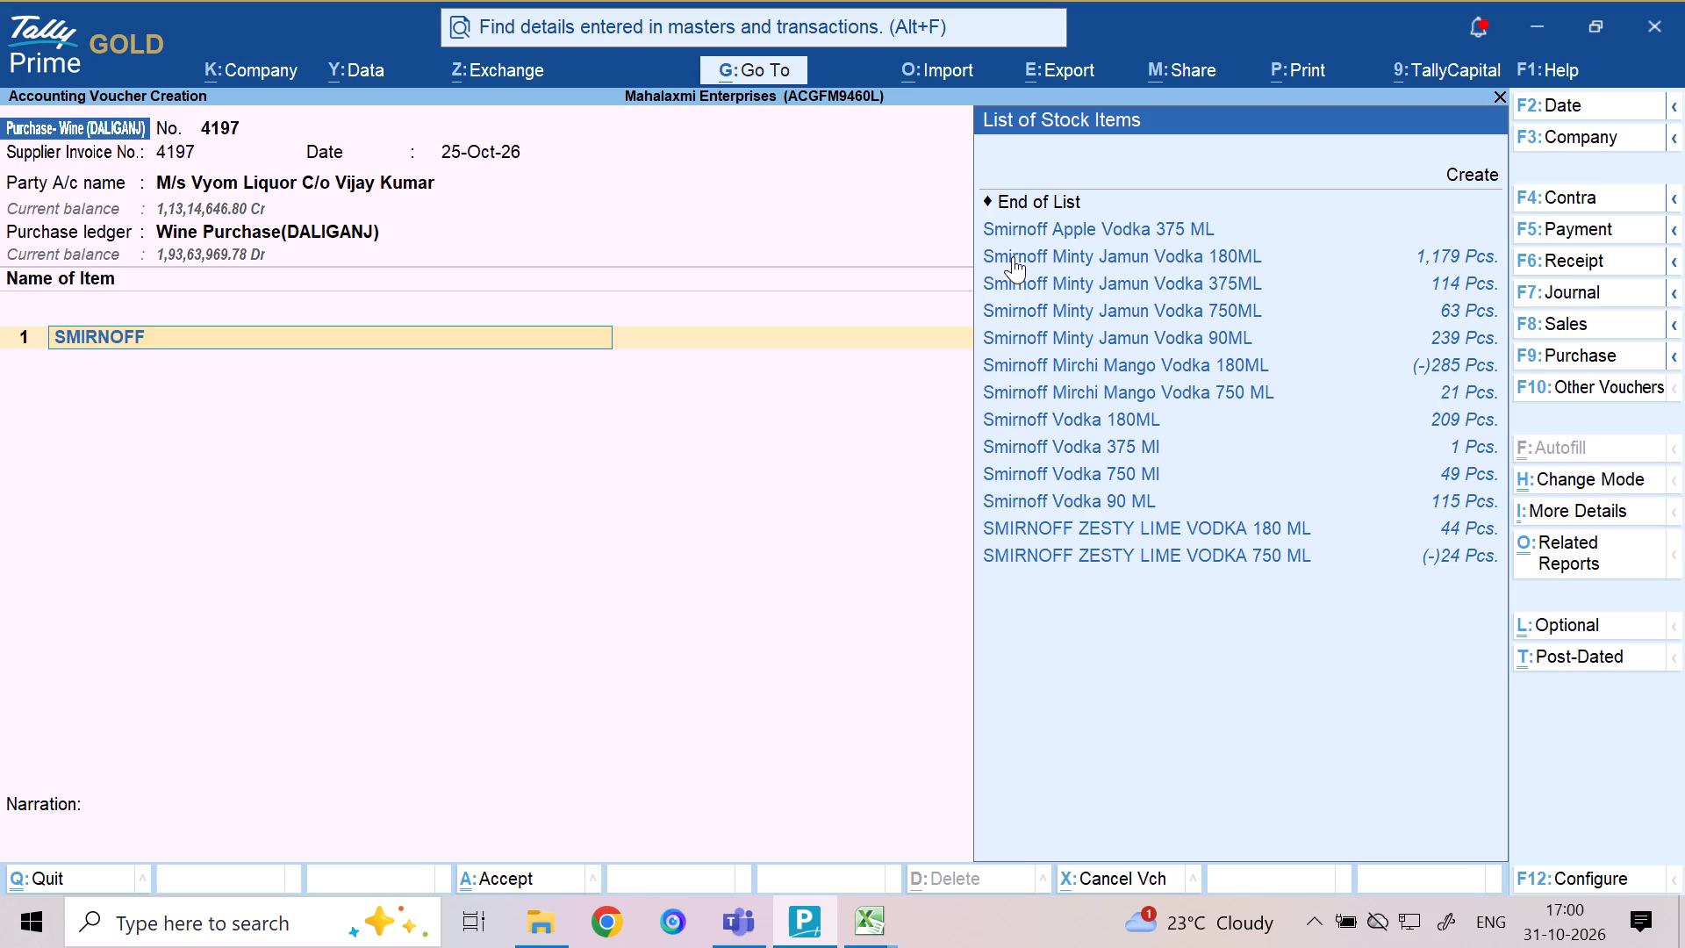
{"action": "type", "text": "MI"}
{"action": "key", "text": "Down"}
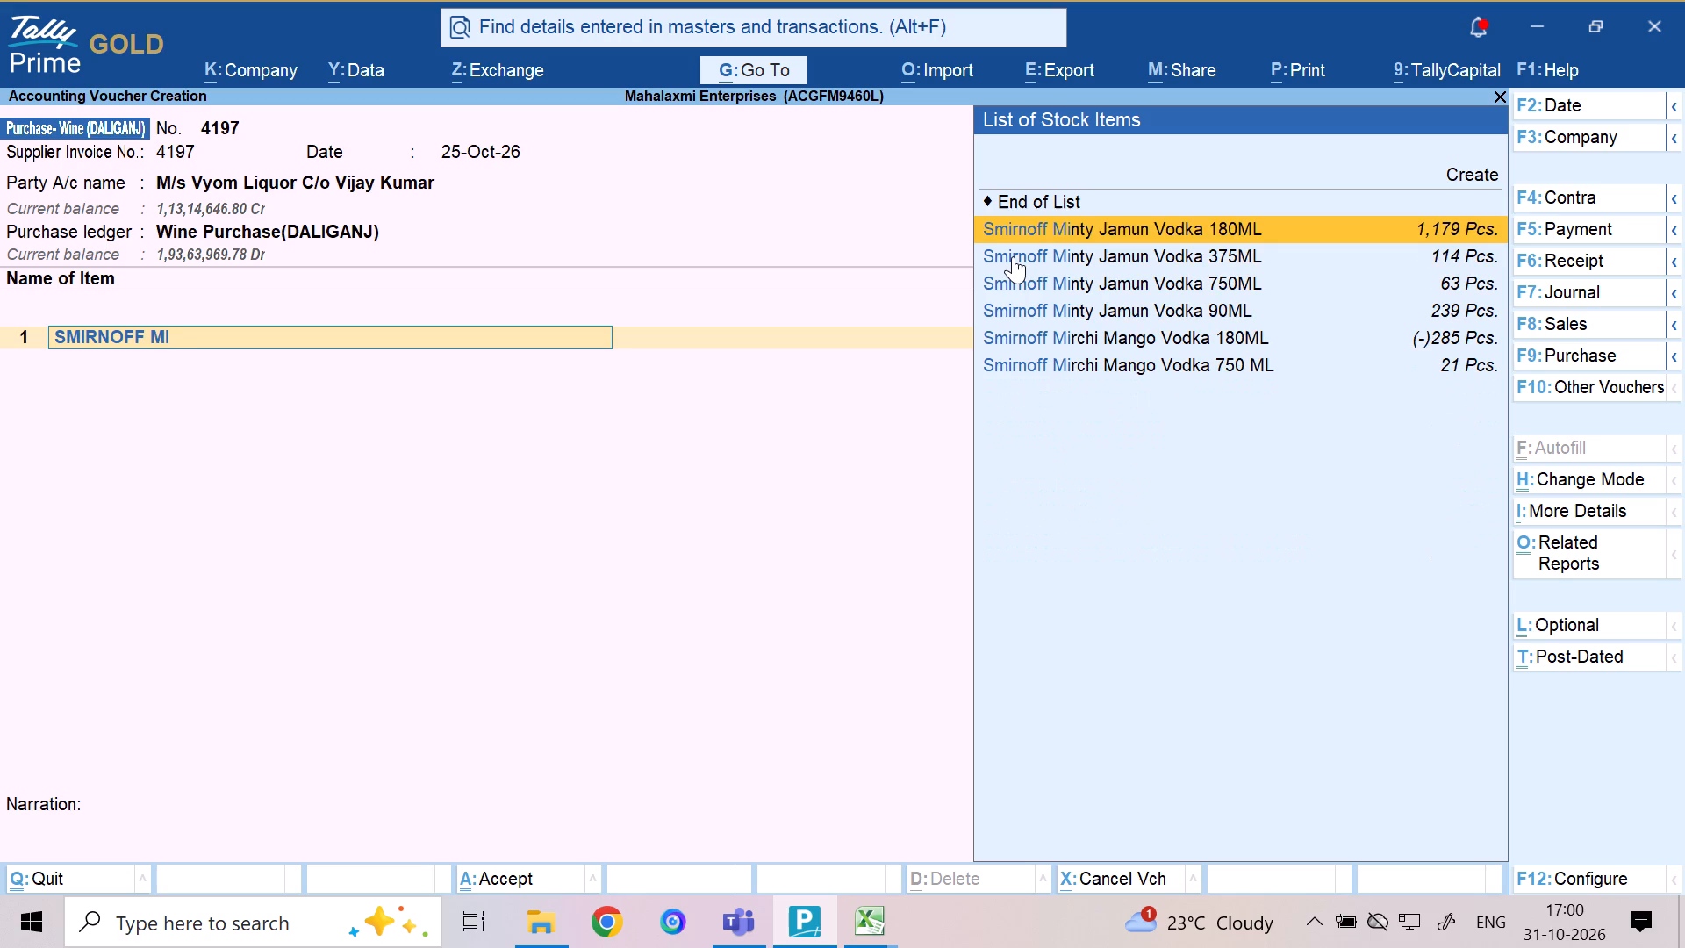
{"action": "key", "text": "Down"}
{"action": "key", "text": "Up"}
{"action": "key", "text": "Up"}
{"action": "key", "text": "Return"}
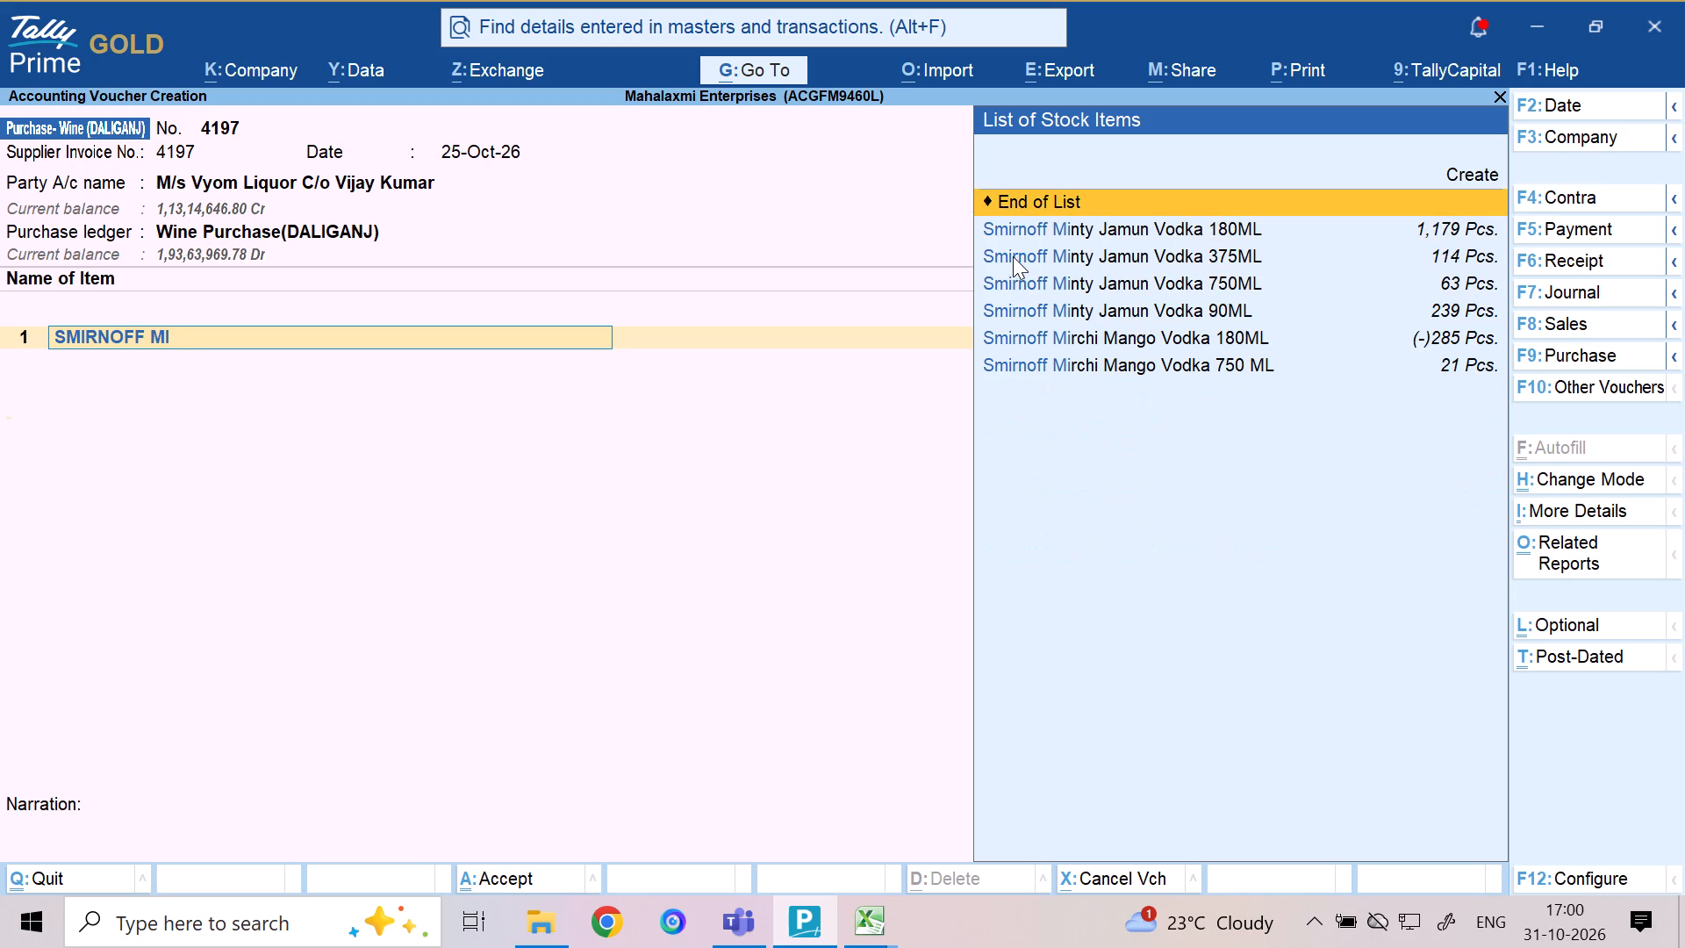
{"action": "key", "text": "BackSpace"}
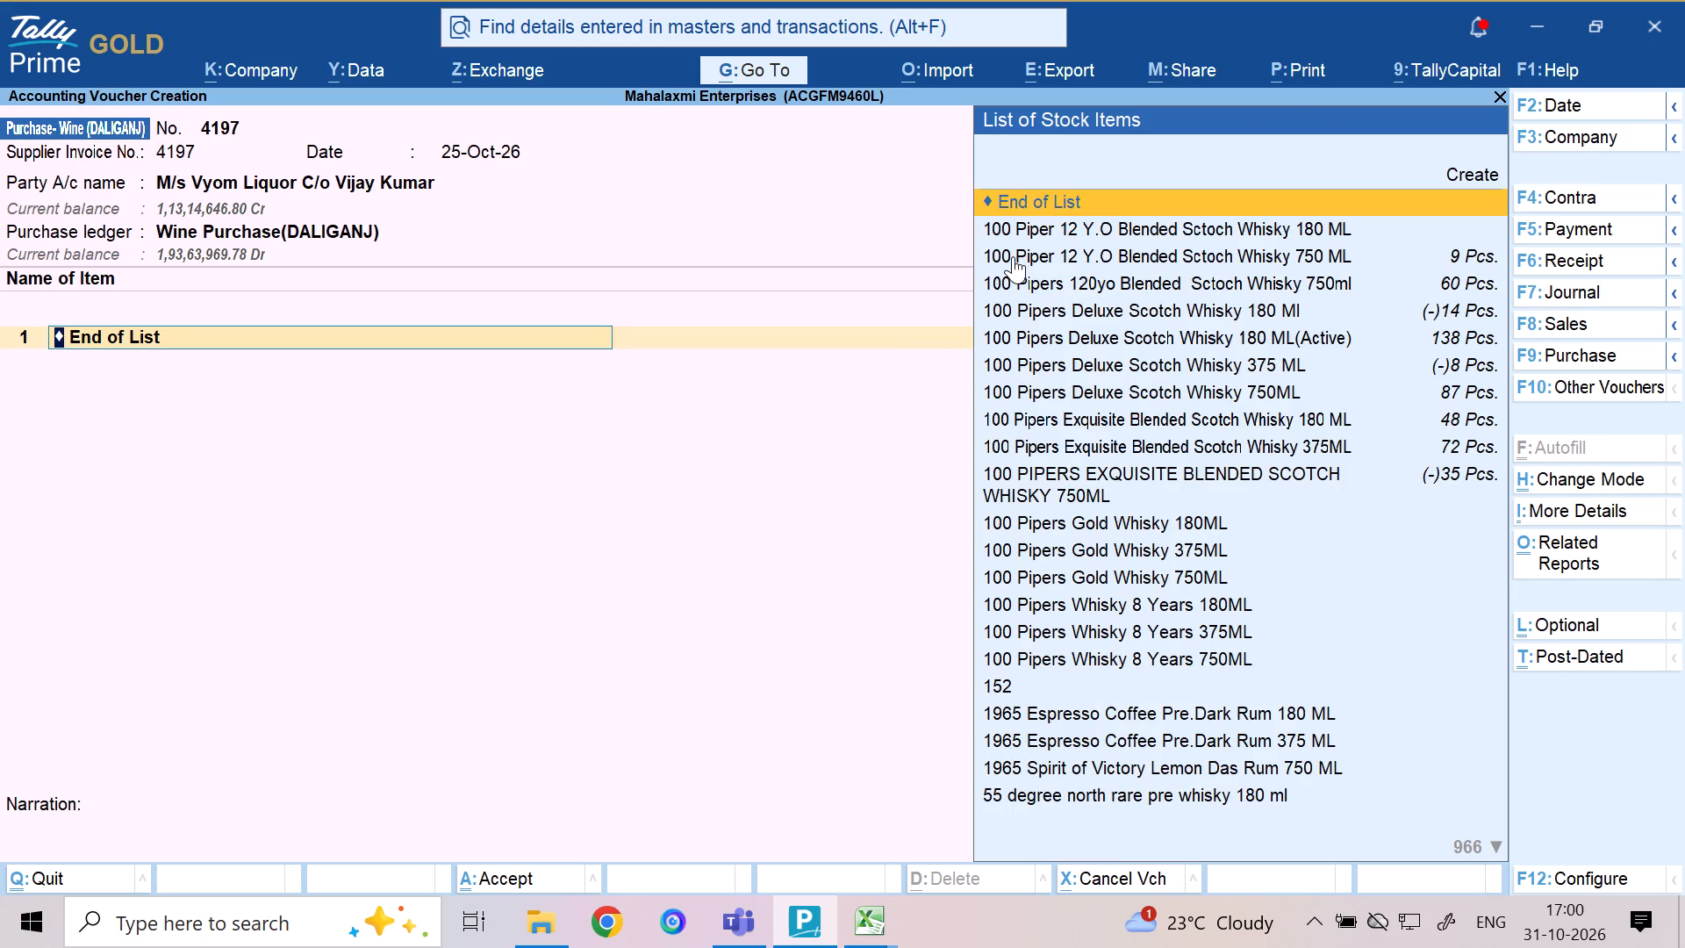
Select Smirnoff Minty Jamun Vodka 180ML as the voucher's first stock item.
{"action": "type", "text": "MINT J"}
{"action": "key", "text": "Down"}
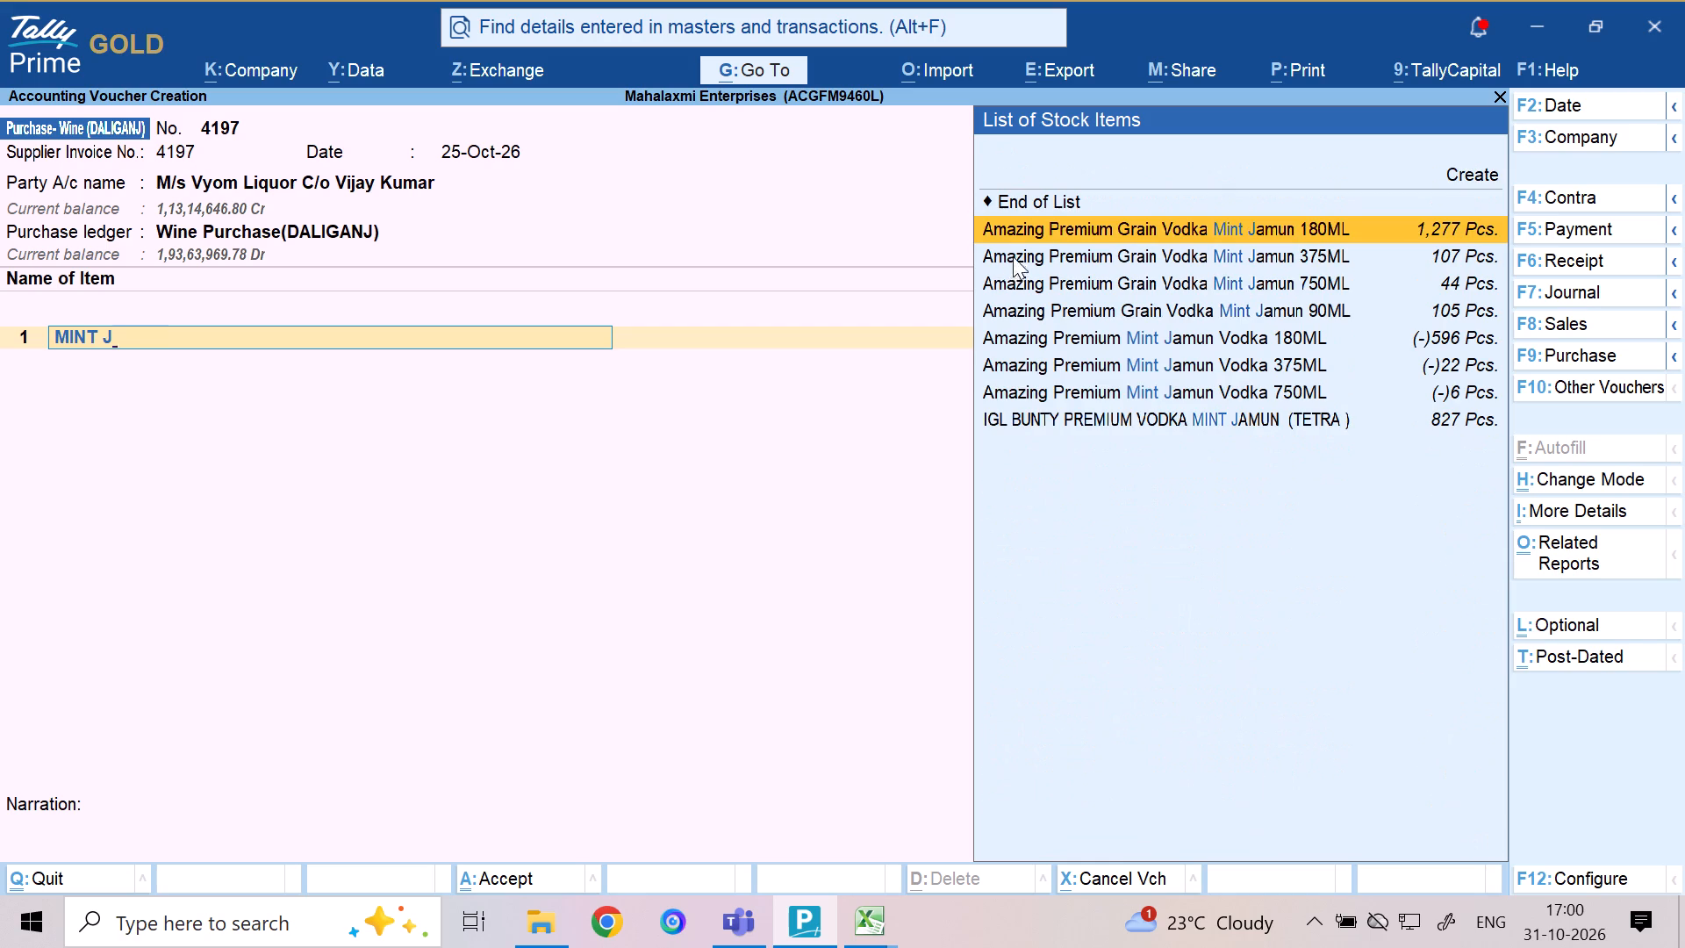
{"action": "key", "text": "BackSpace"}
{"action": "key", "text": "BackSpace"}
{"action": "type", "text": "Y"}
{"action": "key", "text": "space"}
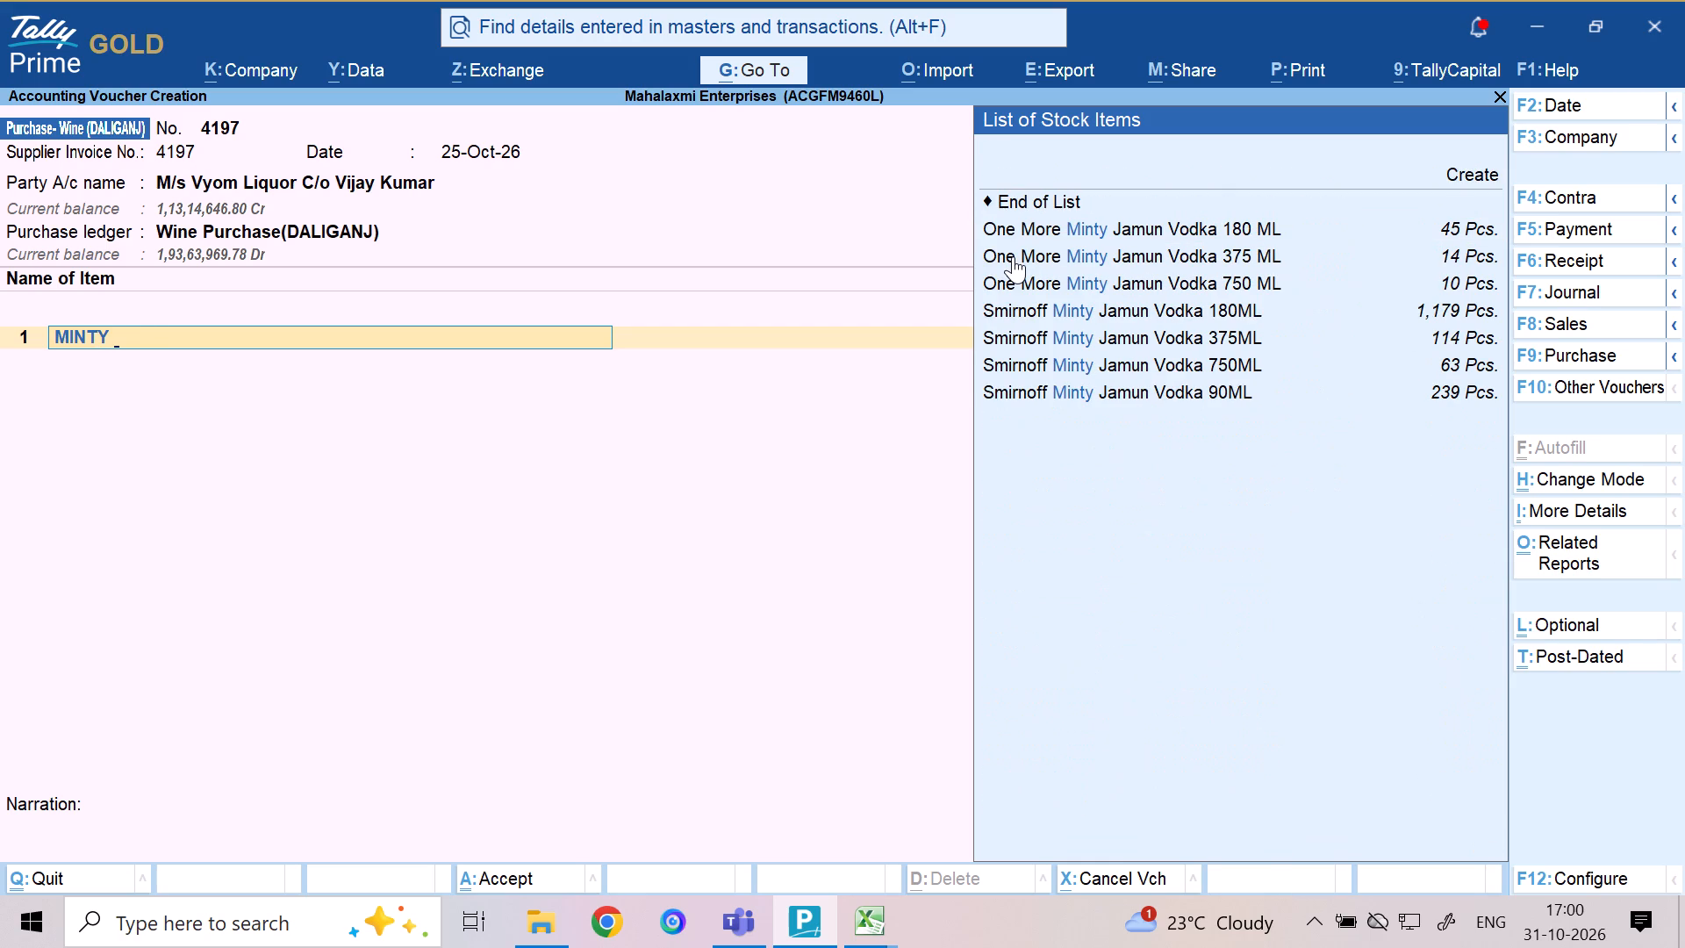
{"action": "key", "text": "Down"}
{"action": "key", "text": "Down"}
{"action": "key", "text": "Down"}
{"action": "key", "text": "Down"}
{"action": "key", "text": "Down"}
{"action": "key", "text": "Up"}
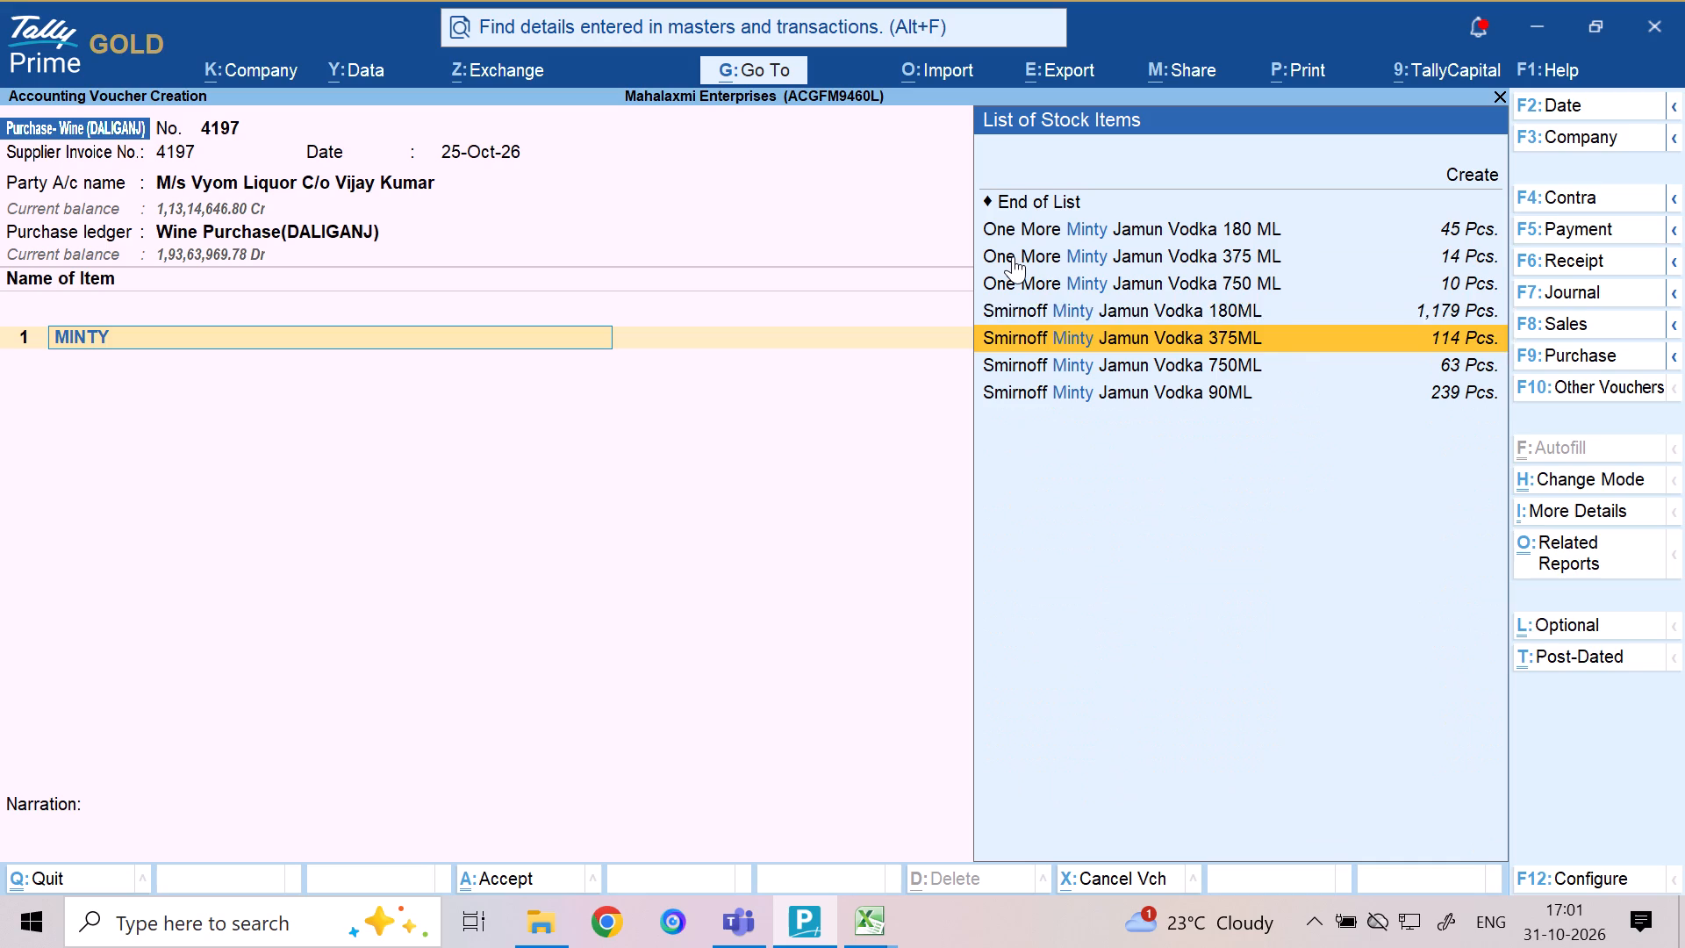
{"action": "key", "text": "Return"}
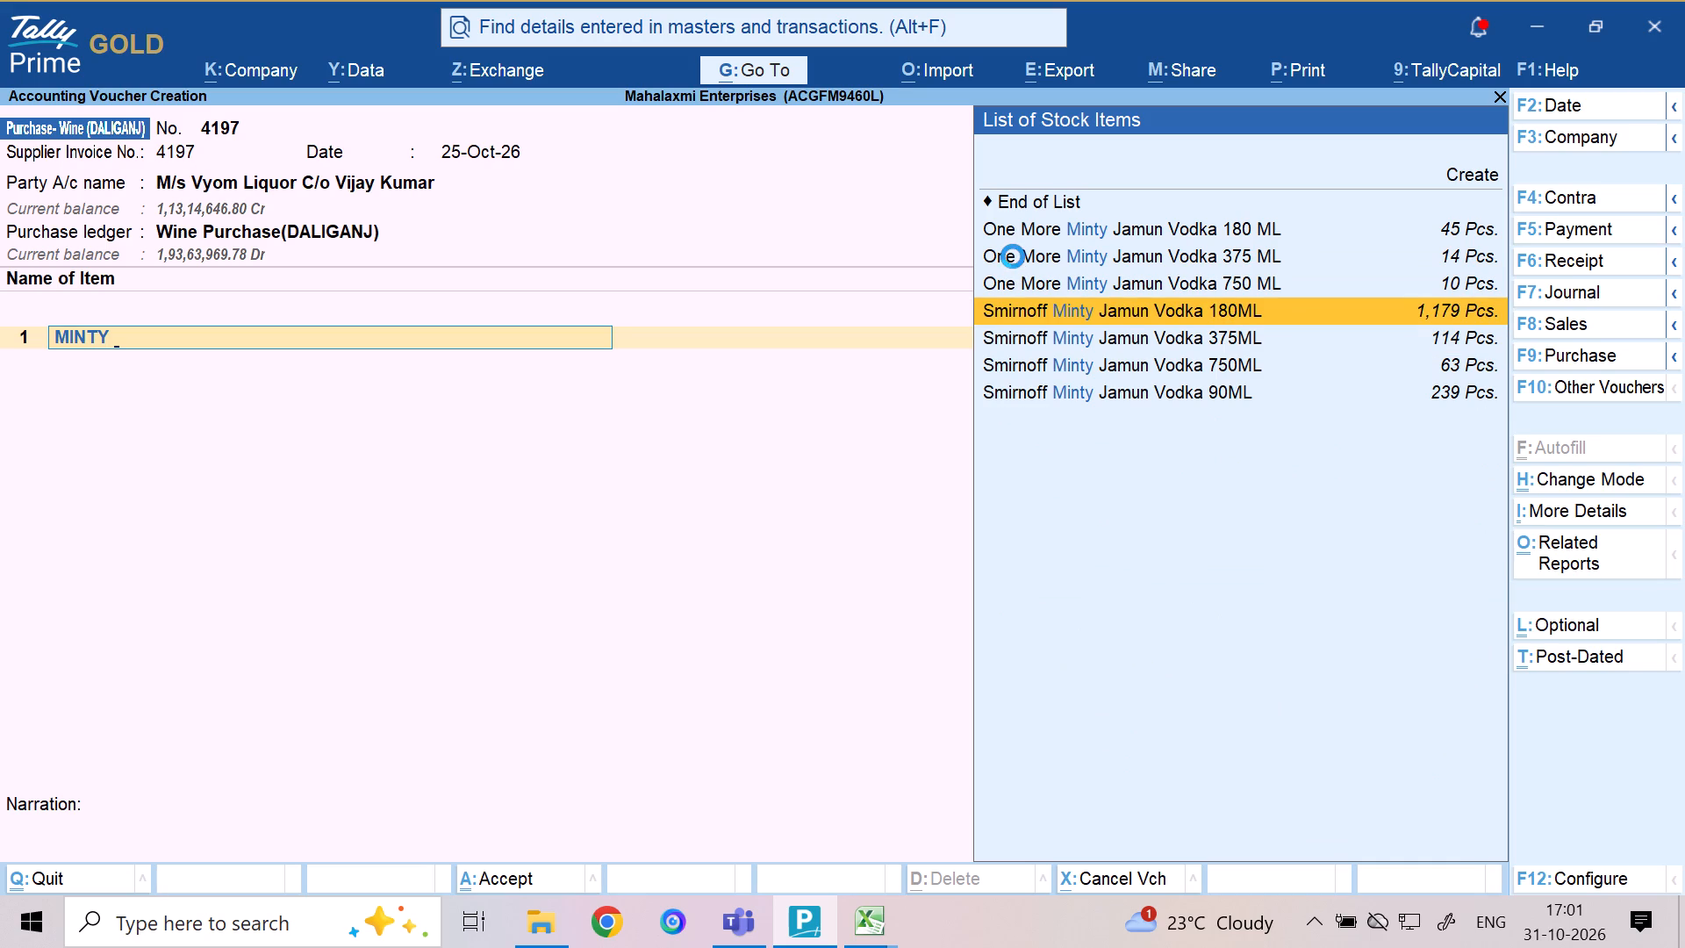
Allocate 48 Pcs. of the vodka to the Daliganj FL godown, keeping the prefilled rate of 10,839.36 per CS.
{"action": "type", "text": "DA"}
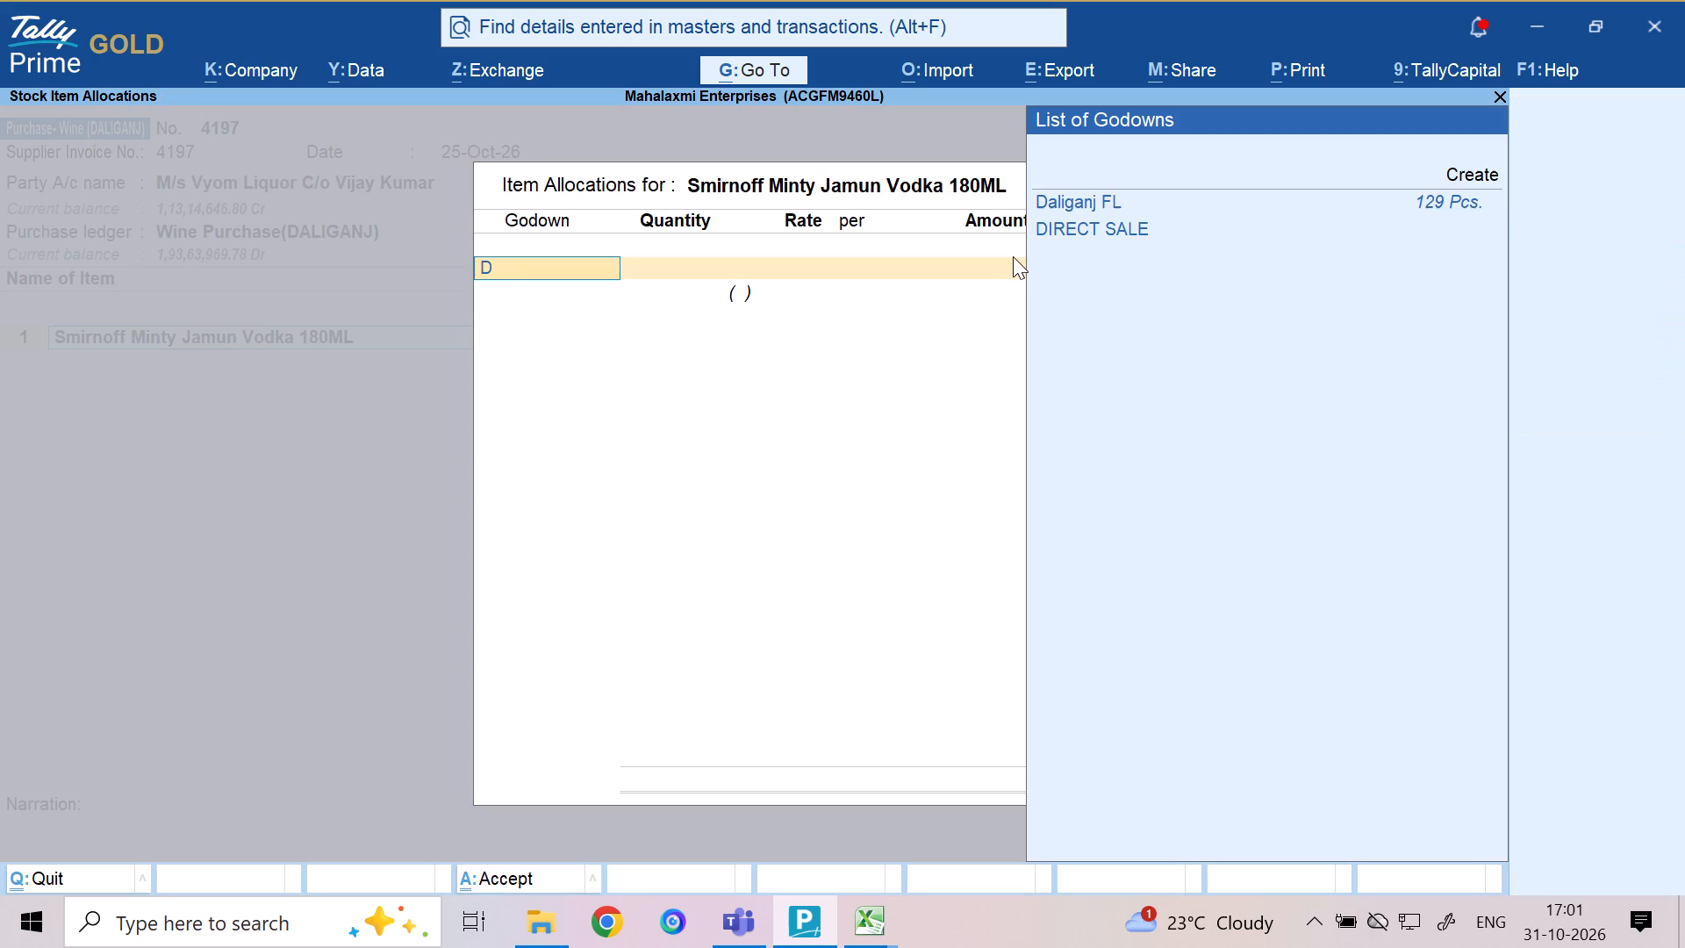
{"action": "key", "text": "Return"}
{"action": "type", "text": "48"}
{"action": "key", "text": "Return"}
{"action": "key", "text": "Return"}
{"action": "key", "text": "Return"}
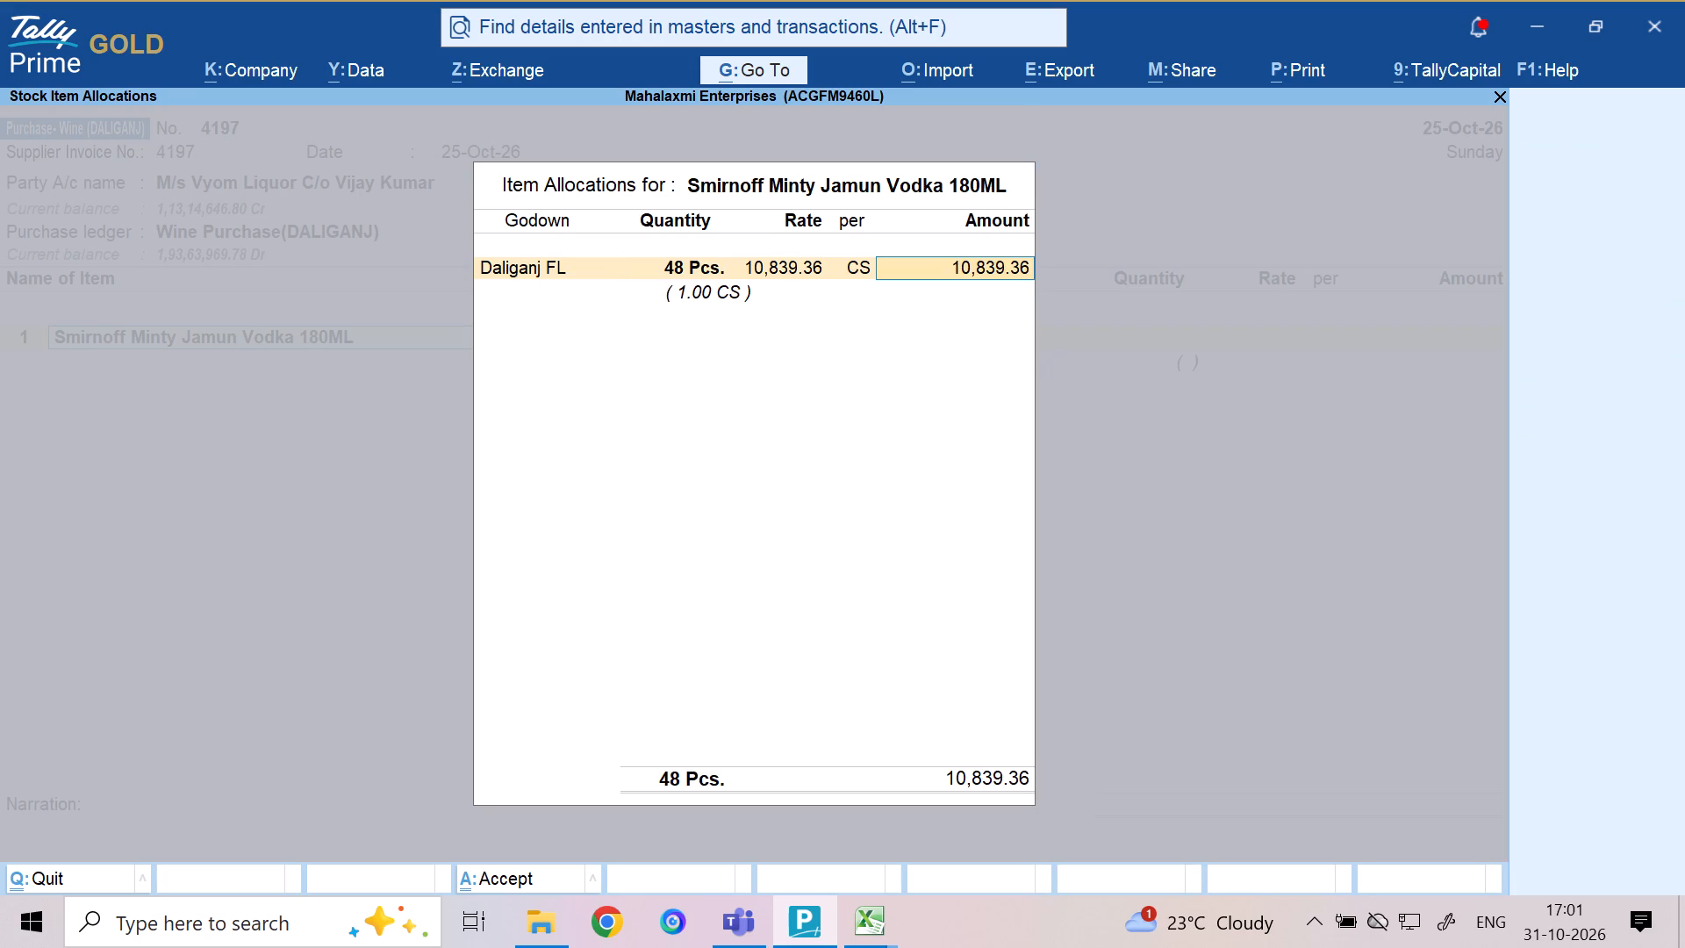
{"action": "key", "text": "Return"}
{"action": "key", "text": "Return"}
{"action": "key", "text": "Return"}
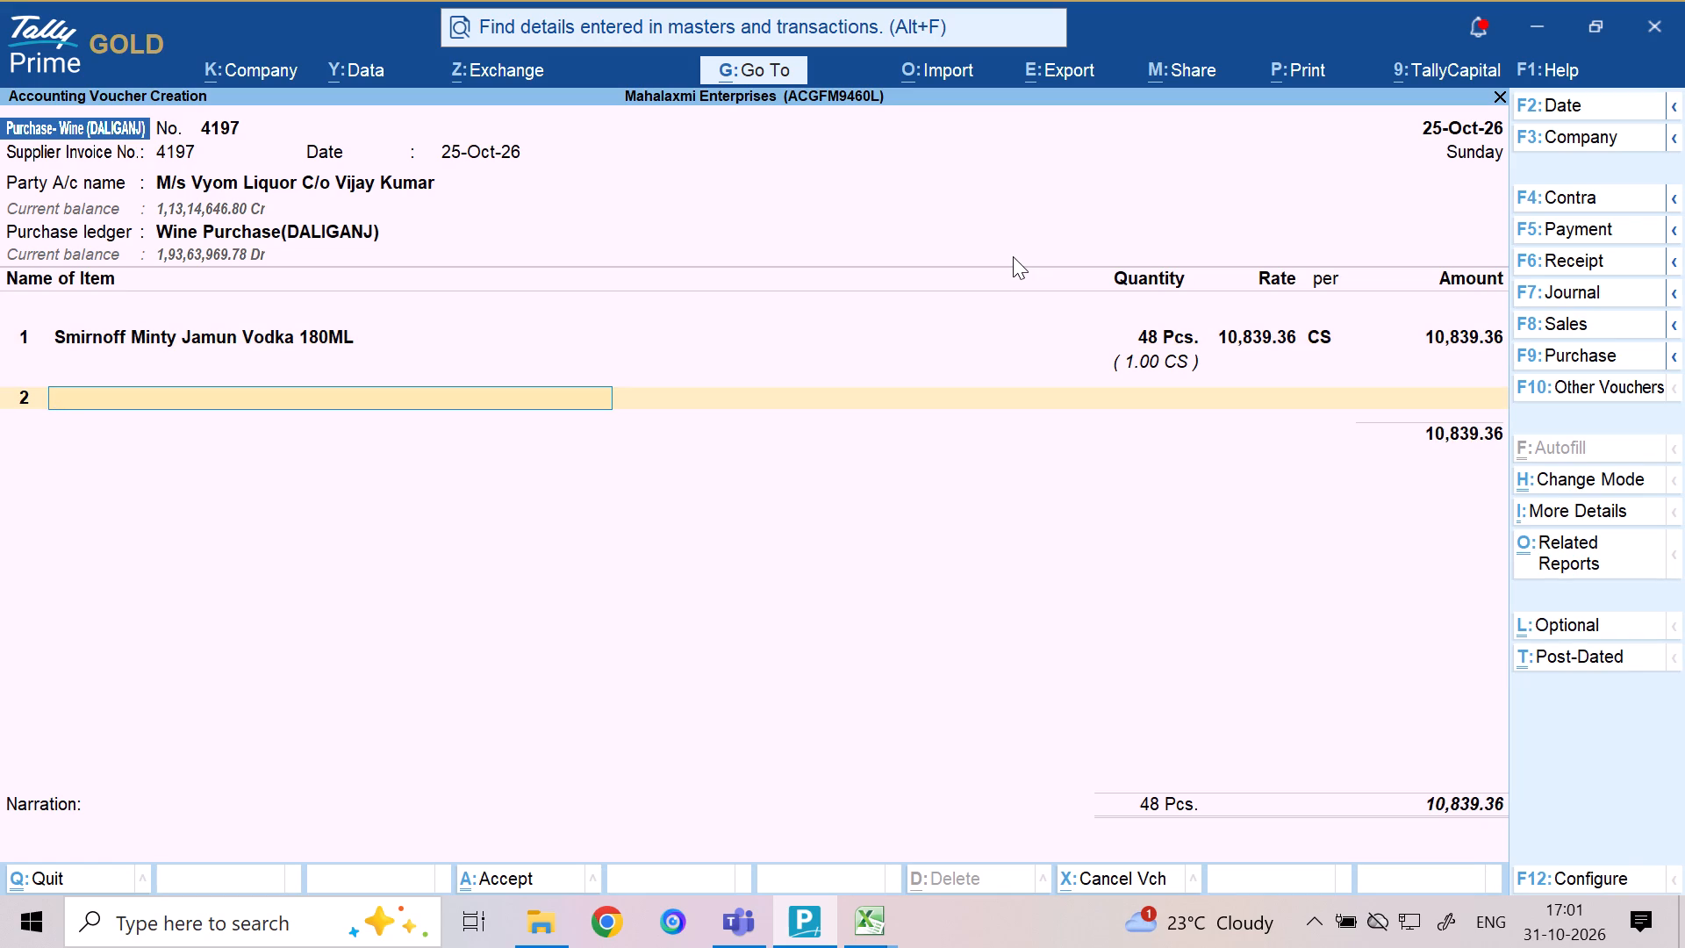
Select Black Dog Triple Gold Whisky 180ML as the voucher's second stock item.
{"action": "type", "text": "DOG TRI"}
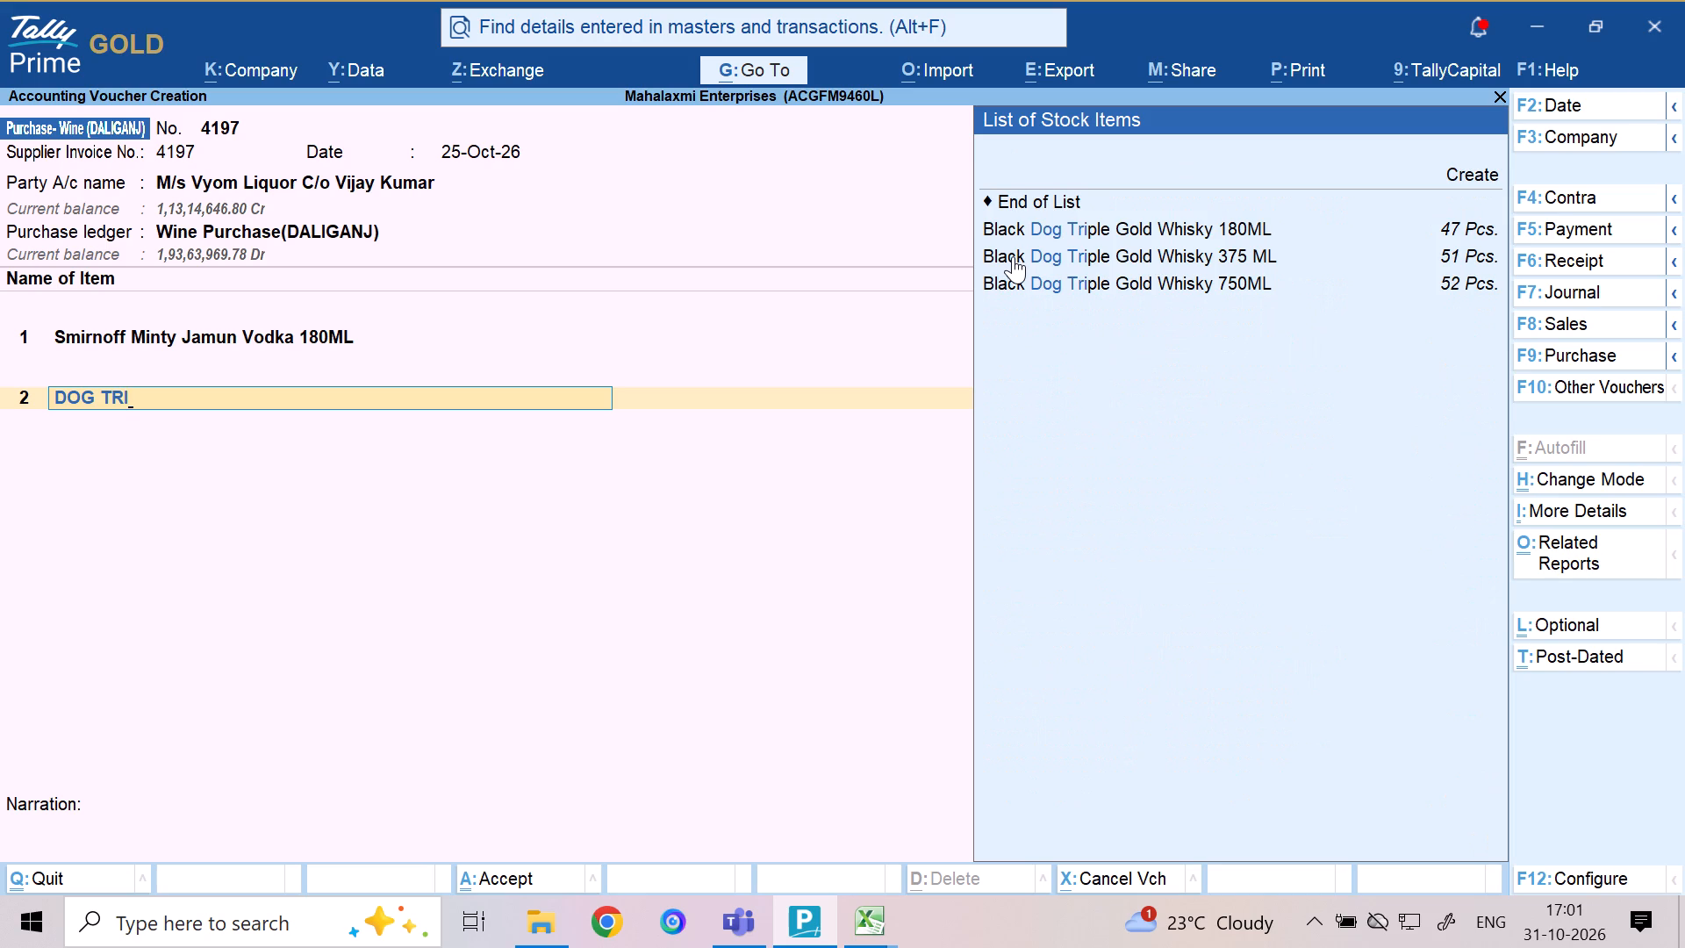
{"action": "key", "text": "Down"}
{"action": "key", "text": "Return"}
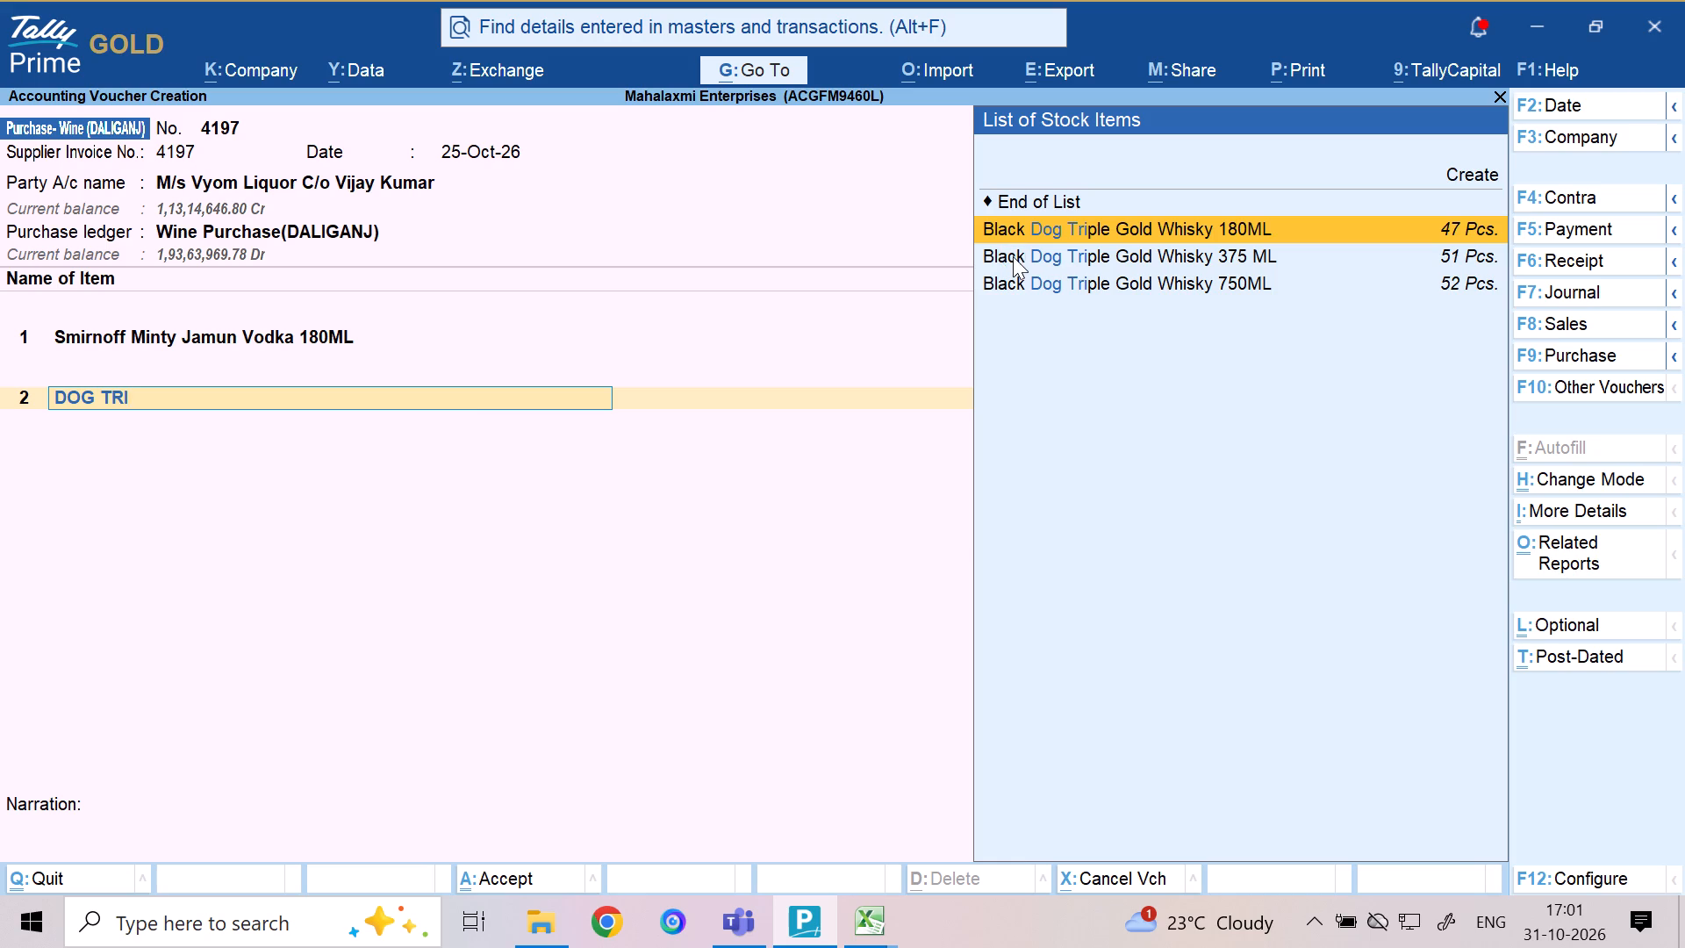
Allocate 48 Pcs. of the Black Dog whisky to the Daliganj FL godown, keeping the prefilled rate of 525.14 per Pcs.
{"action": "key", "text": "d"}
{"action": "key", "text": "Down"}
{"action": "key", "text": "Return"}
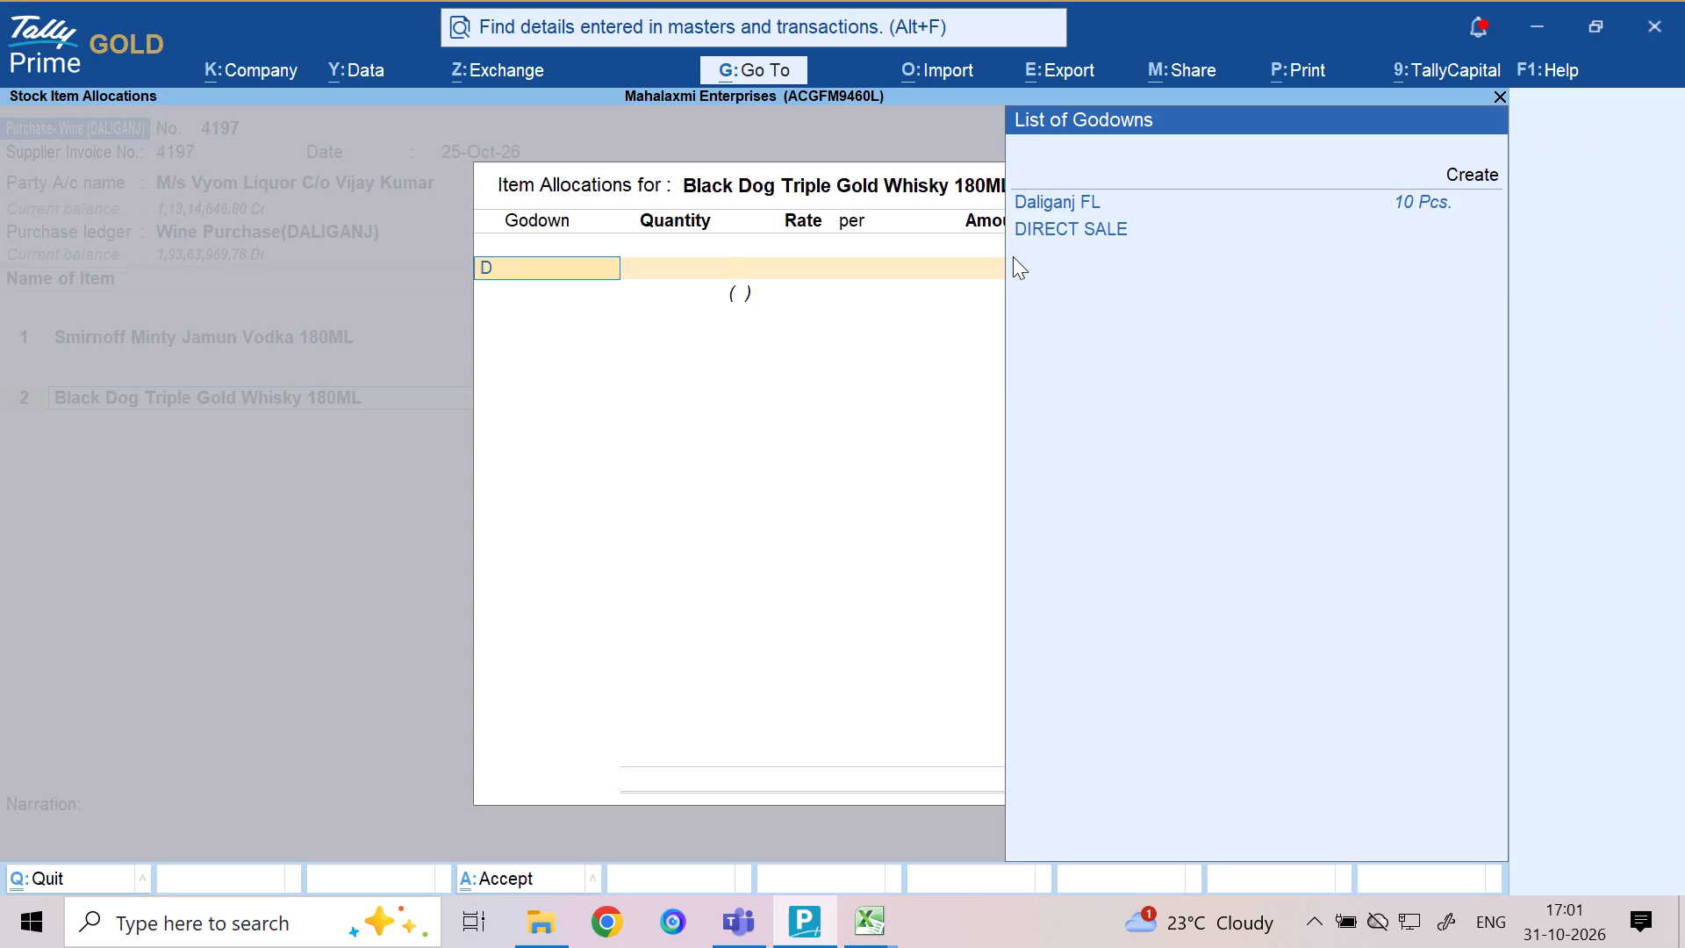
{"action": "type", "text": "48"}
{"action": "key", "text": "Return"}
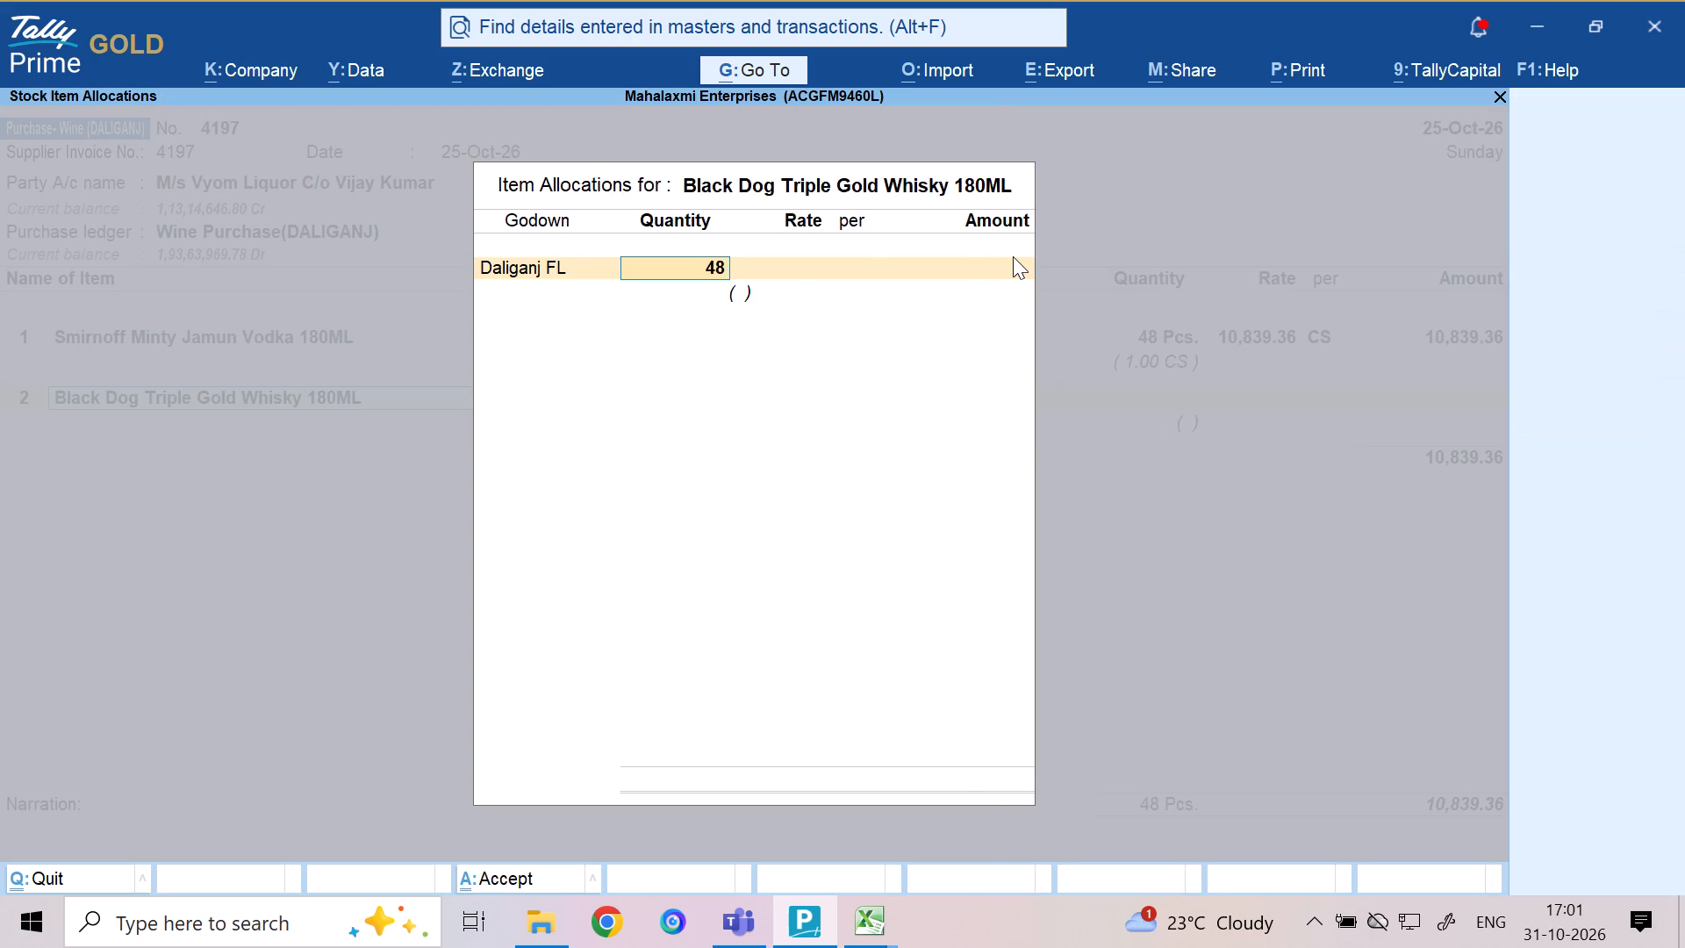
{"action": "key", "text": "Return"}
{"action": "key", "text": "Return"}
{"action": "key", "text": "Return"}
{"action": "key", "text": "BackSpace"}
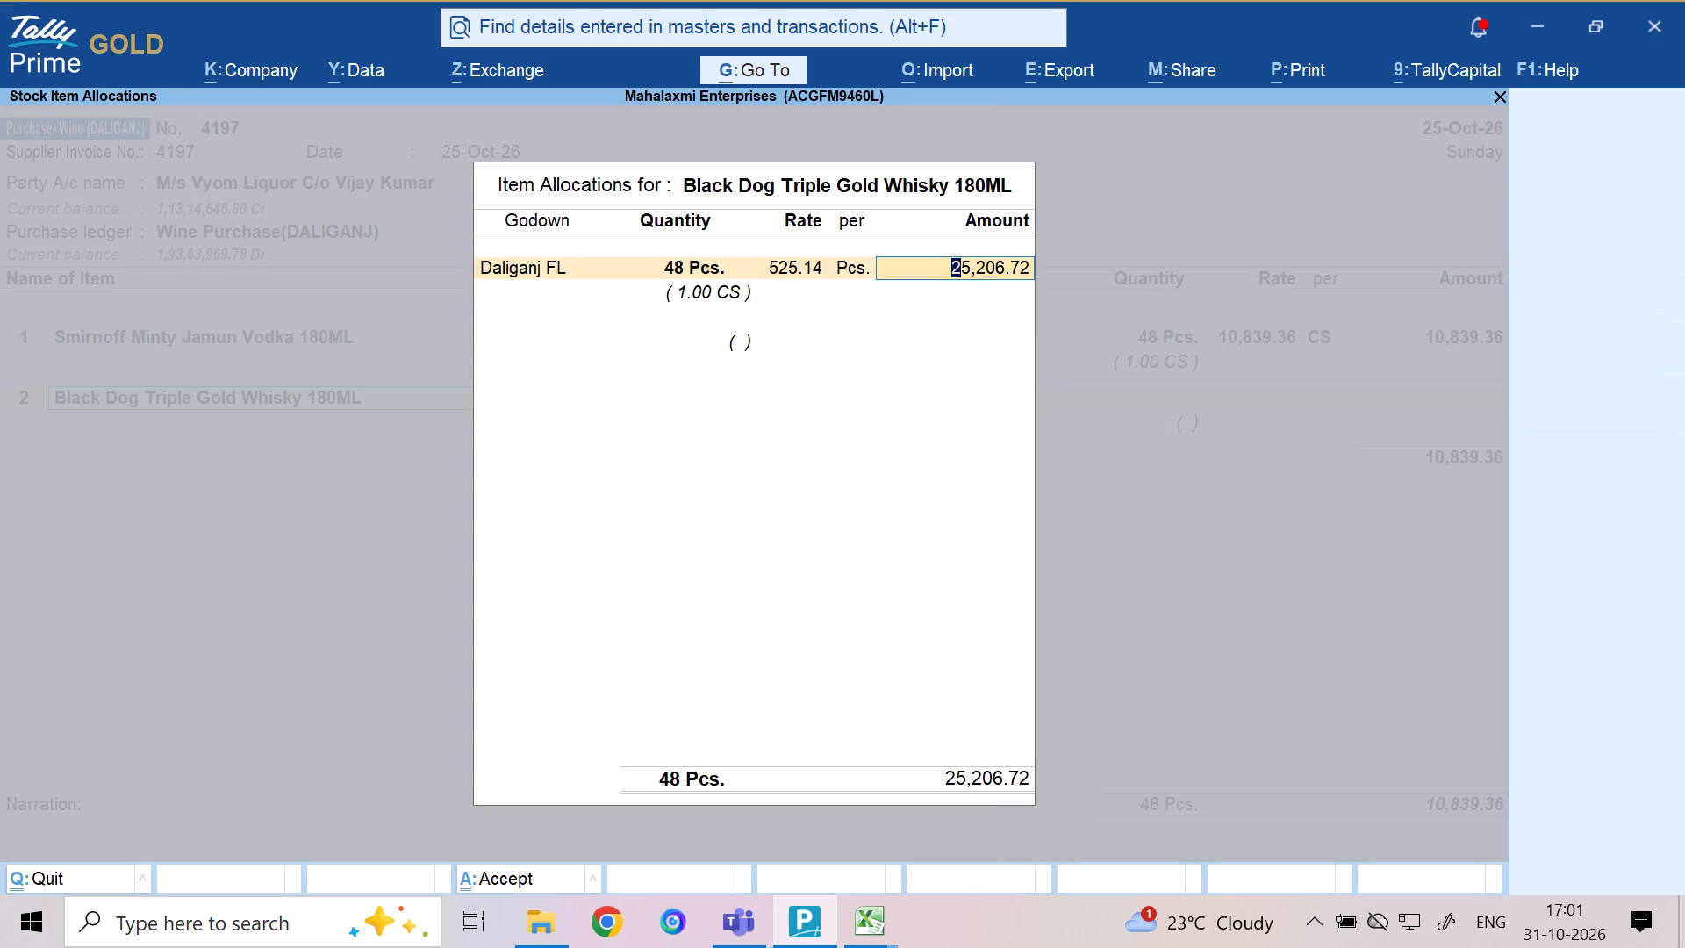
{"action": "key", "text": "Return"}
{"action": "key", "text": "Return"}
{"action": "key", "text": "Return"}
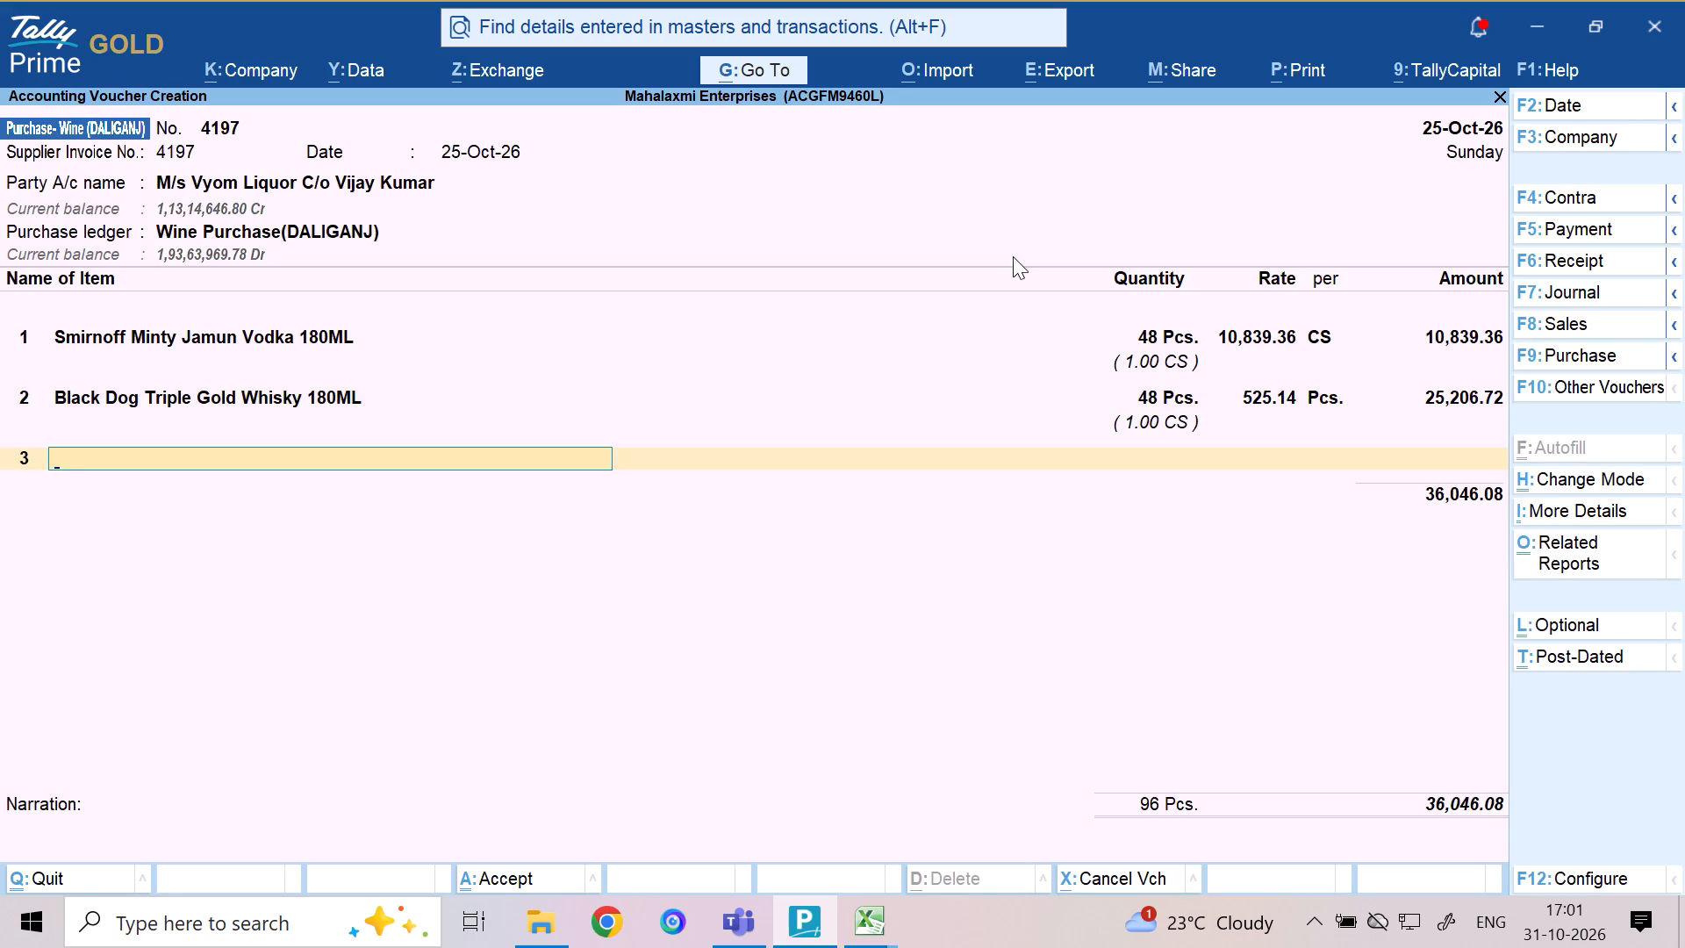
Select Blenders Pride Reserve Colletion -375 Ml as the voucher's third stock item.
{"action": "type", "text": "PRIDE"}
{"action": "key", "text": "space"}
{"action": "key", "text": "r"}
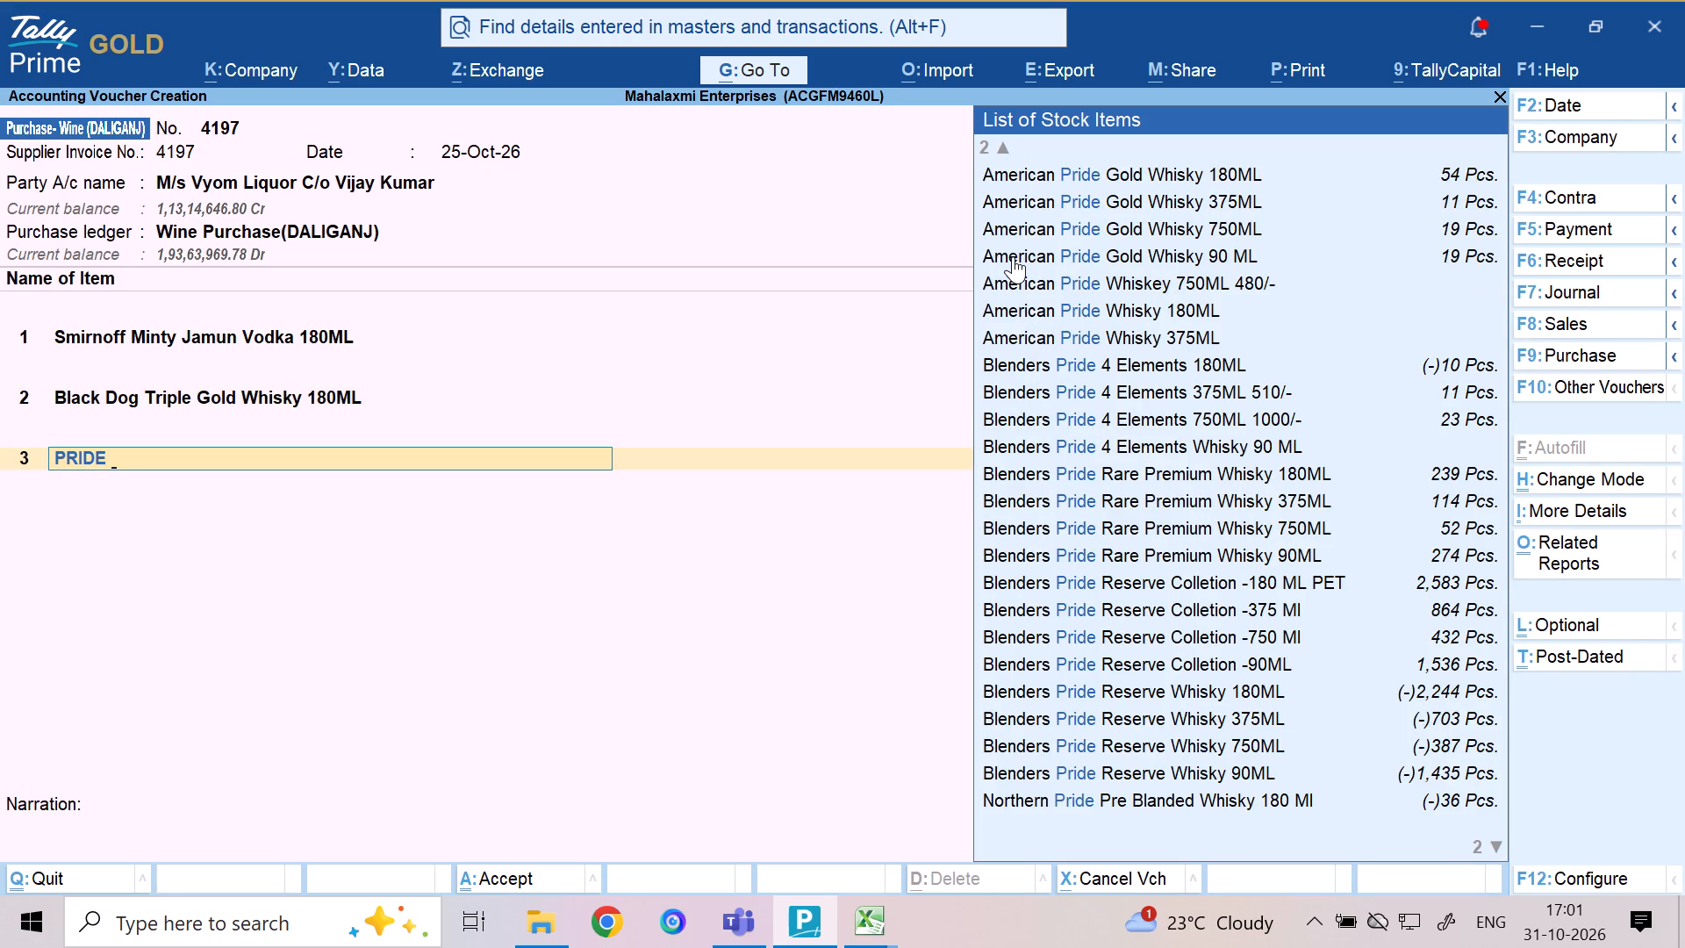
{"action": "key", "text": "e"}
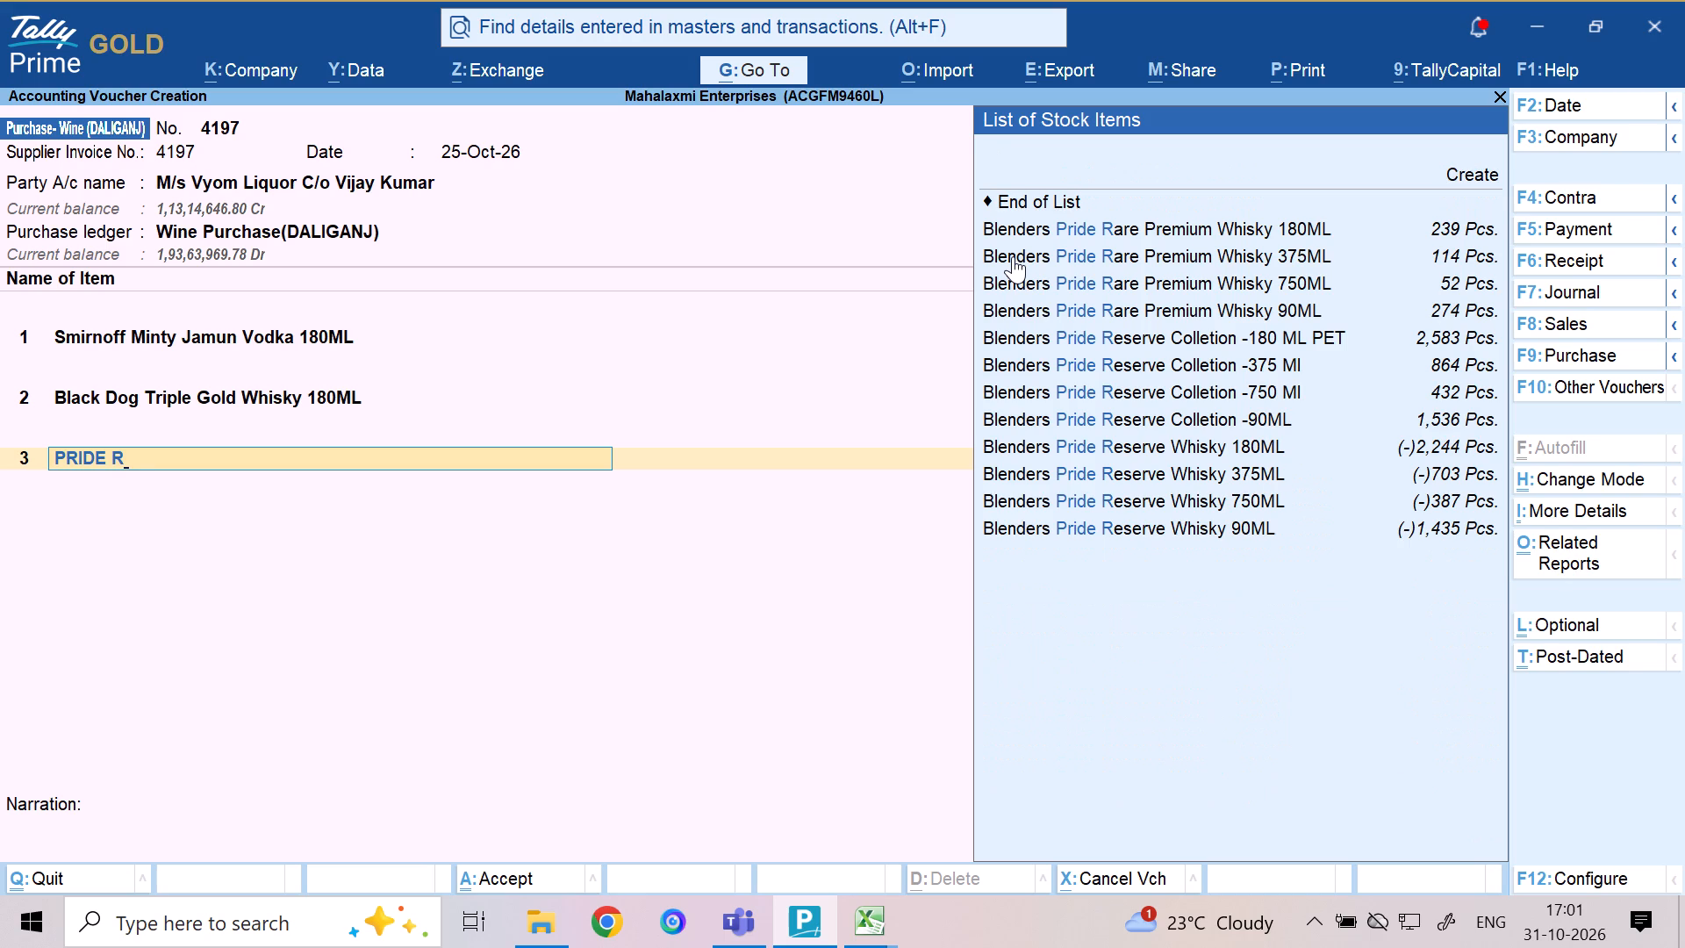
{"action": "key", "text": "Down"}
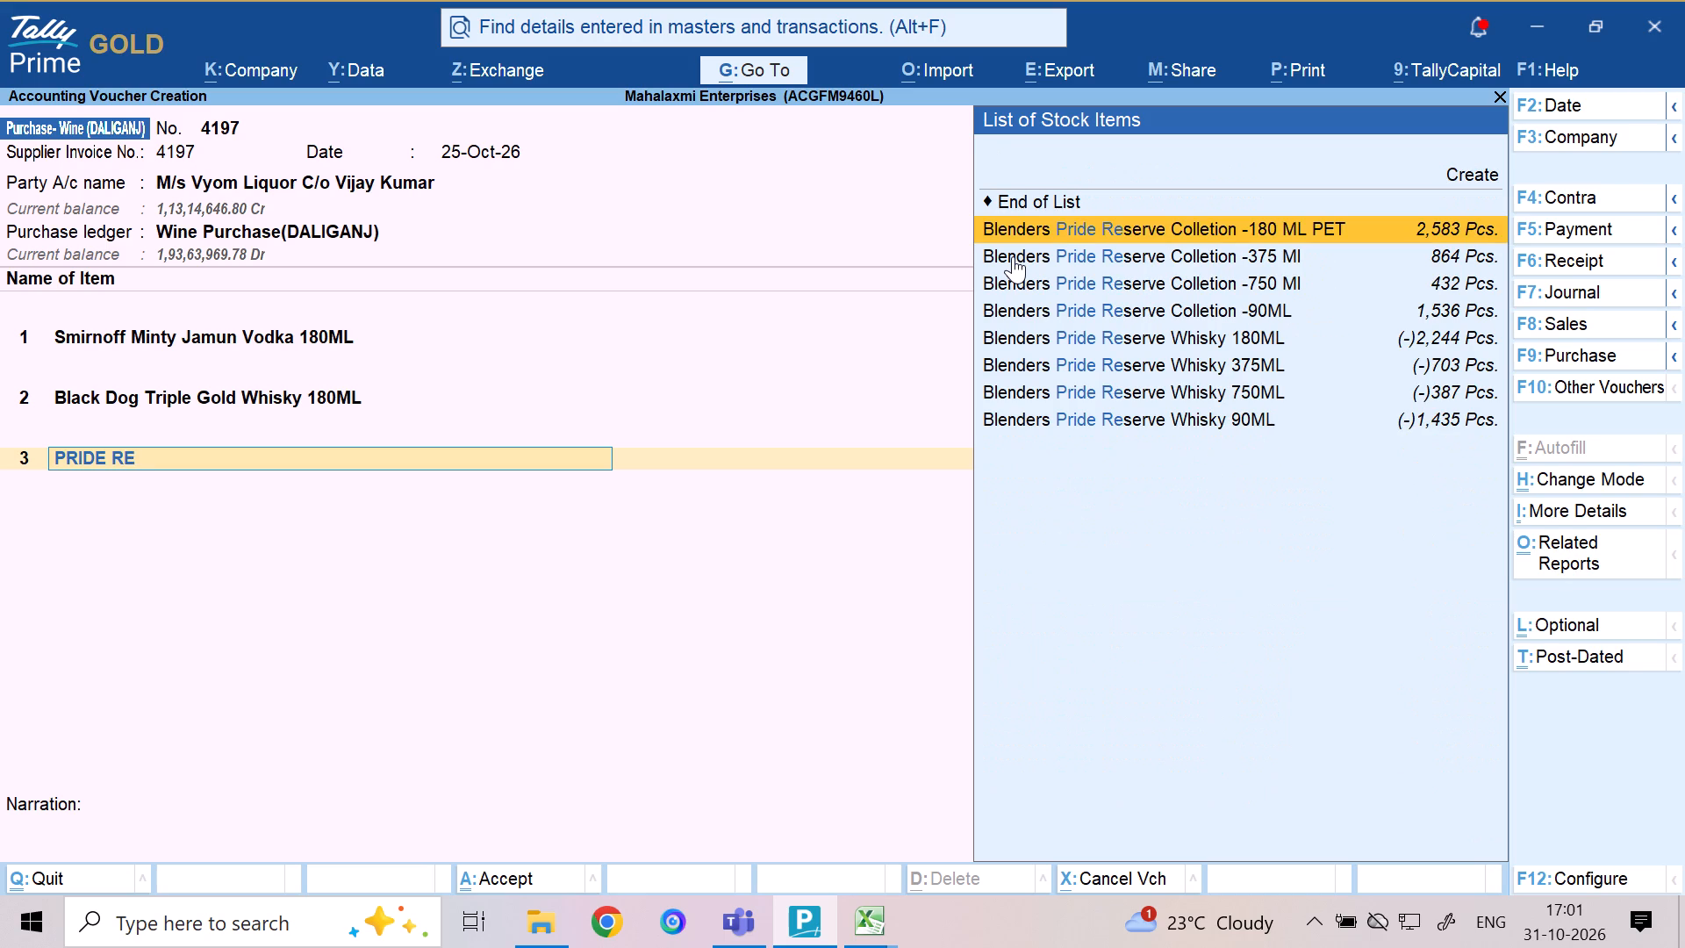
{"action": "key", "text": "Down"}
{"action": "key", "text": "Return"}
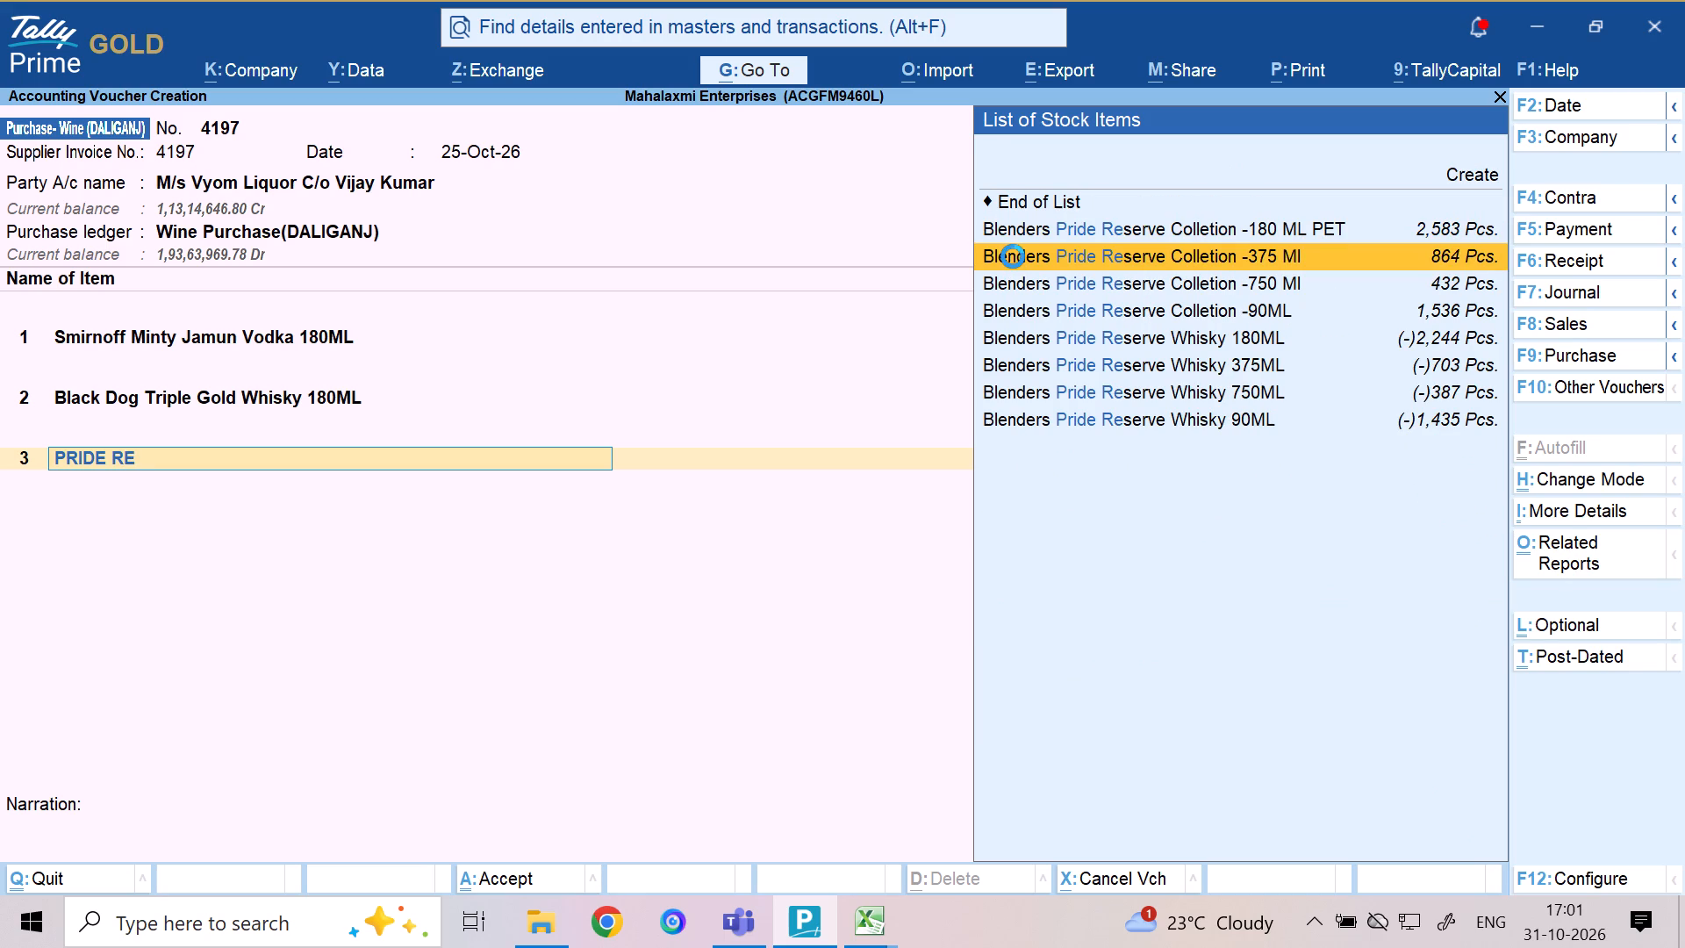
Allocate 24 Pcs. of the 375 Ml Blenders Pride to the Daliganj FL godown, keeping the prefilled rate of 477.14 per Pcs.
{"action": "key", "text": "d"}
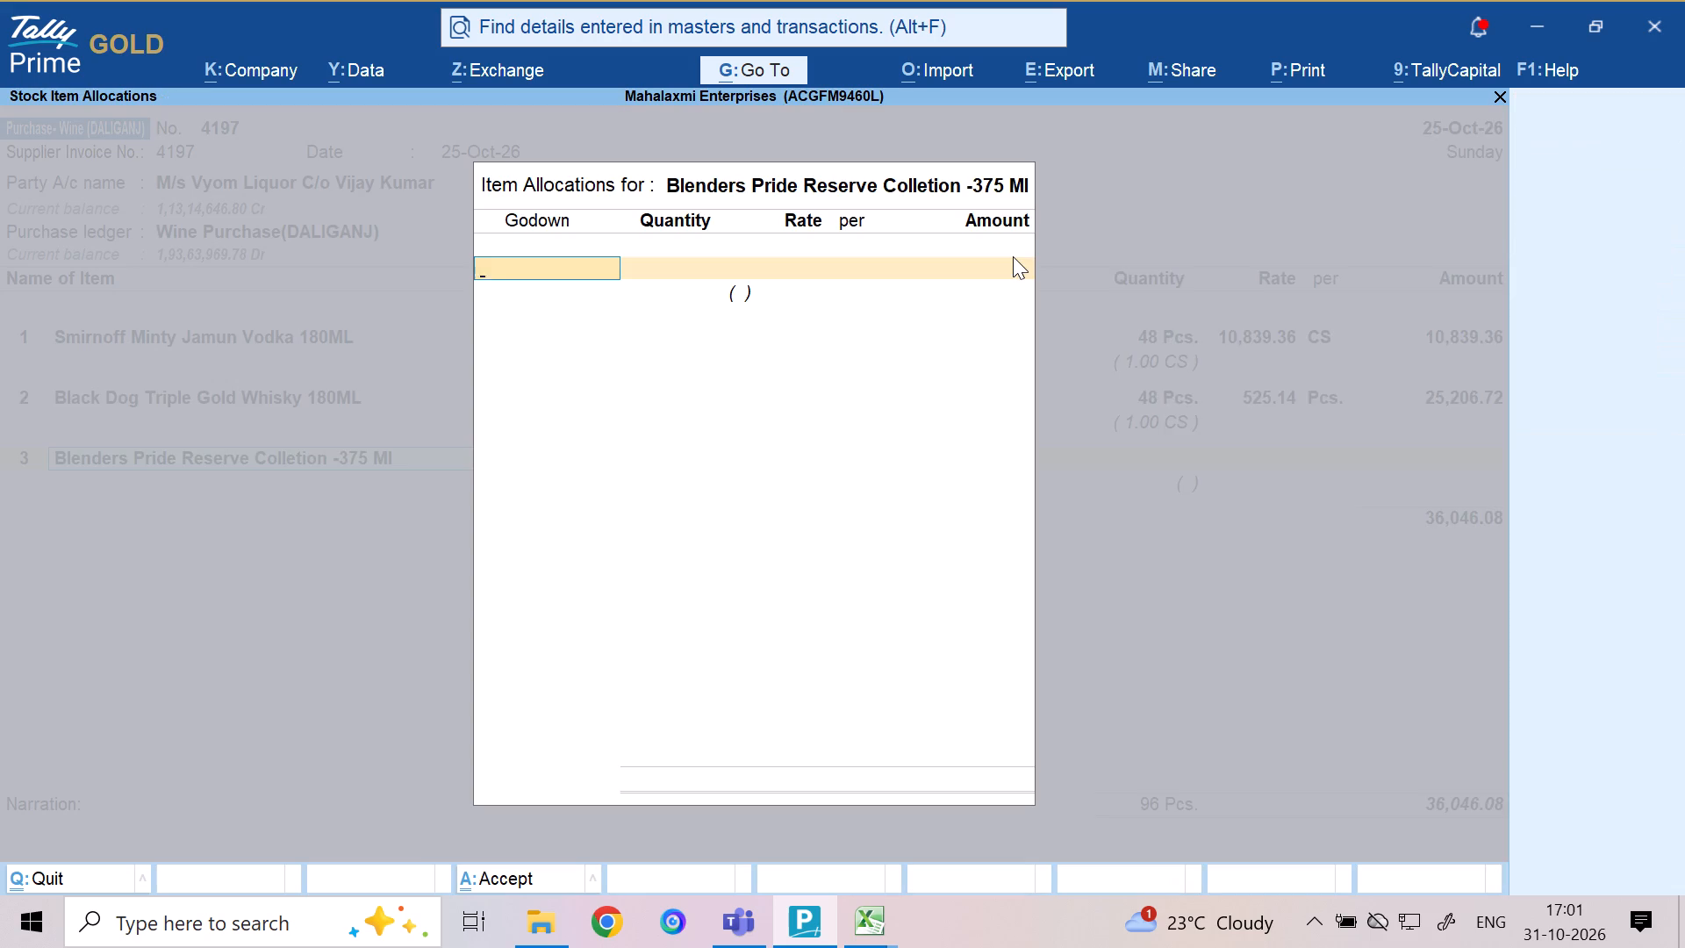
{"action": "key", "text": "Down"}
{"action": "key", "text": "Return"}
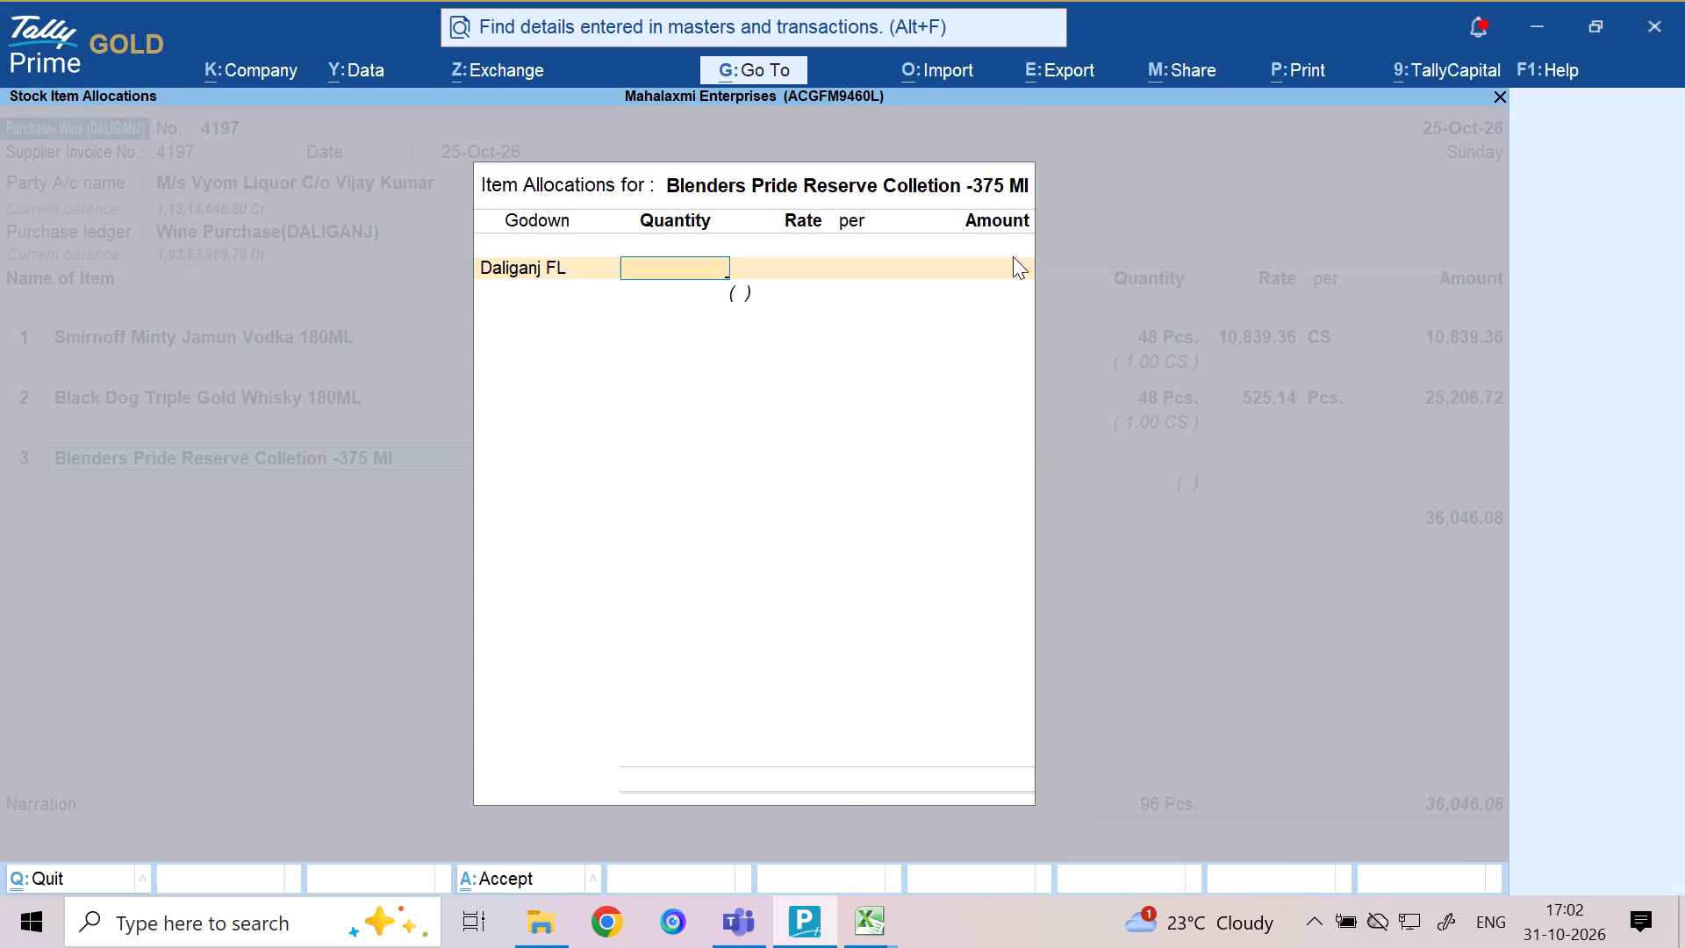
{"action": "type", "text": "24"}
{"action": "key", "text": "Return"}
{"action": "key", "text": "Return"}
{"action": "key", "text": "Return"}
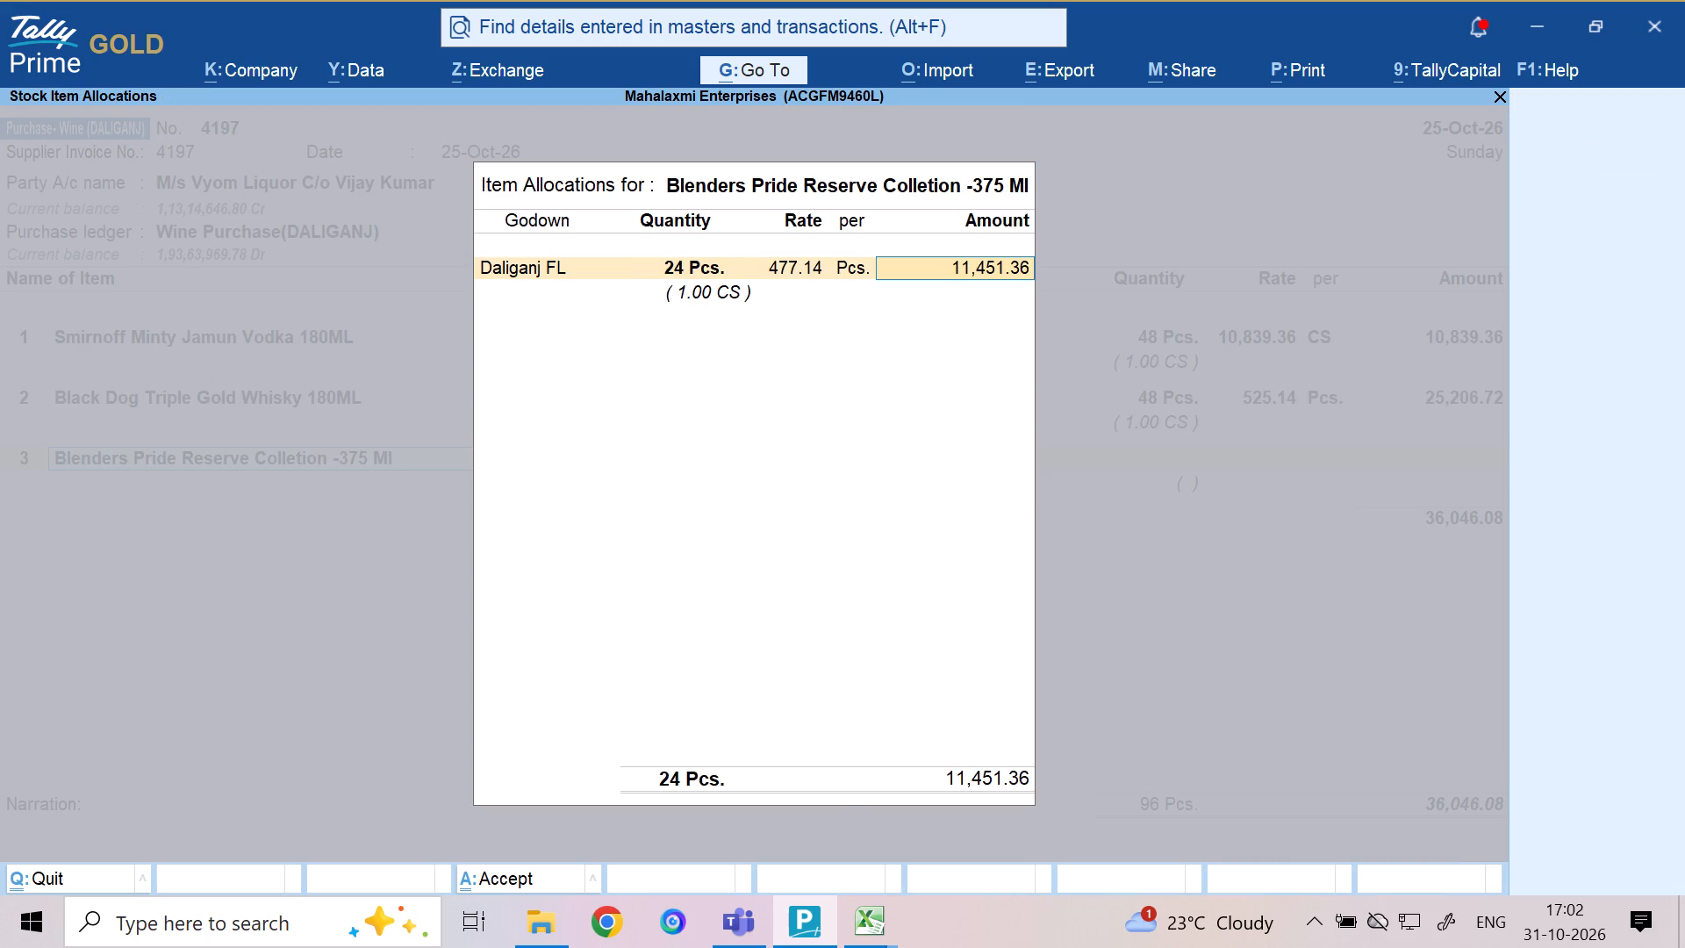
{"action": "key", "text": "Return"}
{"action": "key", "text": "Return"}
{"action": "key", "text": "Return"}
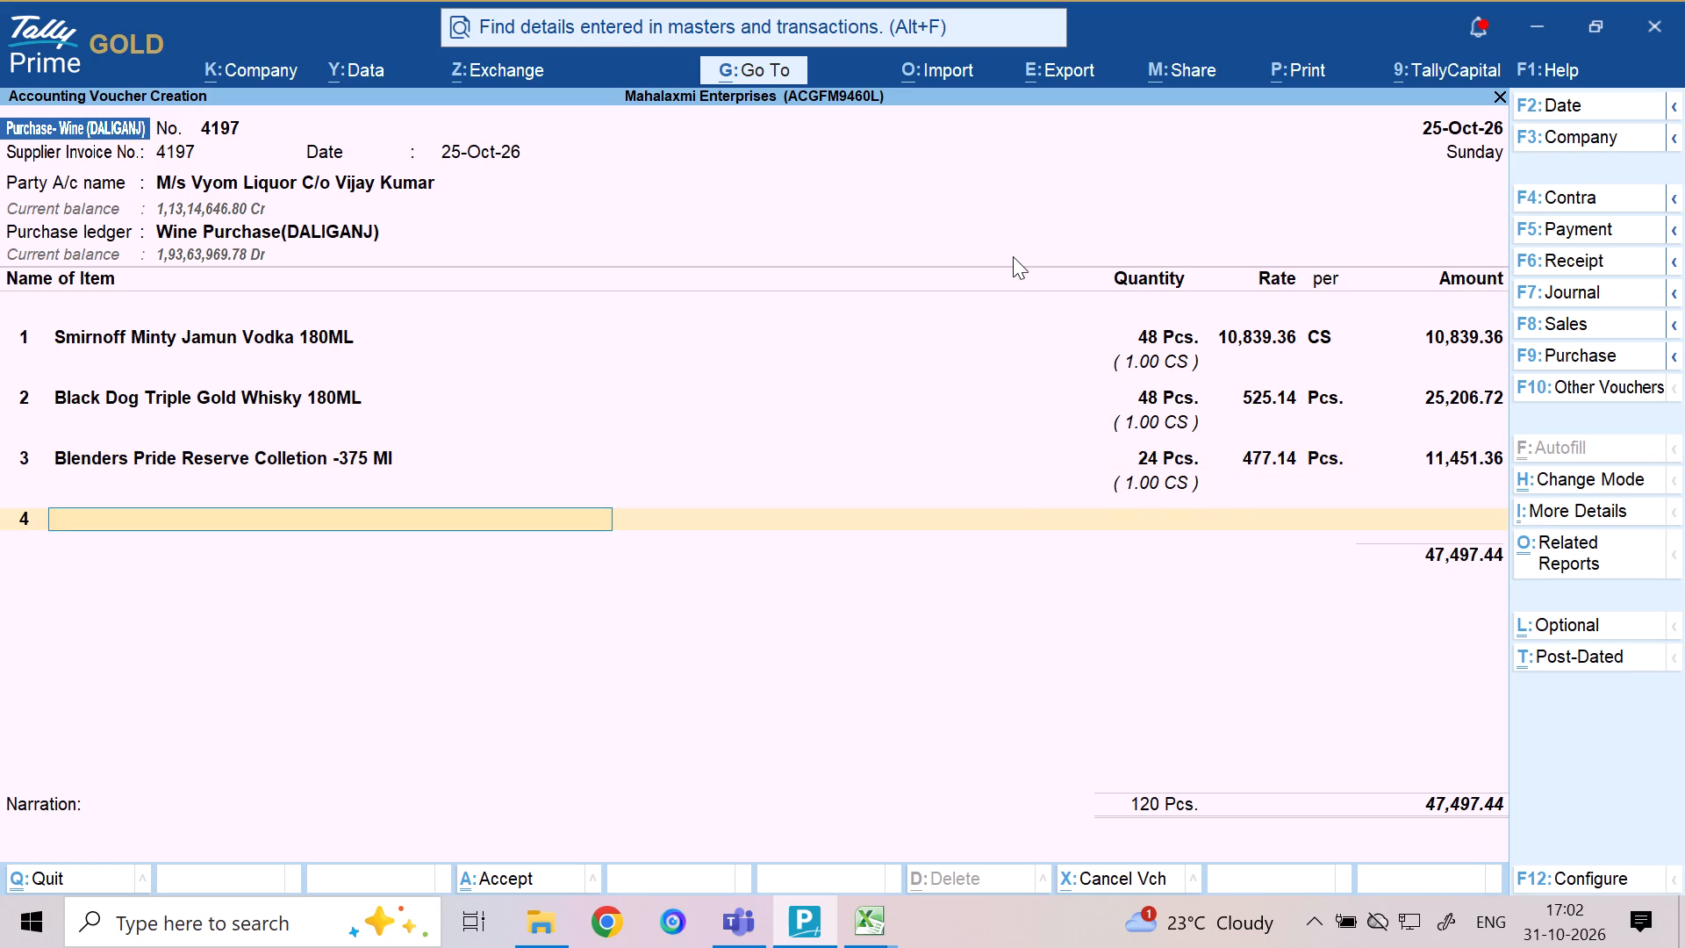
Select Blenders Pride Reserve Colletion -180 ML PET as the voucher's fourth stock item.
{"action": "type", "text": "PRIDE"}
{"action": "key", "text": "space"}
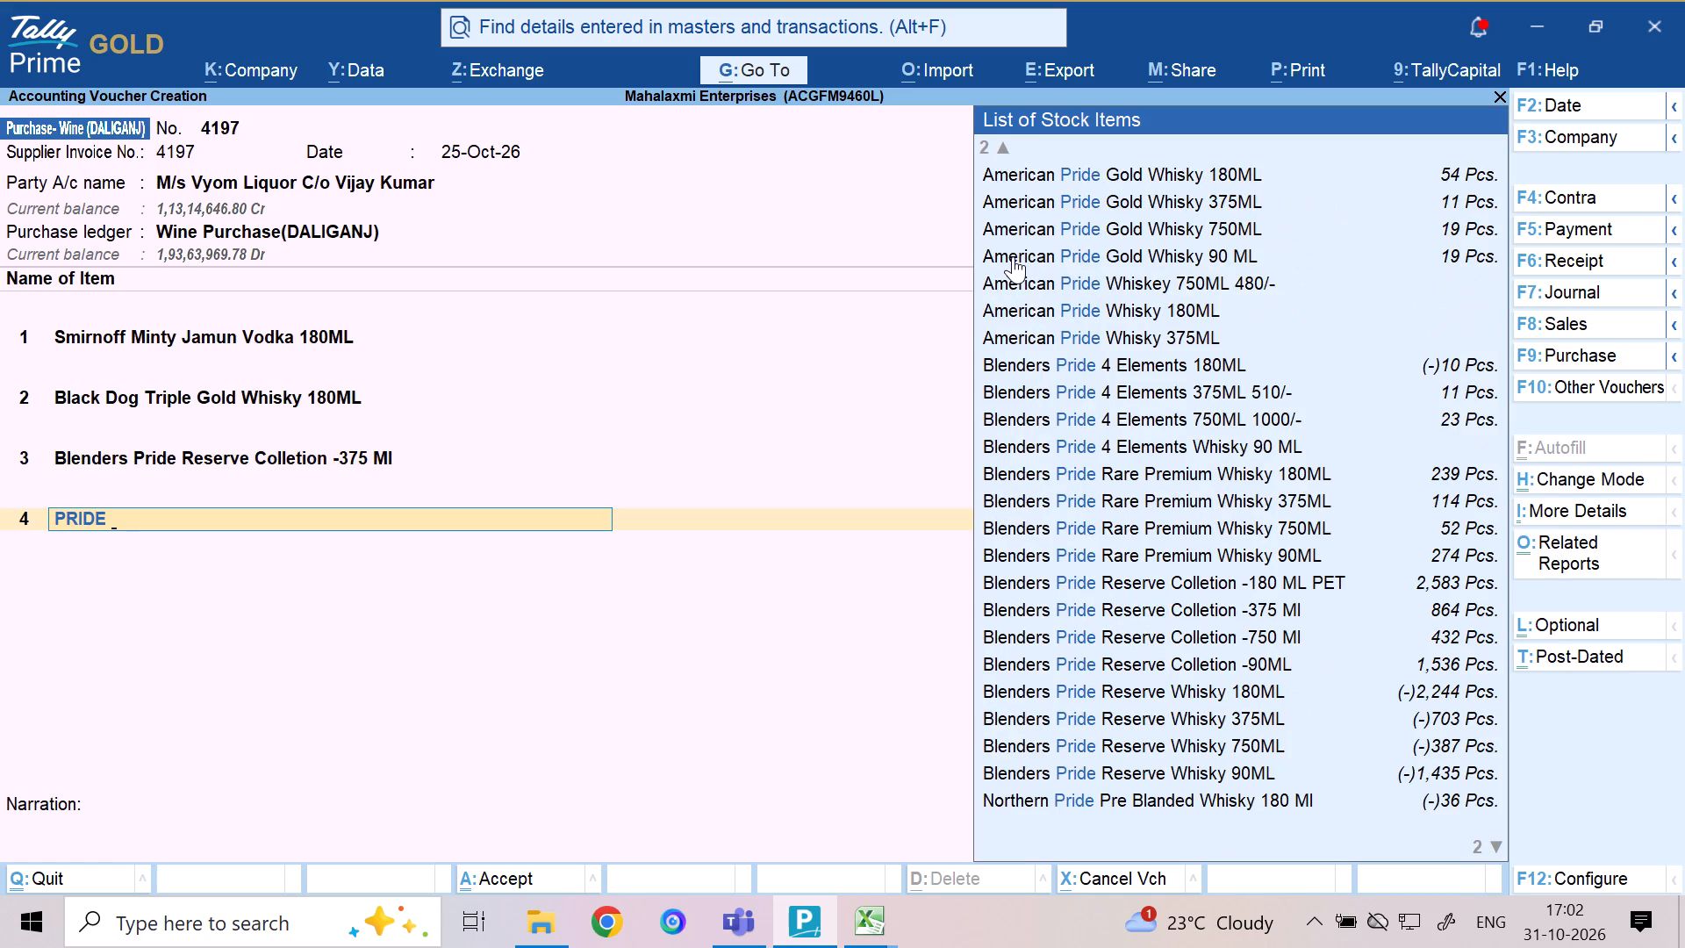
{"action": "type", "text": "RE"}
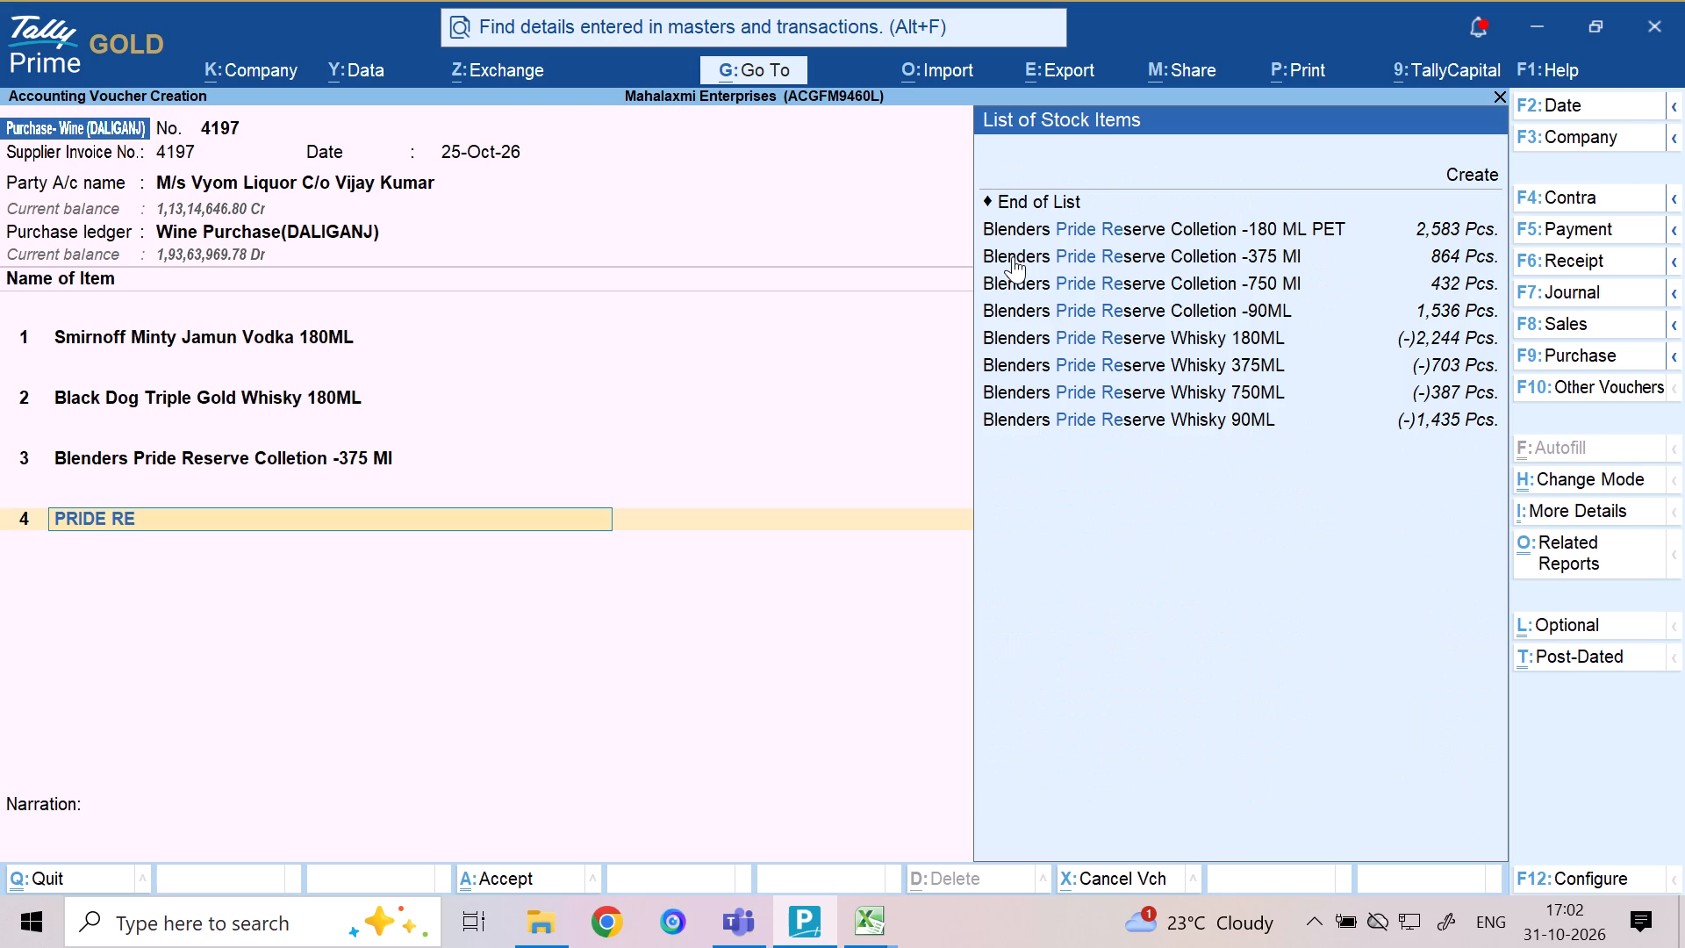
{"action": "key", "text": "Down"}
{"action": "key", "text": "Return"}
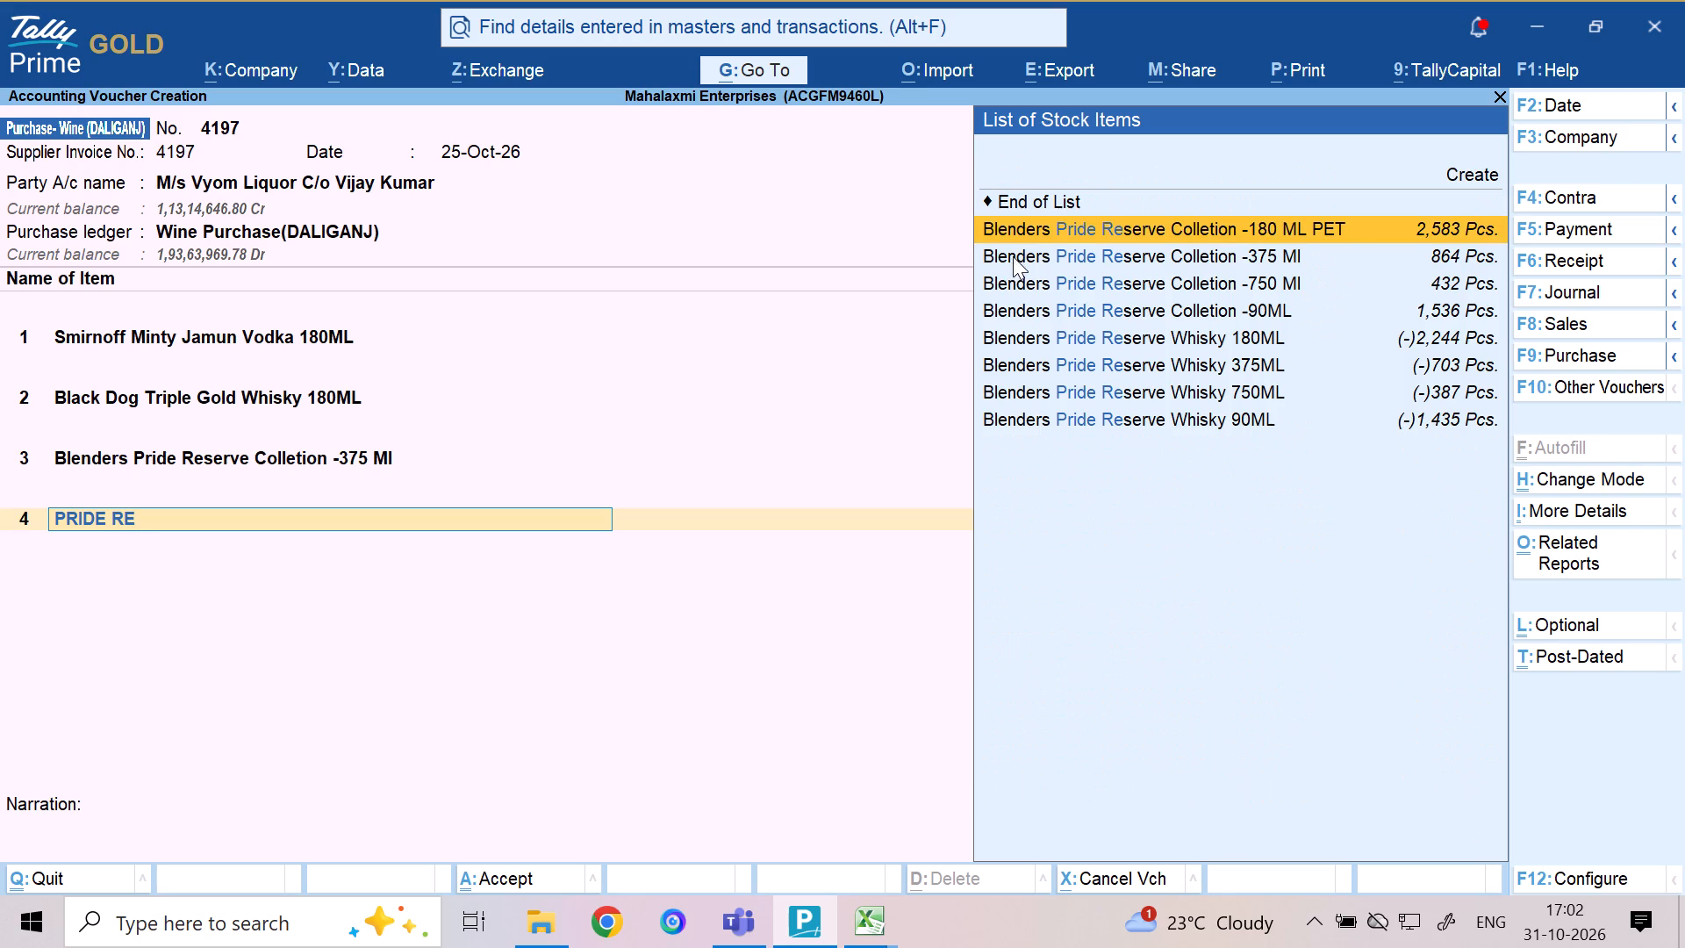
Allocate 96 Pcs. of the 180 ML PET Blenders Pride to the Daliganj FL godown, keeping the prefilled rate of 244.63 per Pcs.
{"action": "type", "text": "DA"}
{"action": "key", "text": "Return"}
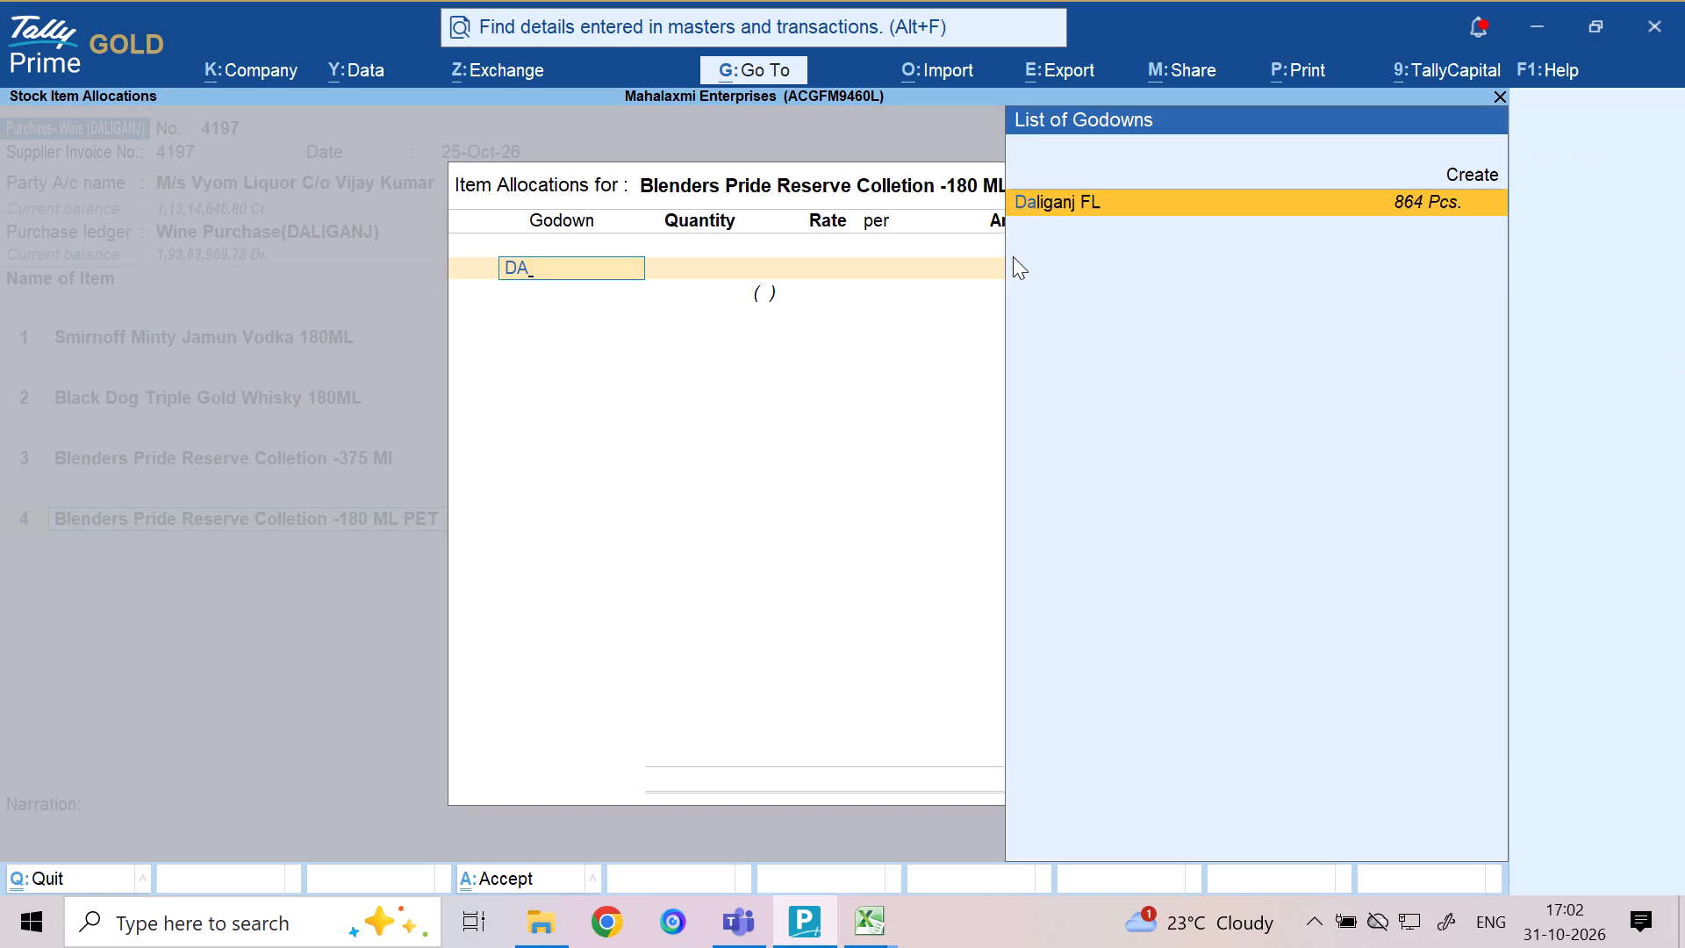
{"action": "type", "text": "96"}
{"action": "key", "text": "Return"}
{"action": "key", "text": "Return"}
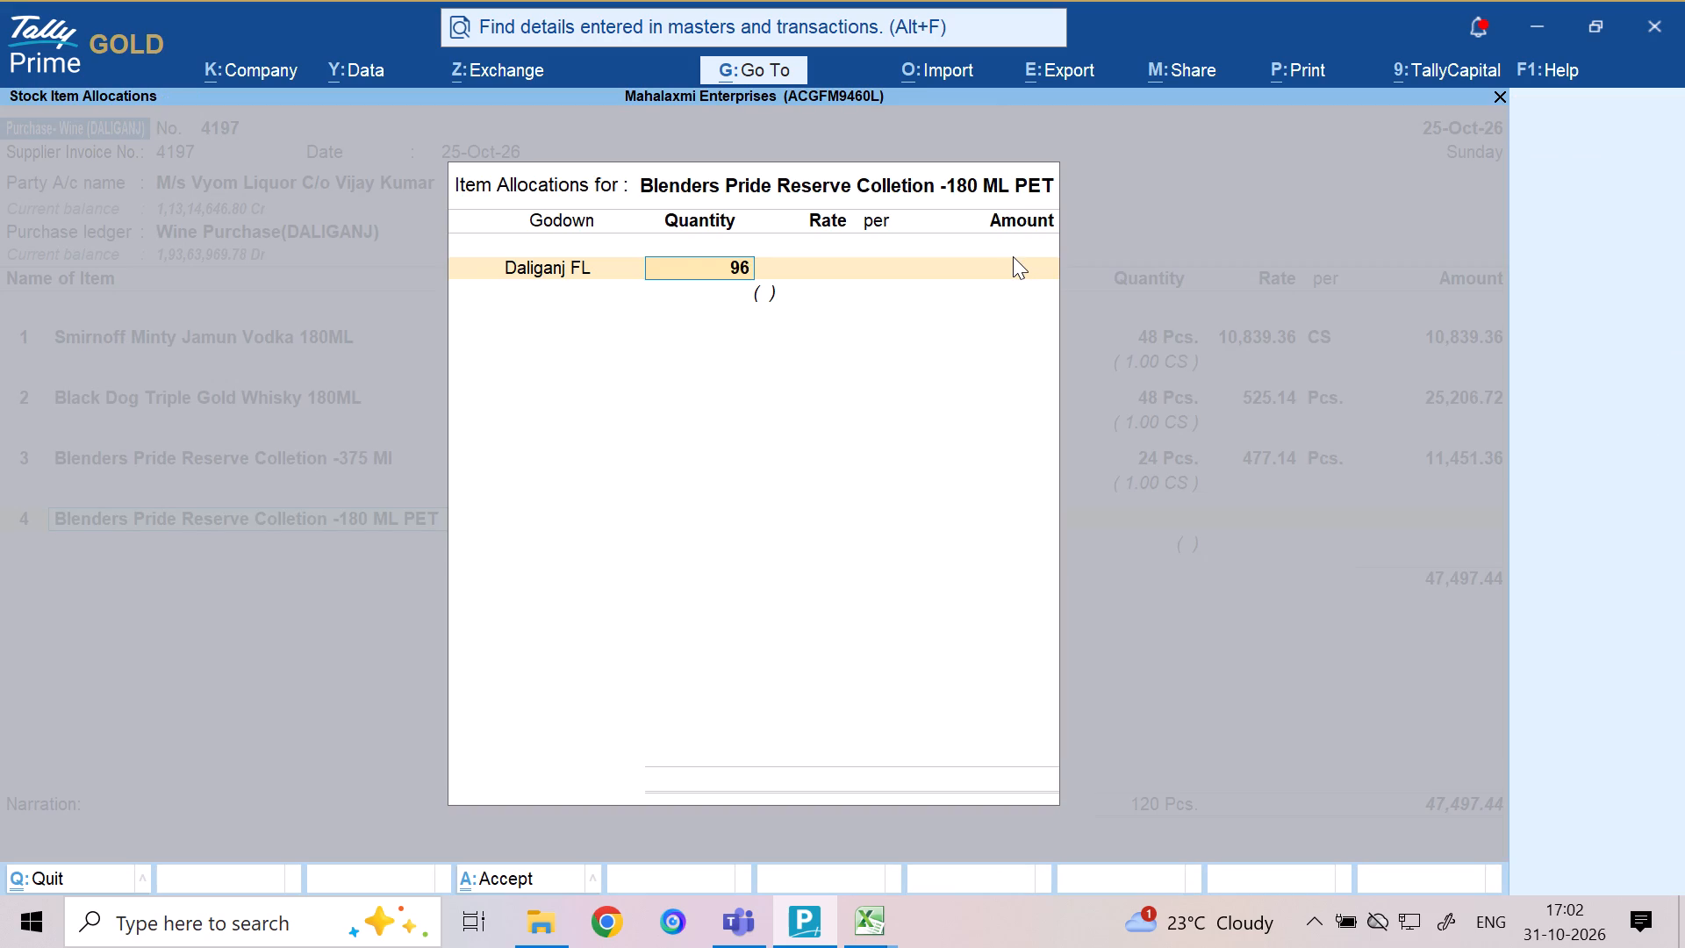
{"action": "key", "text": "Return"}
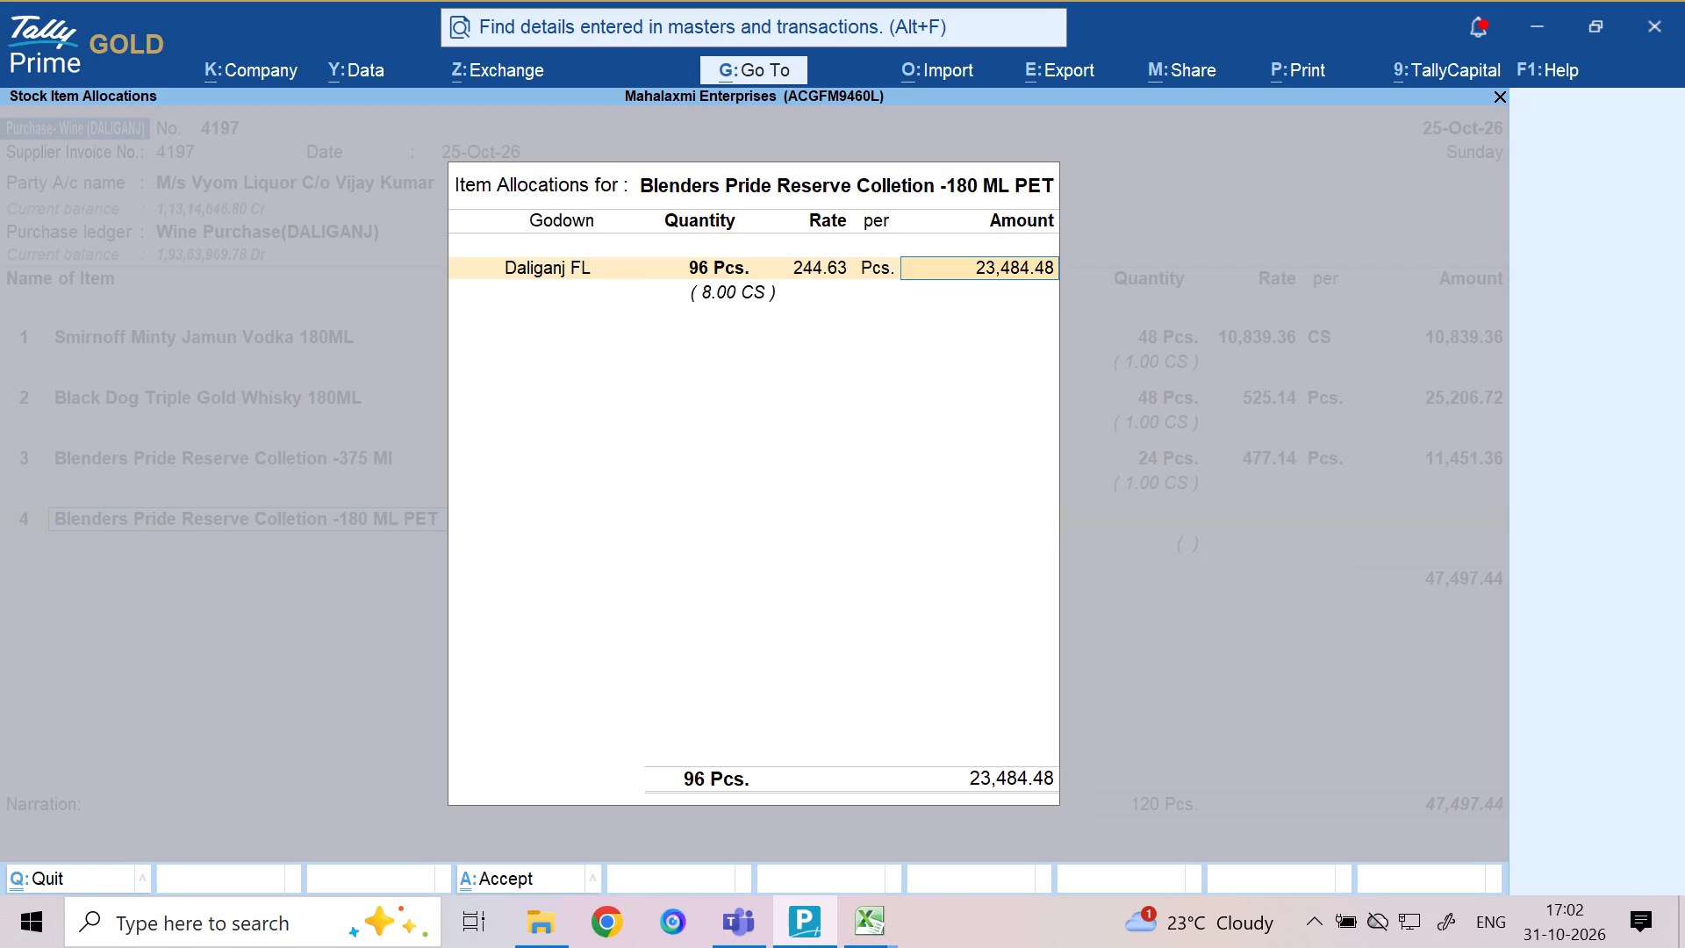
{"action": "key", "text": "Return"}
{"action": "key", "text": "Return"}
{"action": "key", "text": "Return"}
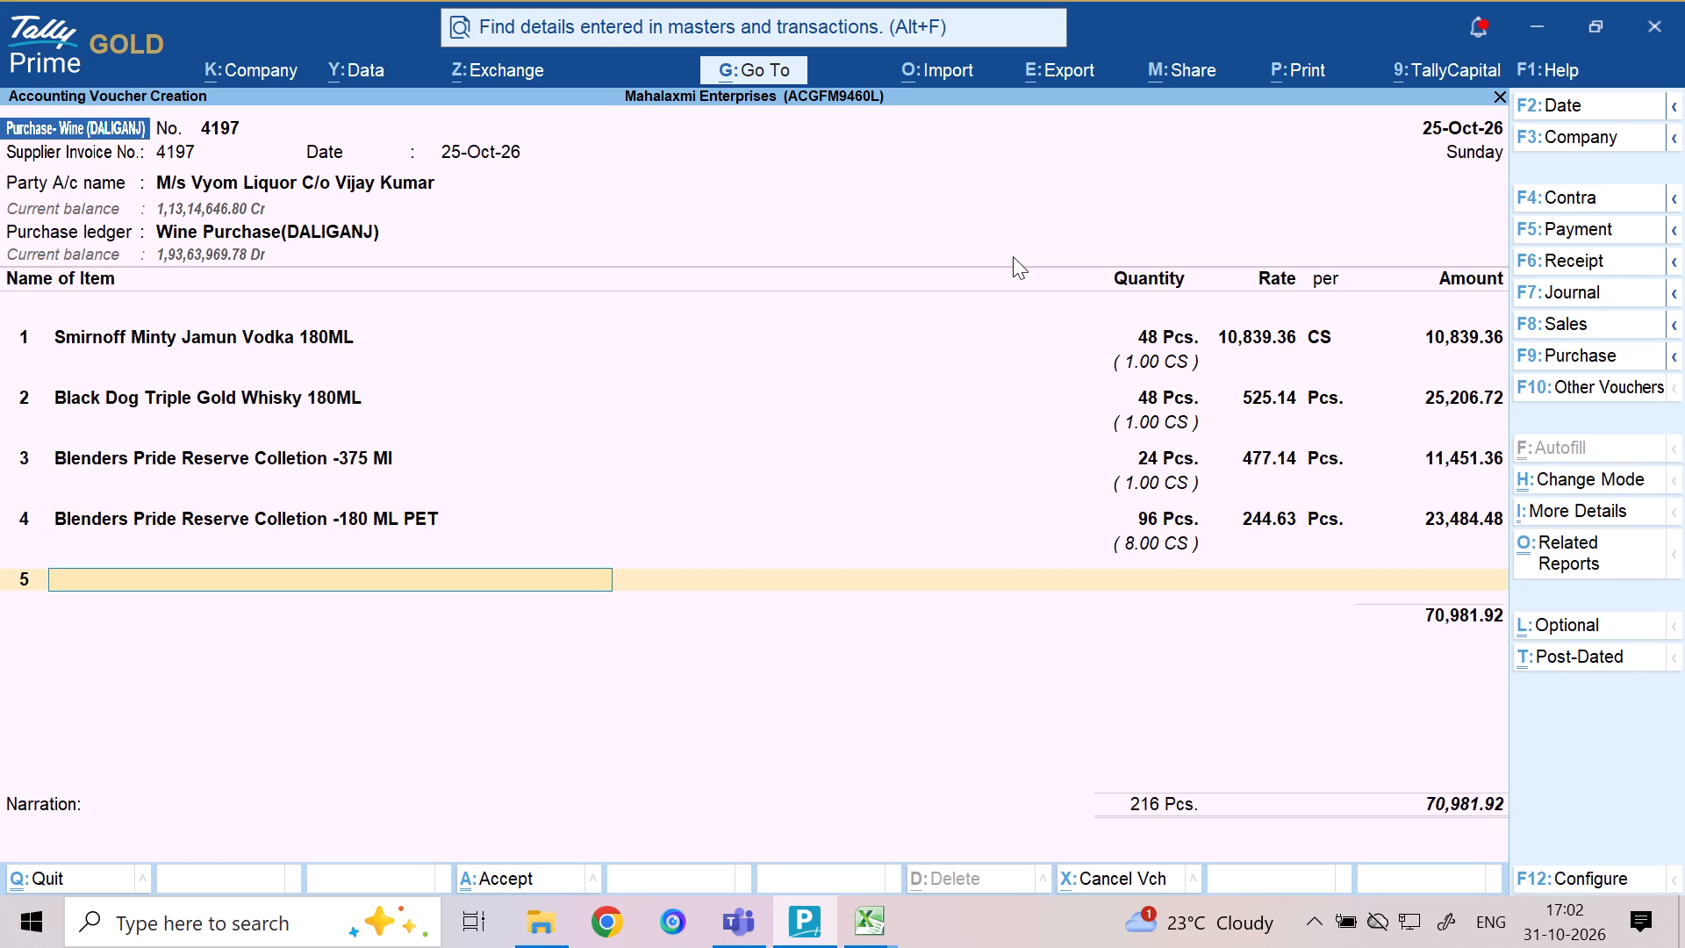
Select Rockford Reserve Pre Whisky 750ML as the voucher's fifth stock item.
{"action": "key", "text": "p"}
{"action": "key", "text": "BackSpace"}
{"action": "type", "text": "ROCKFORD"}
{"action": "key", "text": "space"}
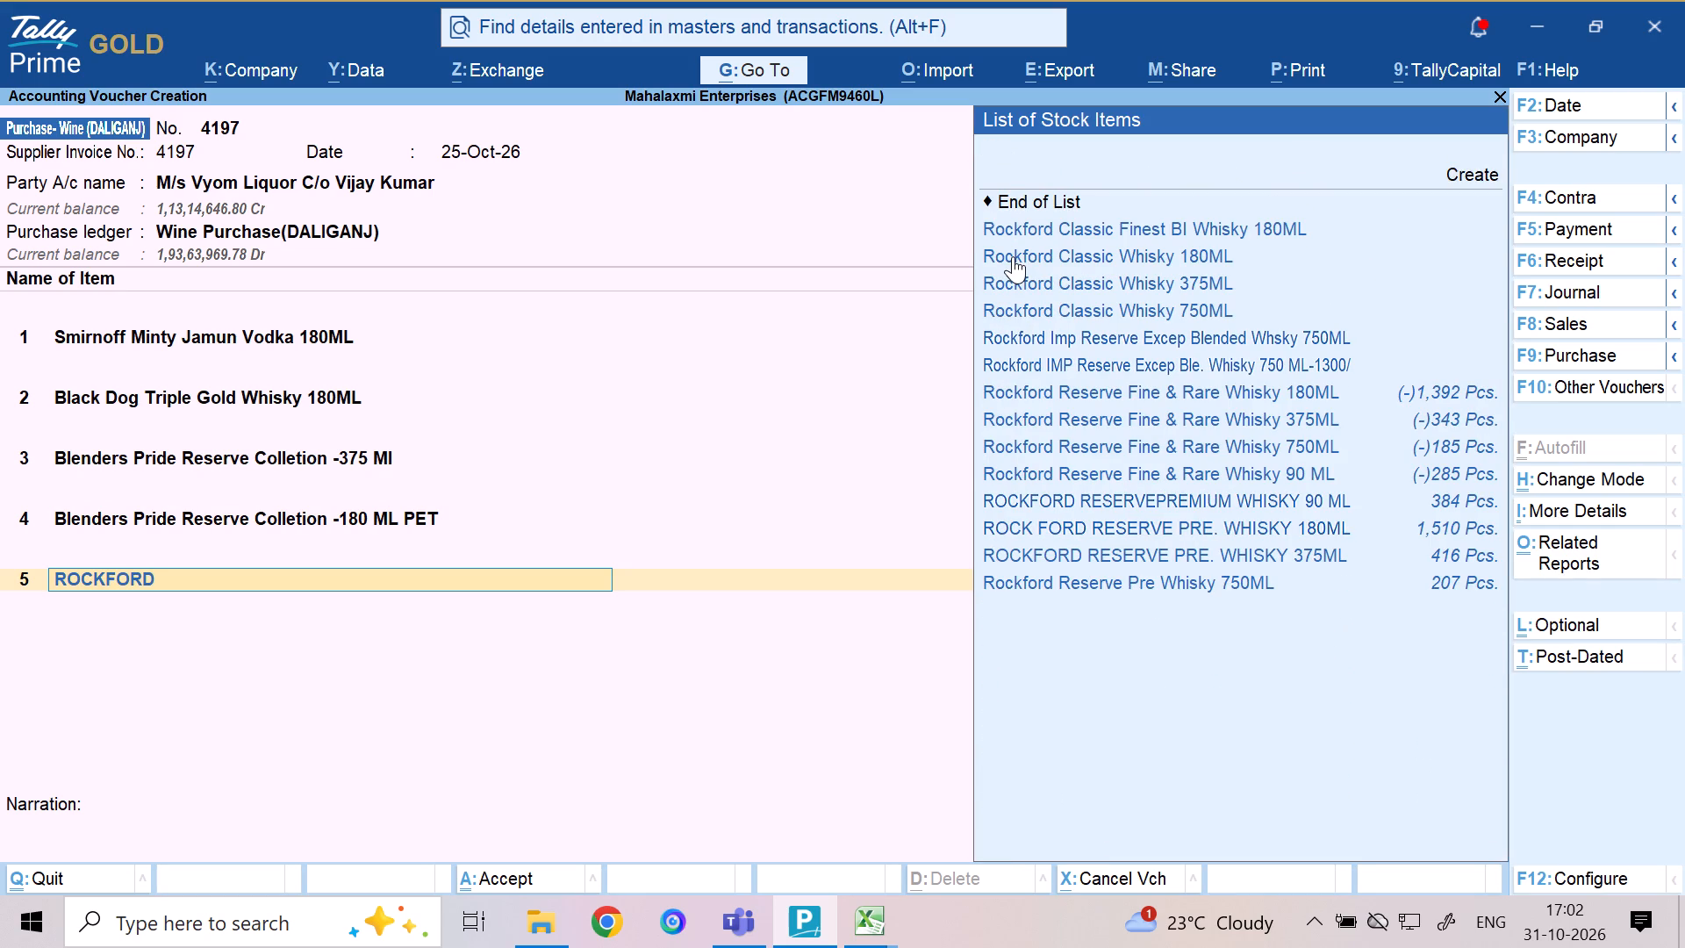
{"action": "key", "text": "r"}
{"action": "key", "text": "Down"}
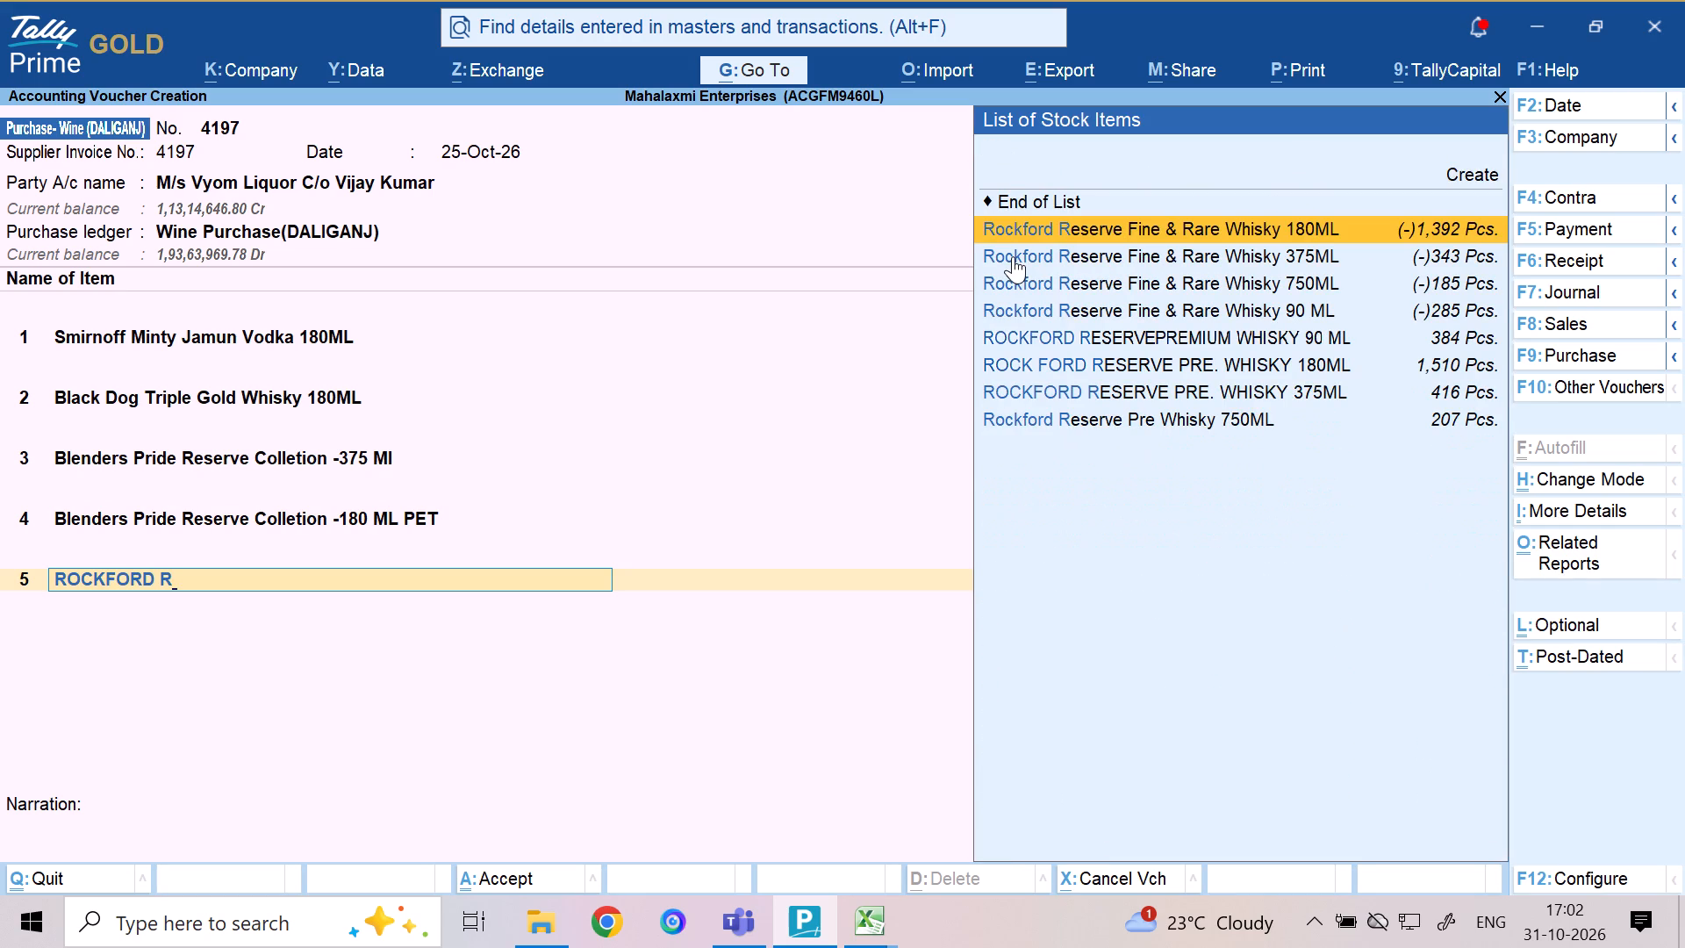
{"action": "key", "text": "Down"}
{"action": "key", "text": "Down"}
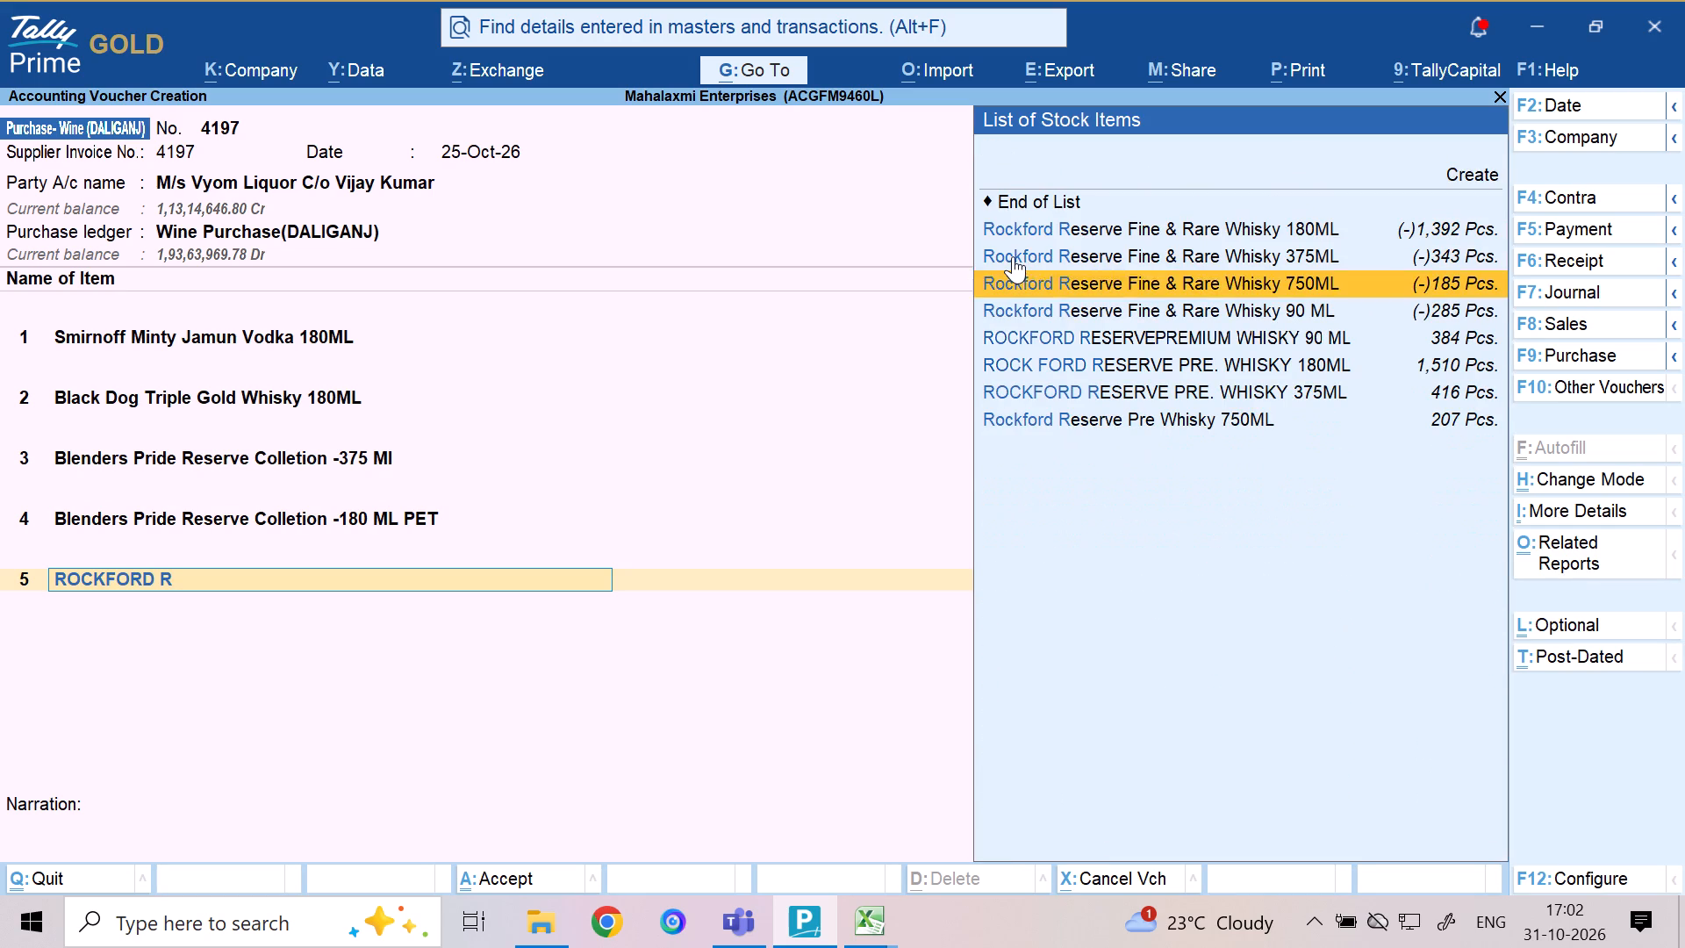
{"action": "key", "text": "Down"}
{"action": "key", "text": "Down"}
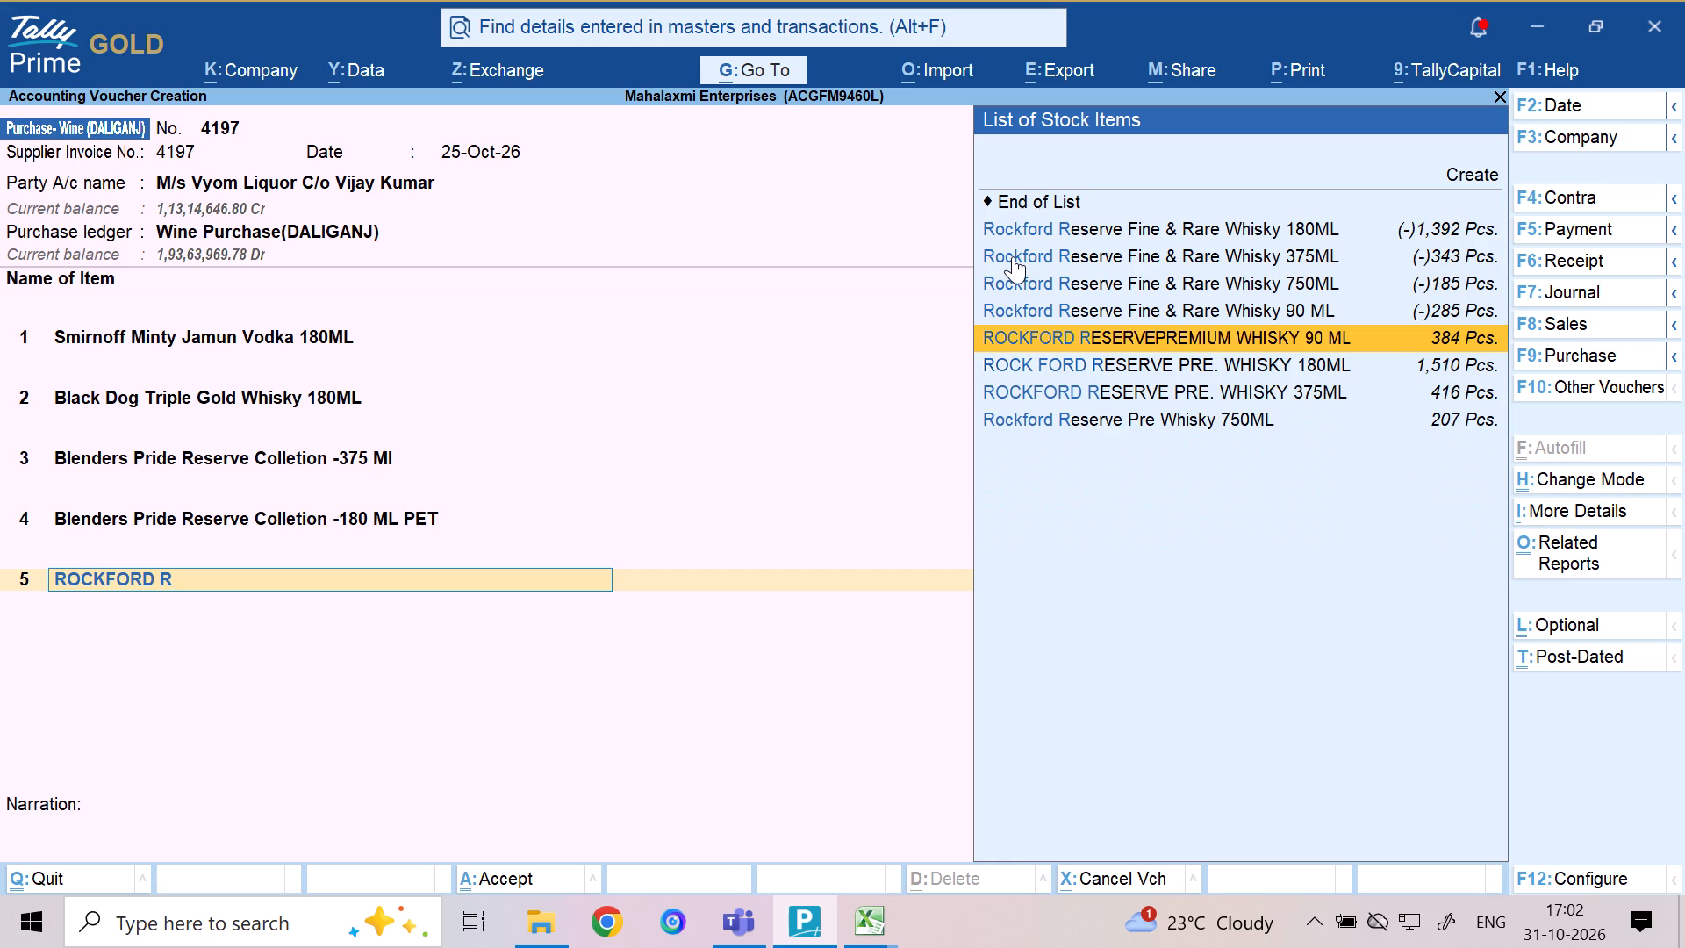
{"action": "key", "text": "Down"}
{"action": "key", "text": "Down"}
{"action": "key", "text": "Down"}
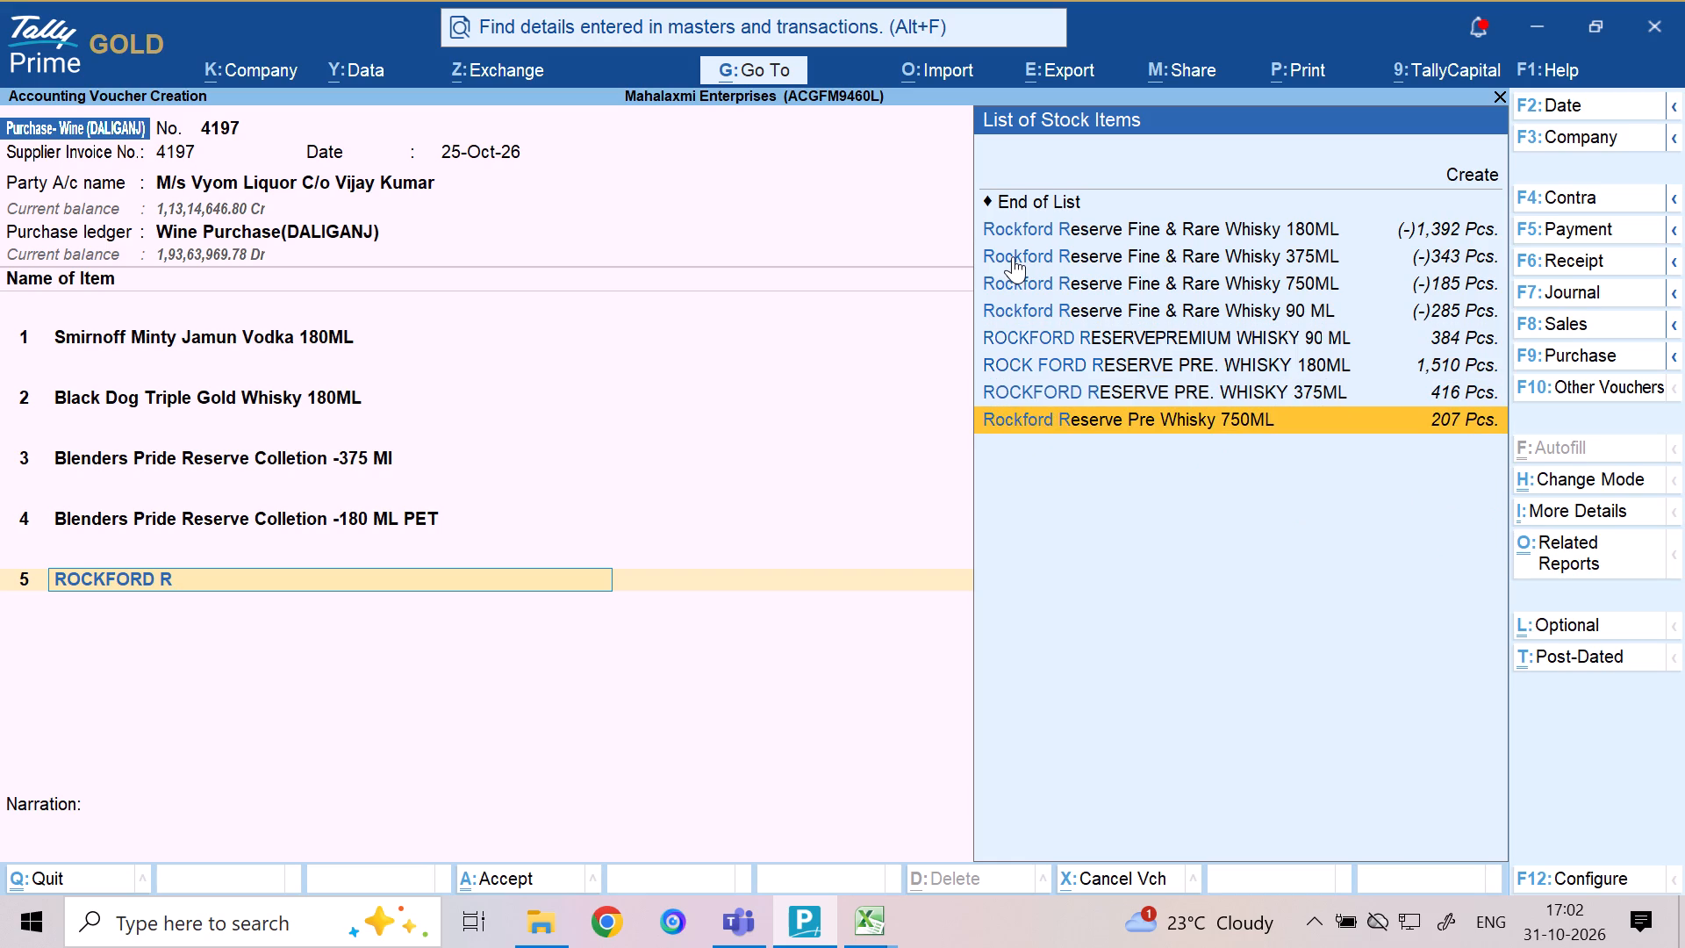
{"action": "key", "text": "Return"}
Allocate 12 Pcs. of the 750ML Rockford whisky to the Daliganj FL godown, keeping the prefilled rate of 943.83 per Pcs.
{"action": "key", "text": "d"}
{"action": "key", "text": "Return"}
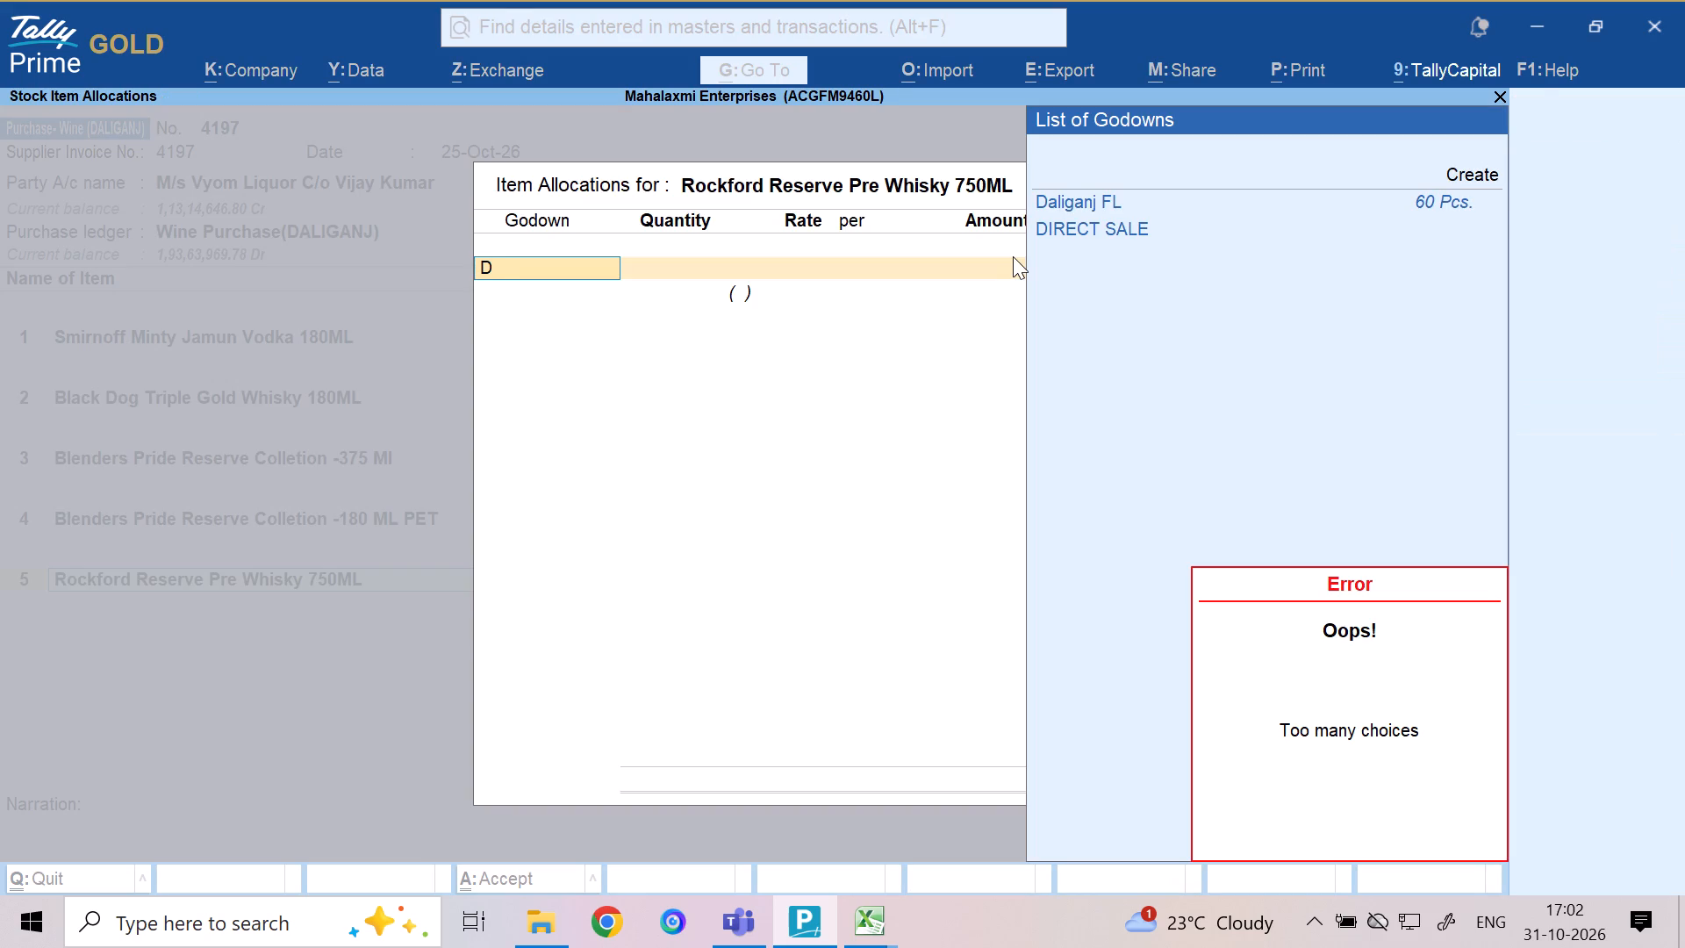
{"action": "key", "text": "Down"}
{"action": "key", "text": "Return"}
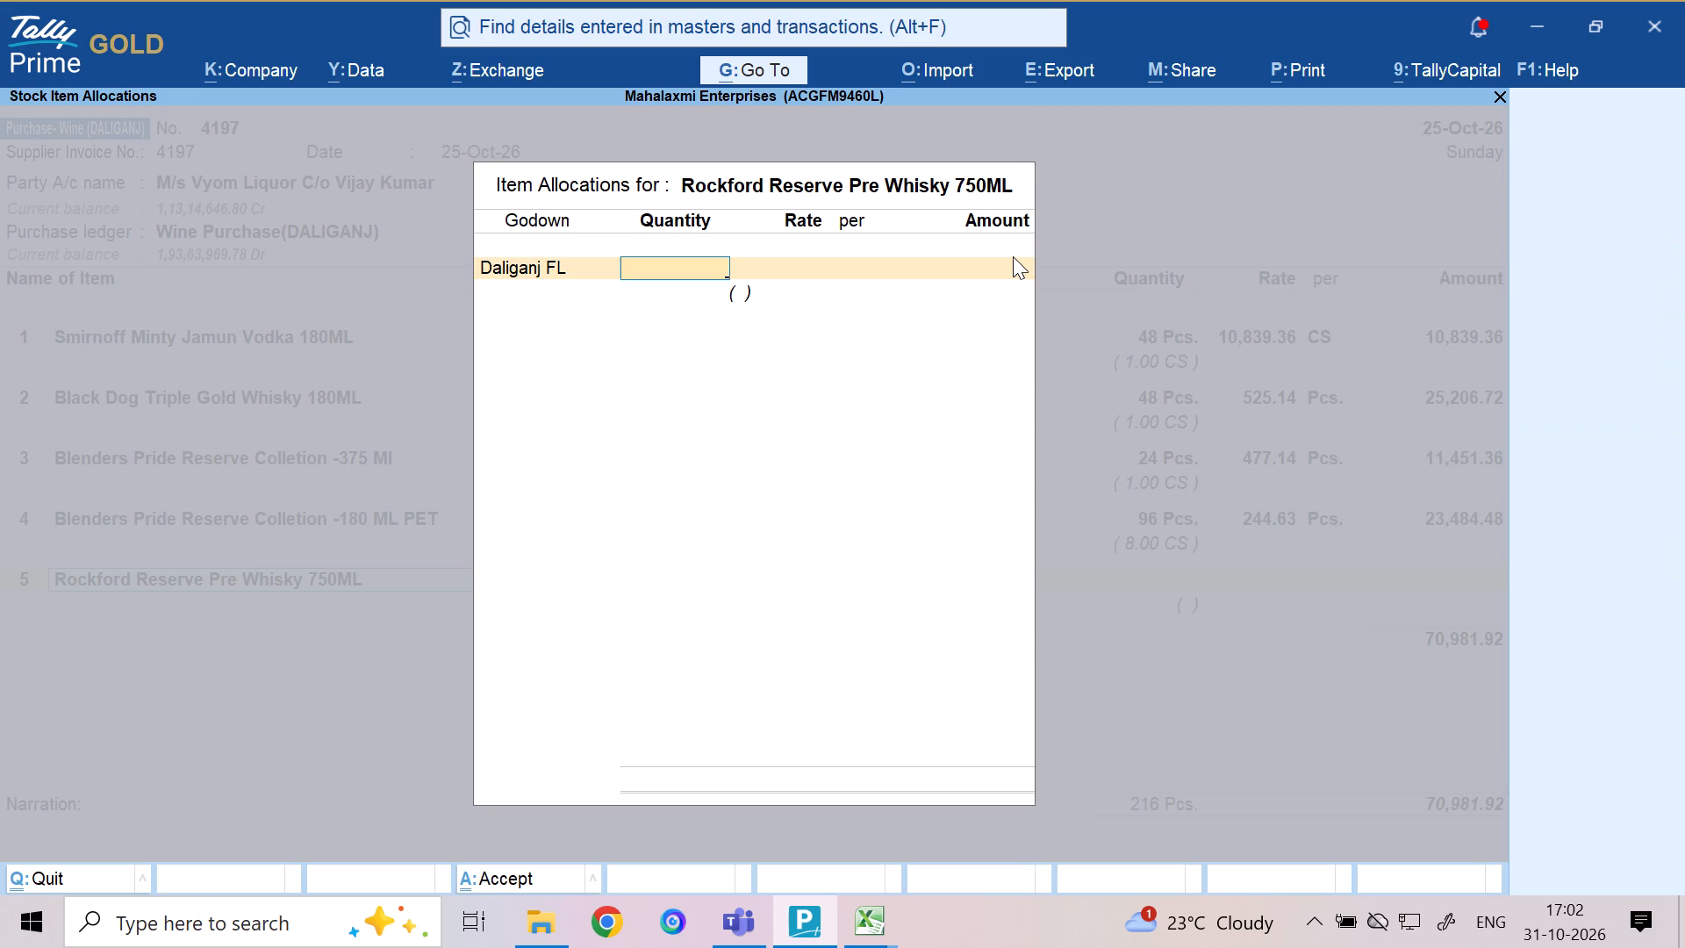
{"action": "type", "text": "12"}
{"action": "key", "text": "Return"}
{"action": "key", "text": "Return"}
{"action": "key", "text": "Return"}
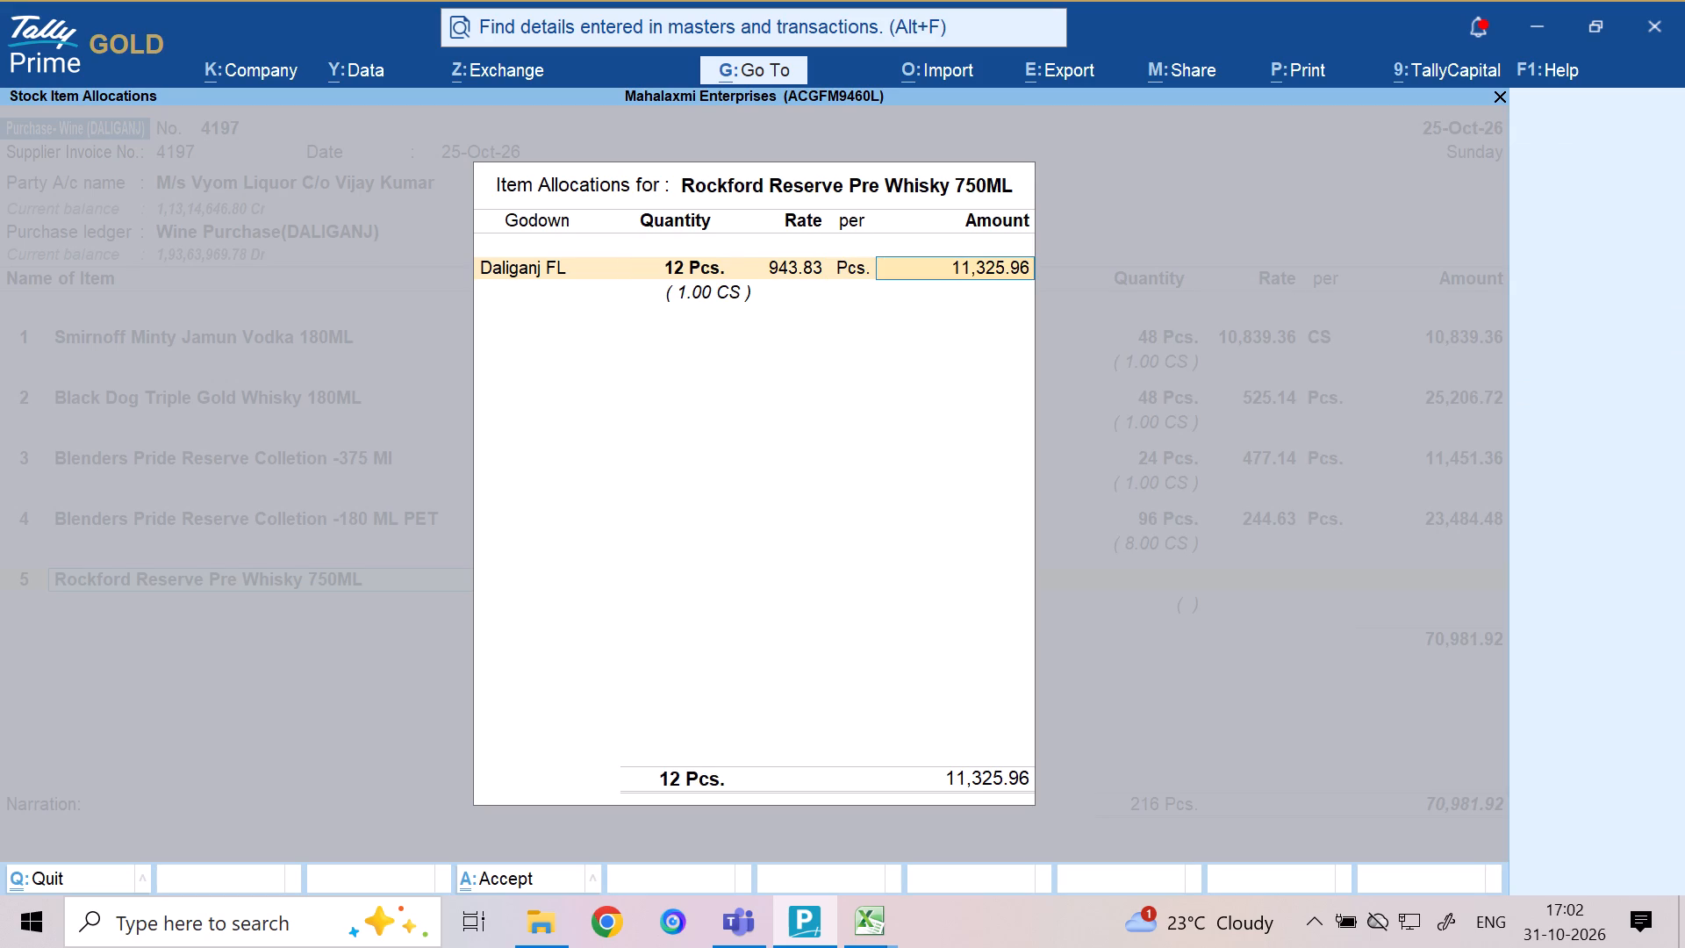
{"action": "key", "text": "Return"}
{"action": "key", "text": "Return"}
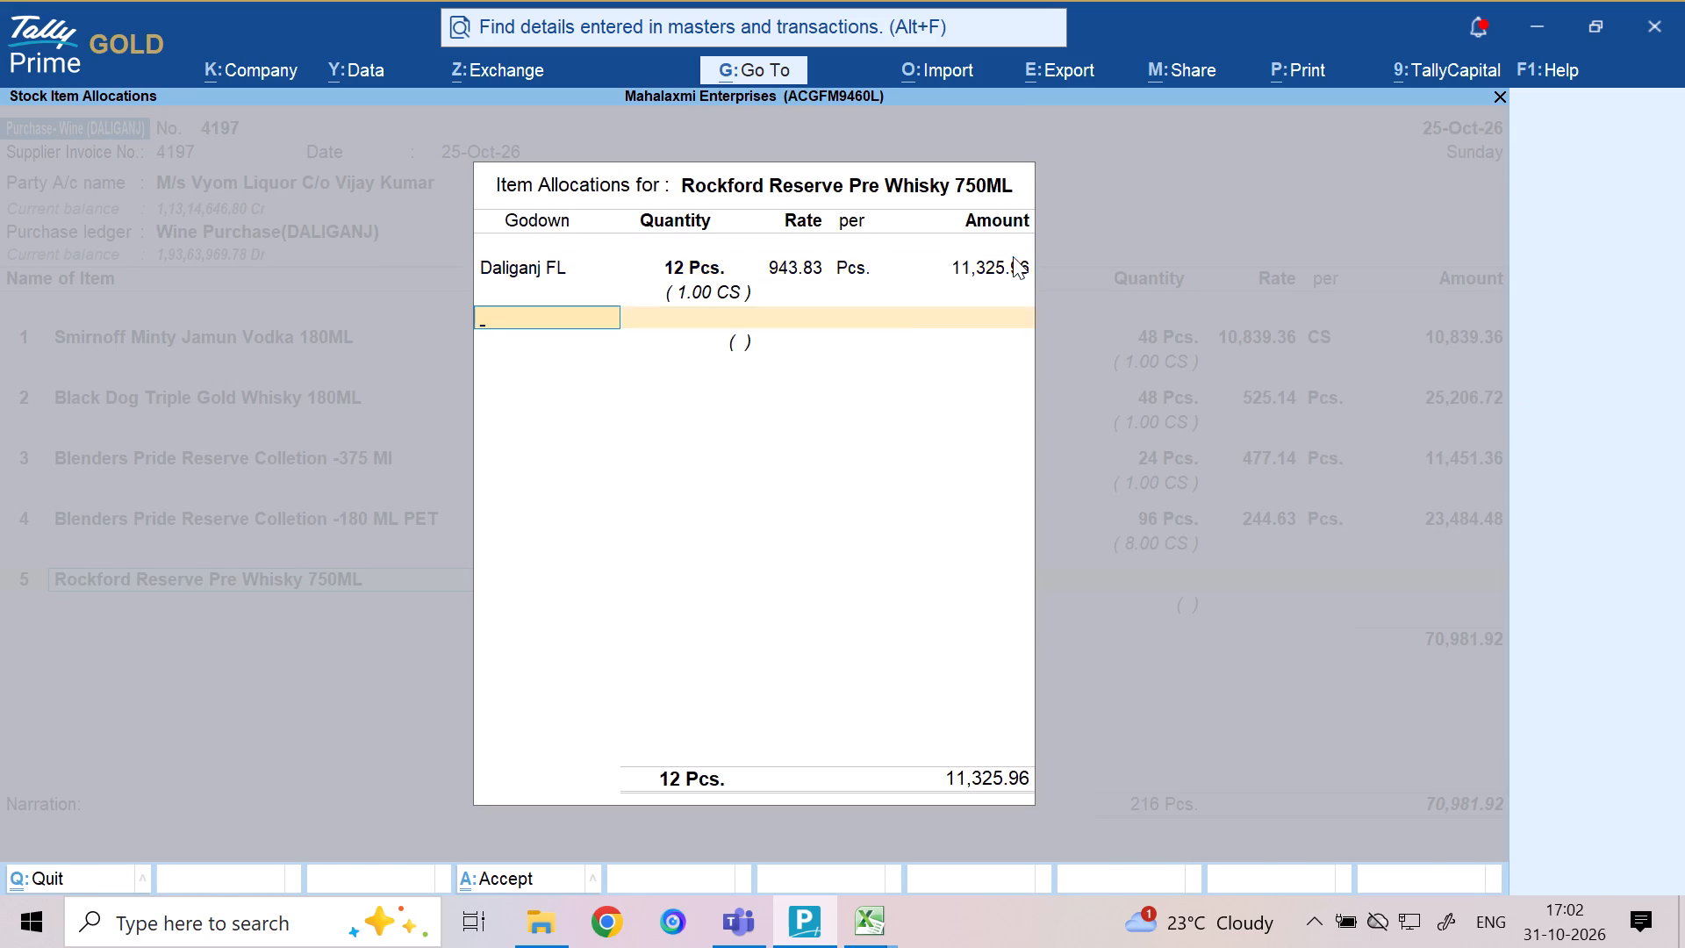
{"action": "key", "text": "Return"}
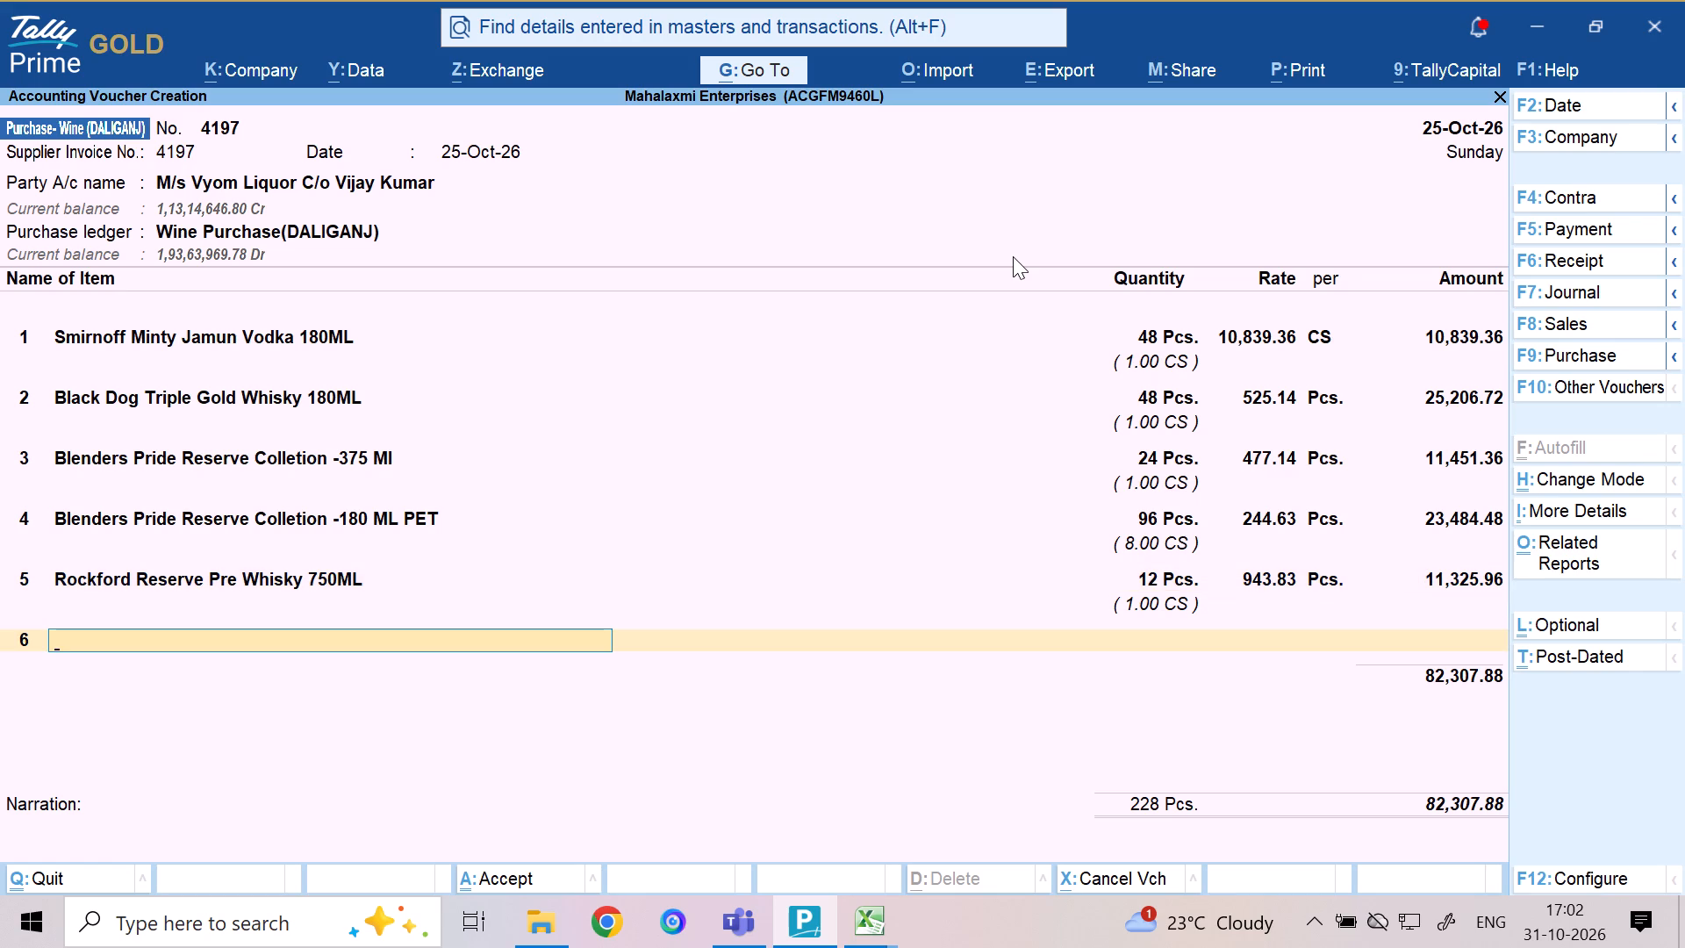
Select ROCKFORD RESERVE PRE. WHISKY 375ML as the voucher's sixth stock item.
{"action": "type", "text": "ROCKFORD"}
{"action": "key", "text": "space"}
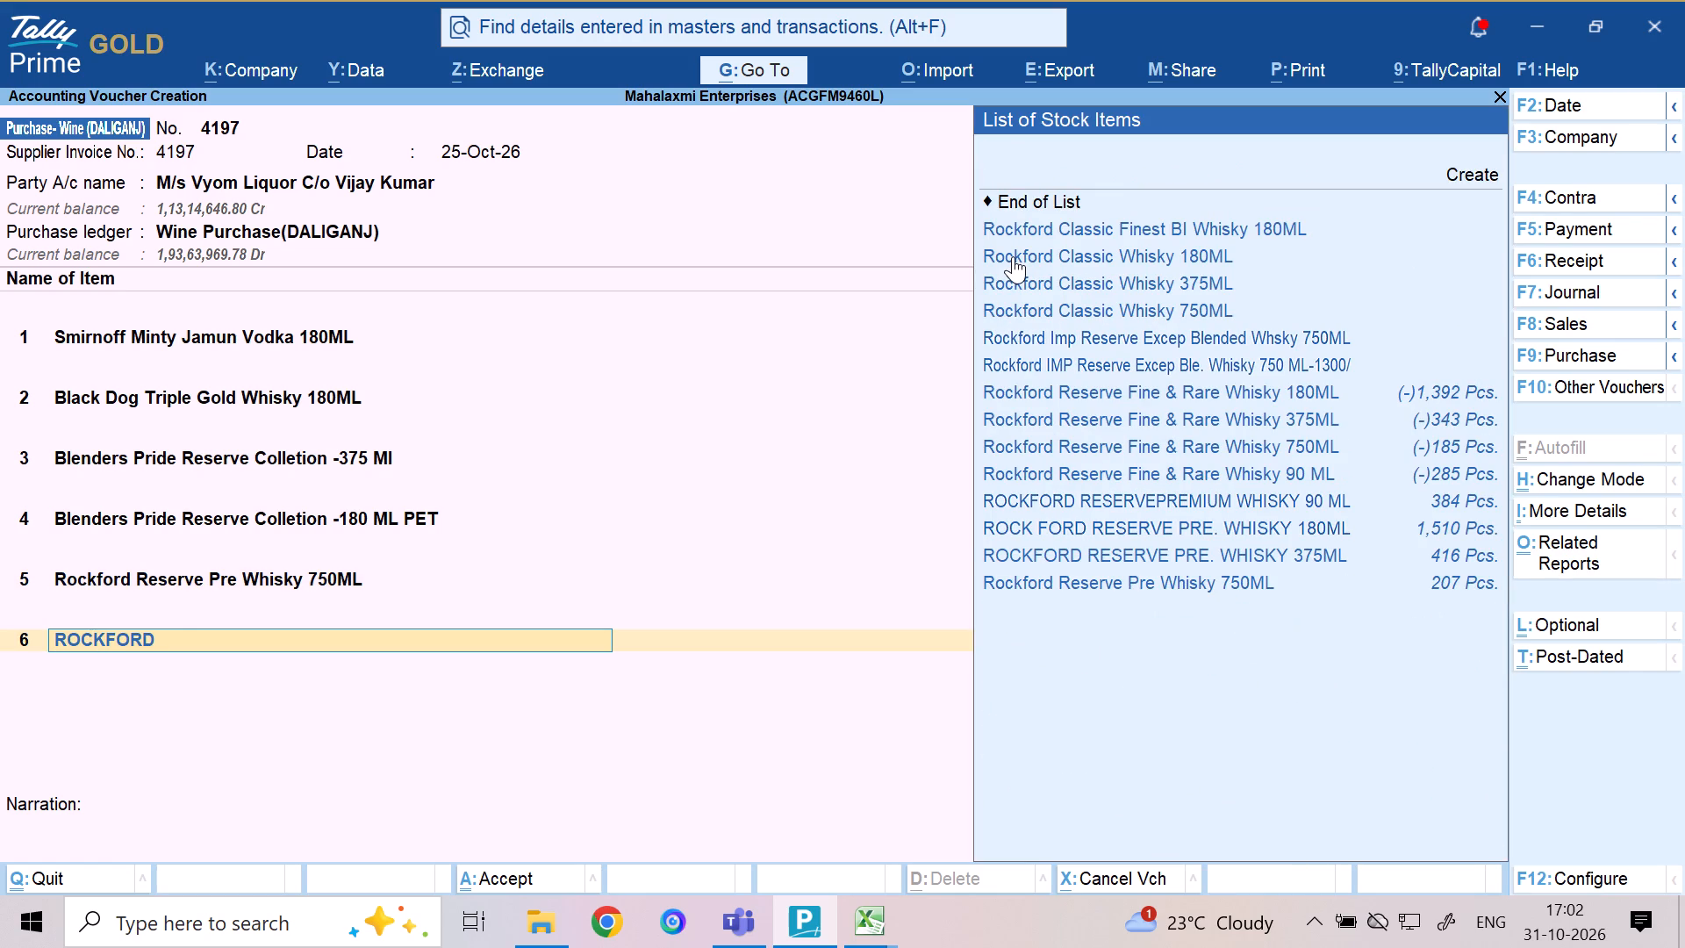
{"action": "type", "text": "RE"}
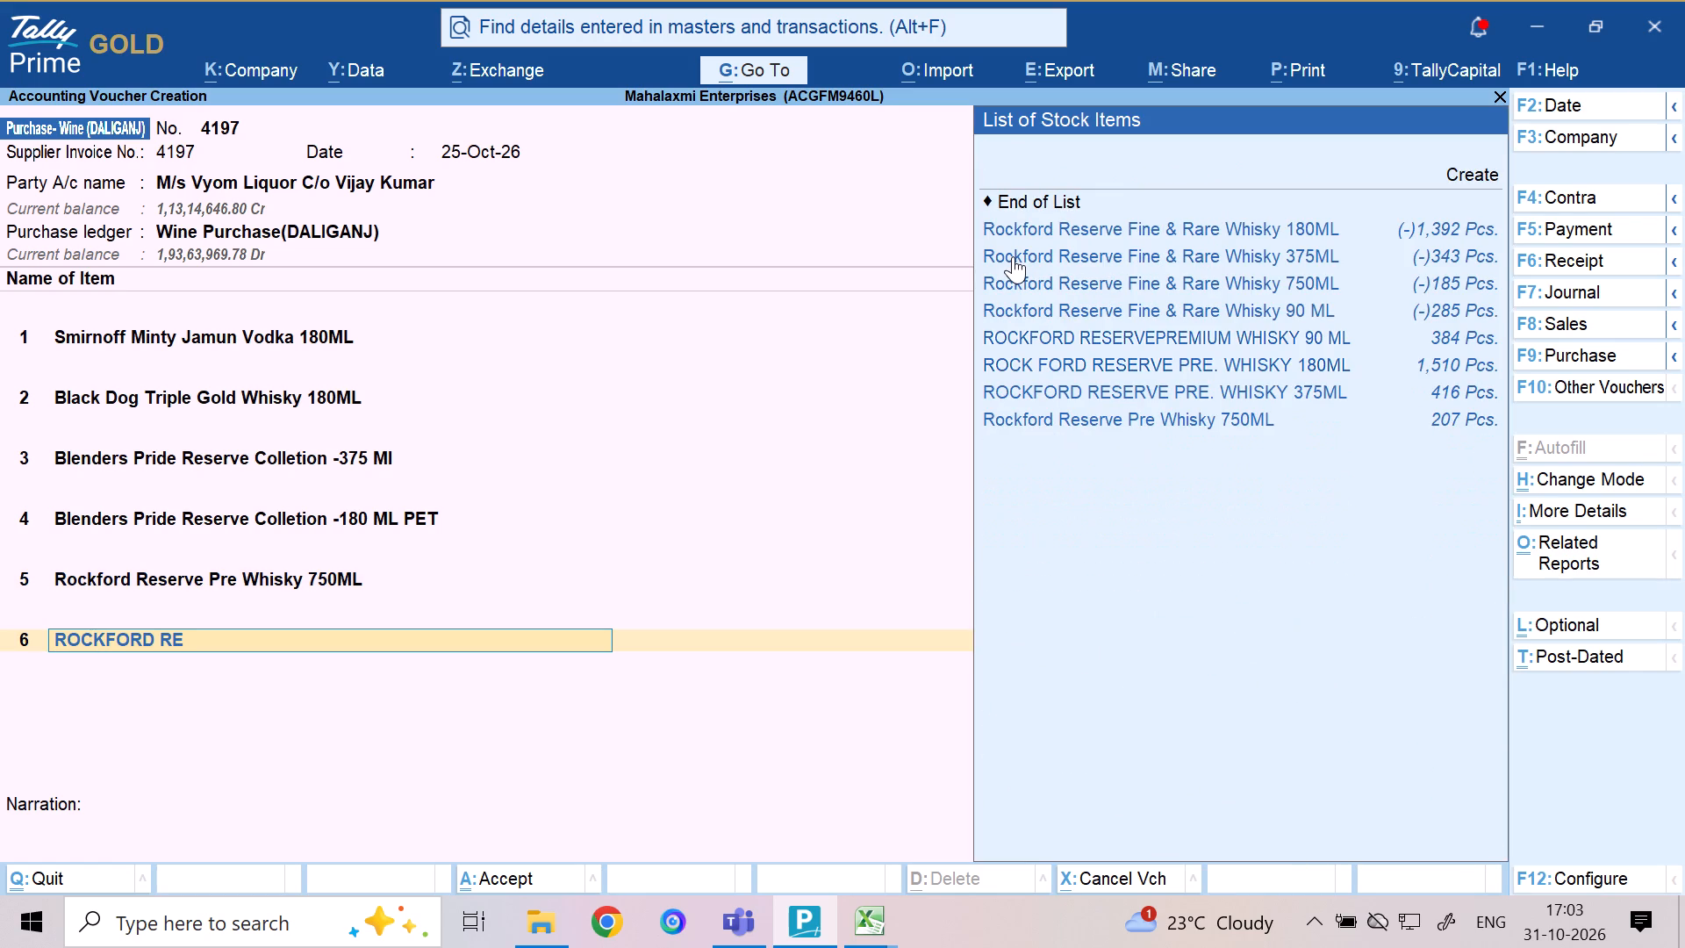
{"action": "key", "text": "Down"}
{"action": "key", "text": "Down"}
{"action": "key", "text": "Down"}
{"action": "key", "text": "Down"}
{"action": "key", "text": "Down"}
{"action": "key", "text": "Down"}
{"action": "key", "text": "Down"}
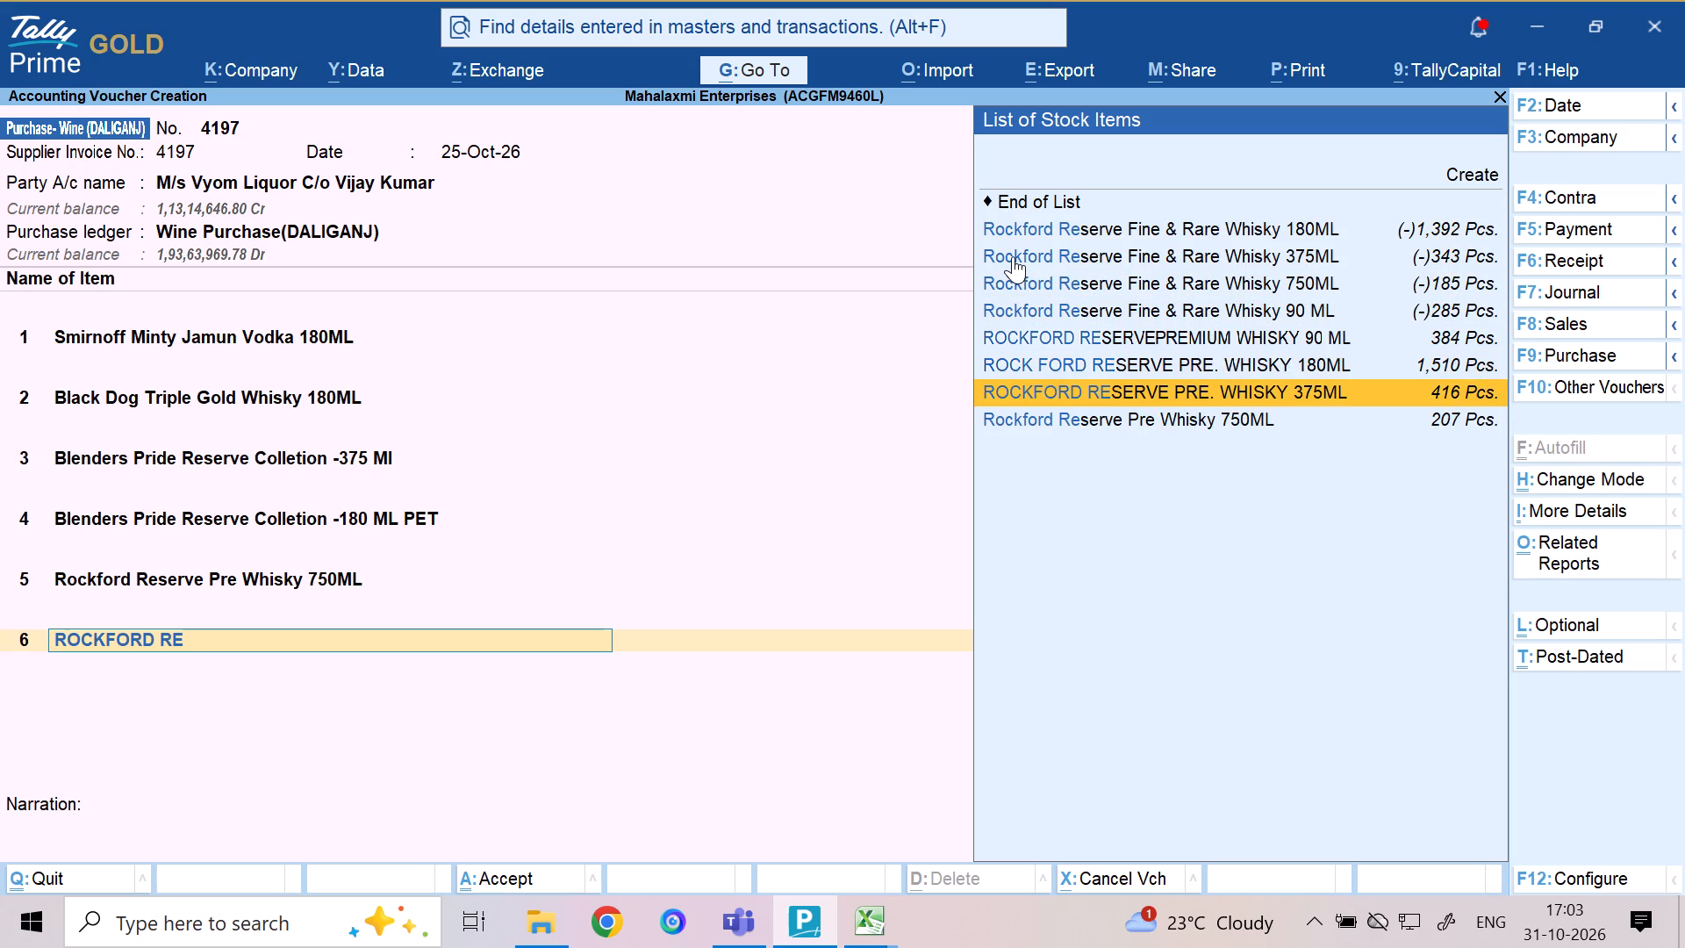
{"action": "key", "text": "Up"}
{"action": "key", "text": "Down"}
{"action": "key", "text": "Return"}
Allocate 24 Pcs. of the 375ML Rockford whisky to the Daliganj FL godown, keeping the prefilled rate of 476.92 per Pcs.
{"action": "type", "text": "DAL"}
{"action": "key", "text": "Return"}
{"action": "type", "text": "24"}
{"action": "key", "text": "Return"}
{"action": "key", "text": "Return"}
{"action": "key", "text": "Return"}
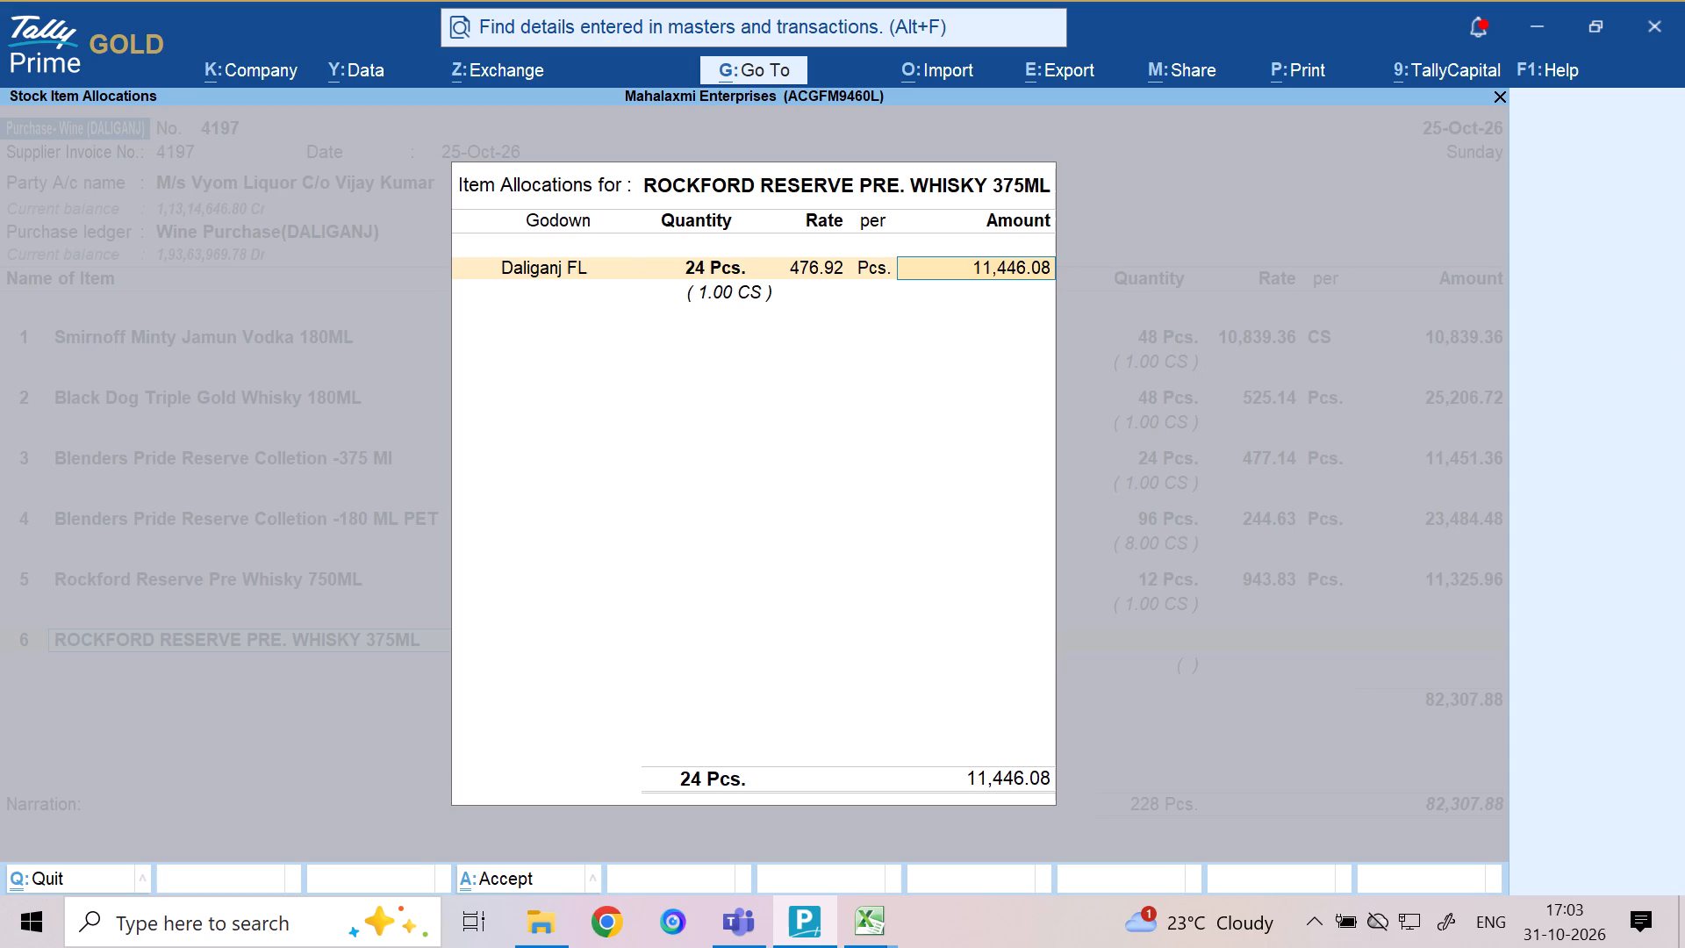
{"action": "key", "text": "Return"}
{"action": "key", "text": "Return"}
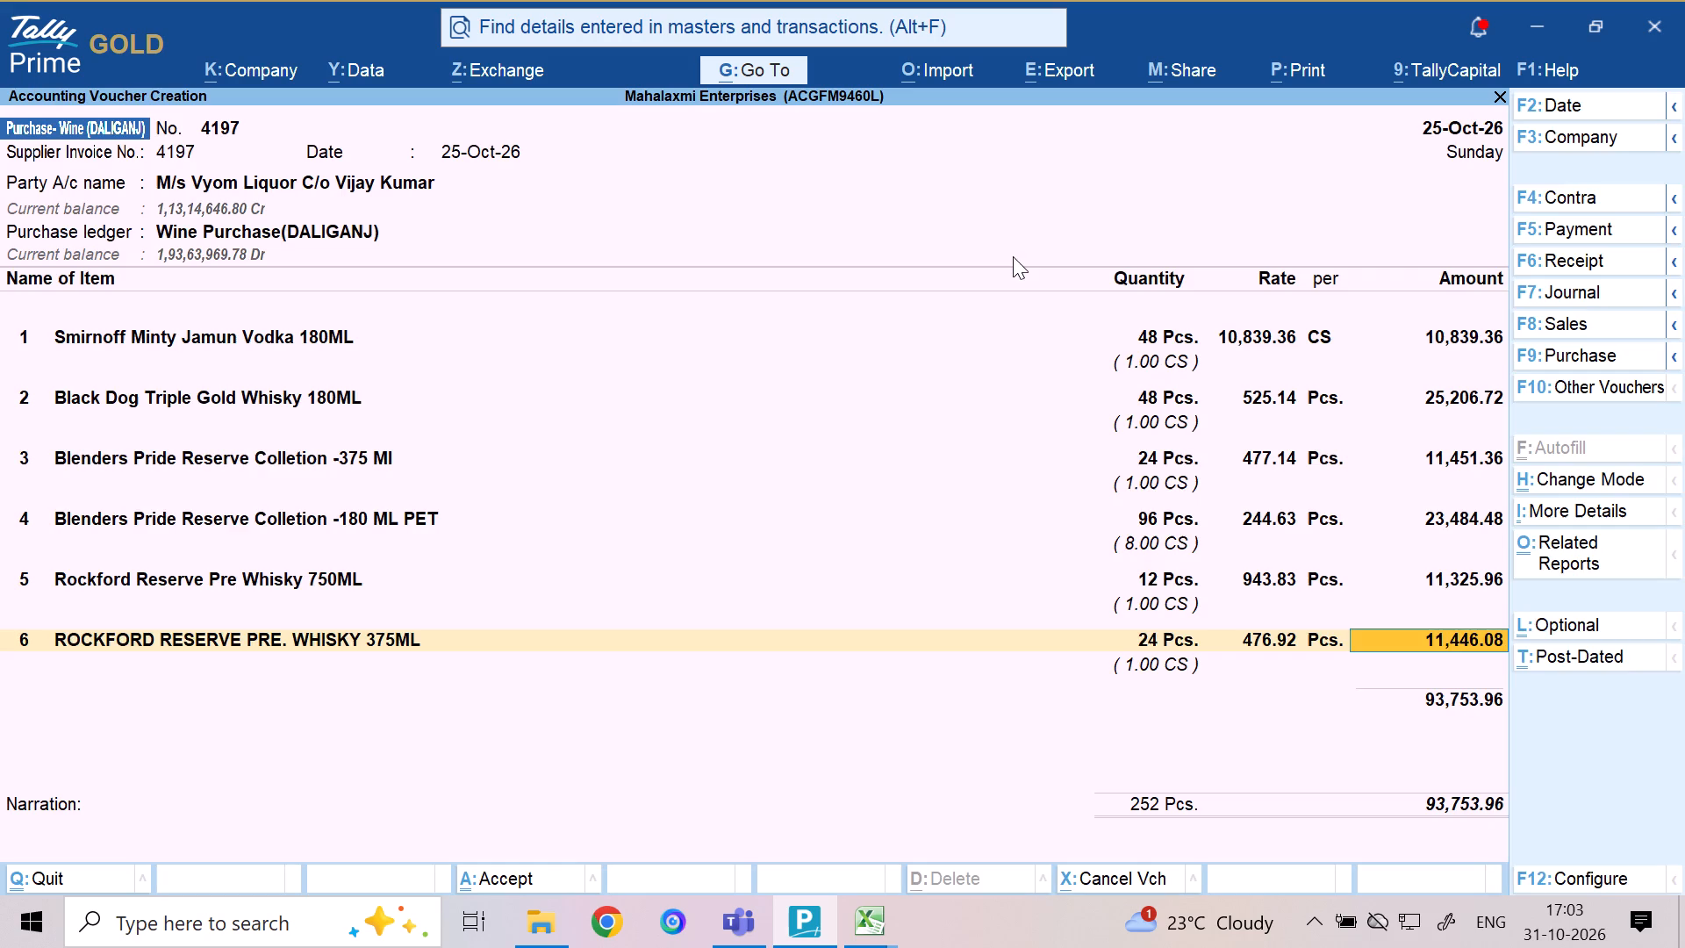
{"action": "key", "text": "Return"}
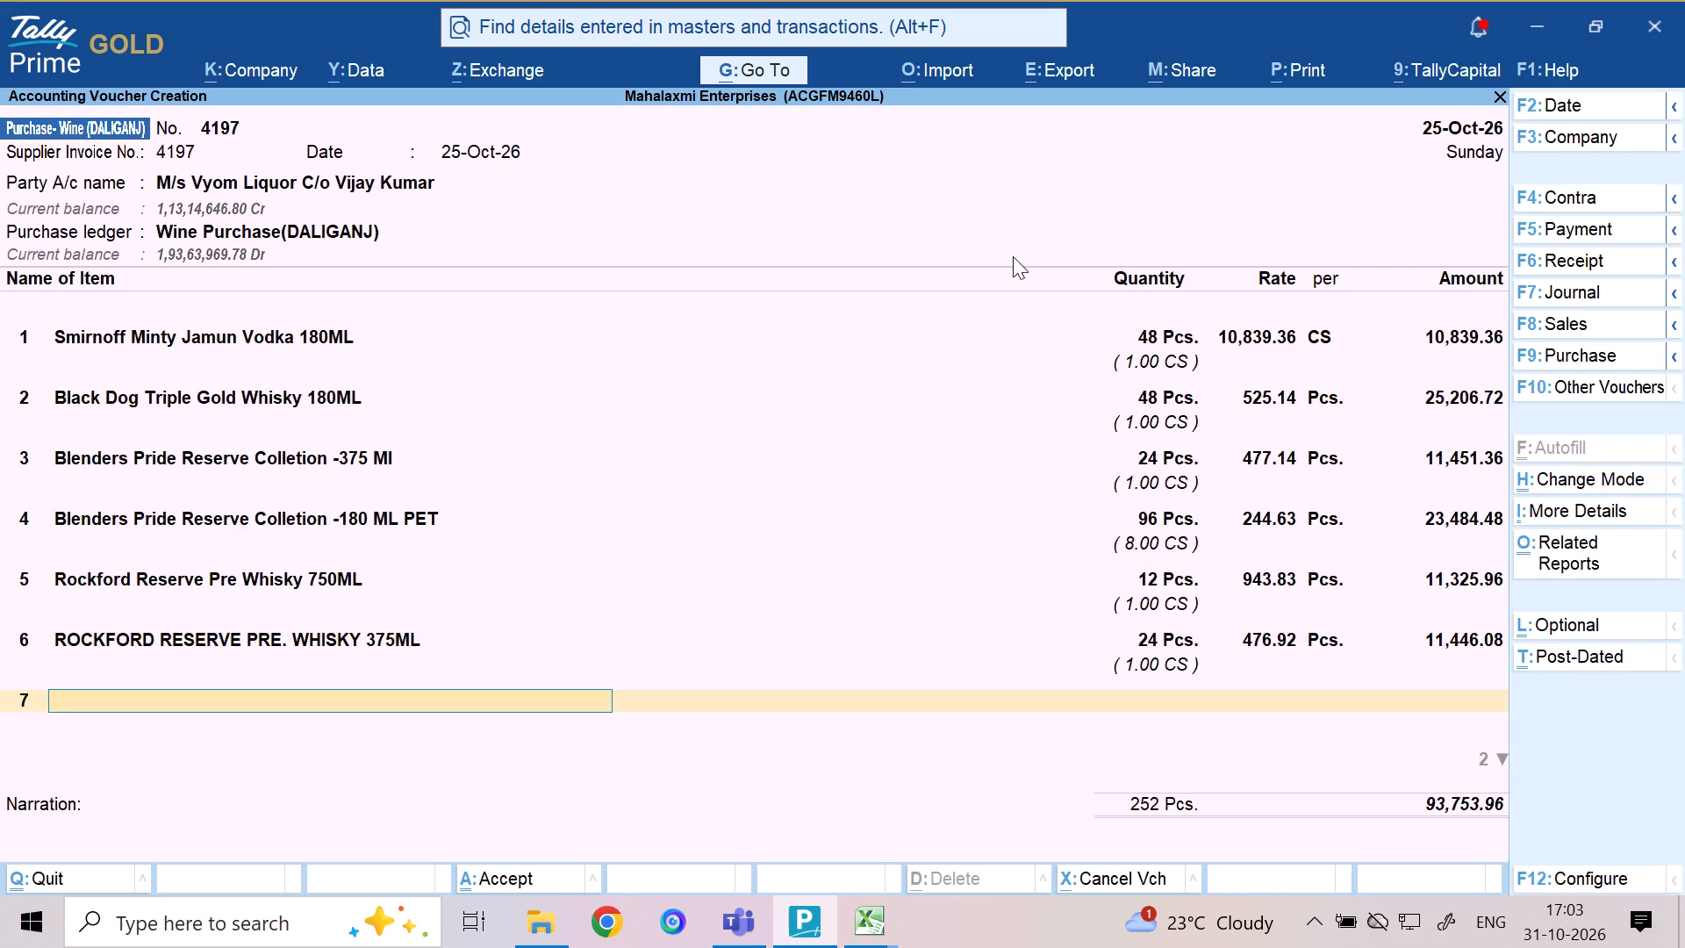
Select ROCK FORD RESERVE PRE. WHISKY 180ML as the voucher's seventh stock item.
{"action": "type", "text": "ROCKFORD"}
{"action": "key", "text": "space"}
{"action": "key", "text": "r"}
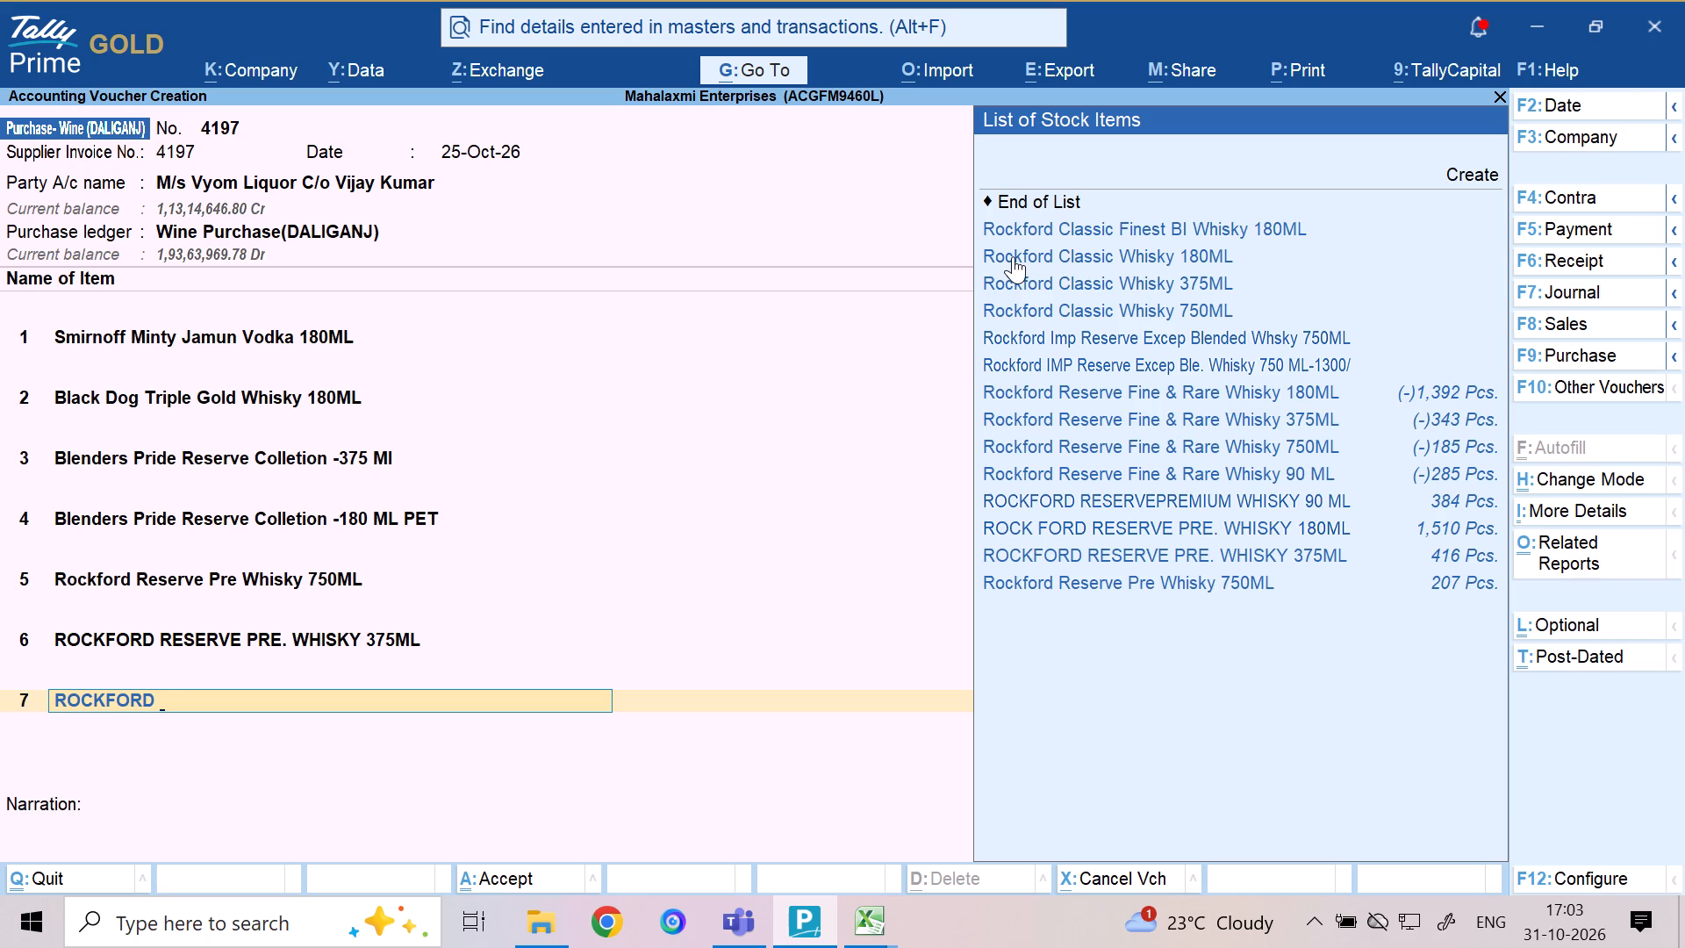
{"action": "key", "text": "Down"}
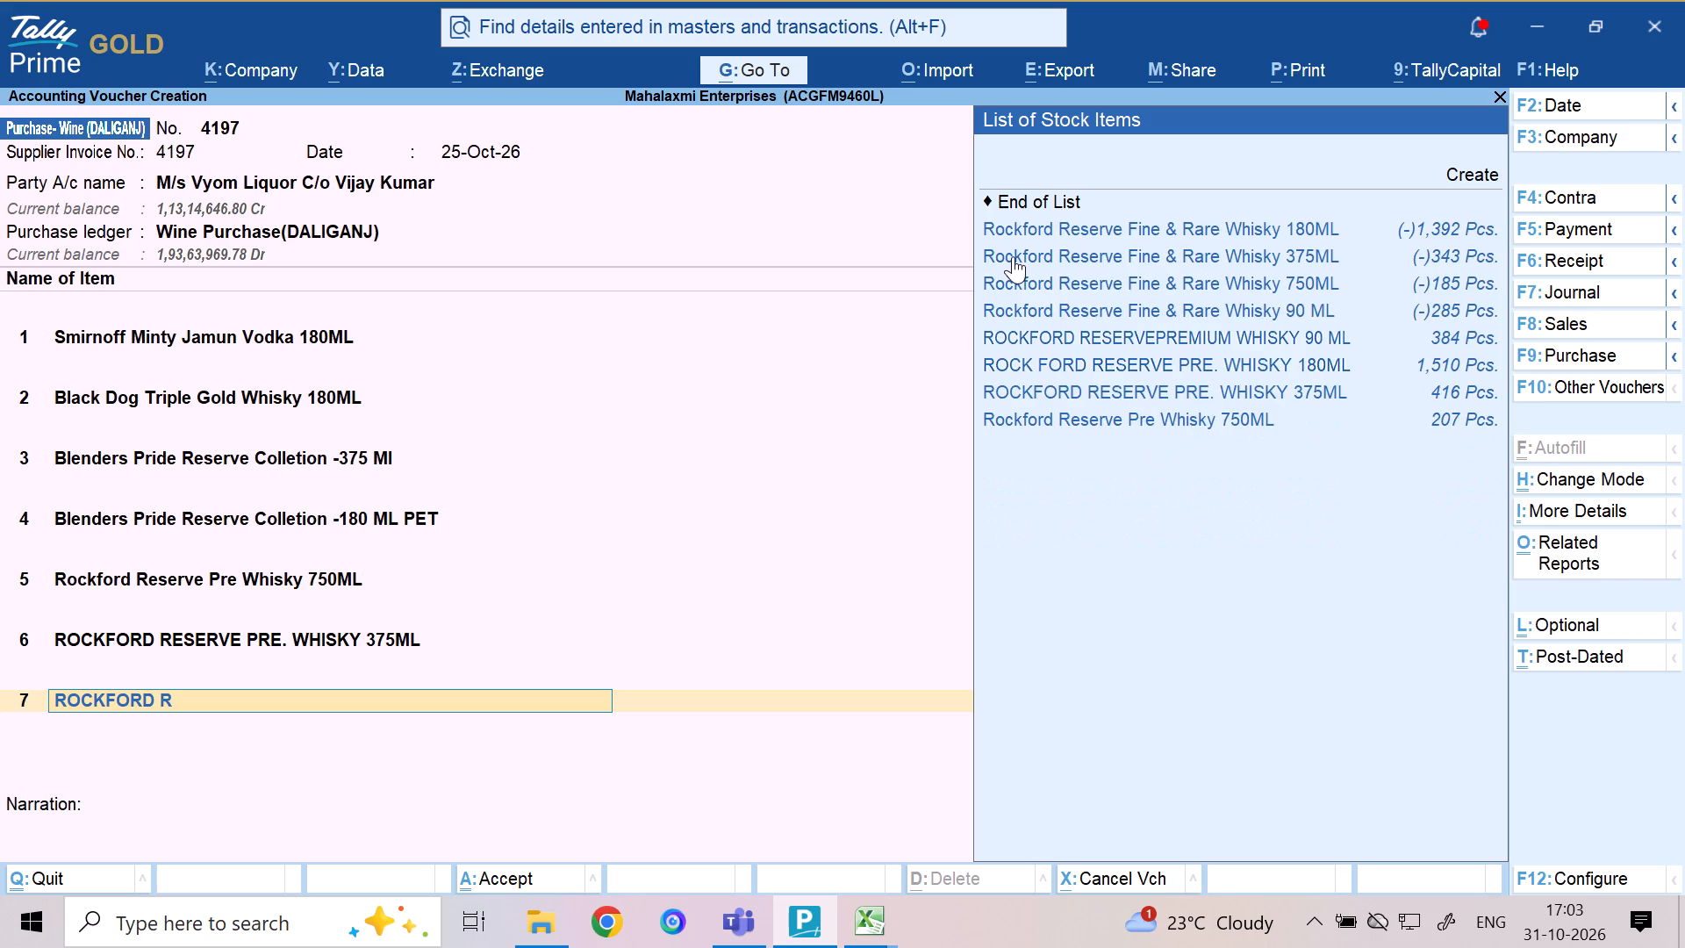
{"action": "key", "text": "Down"}
{"action": "key", "text": "Down"}
{"action": "key", "text": "Down"}
{"action": "key", "text": "Down"}
{"action": "key", "text": "Down"}
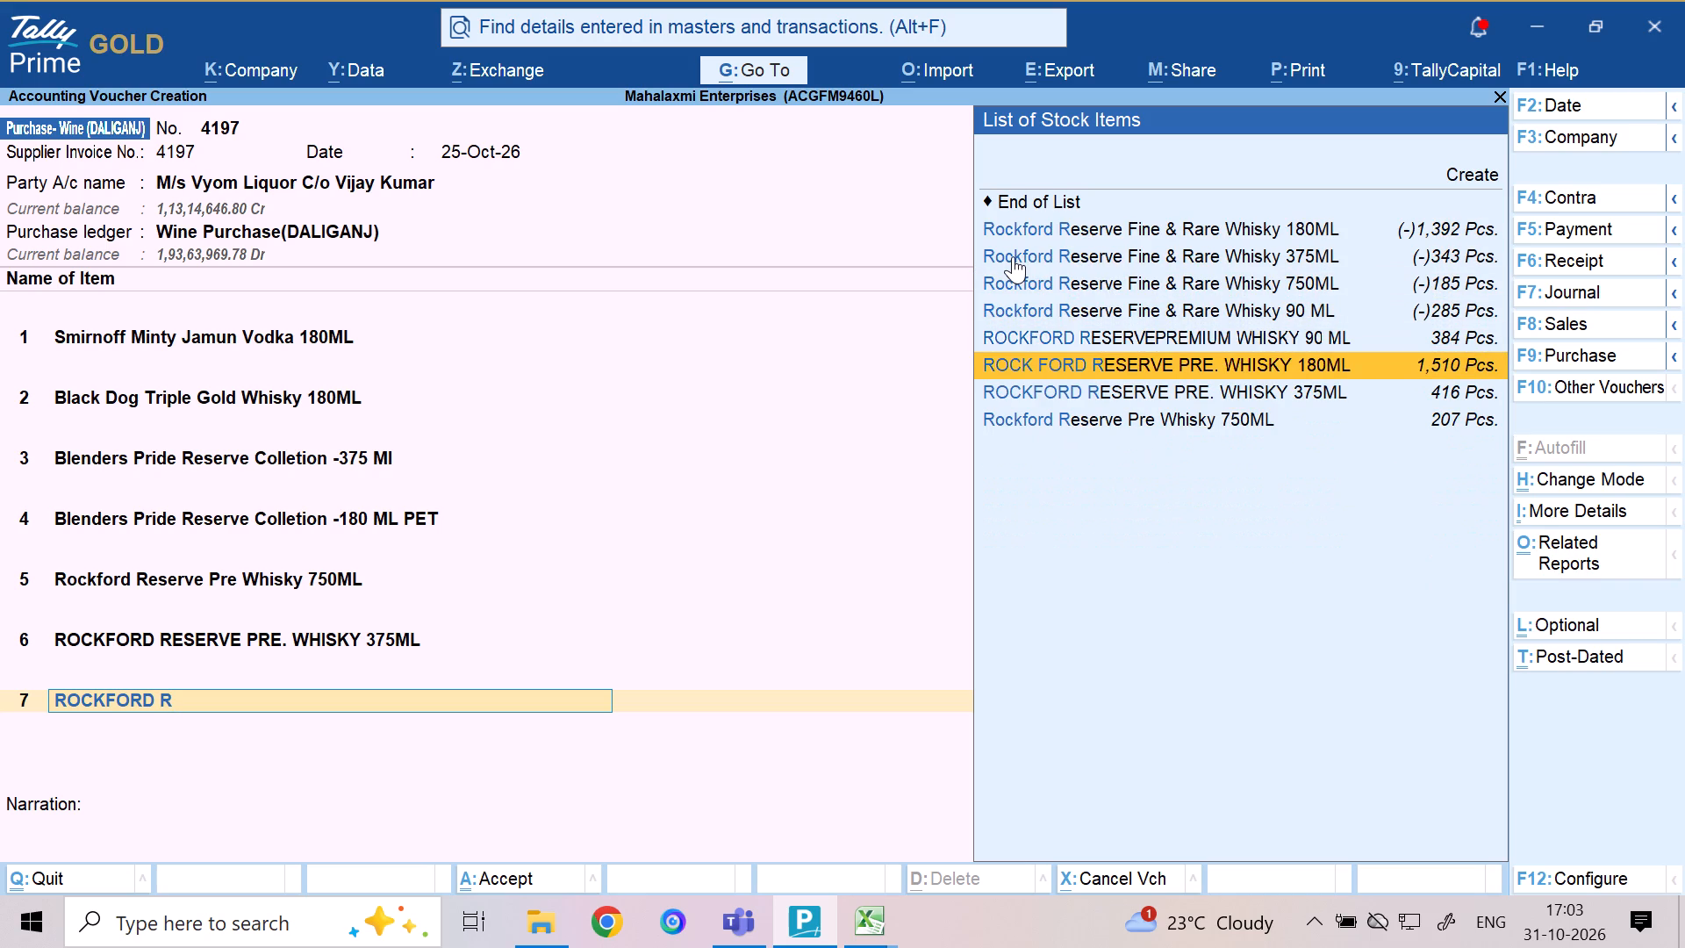
{"action": "key", "text": "Return"}
Allocate 48 Pcs. of the 180ML Rockford whisky to the Daliganj FL godown, keeping the prefilled rate of 244.52 per Pcs.
{"action": "type", "text": "DA"}
{"action": "key", "text": "Return"}
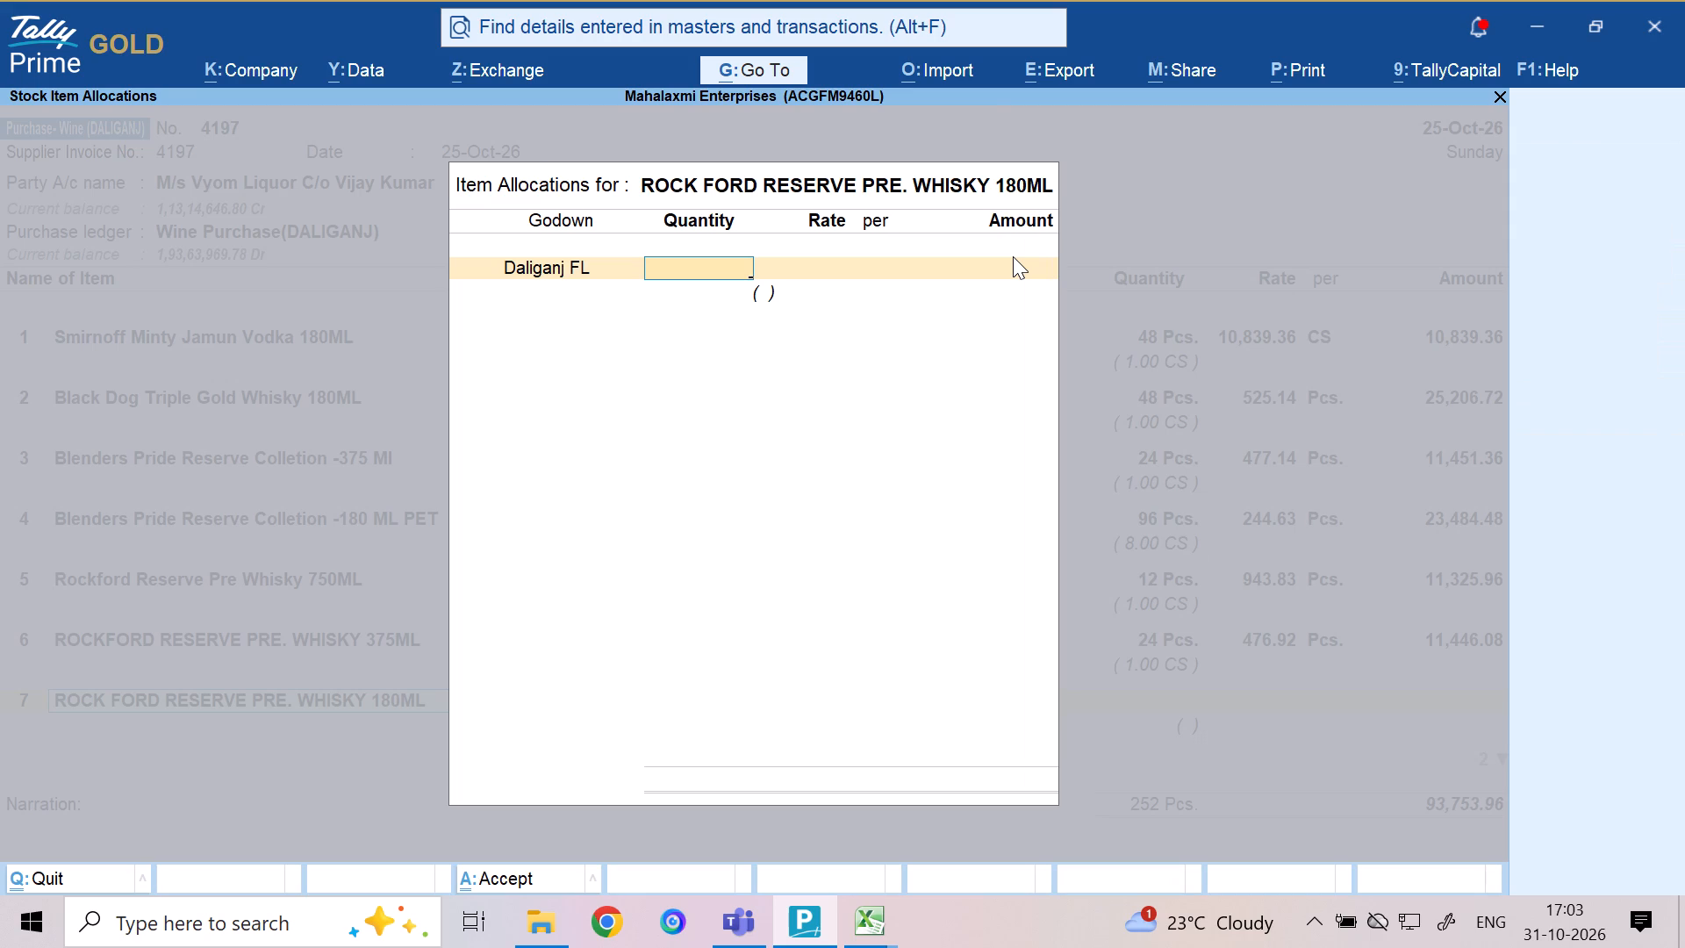
{"action": "type", "text": "48"}
{"action": "key", "text": "Return"}
{"action": "key", "text": "Return"}
{"action": "key", "text": "Return"}
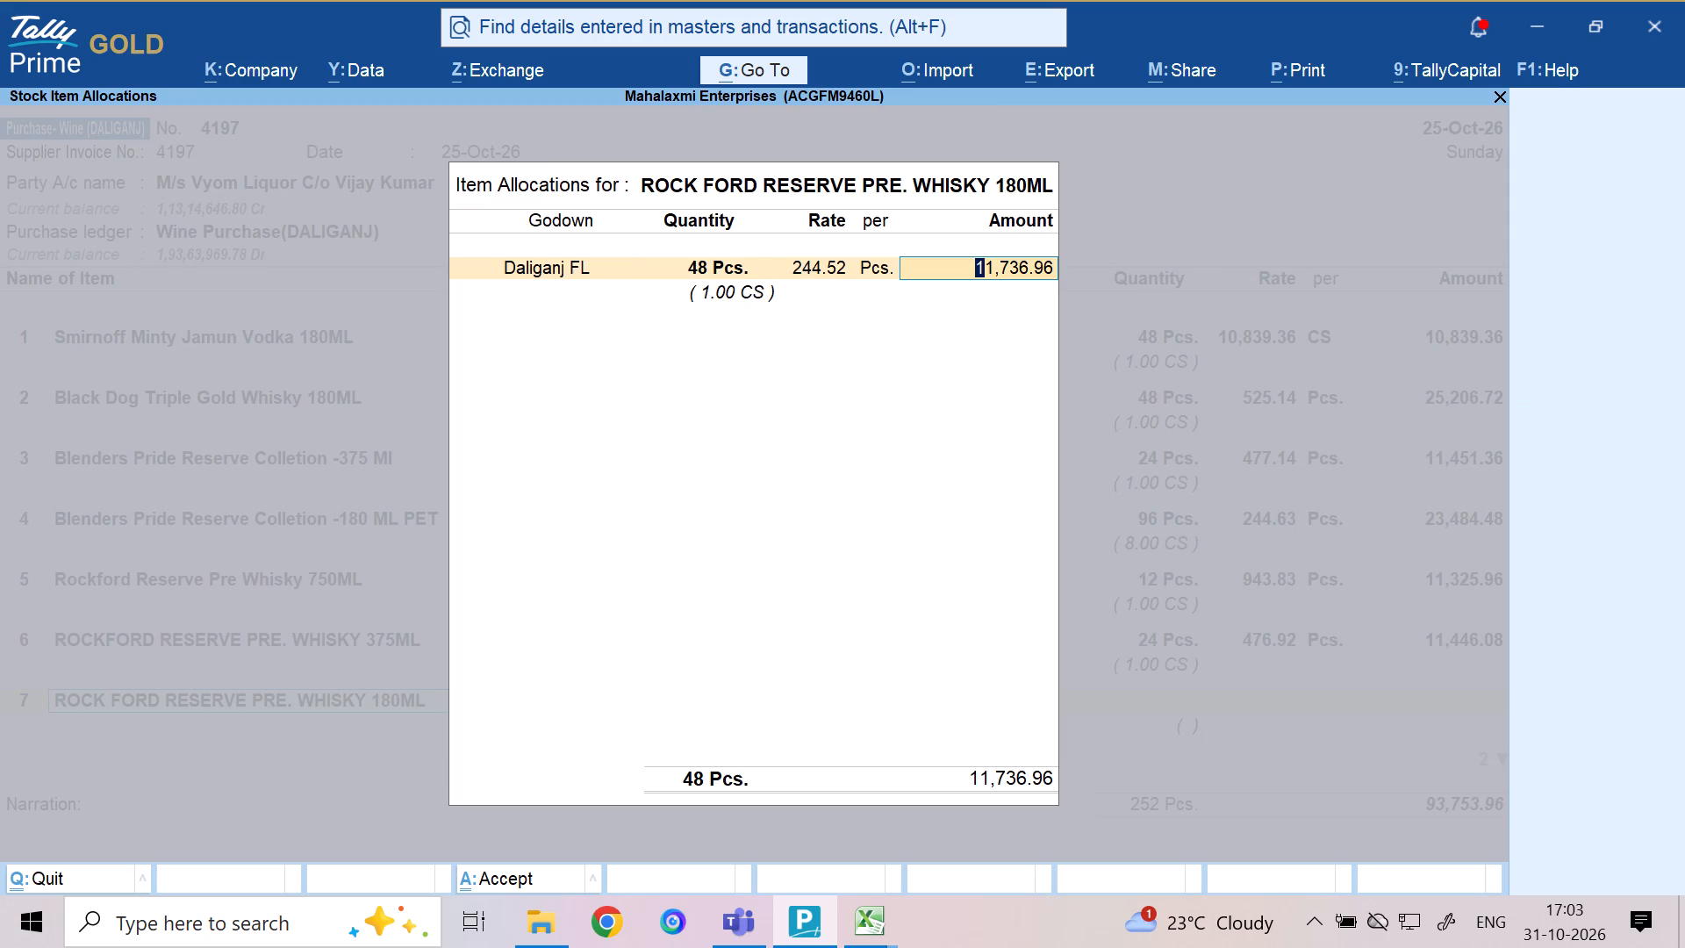
{"action": "key", "text": "Return"}
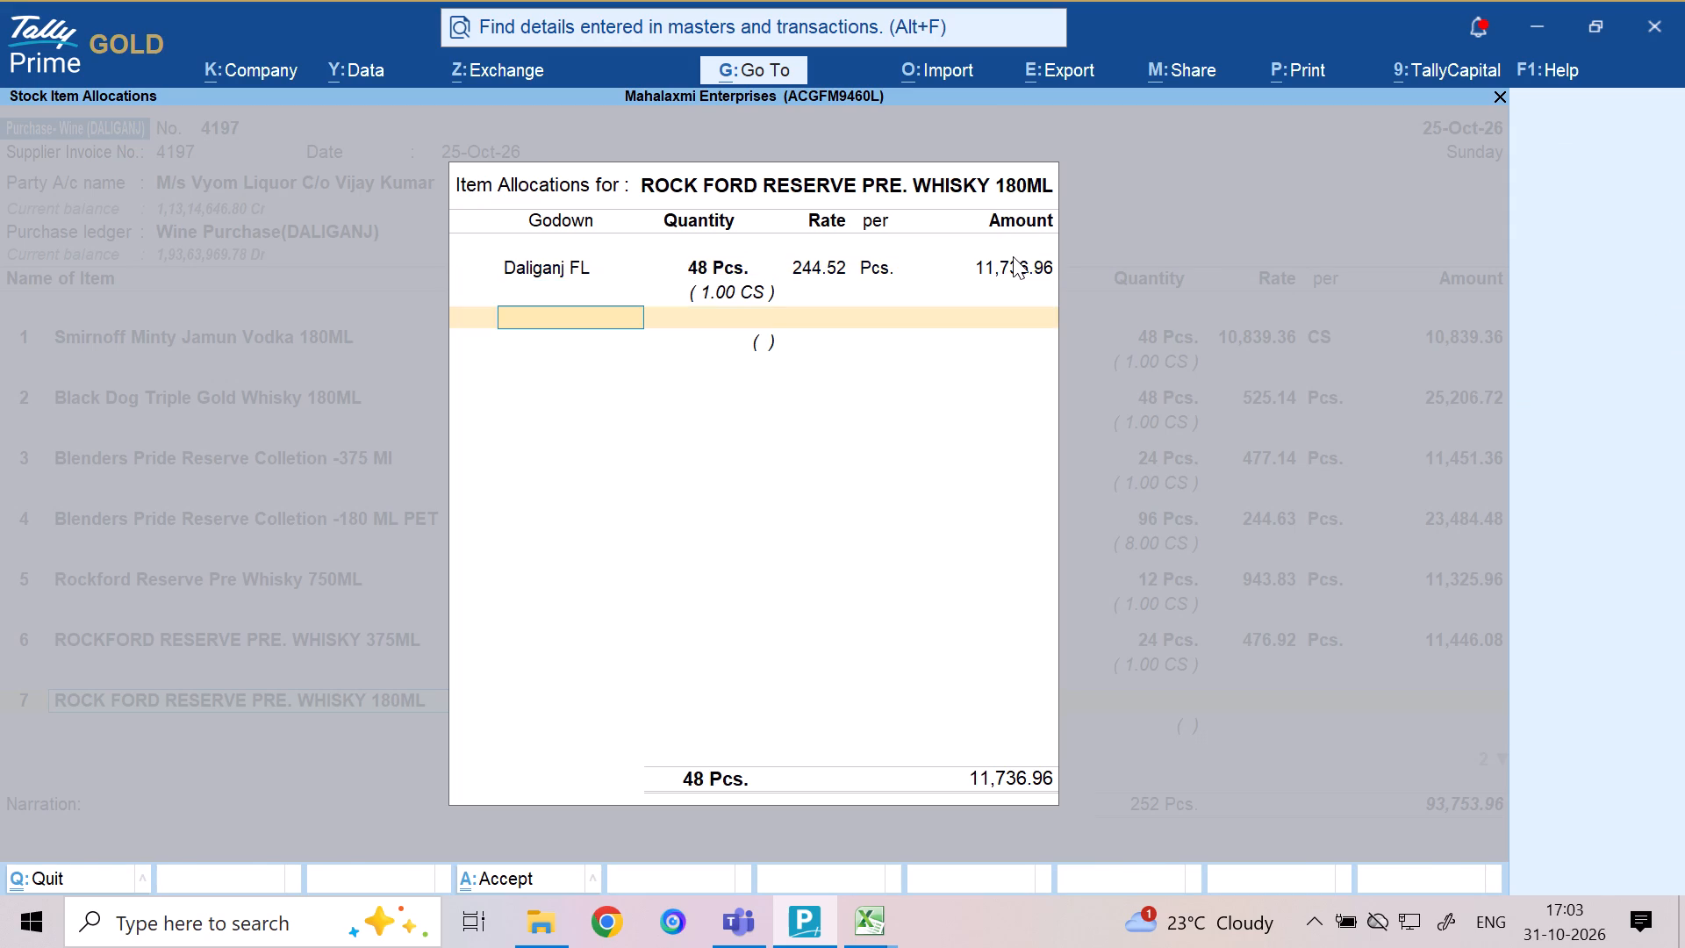
{"action": "key", "text": "Return"}
{"action": "key", "text": "Return"}
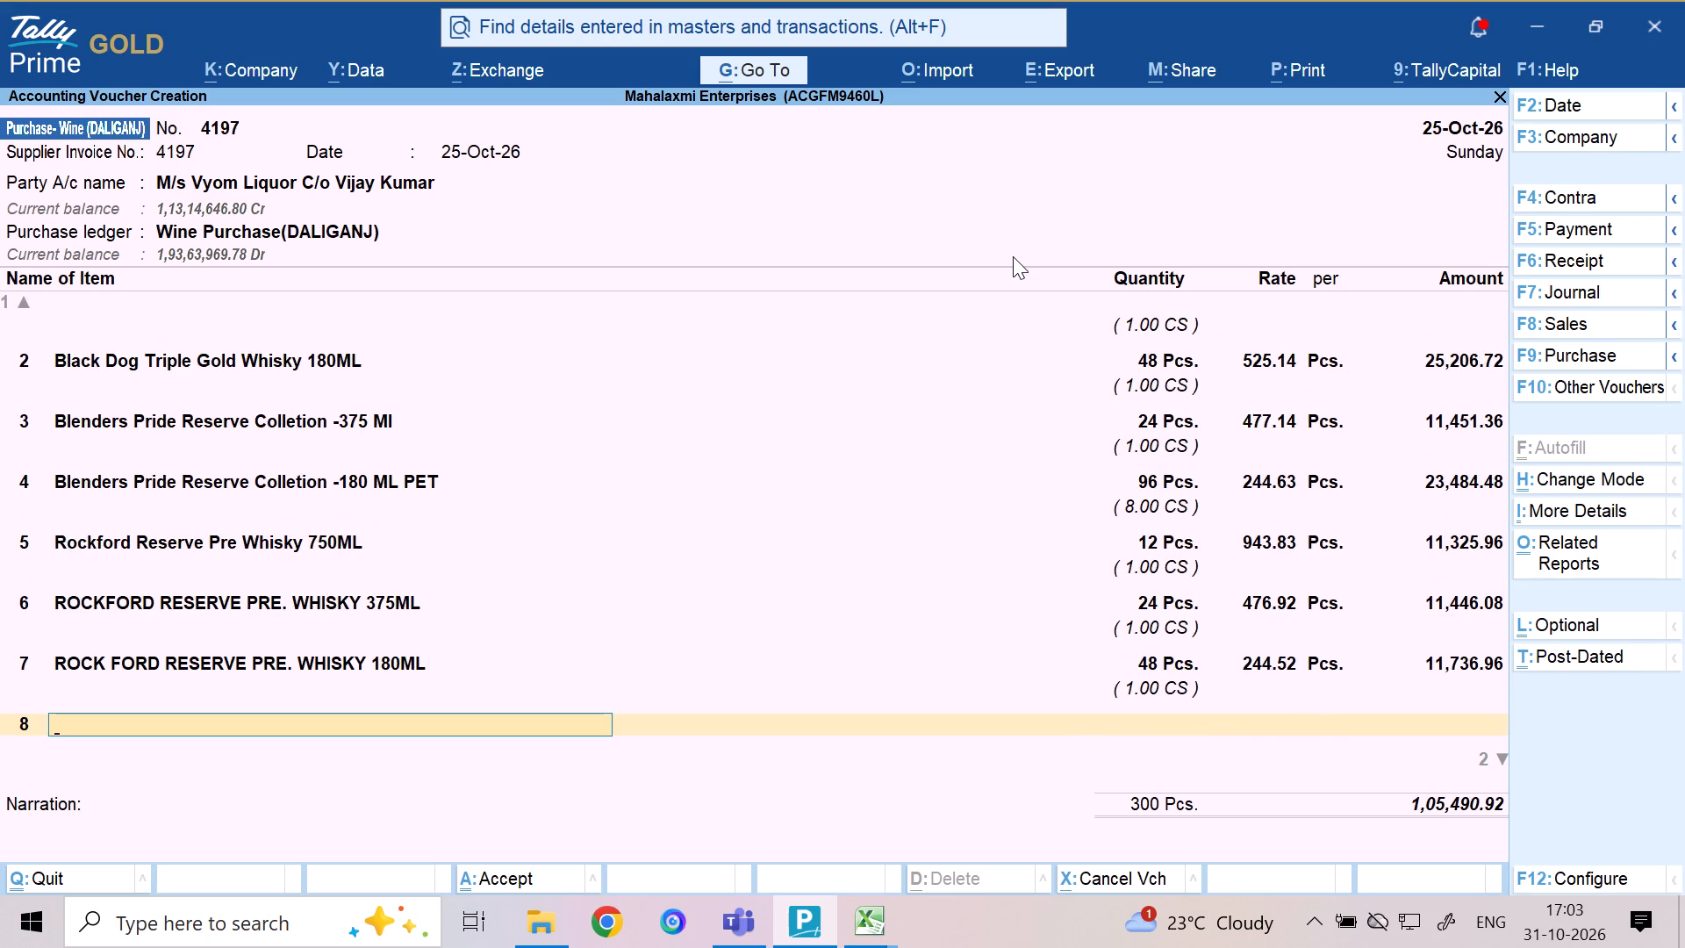
Select Blenders Pride Rare Premium Whisky 750ML as the voucher's eighth stock item.
{"action": "type", "text": "PRIDE"}
{"action": "key", "text": "space"}
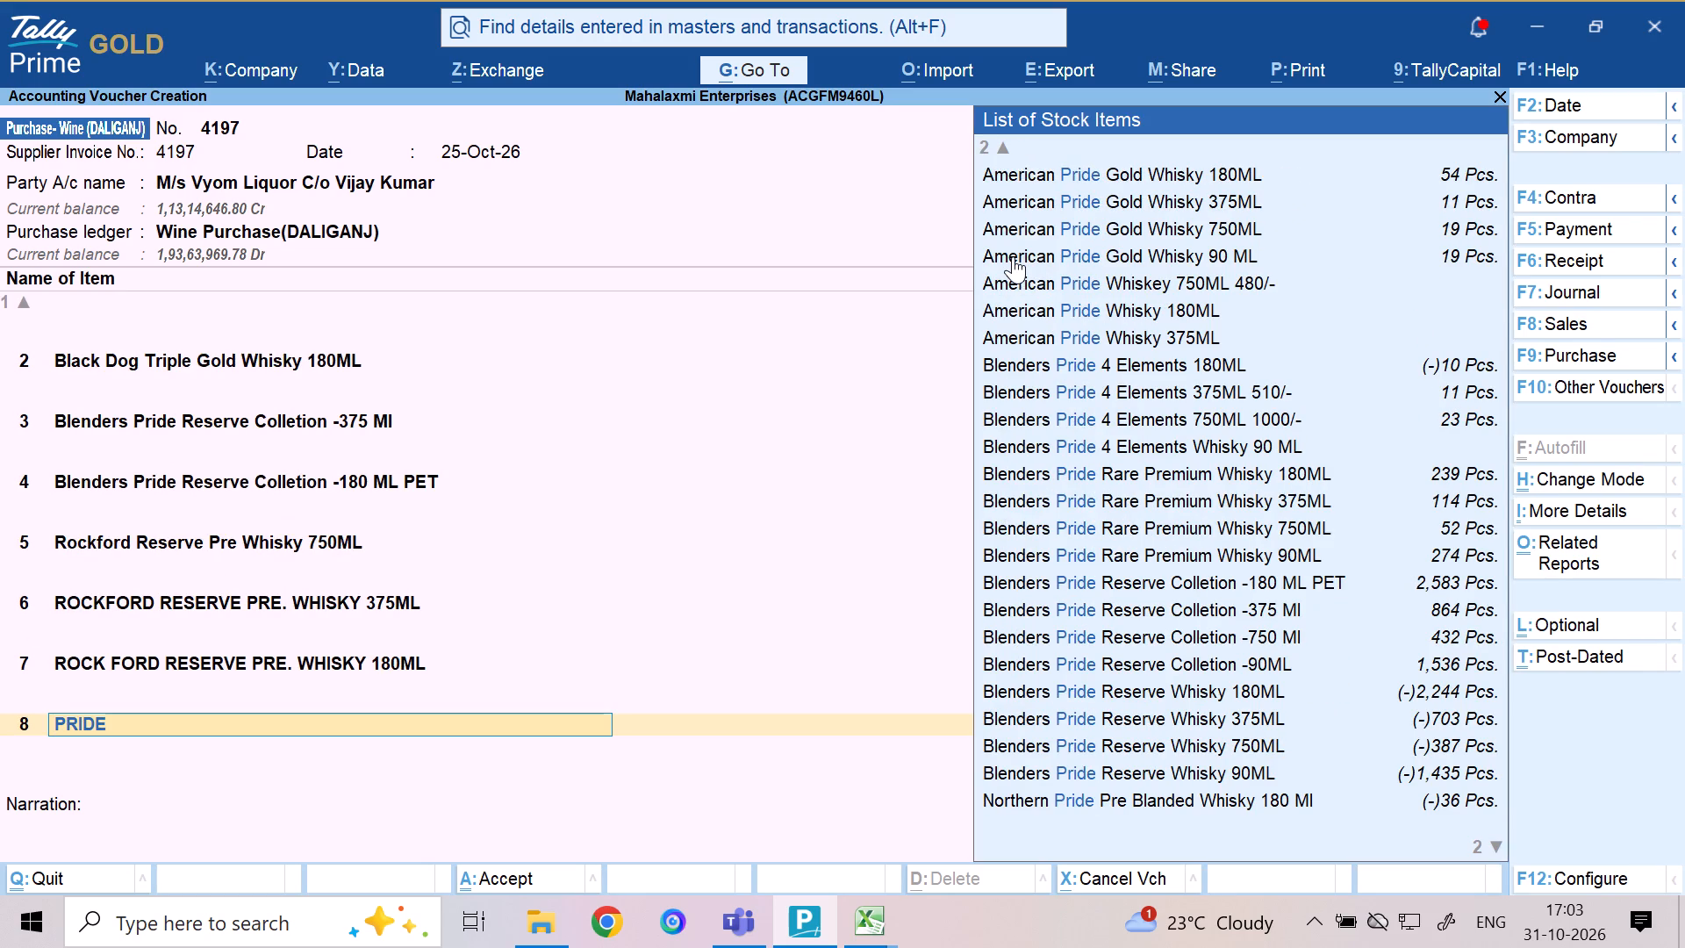
{"action": "type", "text": "RARE"}
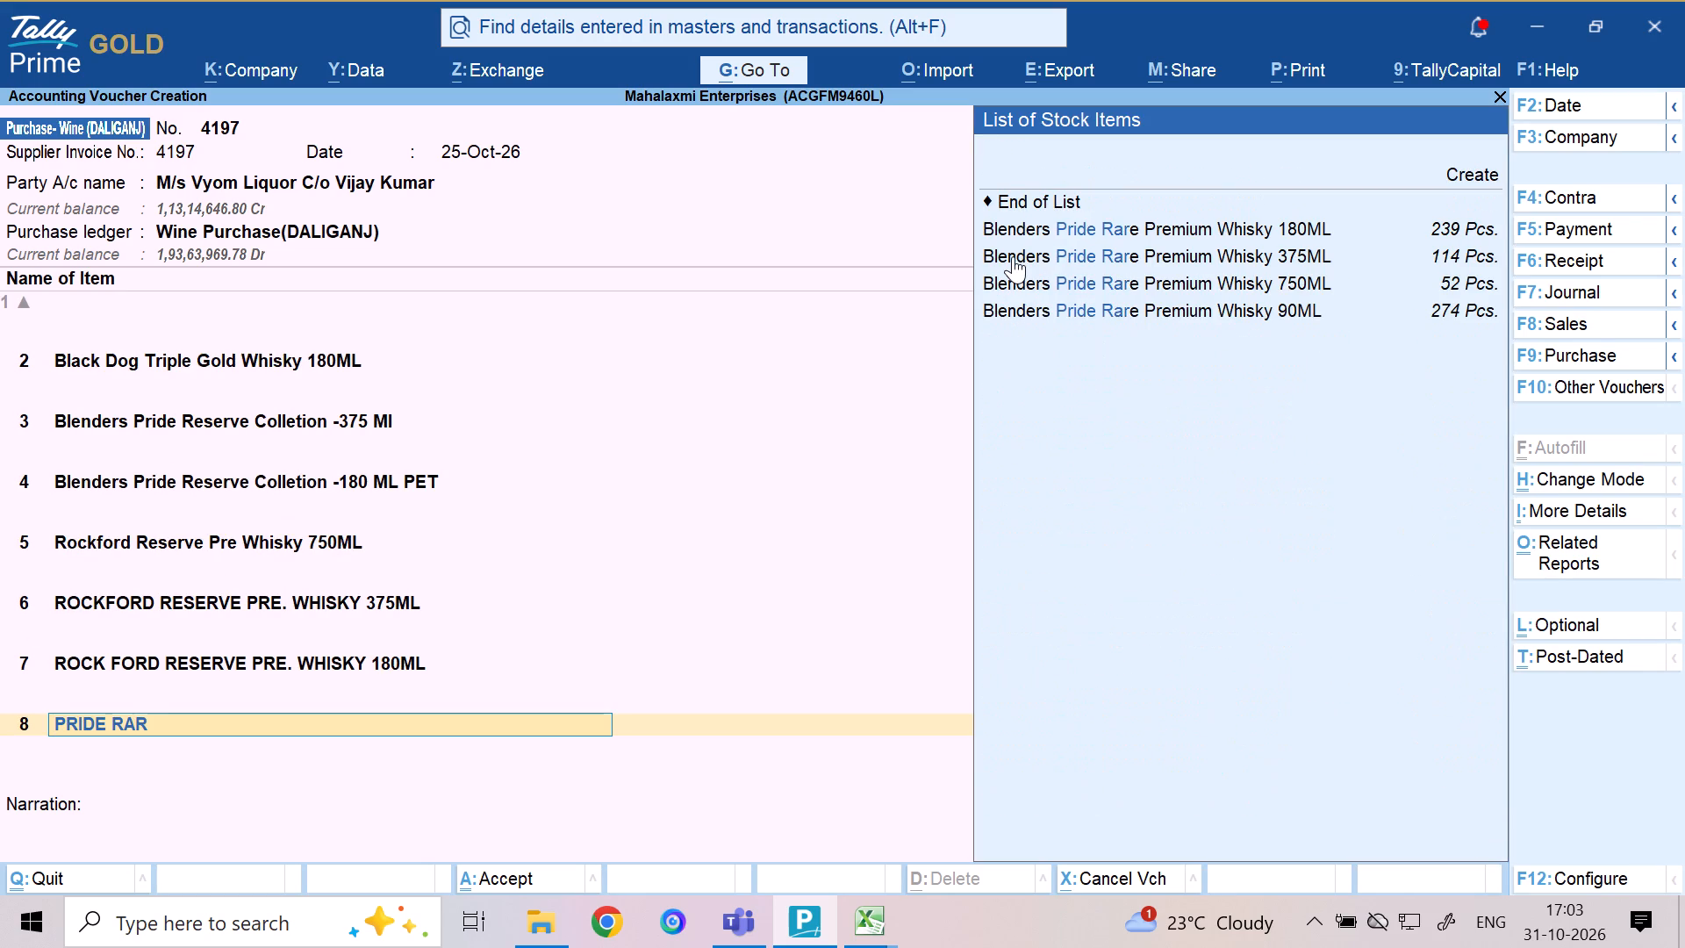
{"action": "key", "text": "Down"}
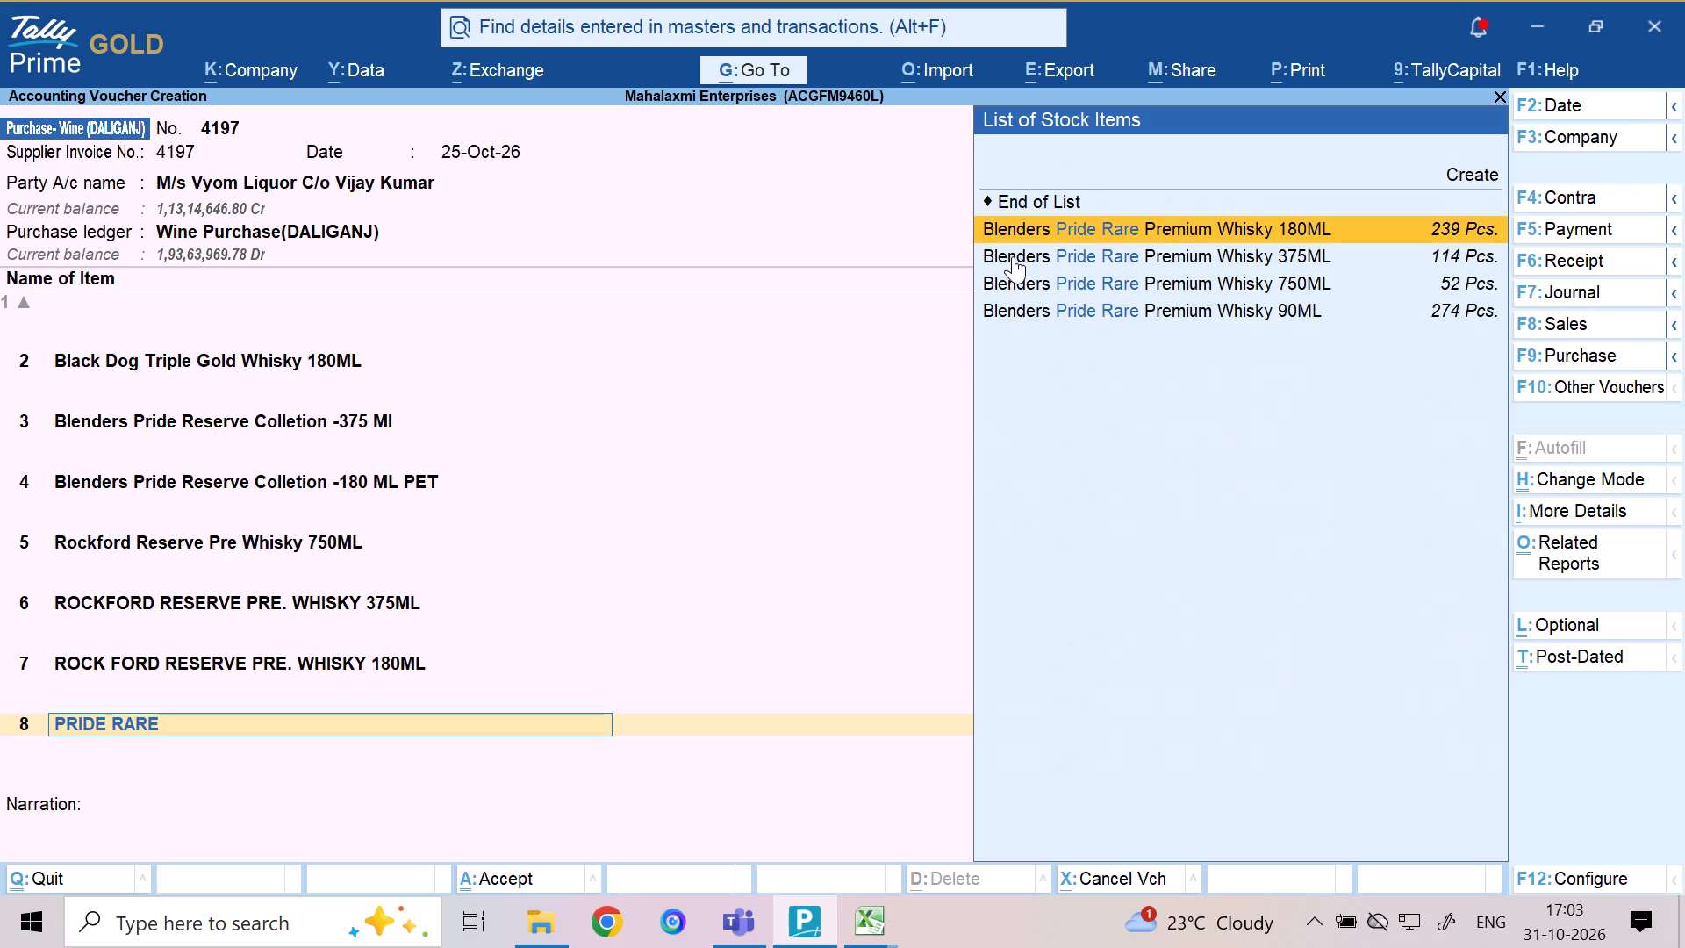
{"action": "key", "text": "Down"}
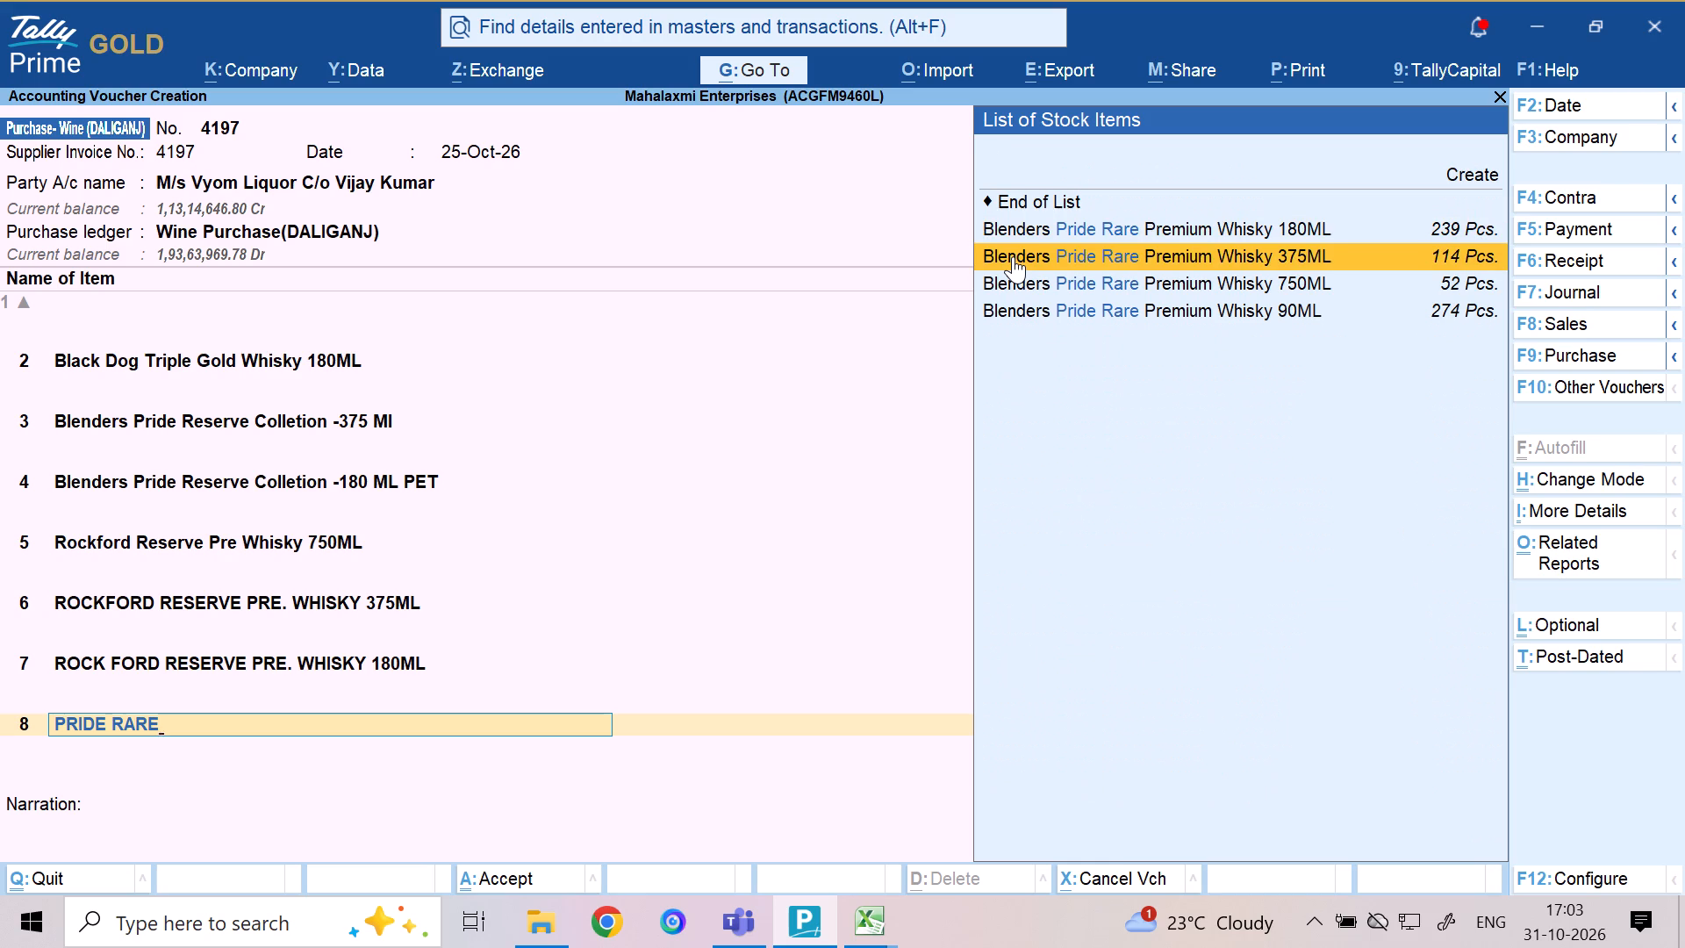
{"action": "key", "text": "Down"}
{"action": "key", "text": "Return"}
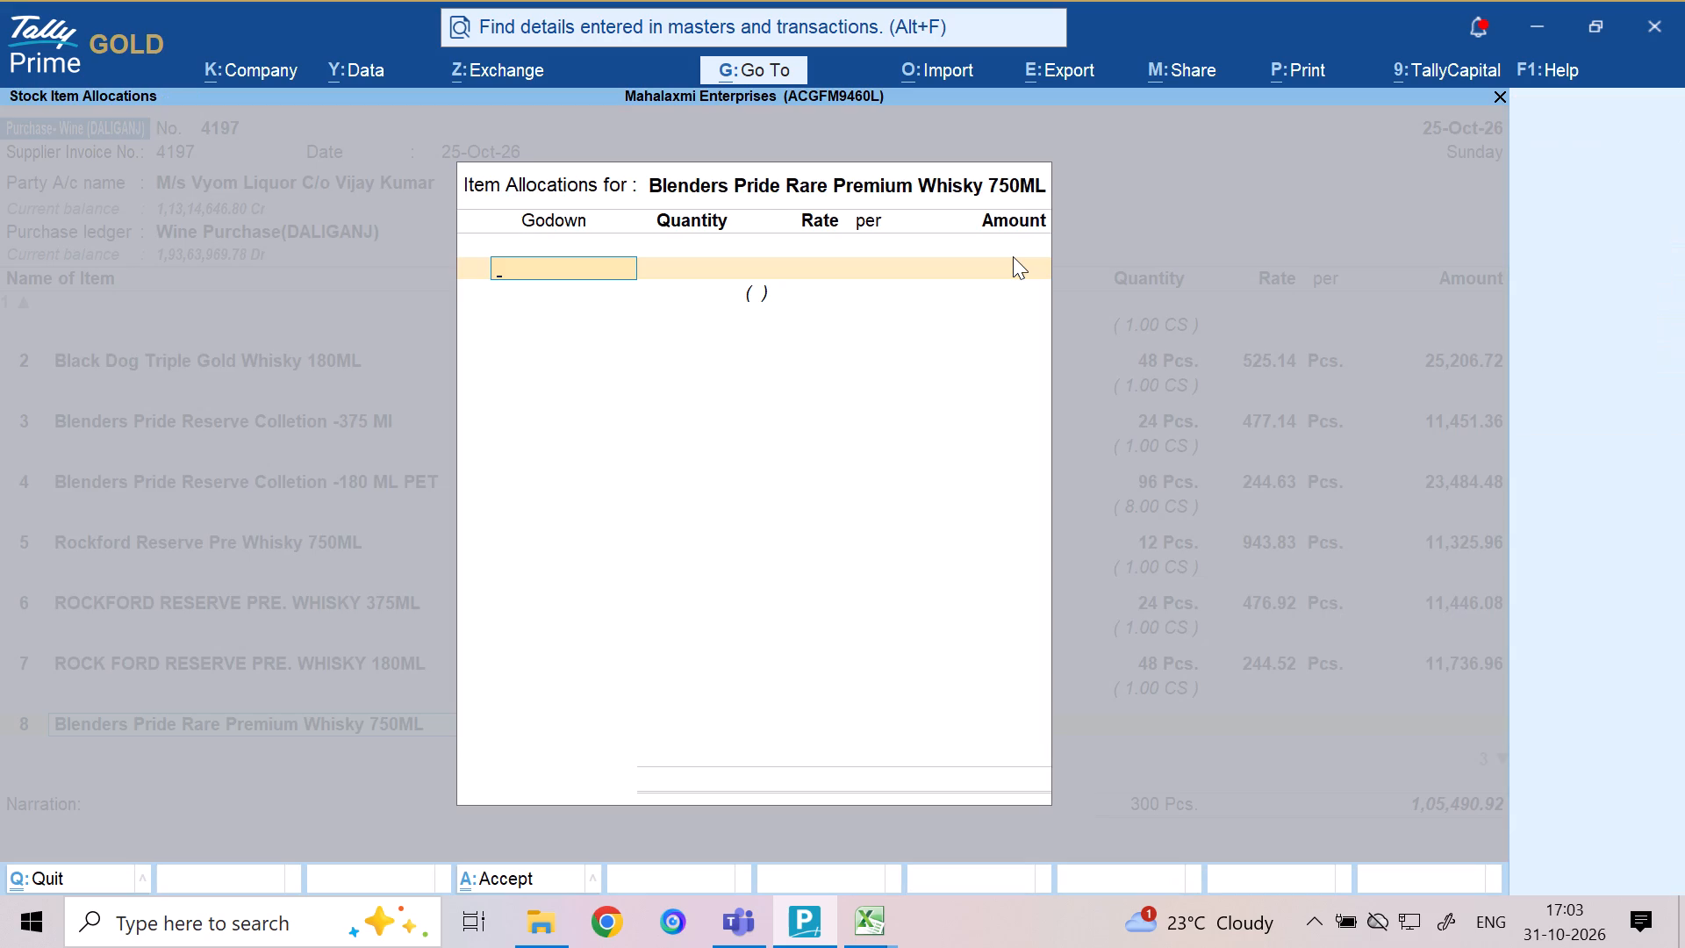
Allocate 12 Pcs. of the 750ML Blenders Pride Rare to the Daliganj FL godown, keeping the prefilled rate of 848.61 per Pcs.
{"action": "type", "text": "DAL"}
{"action": "key", "text": "Return"}
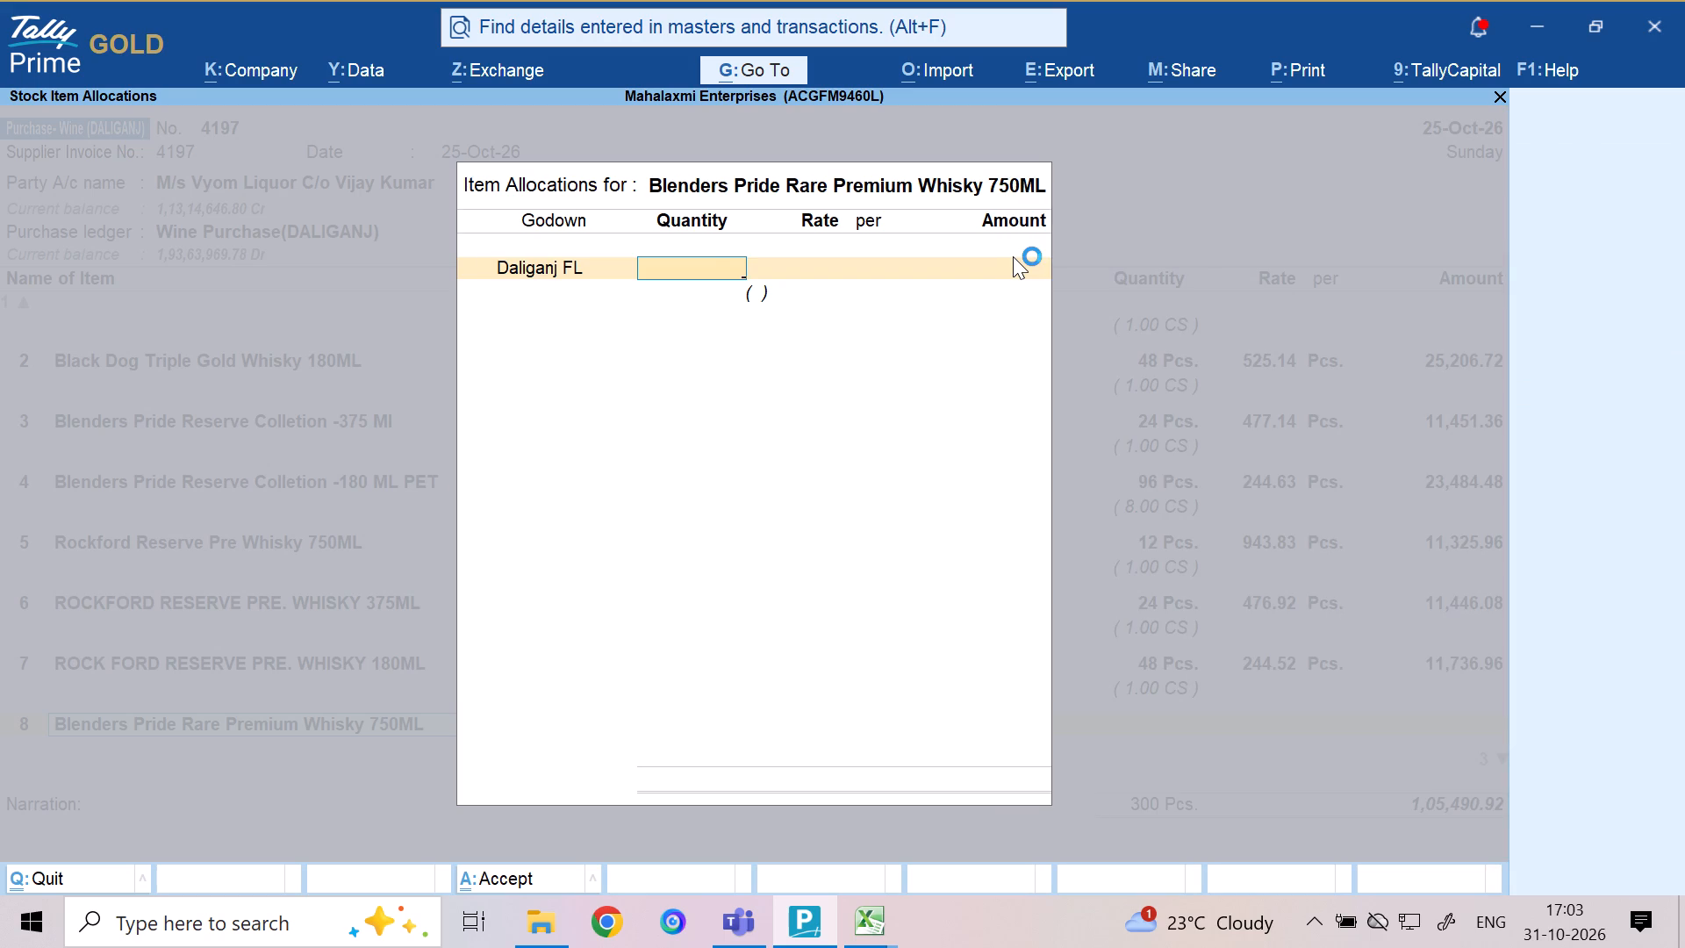
{"action": "type", "text": "12"}
{"action": "key", "text": "Return"}
{"action": "key", "text": "Return"}
{"action": "key", "text": "Return"}
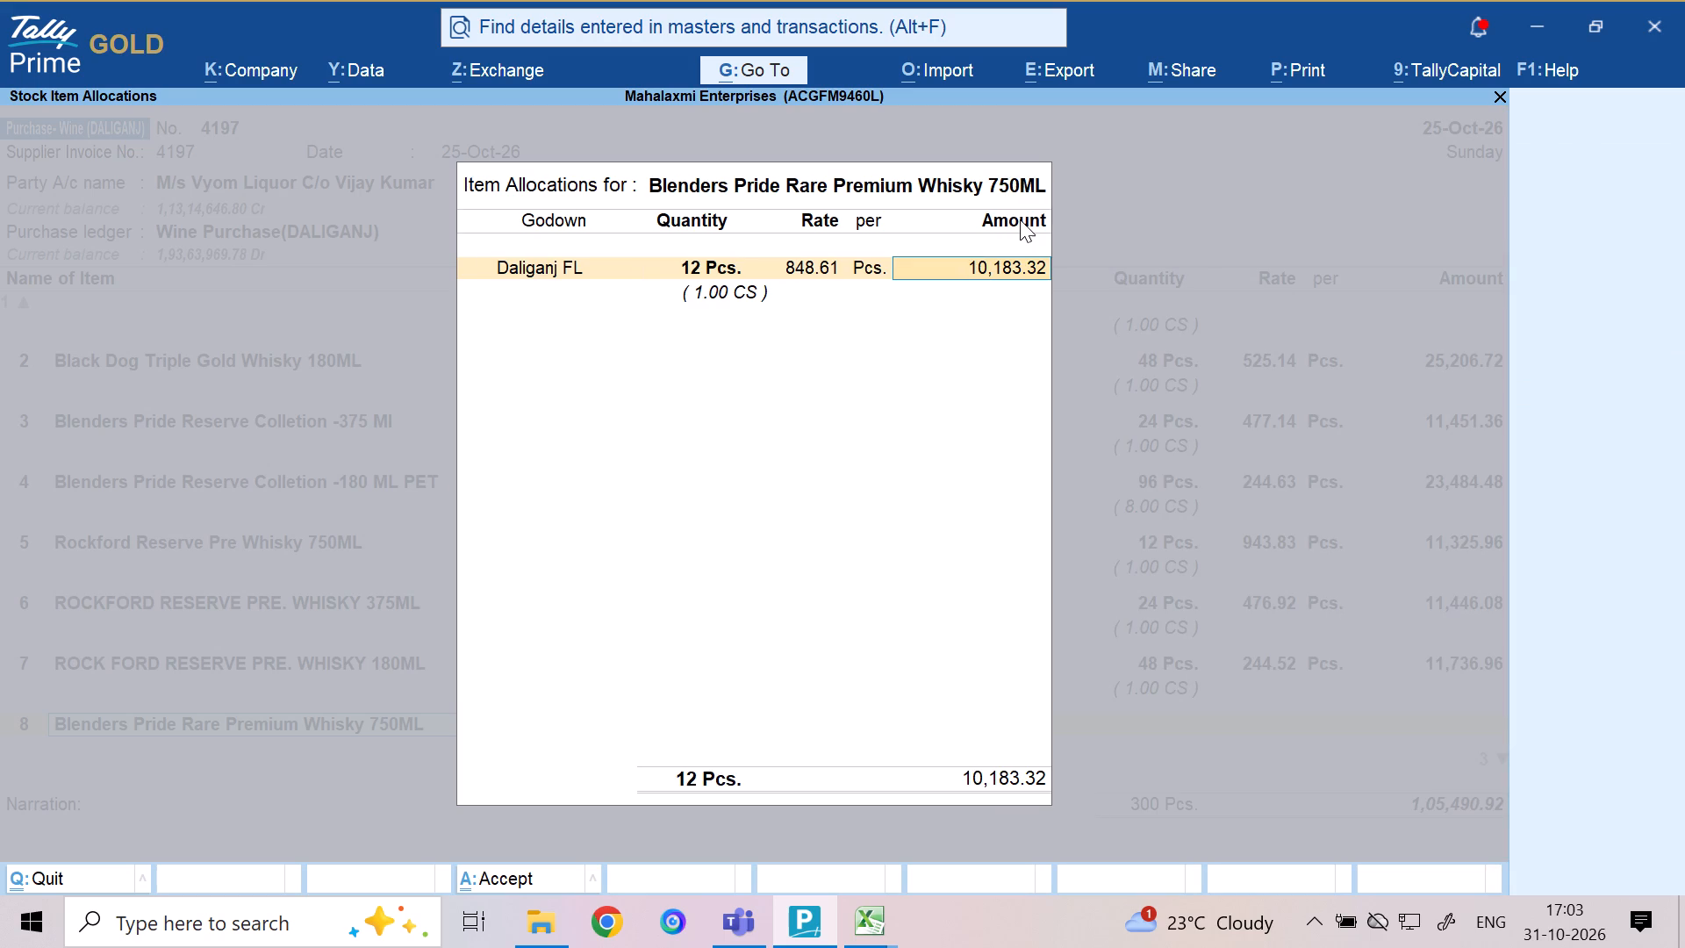
{"action": "key", "text": "Return"}
{"action": "key", "text": "Return"}
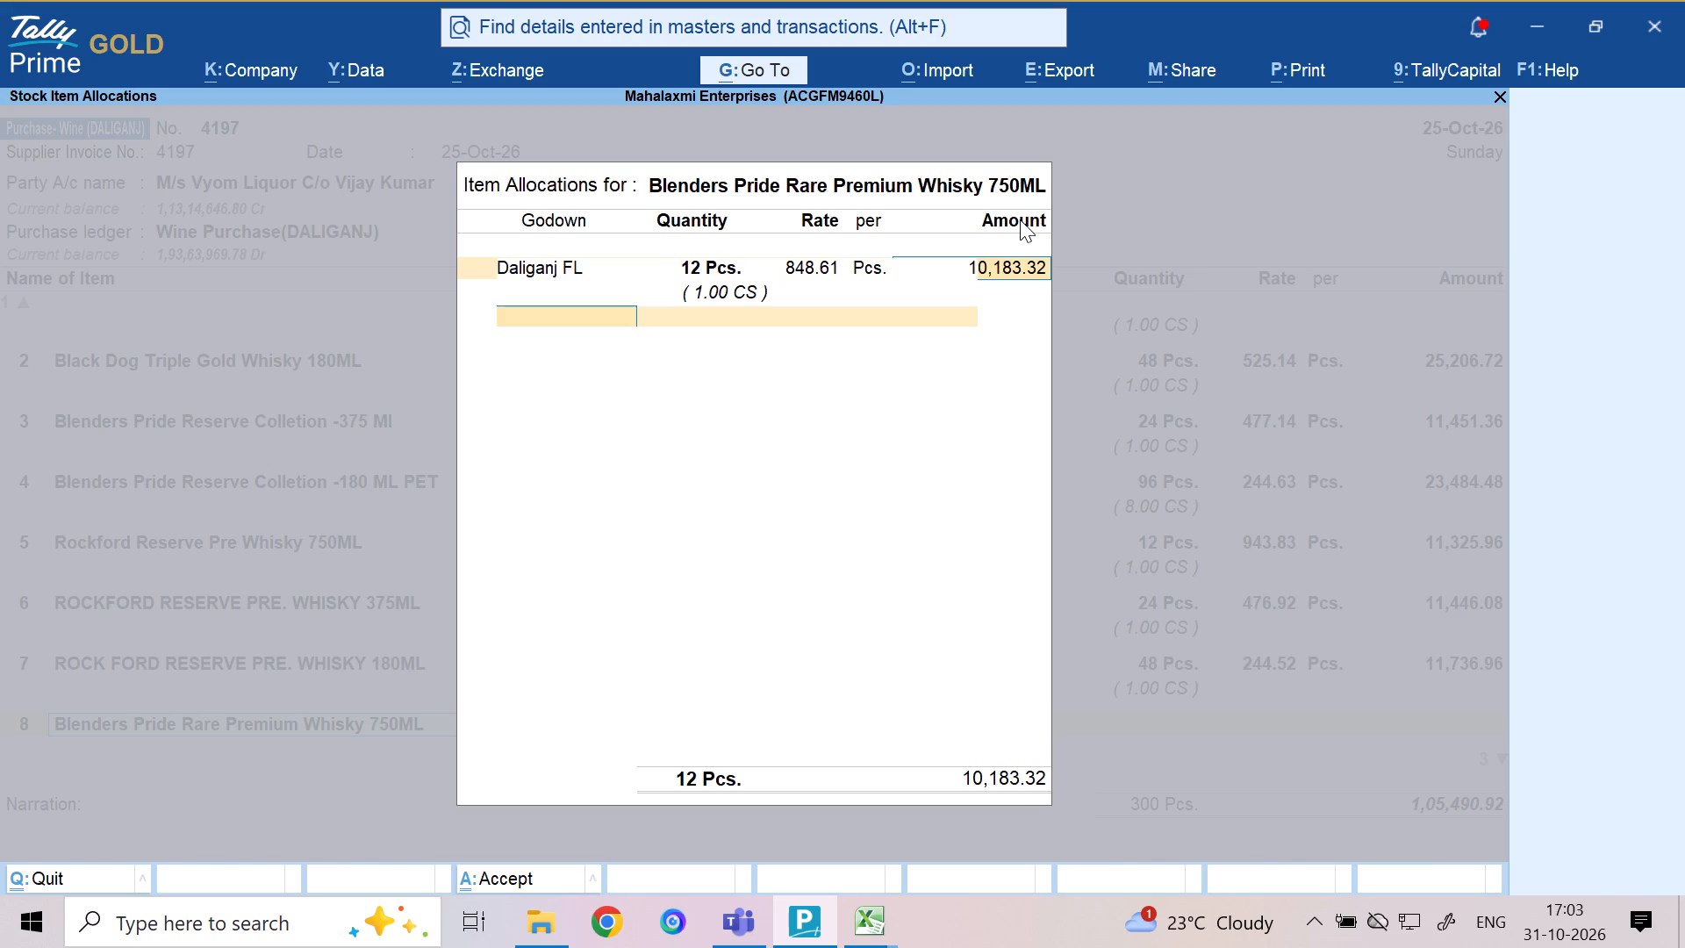
{"action": "key", "text": "Return"}
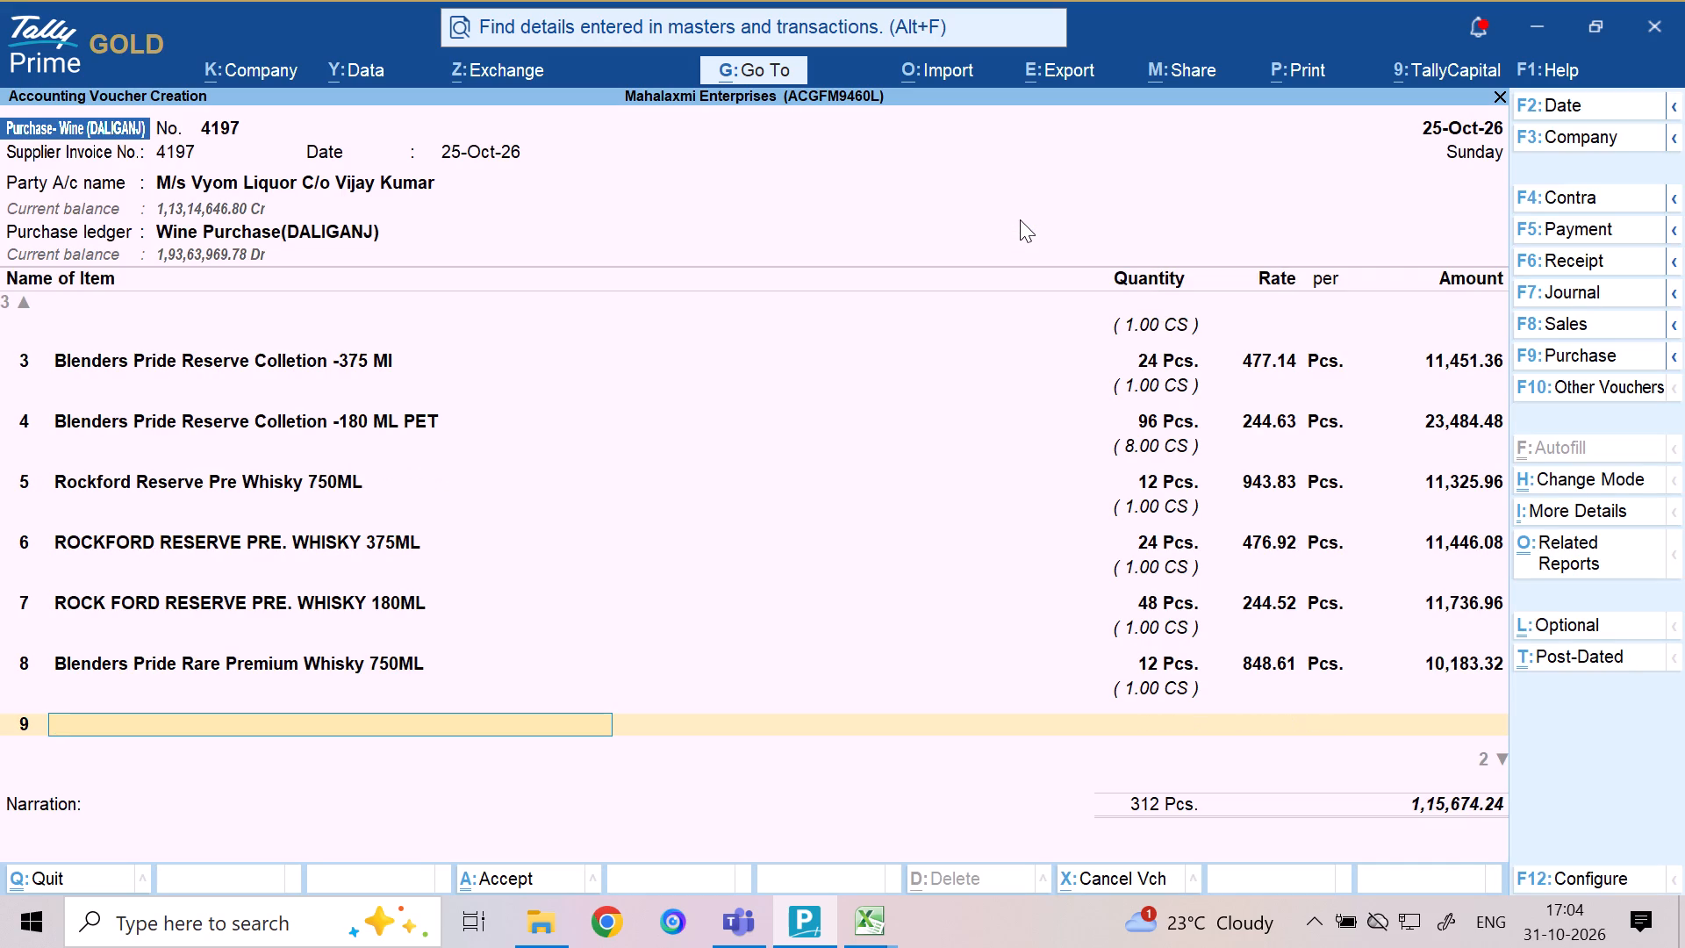
Select Blenders Pride Rare Premium Whisky 375ML as the voucher's ninth stock item.
{"action": "type", "text": "PRIDE"}
{"action": "key", "text": "space"}
{"action": "key", "text": "r"}
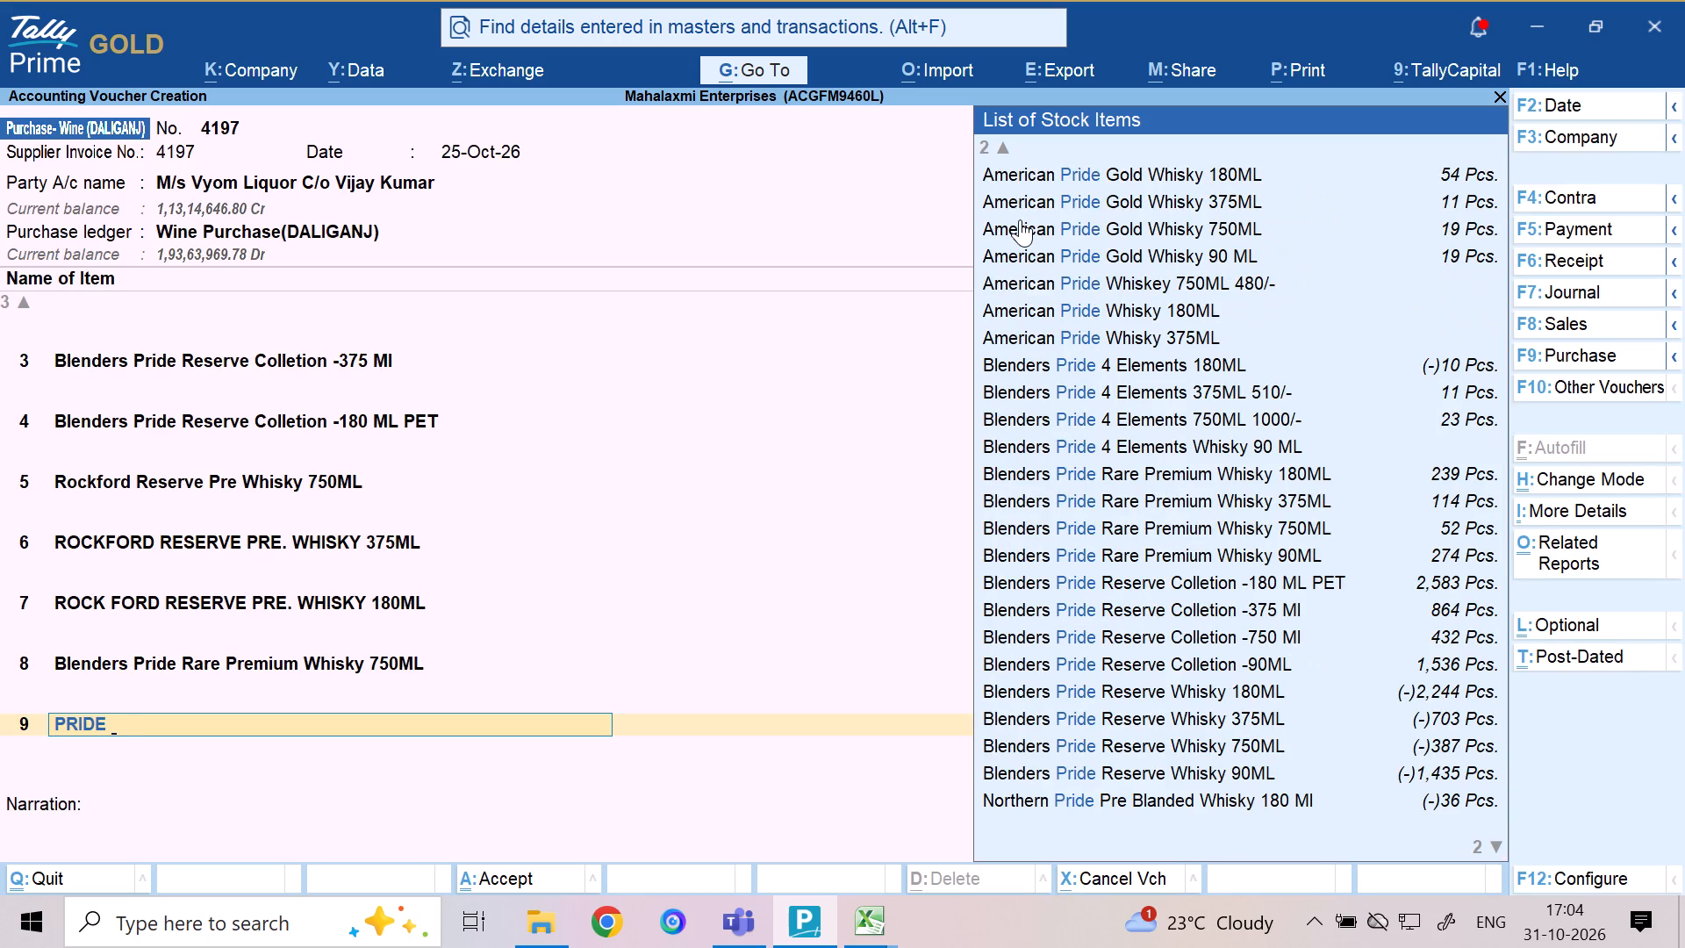
{"action": "key", "text": "Down"}
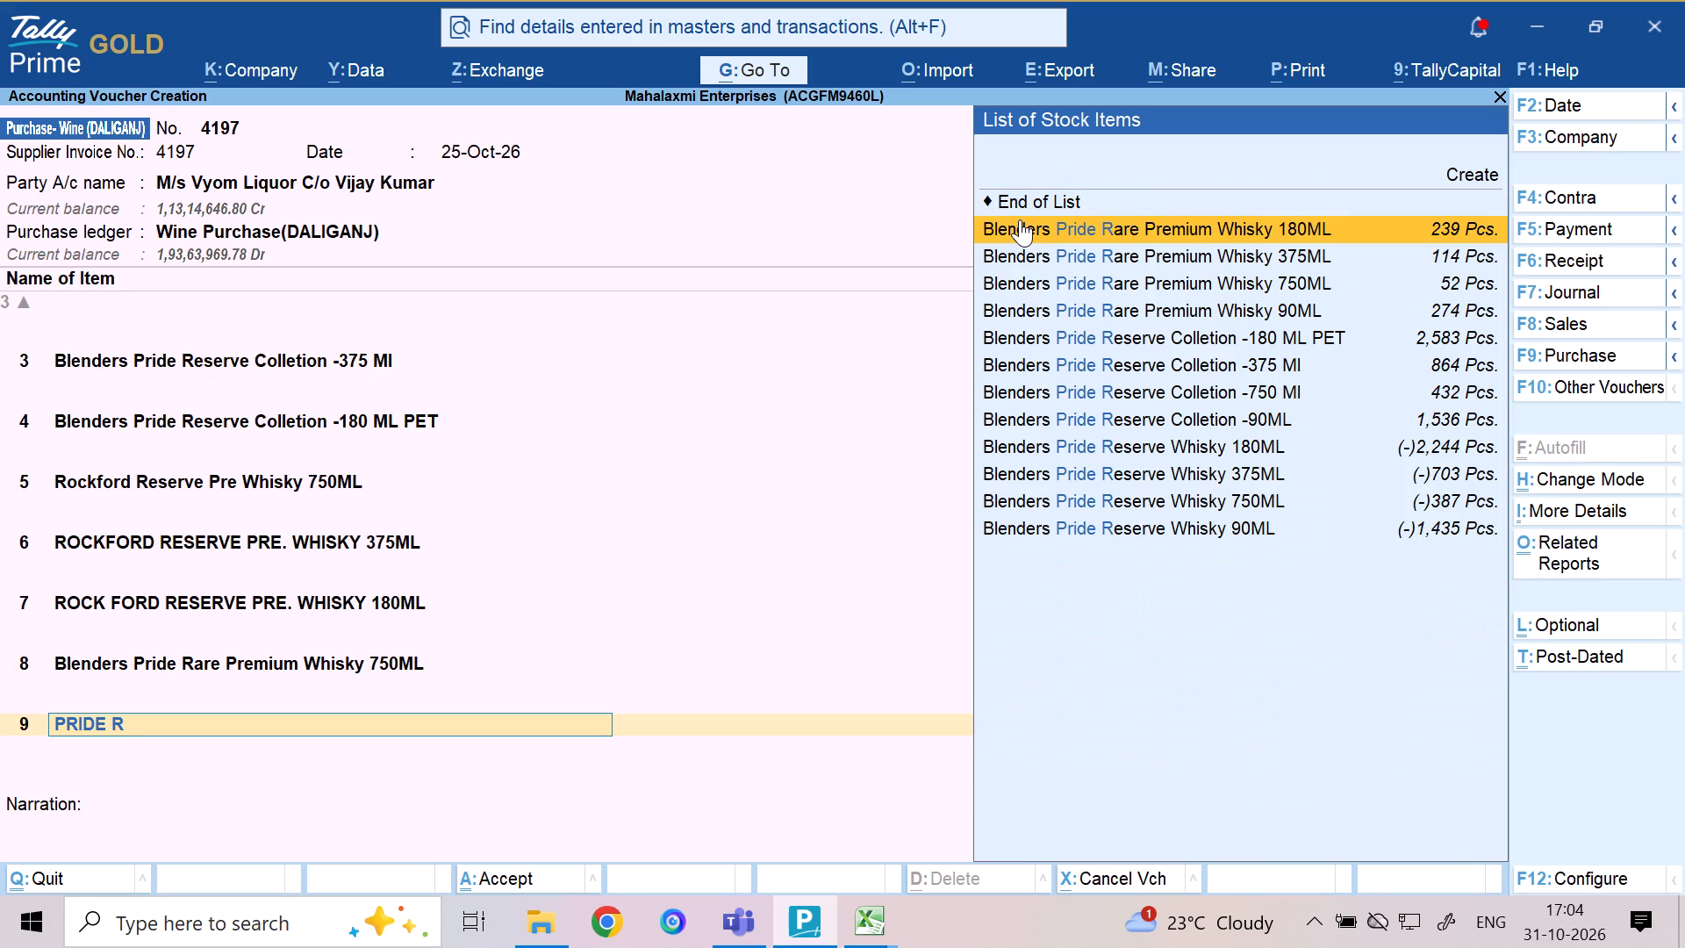
{"action": "key", "text": "Down"}
{"action": "key", "text": "Down"}
{"action": "key", "text": "Down"}
{"action": "key", "text": "Down"}
{"action": "key", "text": "Down"}
{"action": "key", "text": "Up"}
{"action": "key", "text": "Up"}
{"action": "key", "text": "Up"}
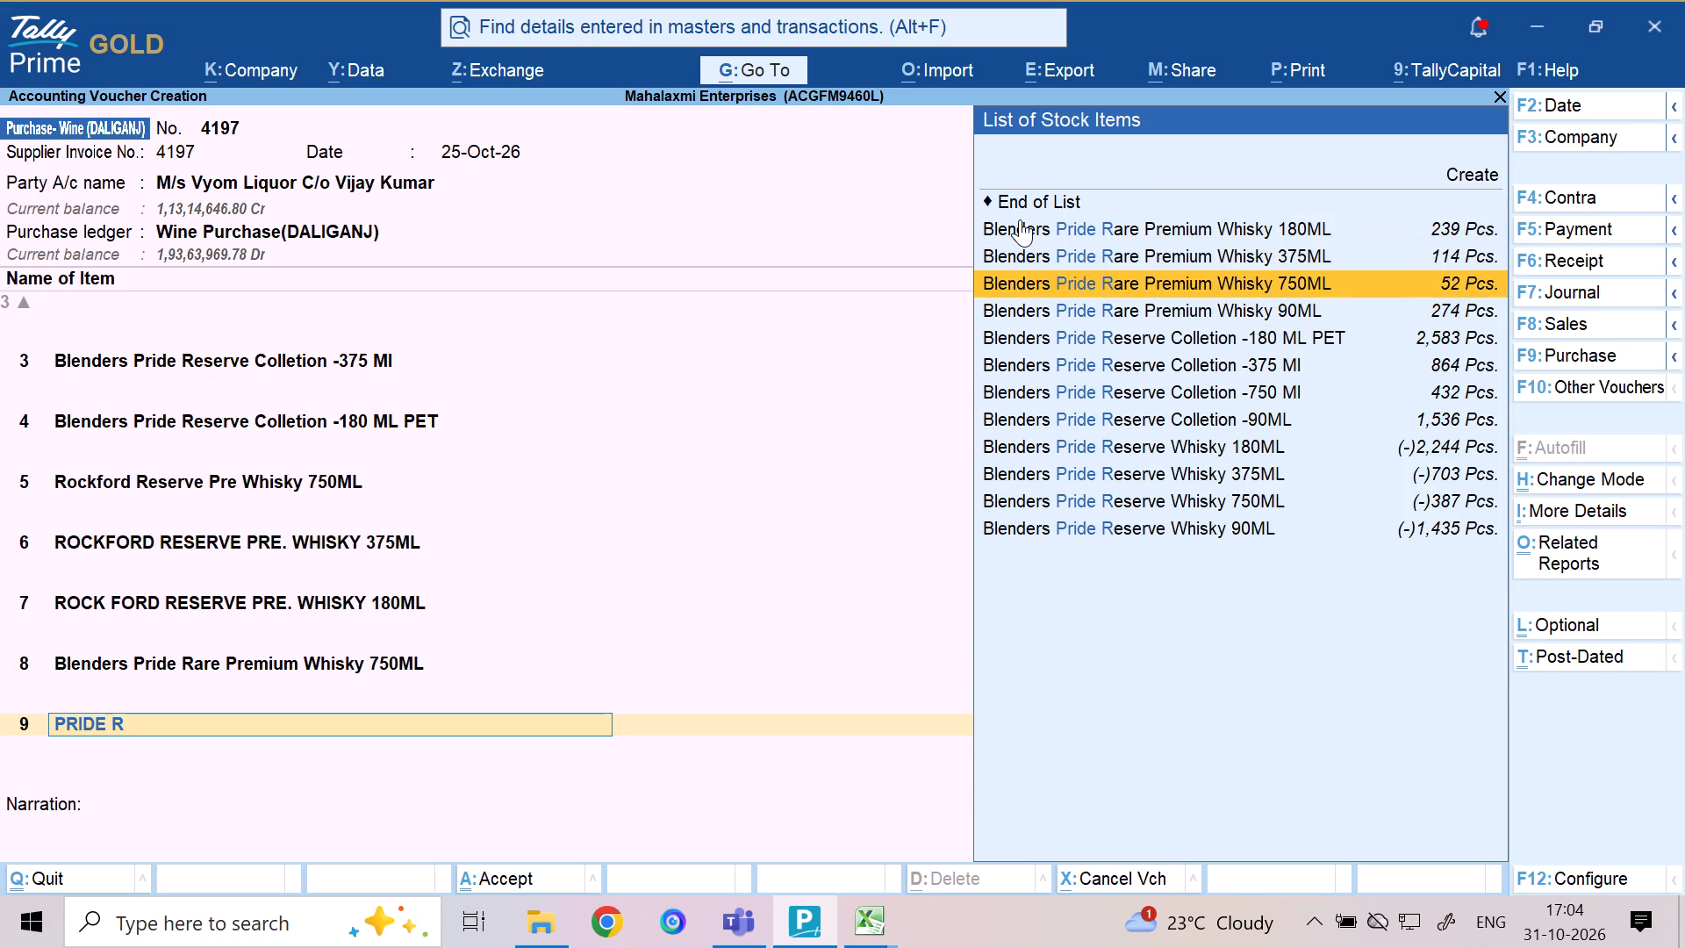
{"action": "key", "text": "Up"}
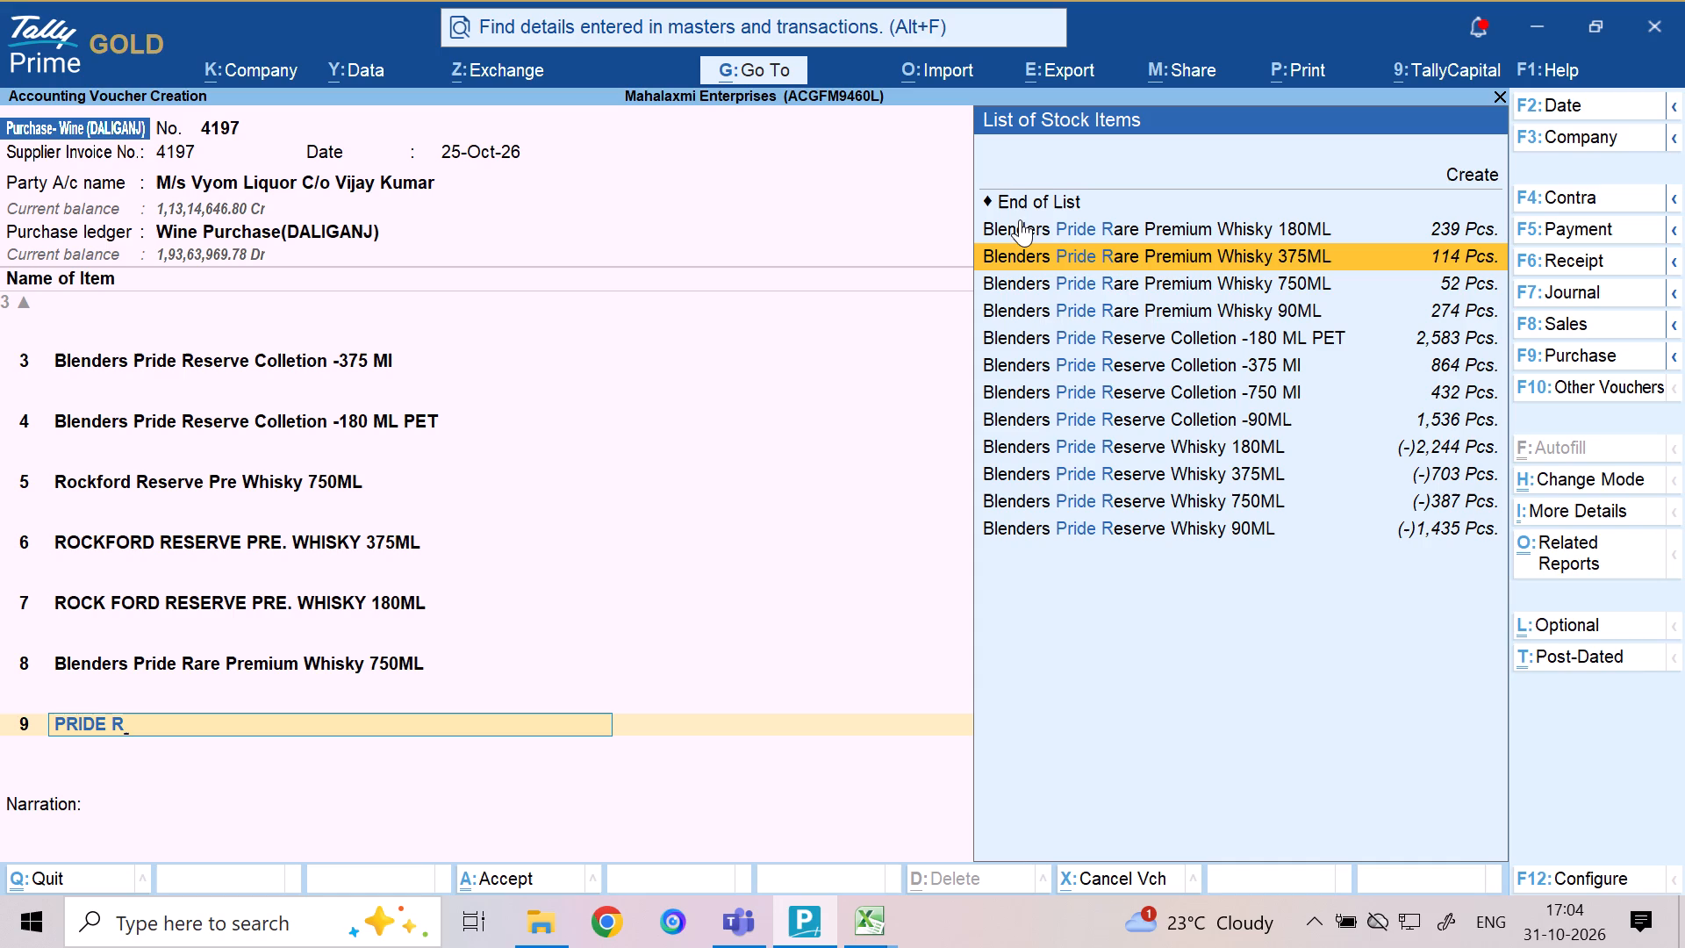
{"action": "key", "text": "Return"}
Allocate 24 Pcs. of the 375ML Blenders Pride Rare to the Daliganj FL godown, keeping the prefilled rate of 439.31 per Pcs.
{"action": "type", "text": "DALI"}
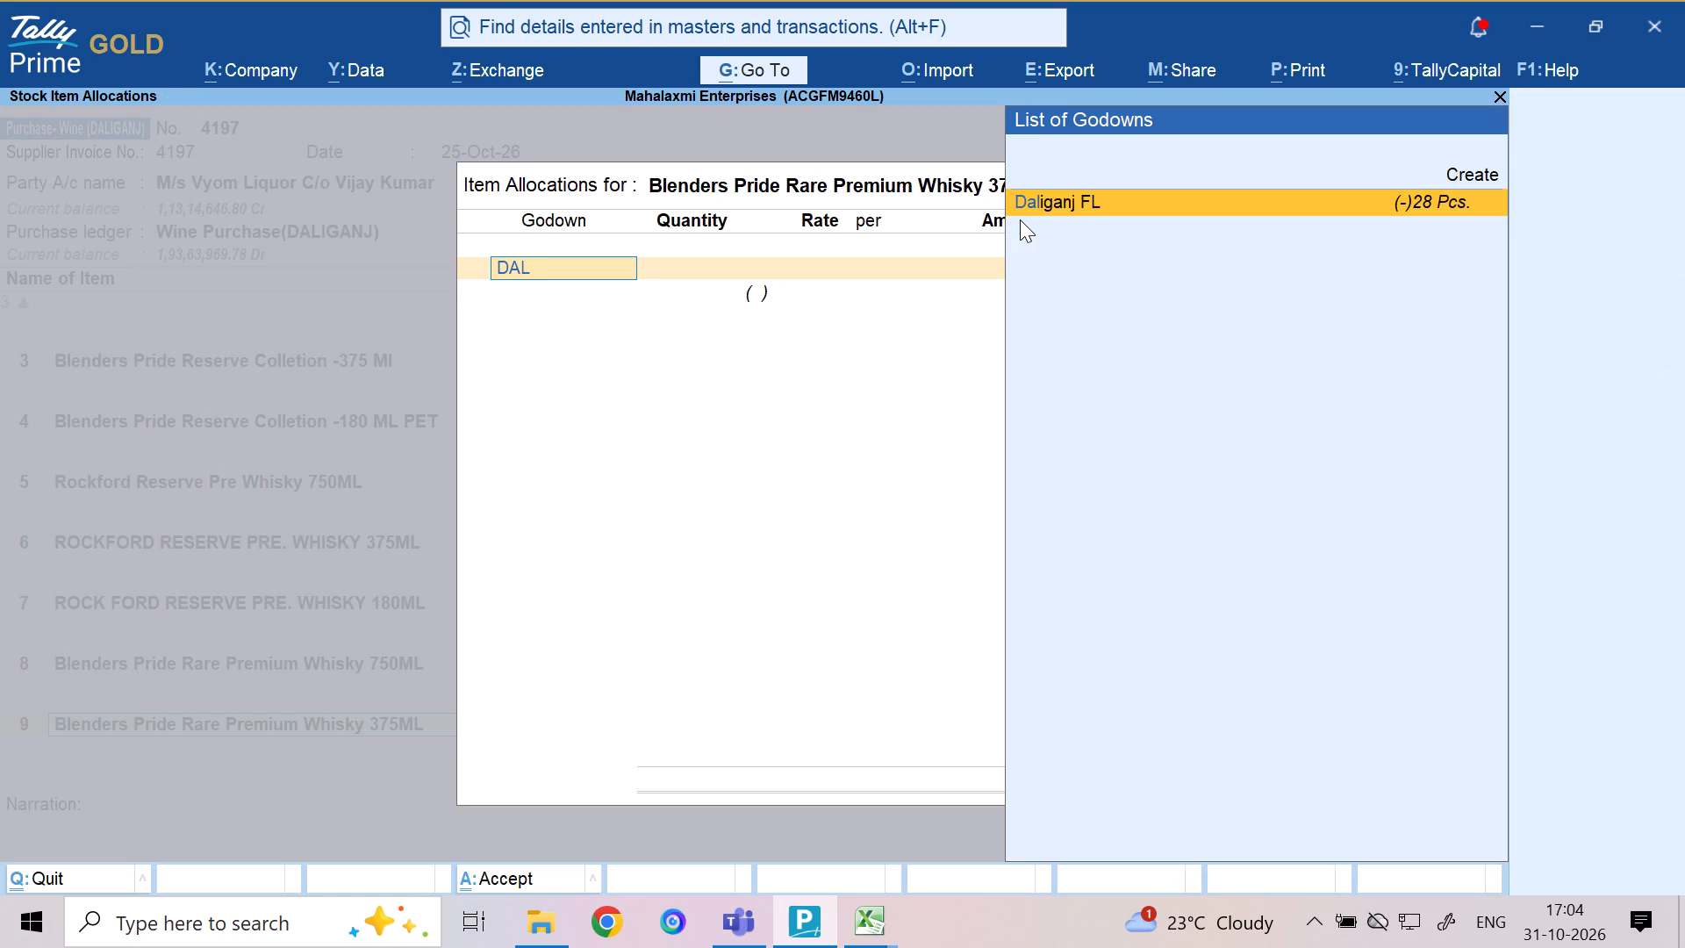
{"action": "key", "text": "Return"}
{"action": "type", "text": "24"}
{"action": "key", "text": "Return"}
{"action": "key", "text": "Return"}
{"action": "key", "text": "Return"}
{"action": "key", "text": "Return"}
{"action": "key", "text": "Return"}
{"action": "key", "text": "Return"}
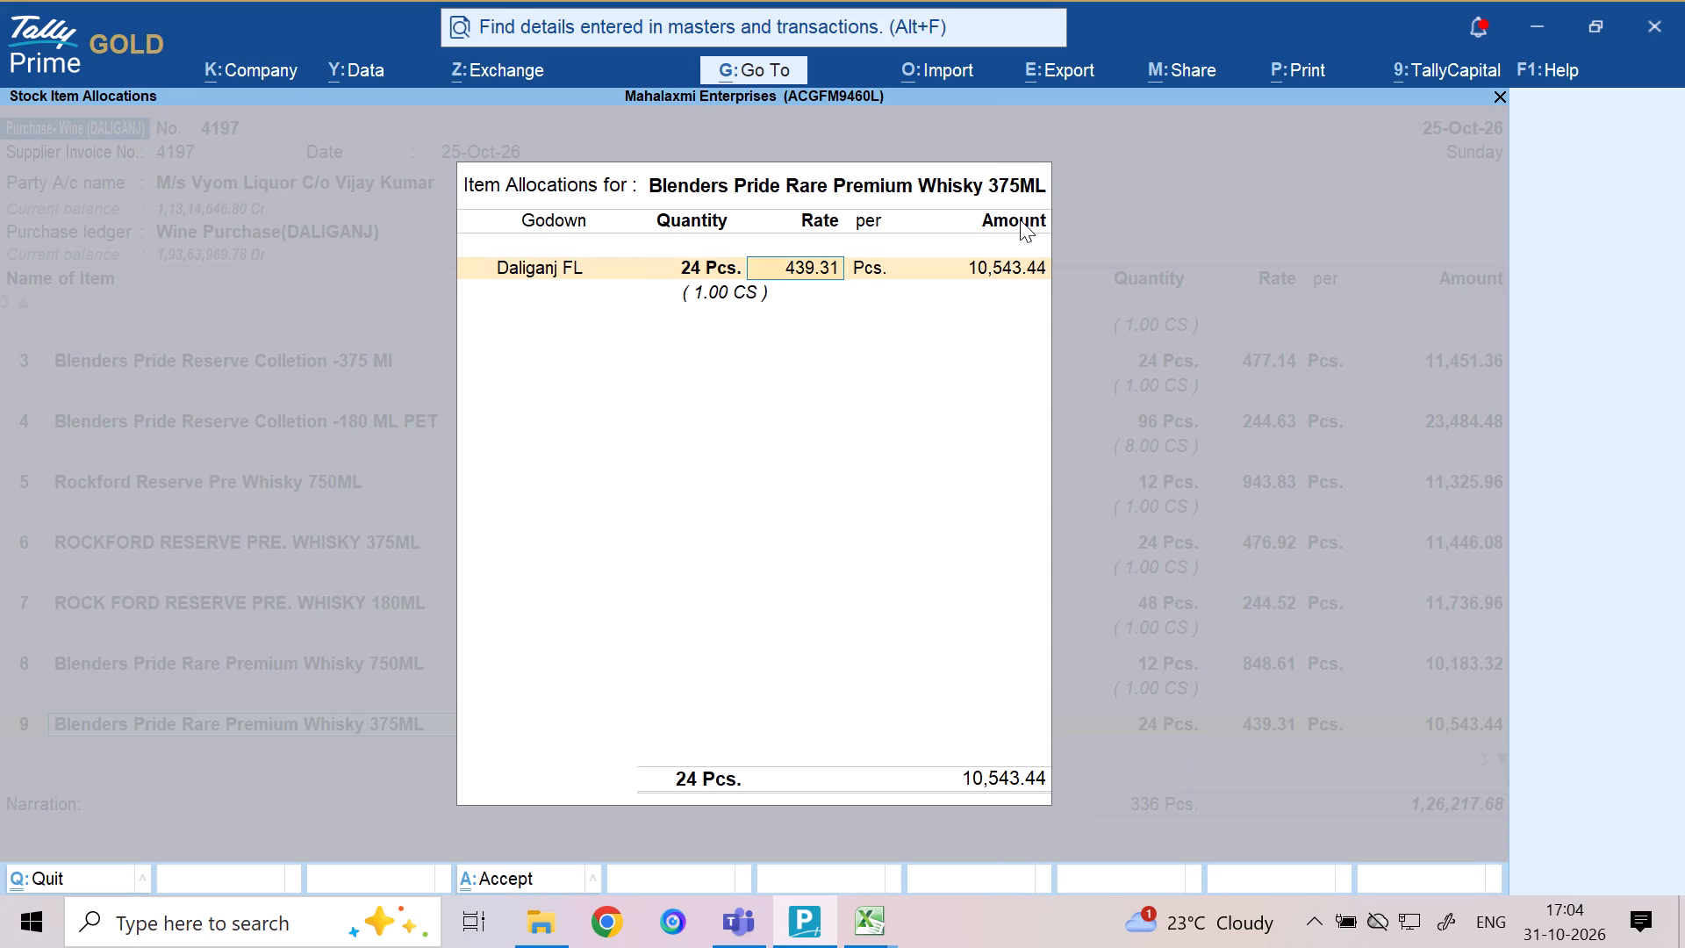
{"action": "key", "text": "Return"}
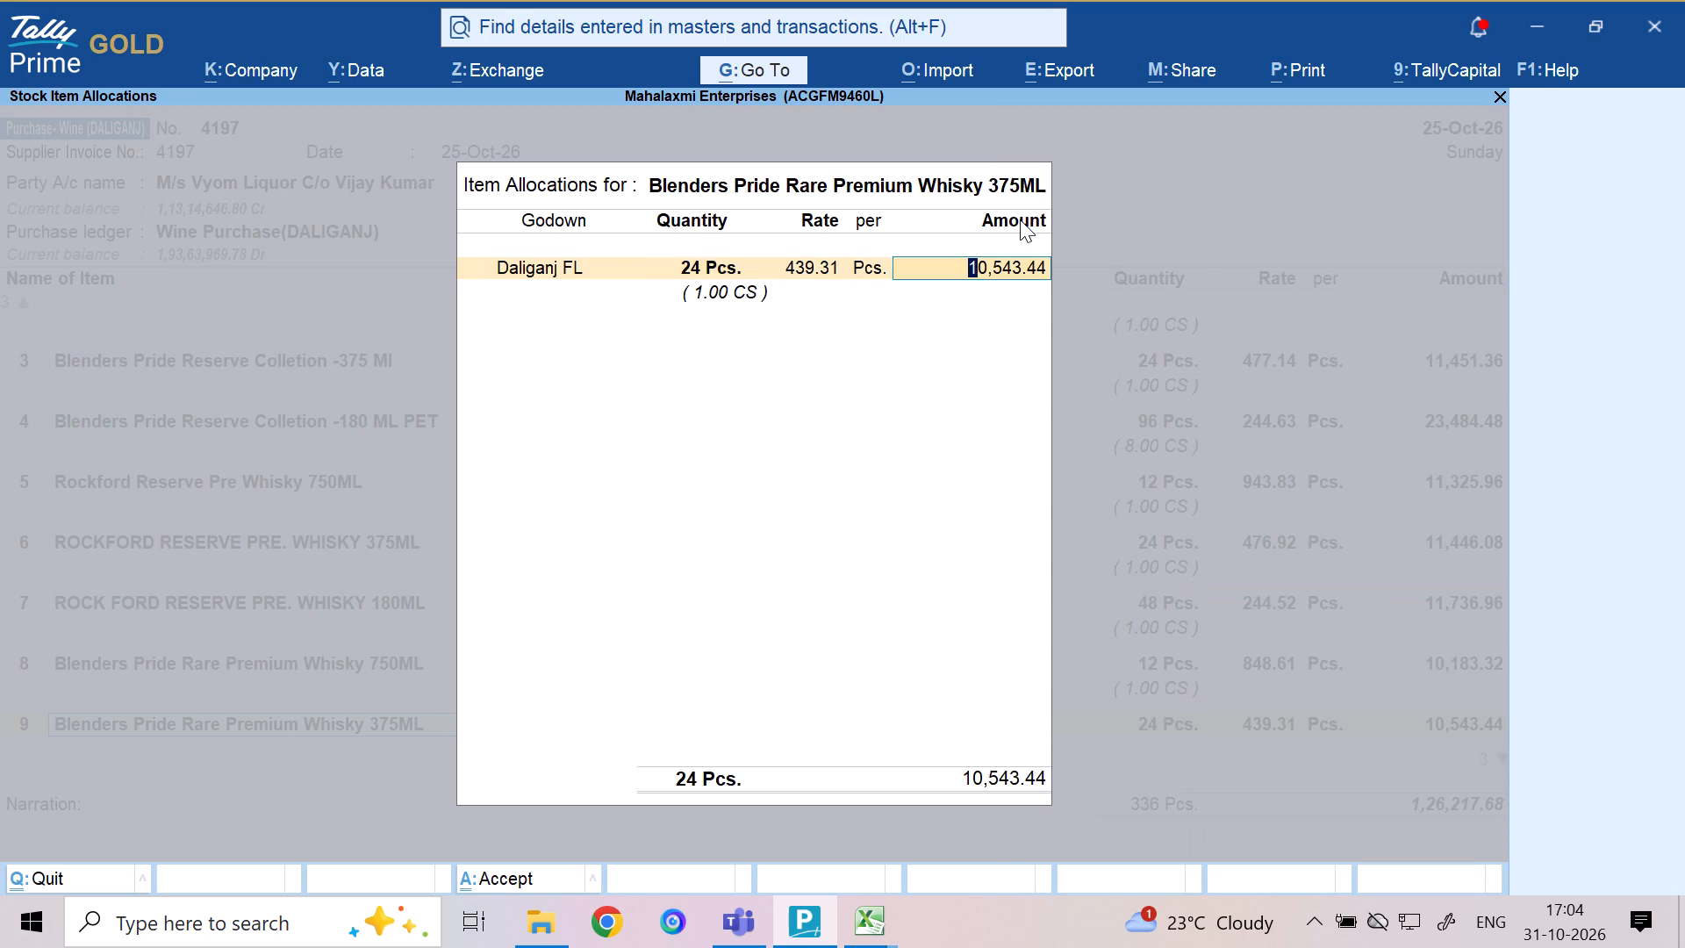
{"action": "key", "text": "Return"}
{"action": "key", "text": "Return"}
{"action": "key", "text": "Return"}
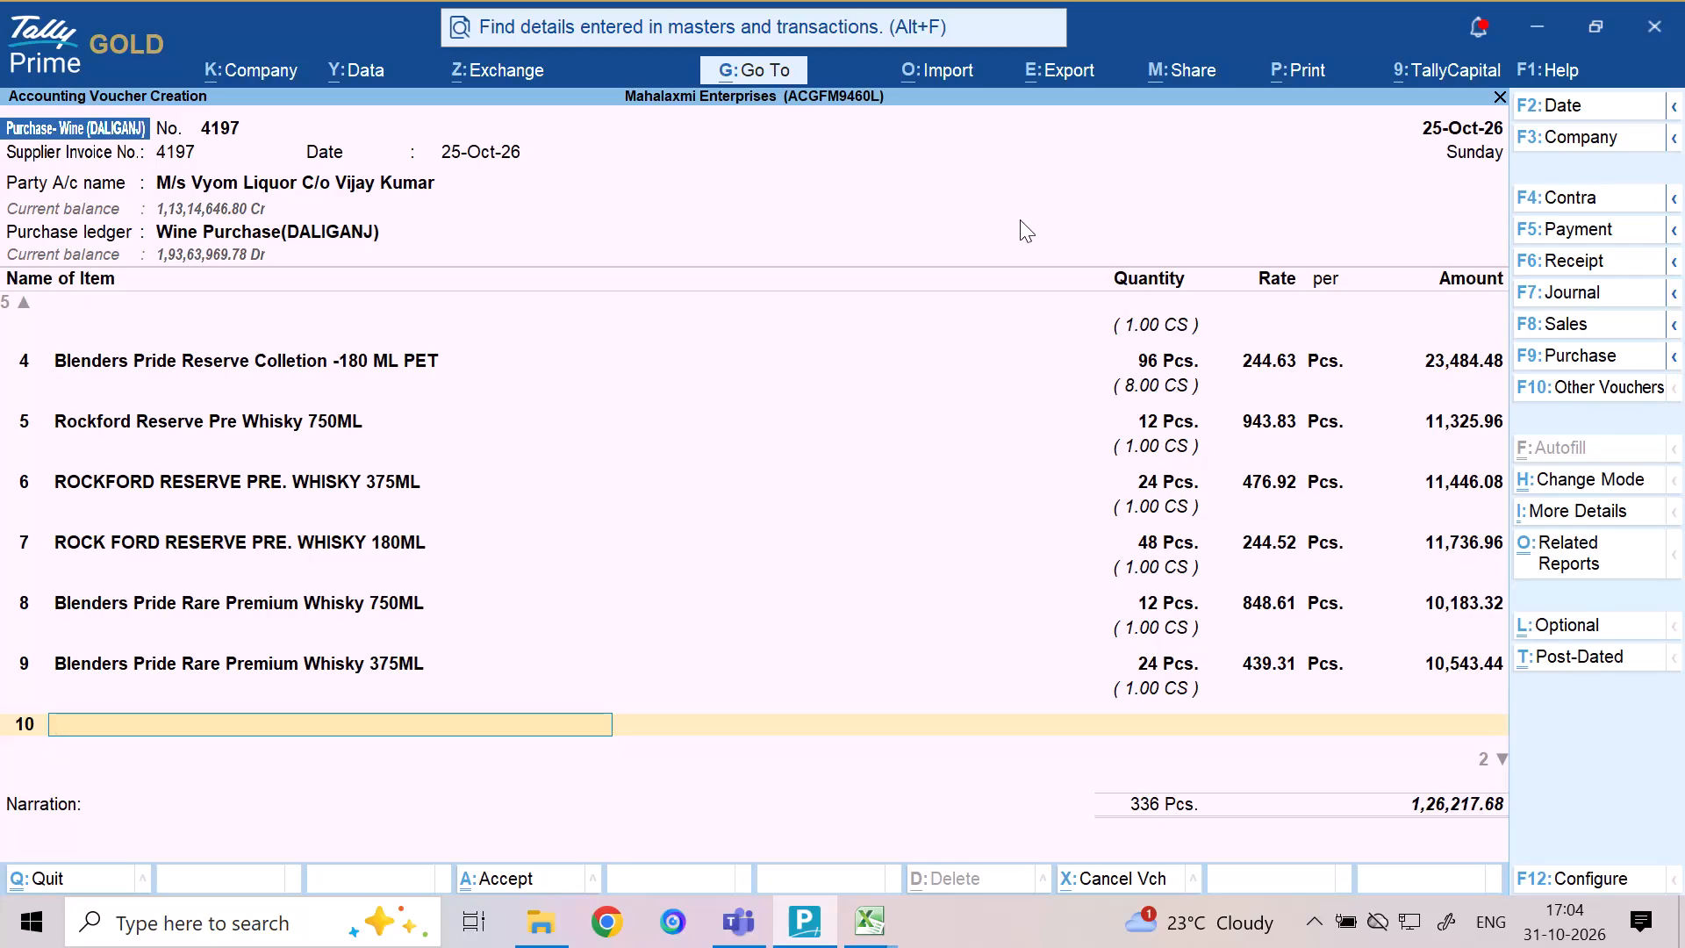
Select Blenders Pride Rare Premium Whisky 180ML as the voucher's tenth stock item.
{"action": "type", "text": "PRIDE"}
{"action": "key", "text": "space"}
{"action": "key", "text": "r"}
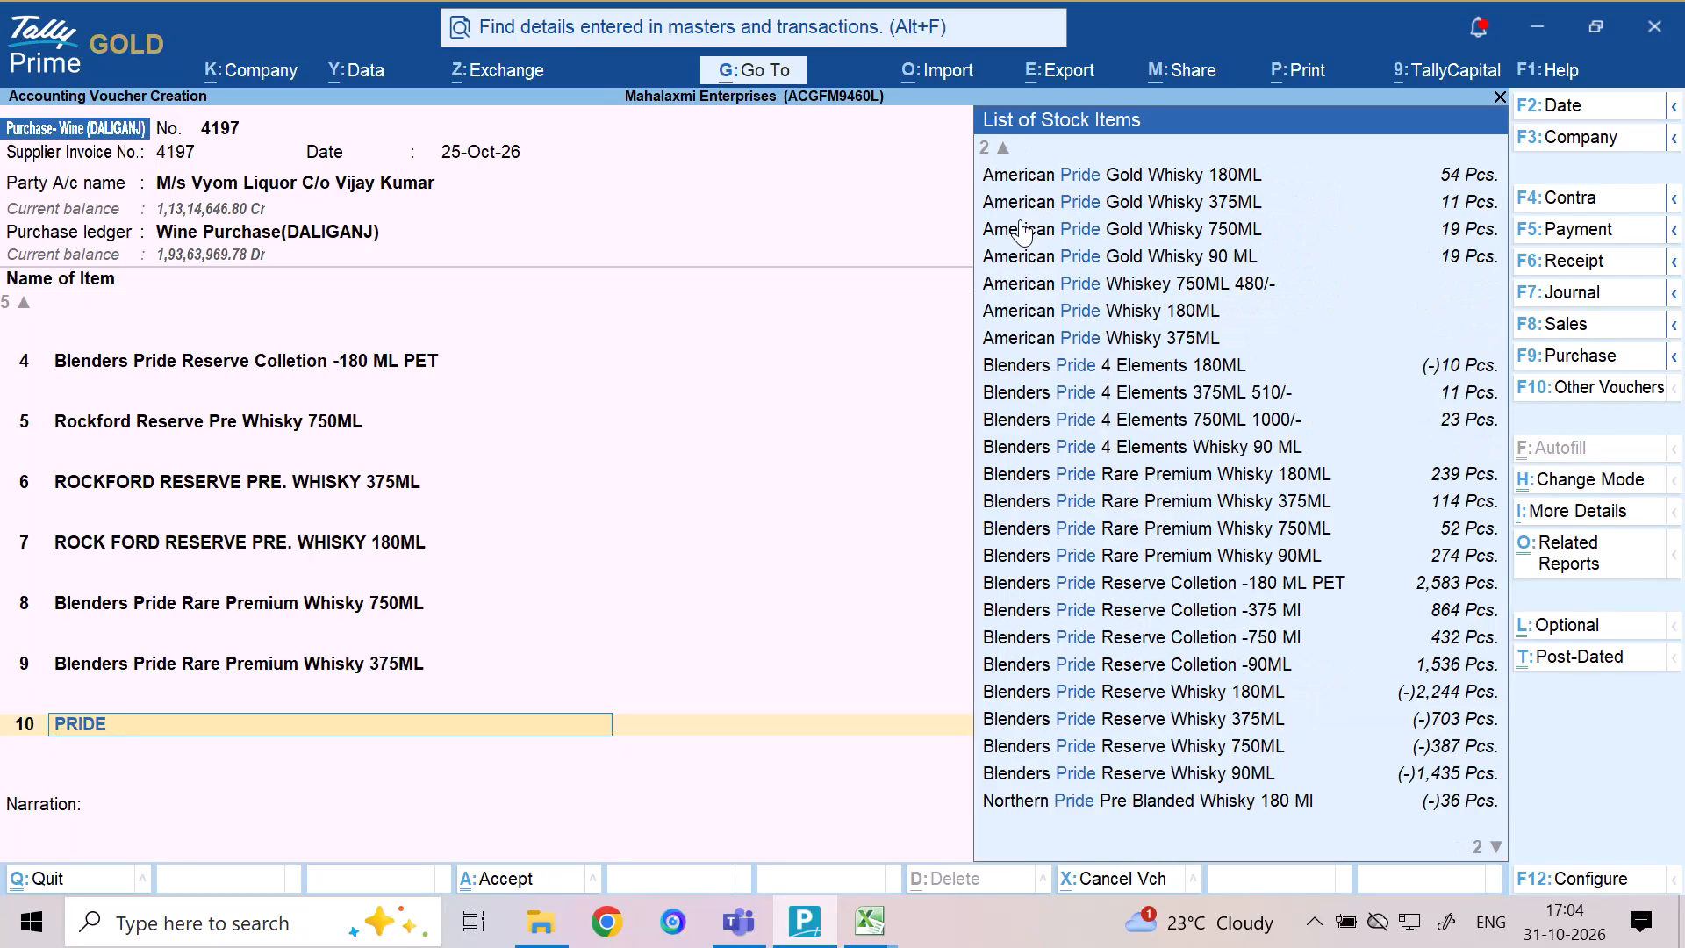
{"action": "key", "text": "a"}
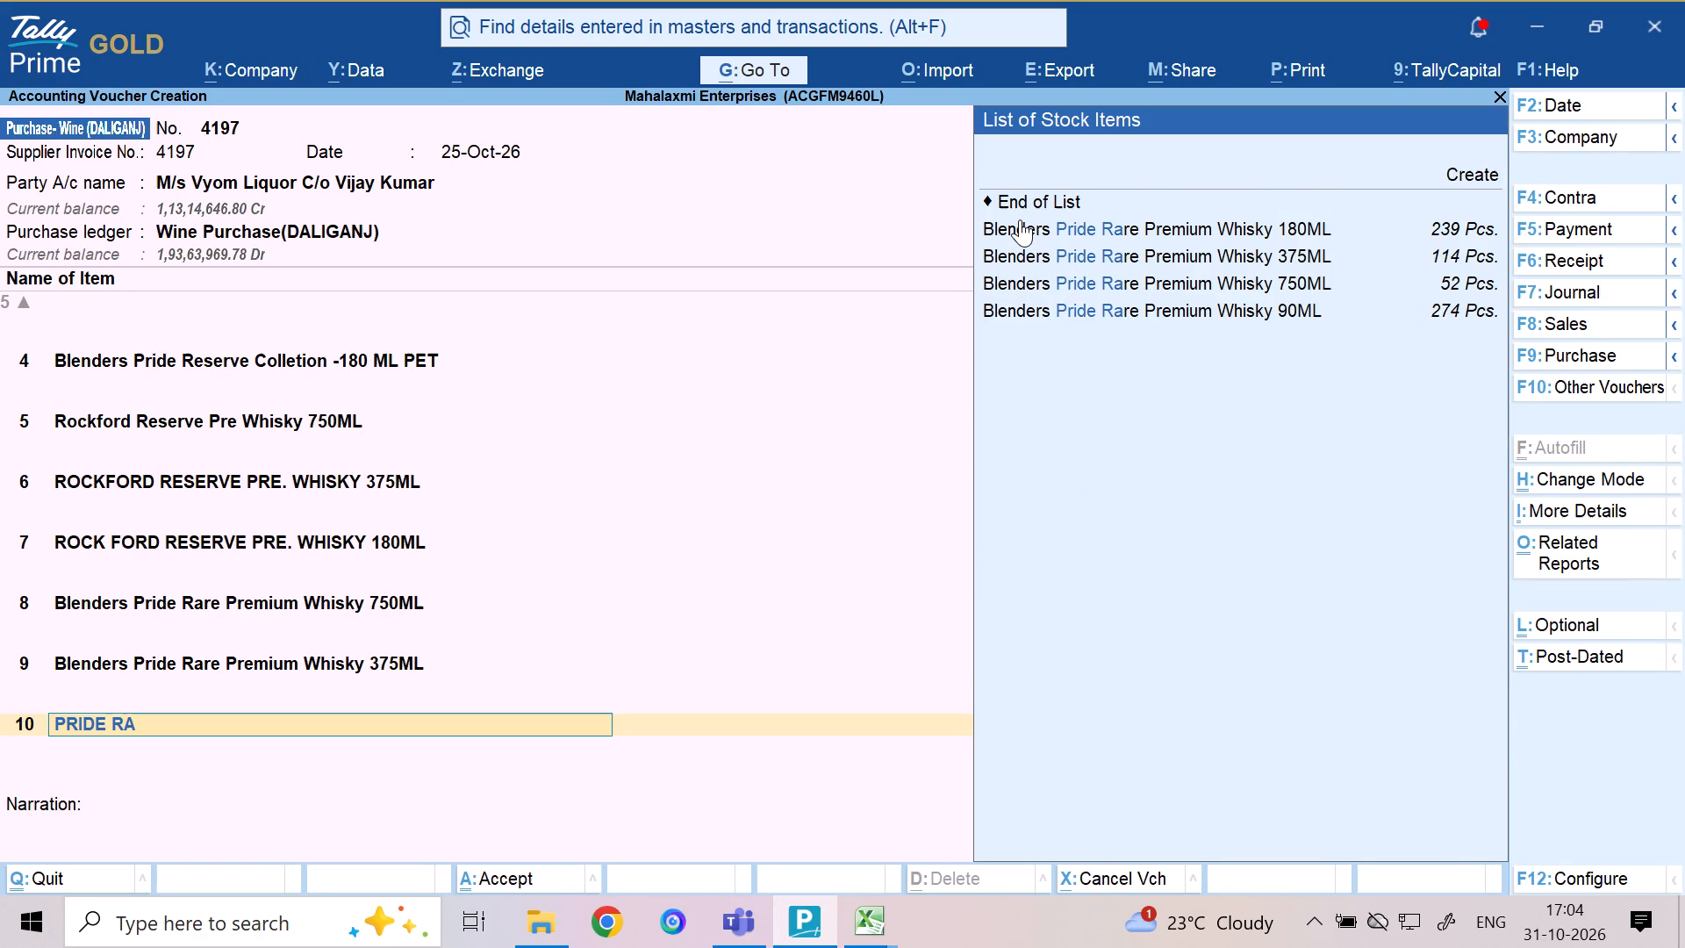
{"action": "key", "text": "Down"}
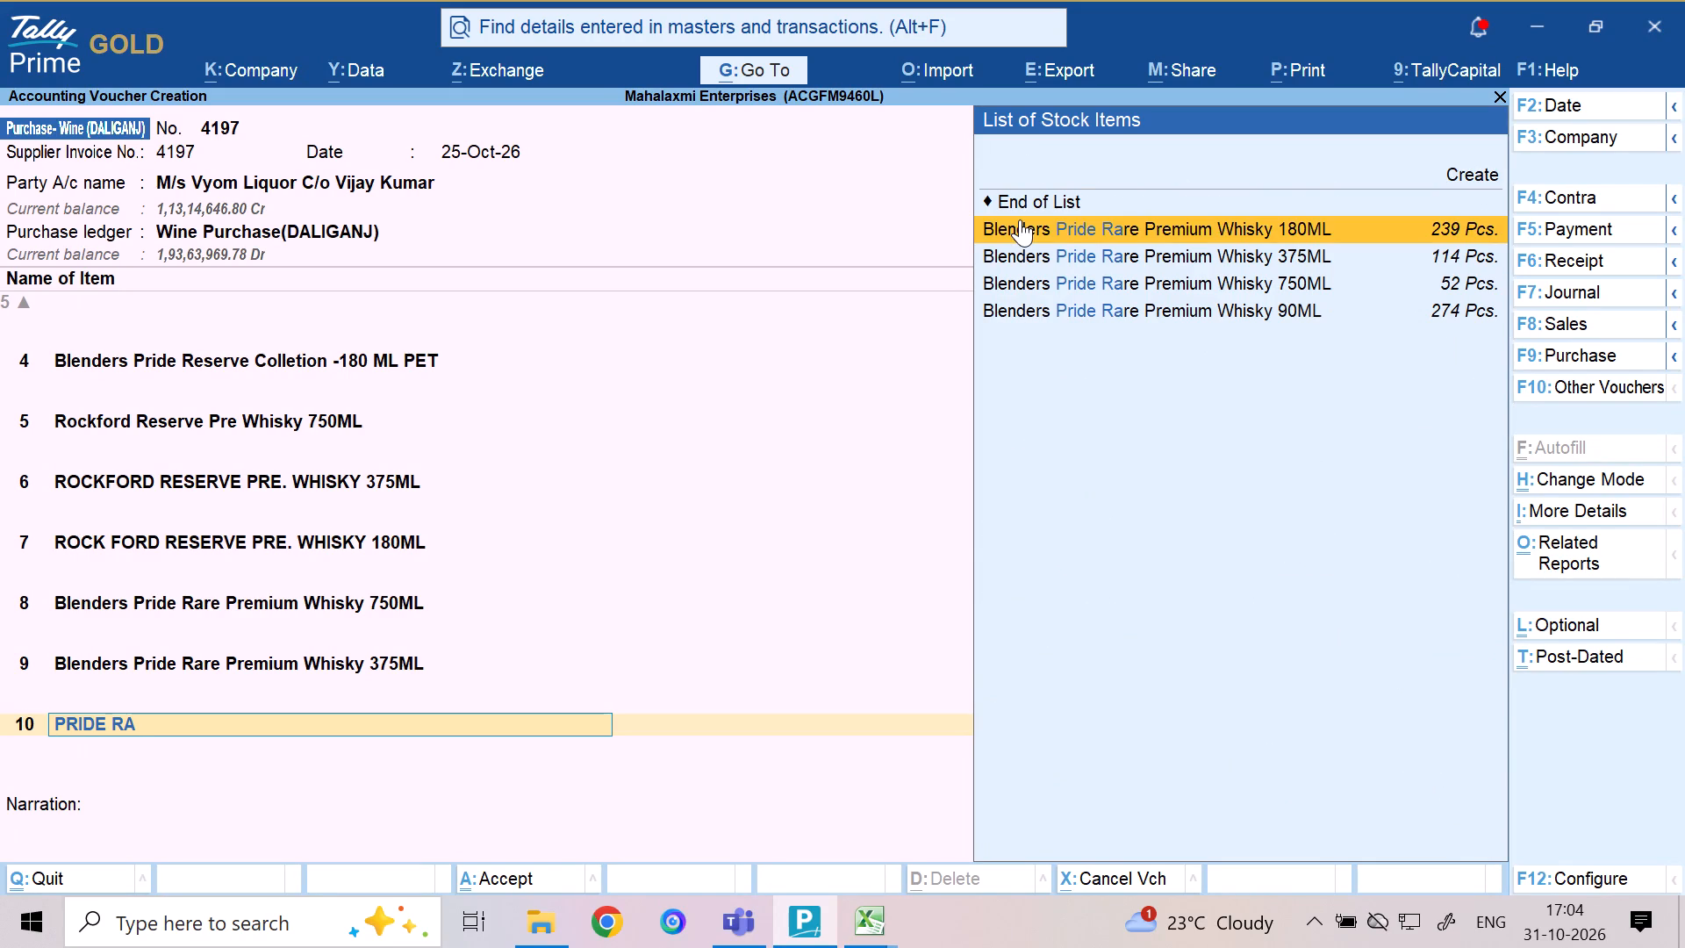
{"action": "key", "text": "Return"}
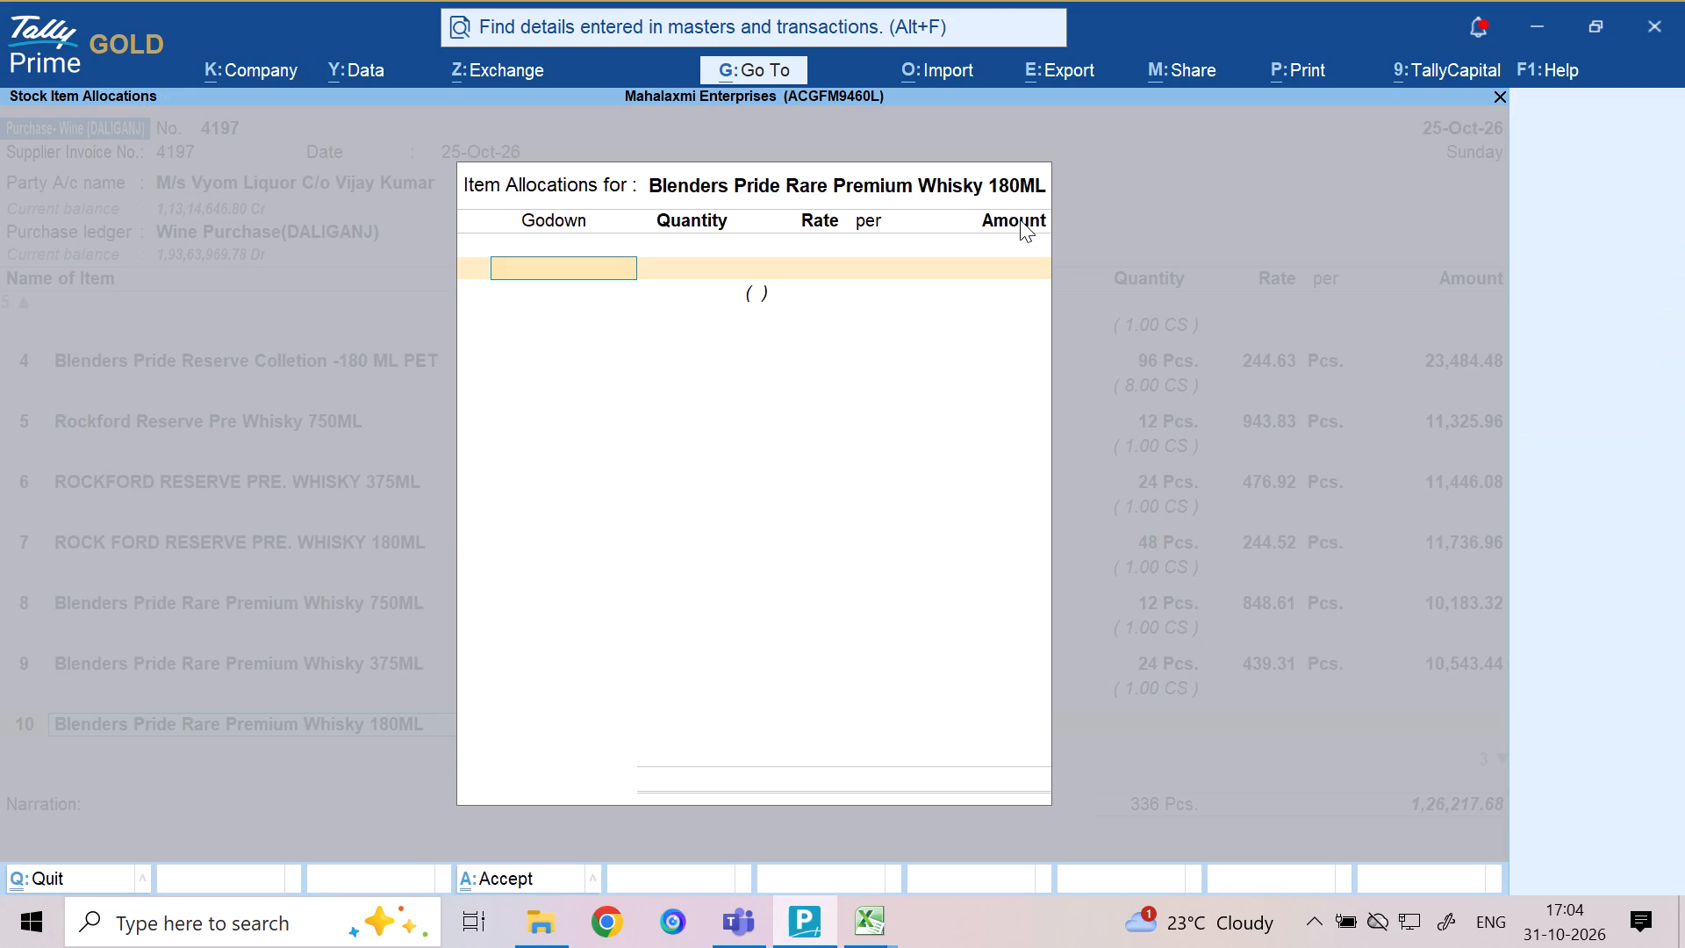
Allocate 96 Pcs. of the 180ML Blenders Pride Rare to the Daliganj FL godown, keeping the prefilled rate of 225.67 per Pcs.
{"action": "key", "text": "d"}
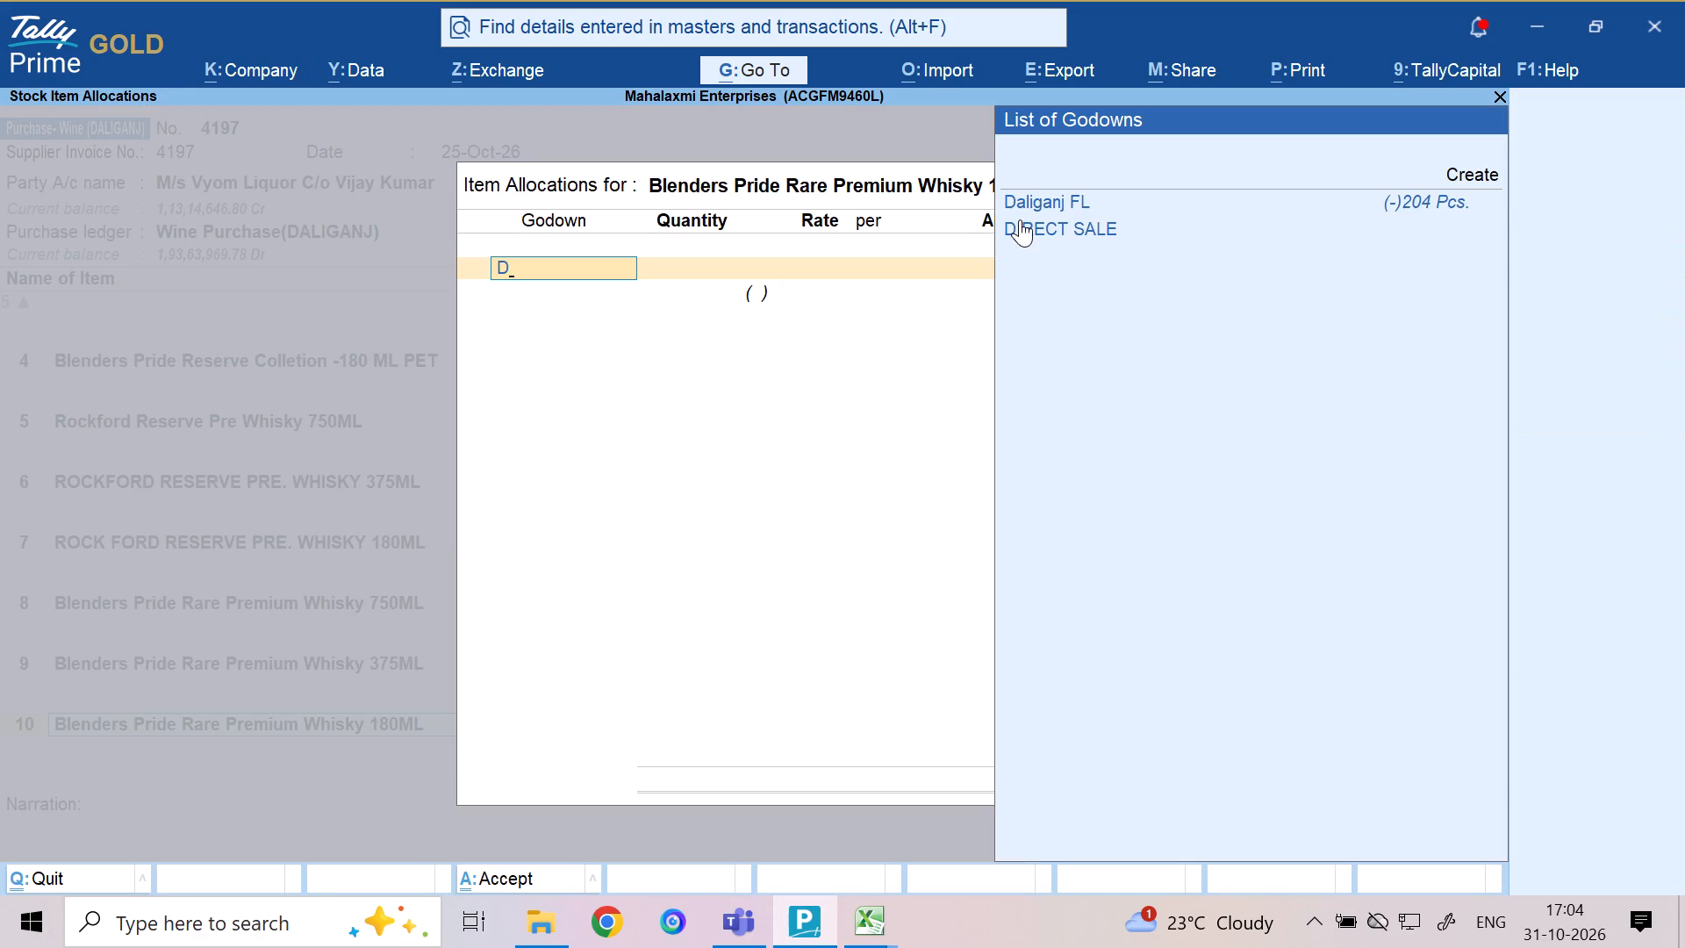
{"action": "key", "text": "Down"}
{"action": "key", "text": "Return"}
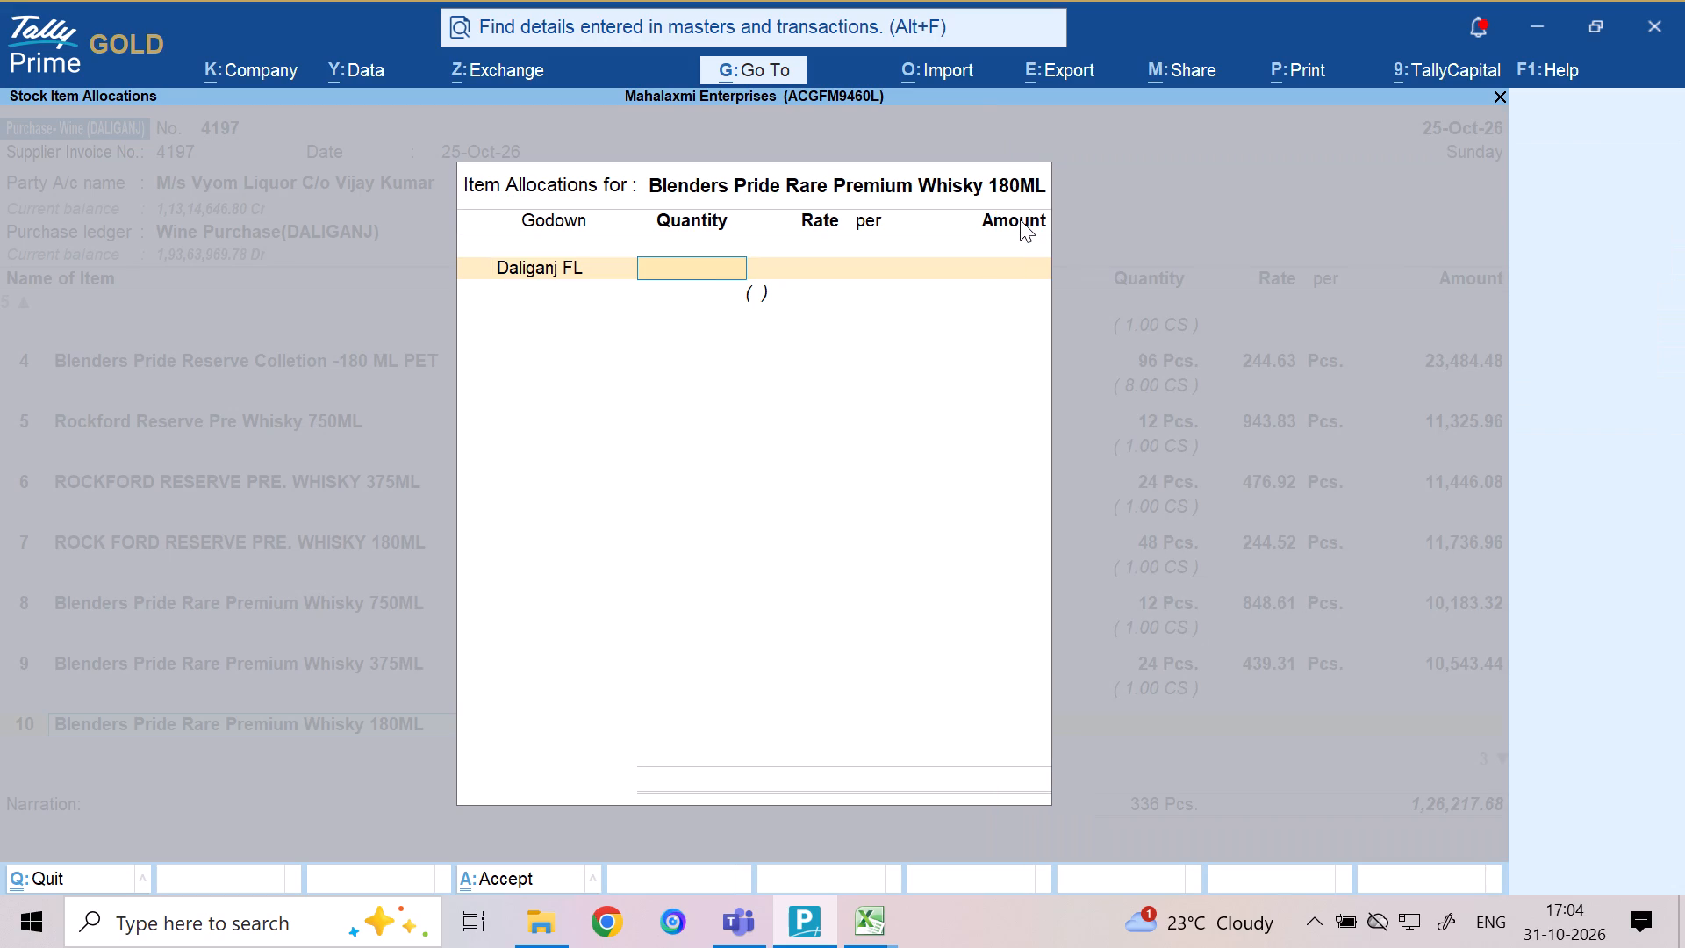
{"action": "type", "text": "96"}
{"action": "key", "text": "Return"}
{"action": "key", "text": "Return"}
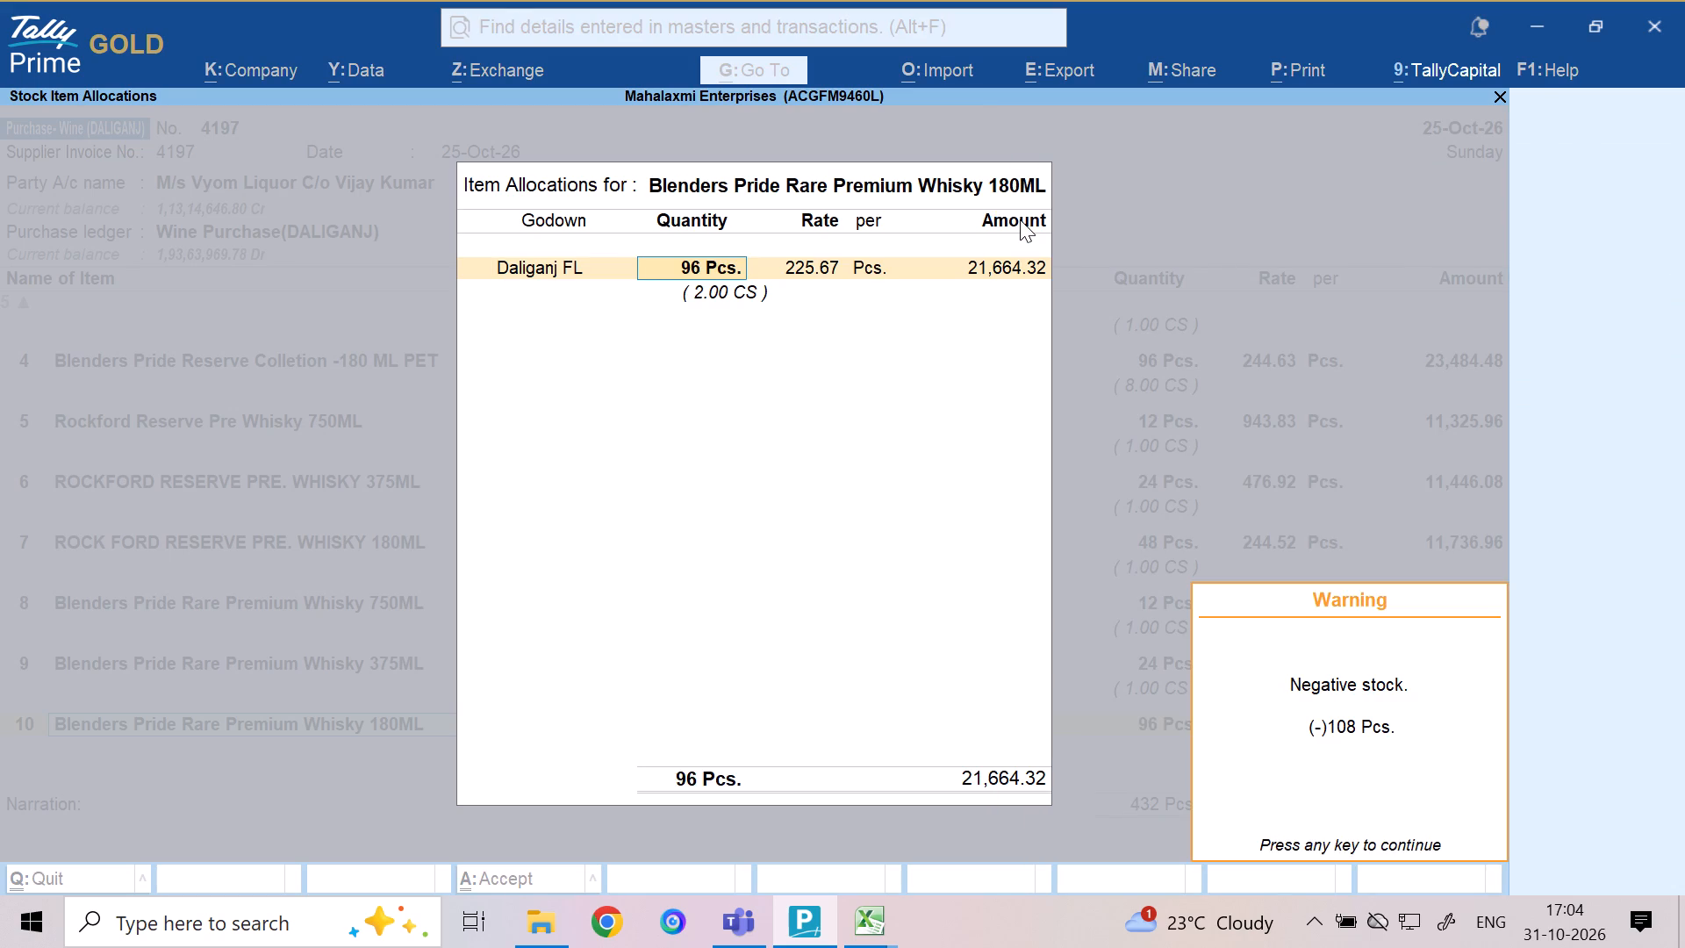
{"action": "key", "text": "Return"}
{"action": "key", "text": "Return"}
{"action": "key", "text": "Return"}
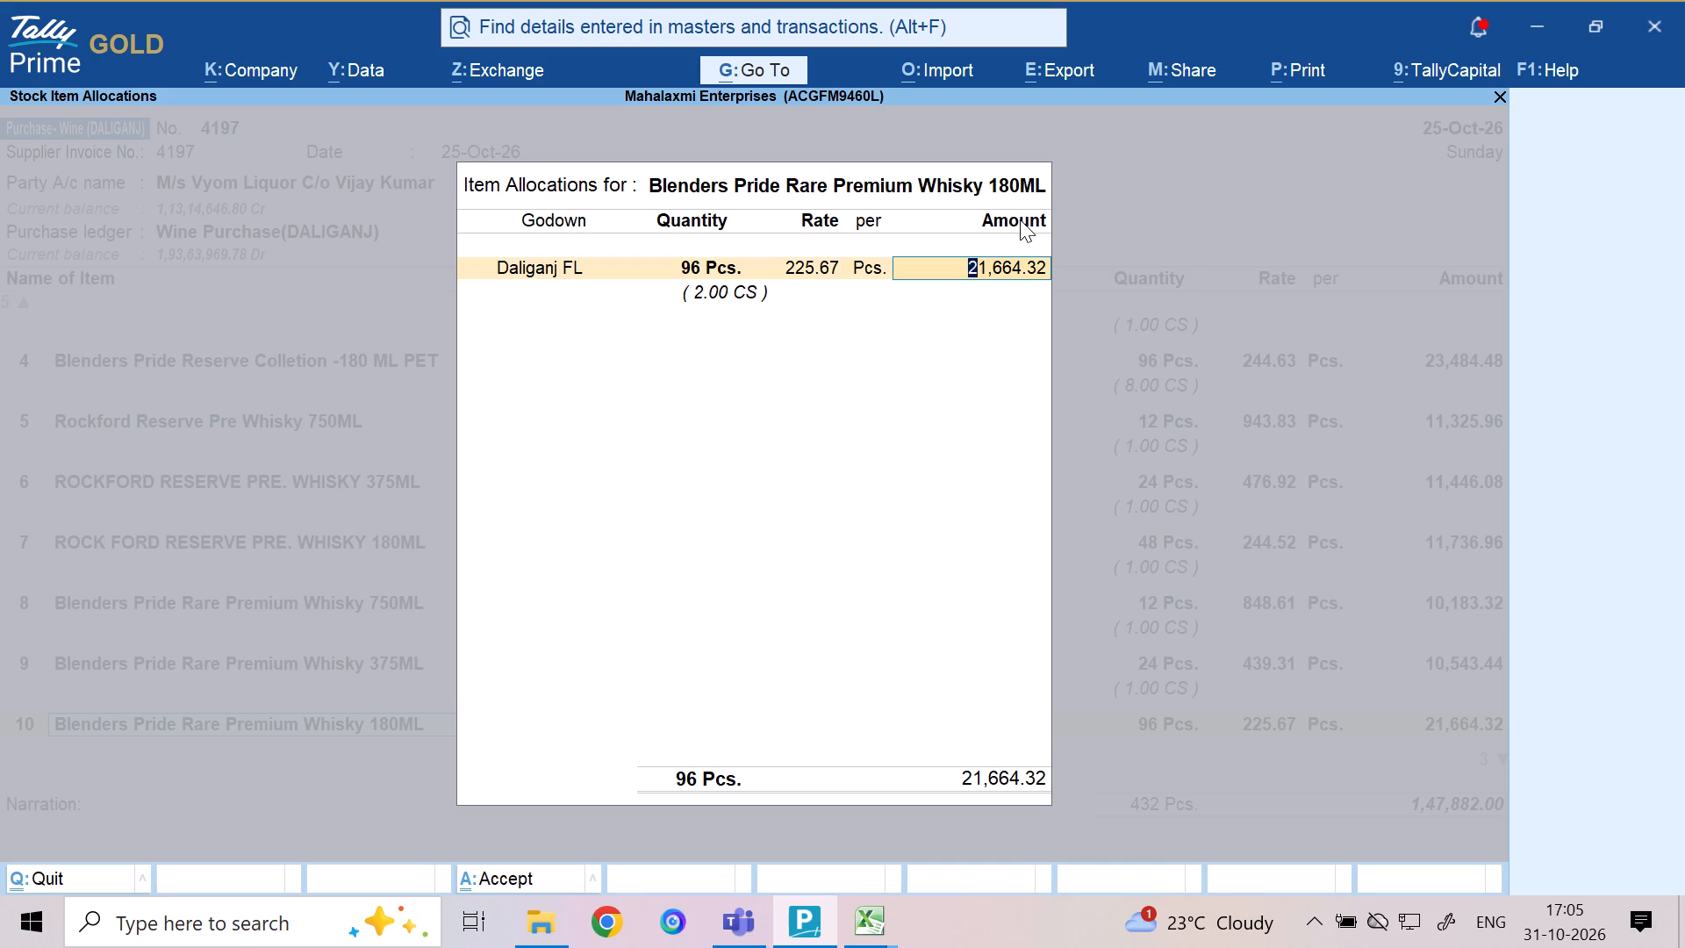
{"action": "key", "text": "Return"}
{"action": "key", "text": "Return"}
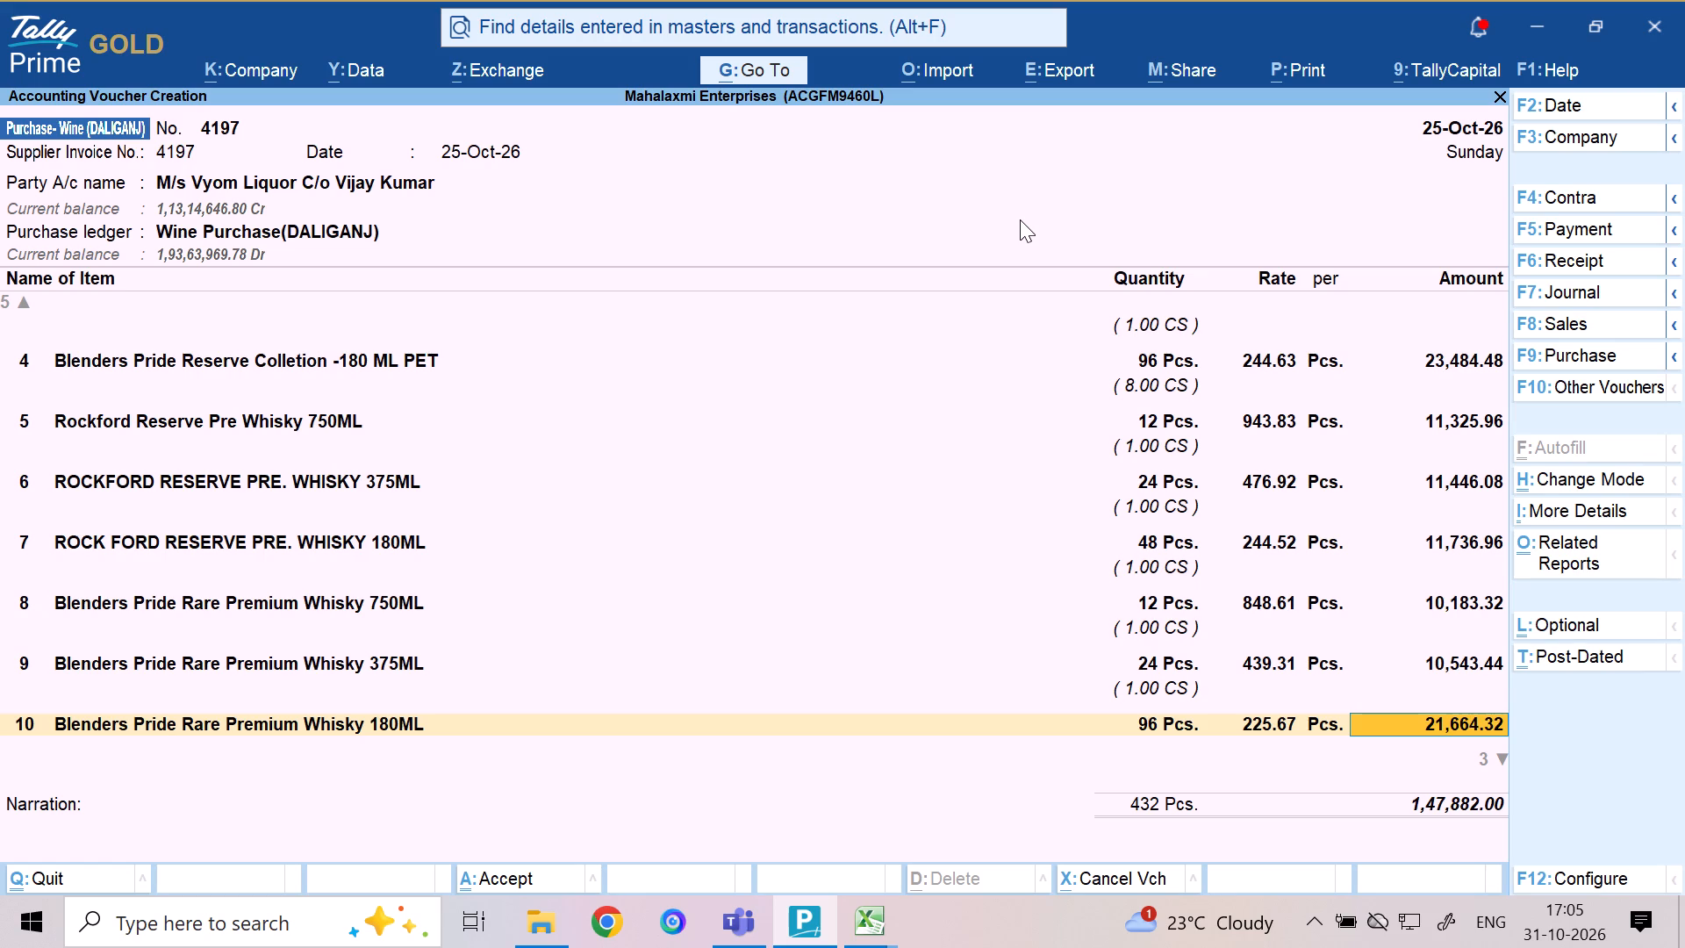
{"action": "key", "text": "Return"}
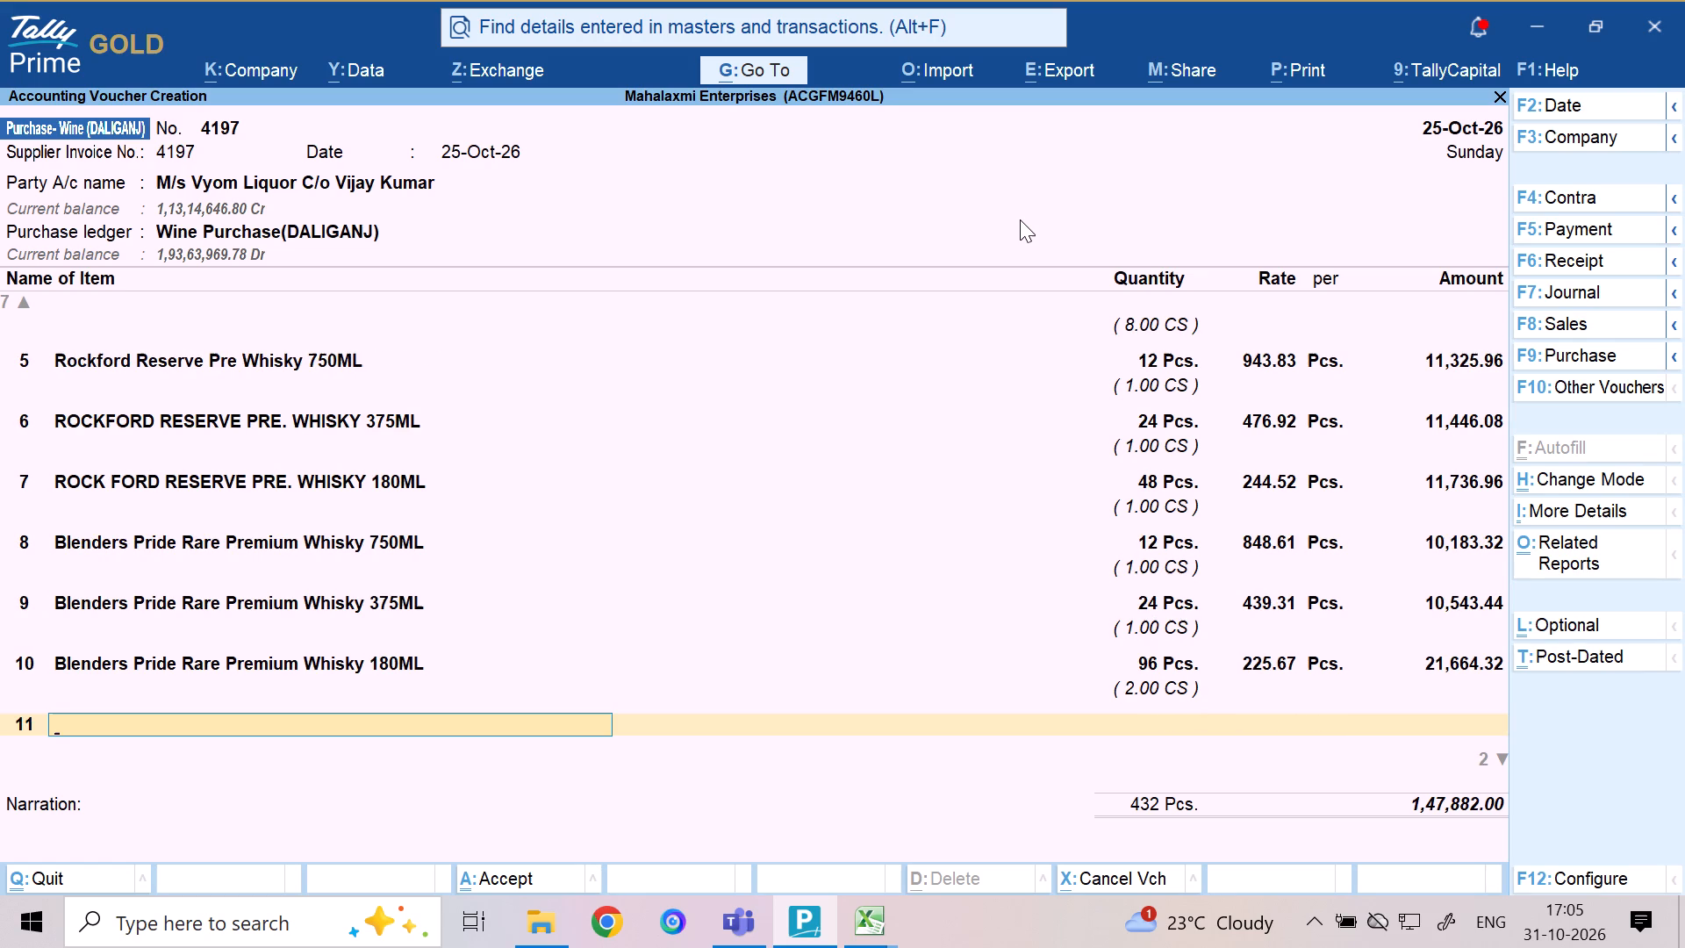
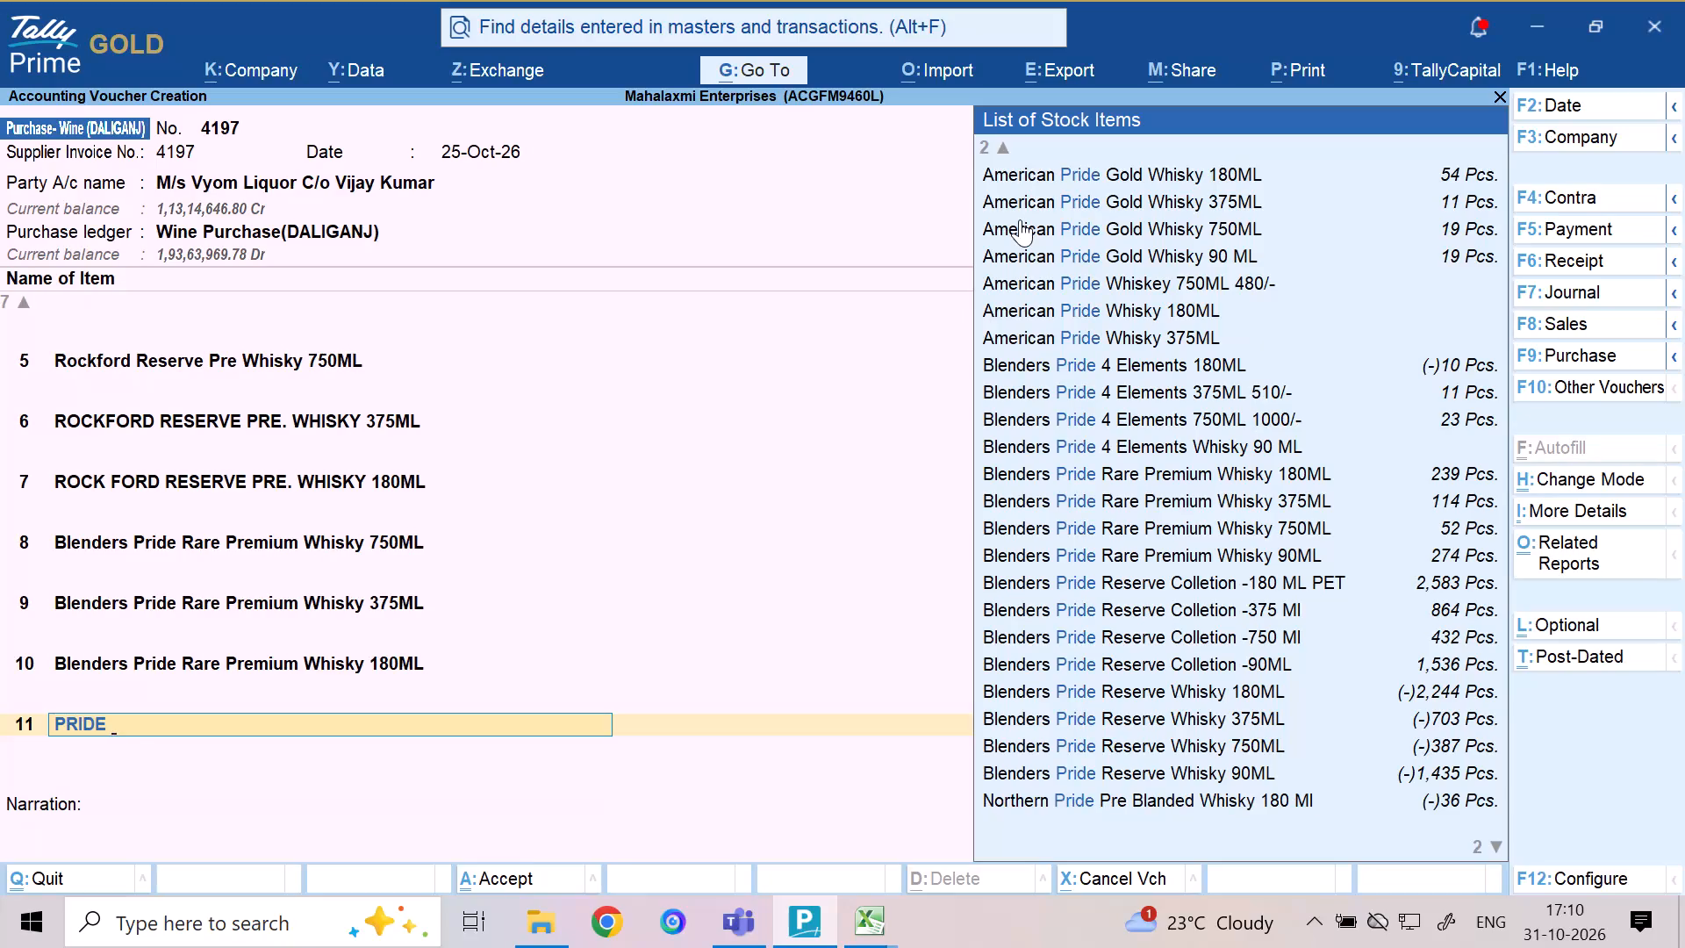
Select Blenders Pride Rare Premium Whisky 90ML as the voucher's eleventh stock item.
{"action": "type", "text": "RAE"}
{"action": "key", "text": "Down"}
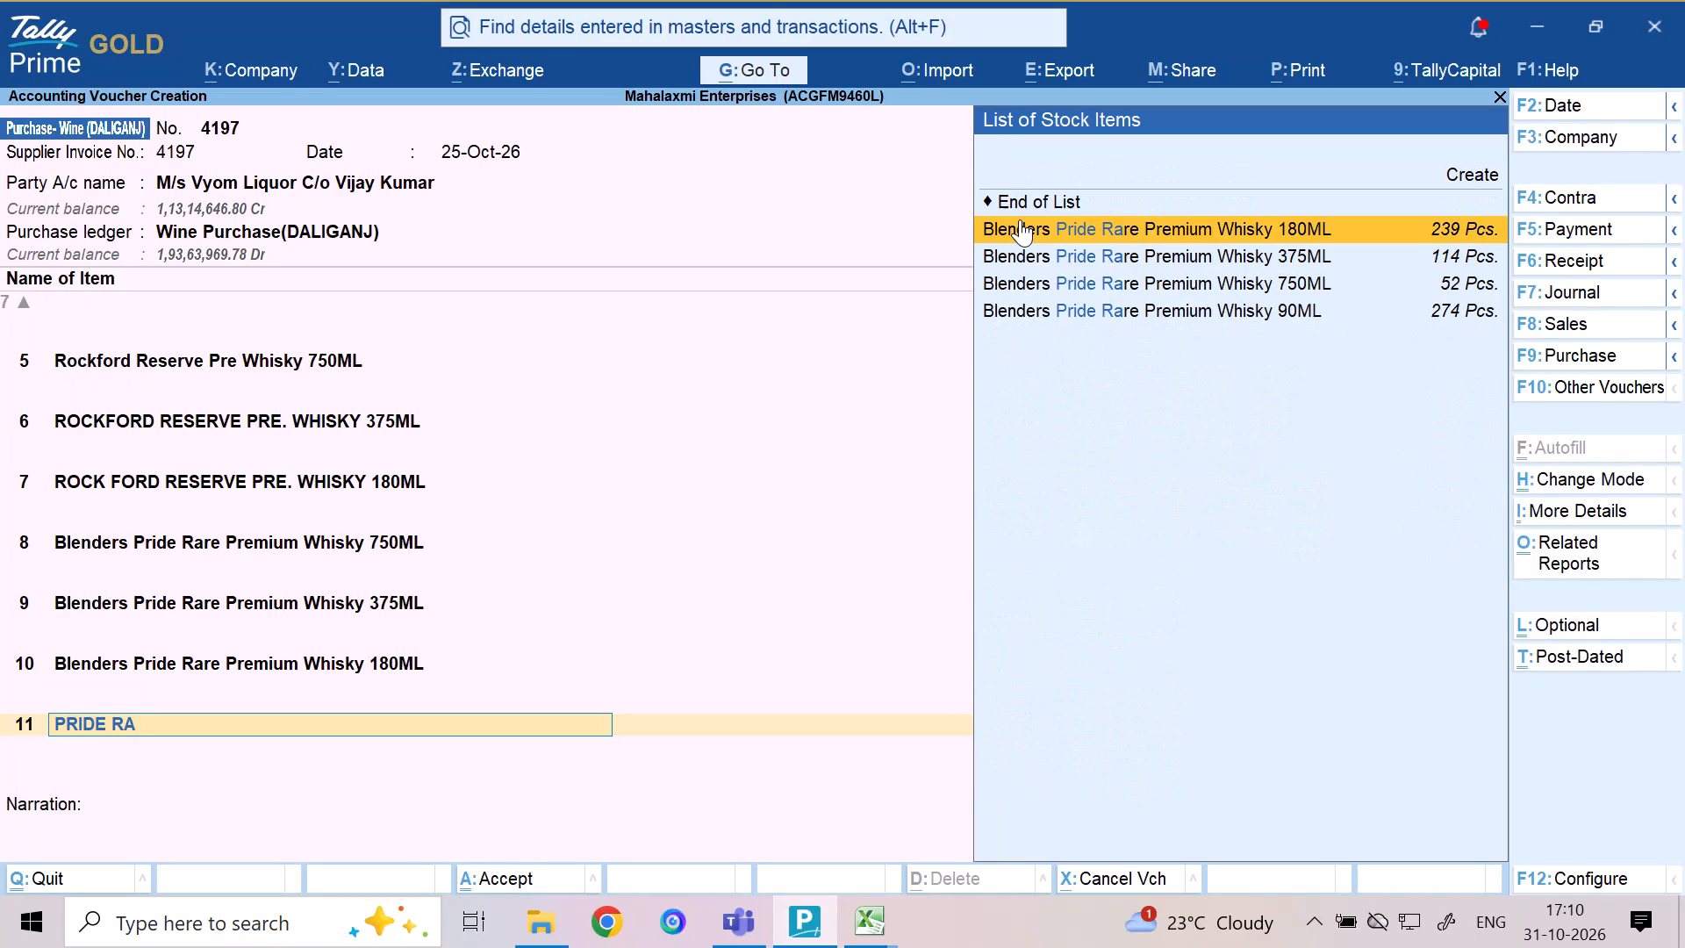
{"action": "key", "text": "Down"}
{"action": "key", "text": "Down"}
{"action": "key", "text": "Down"}
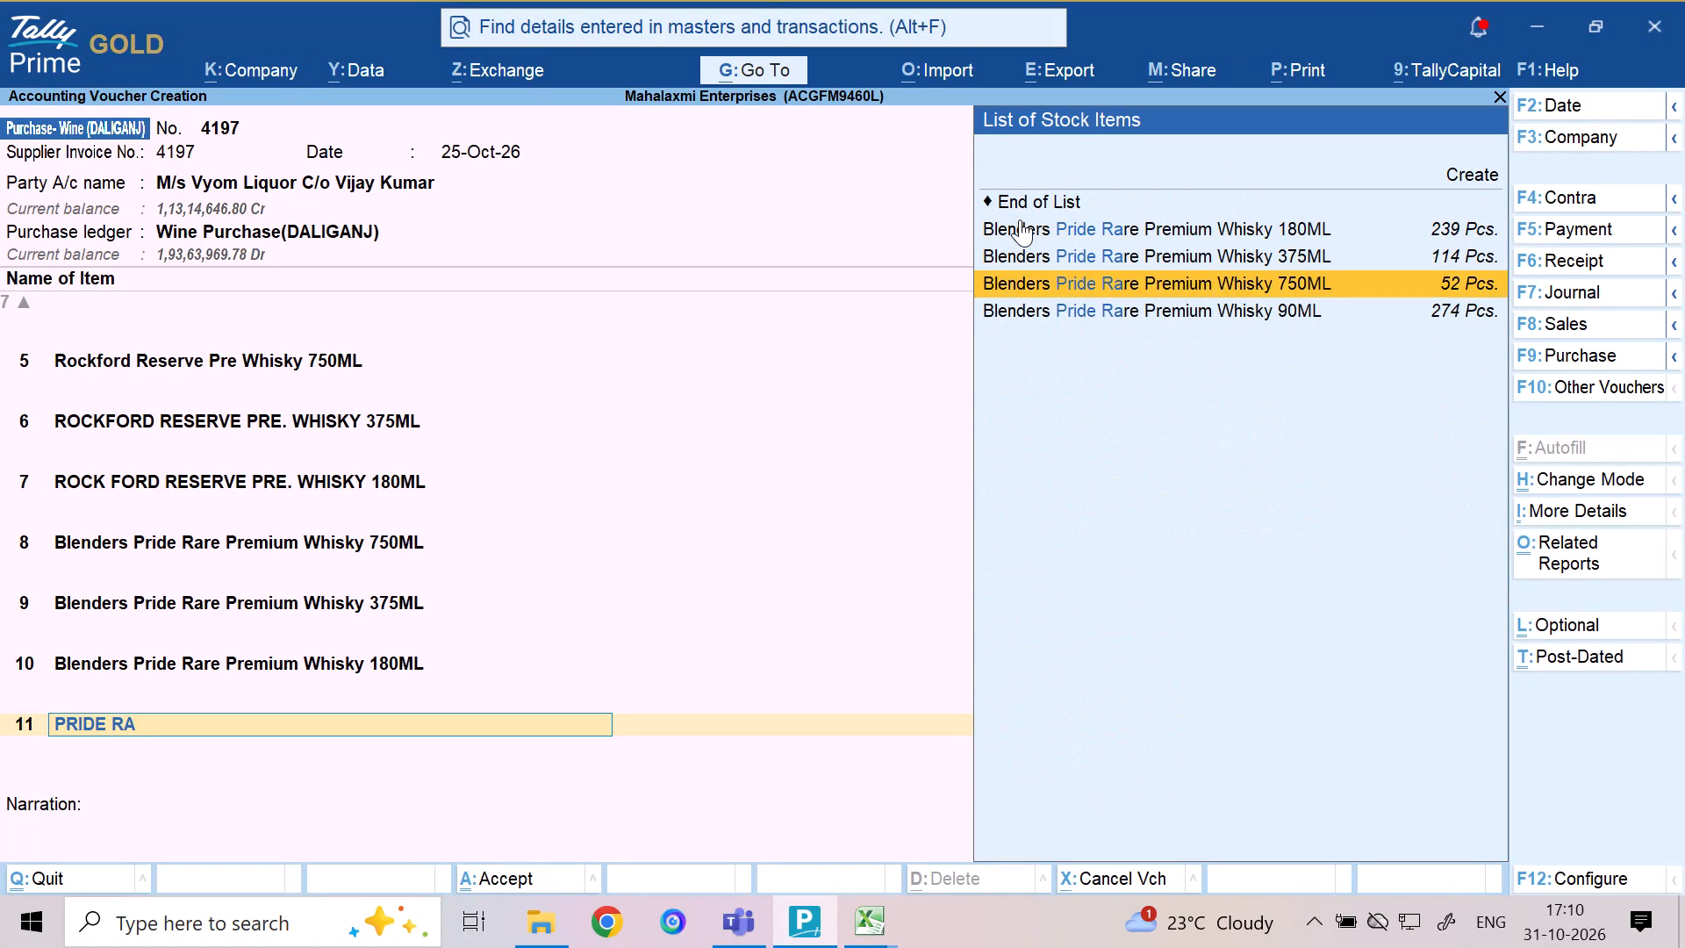
{"action": "key", "text": "Return"}
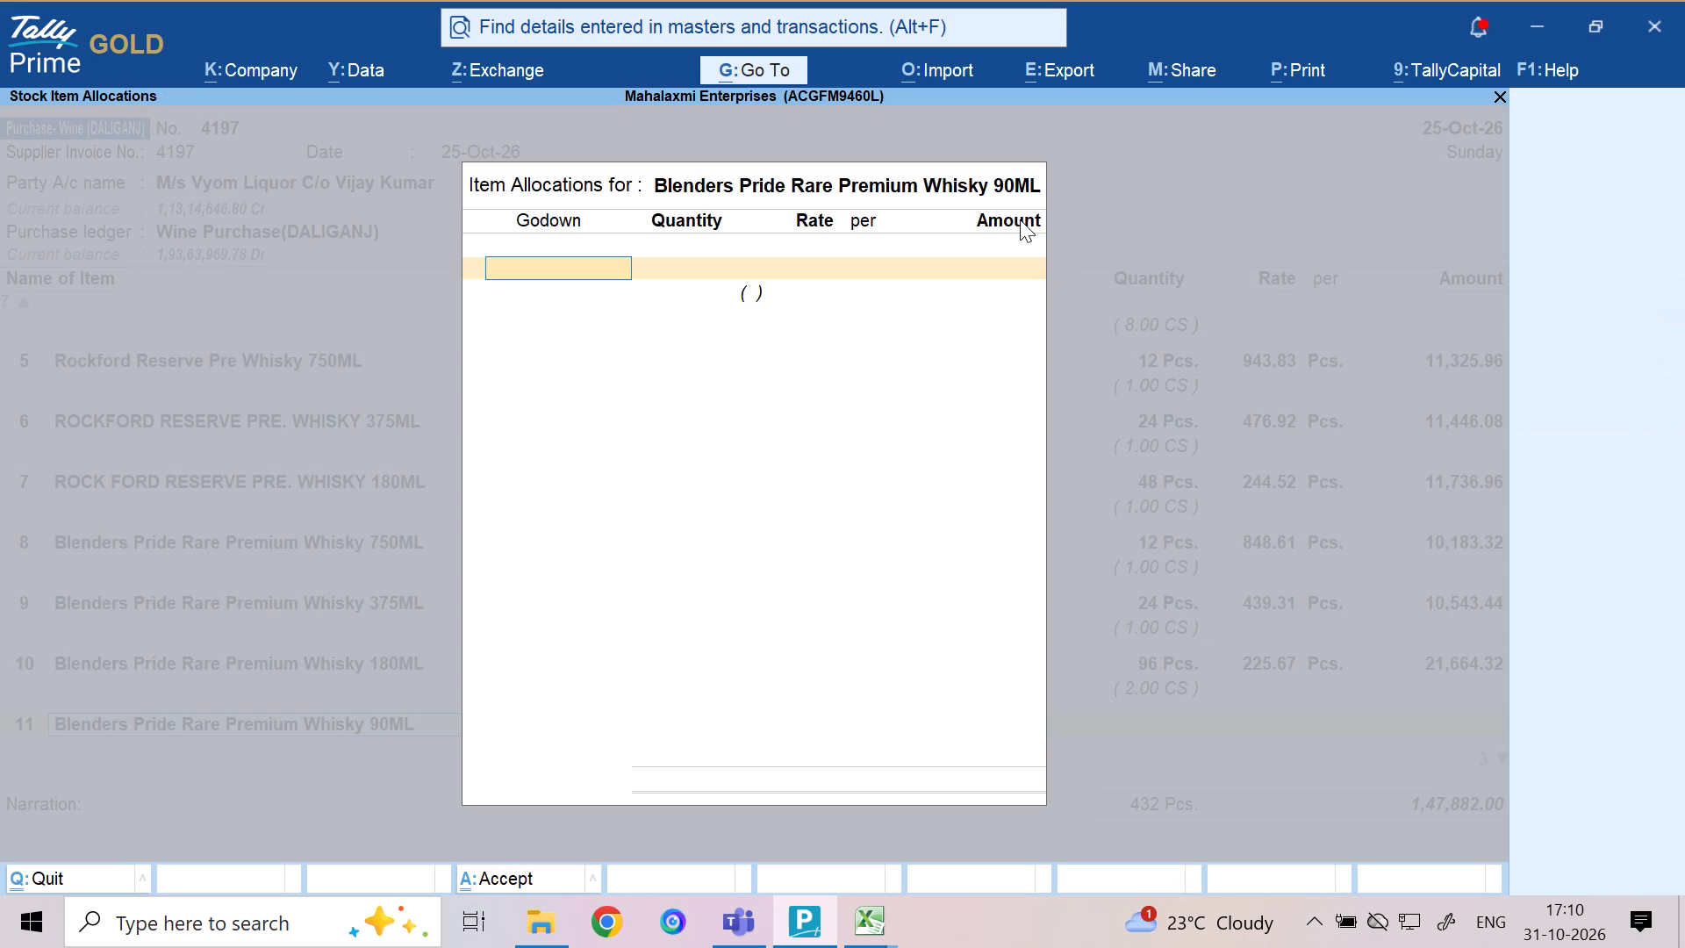
Allocate 96 Pcs. of the 90ML Blenders Pride Rare to the Daliganj FL godown, keeping the prefilled rate of 107.84 per Pcs.
{"action": "type", "text": "DA"}
{"action": "key", "text": "Return"}
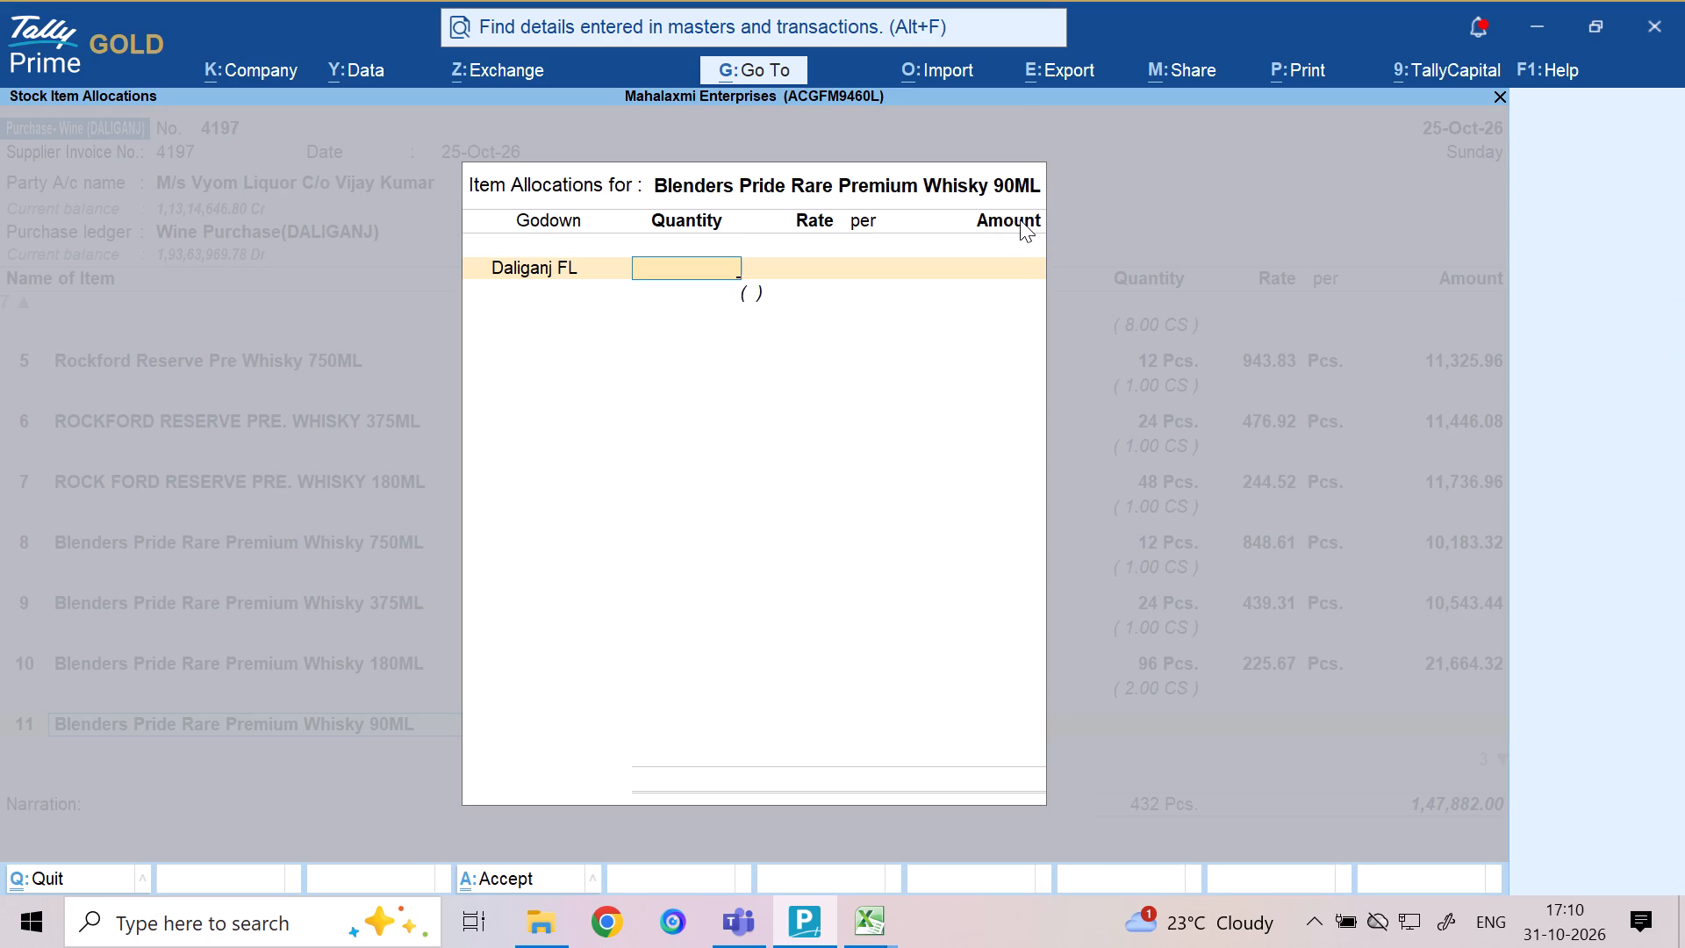
{"action": "type", "text": "96"}
{"action": "key", "text": "Return"}
{"action": "key", "text": "Return"}
{"action": "key", "text": "Return"}
{"action": "key", "text": "Return"}
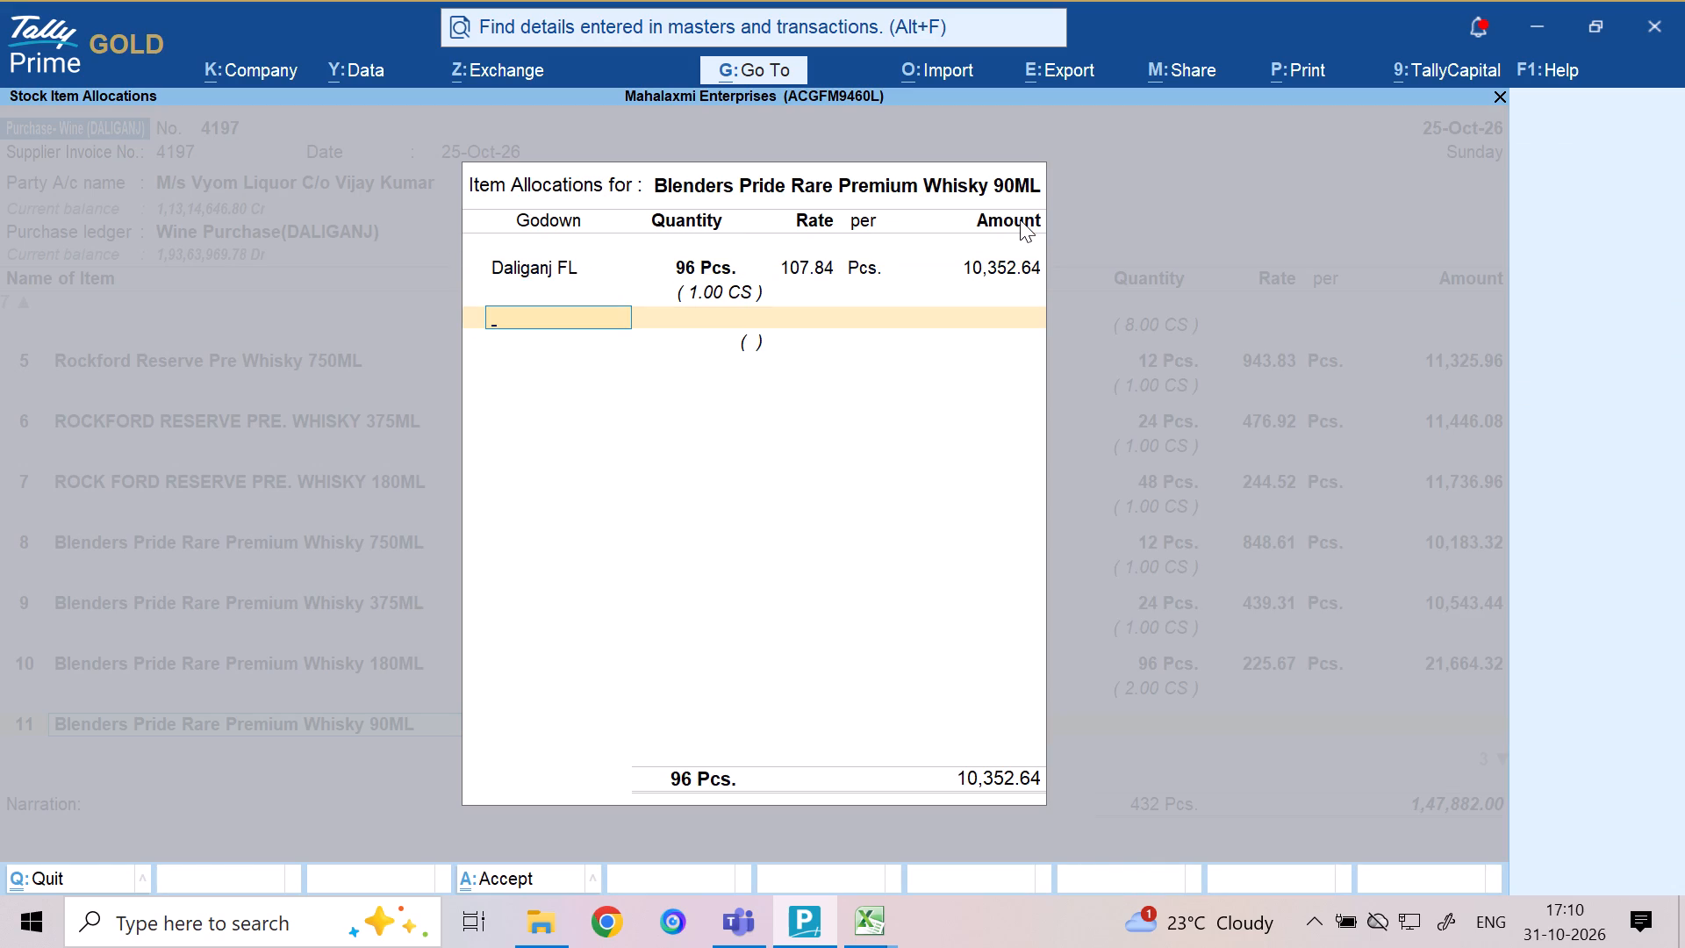
{"action": "key", "text": "Return"}
{"action": "key", "text": "Return"}
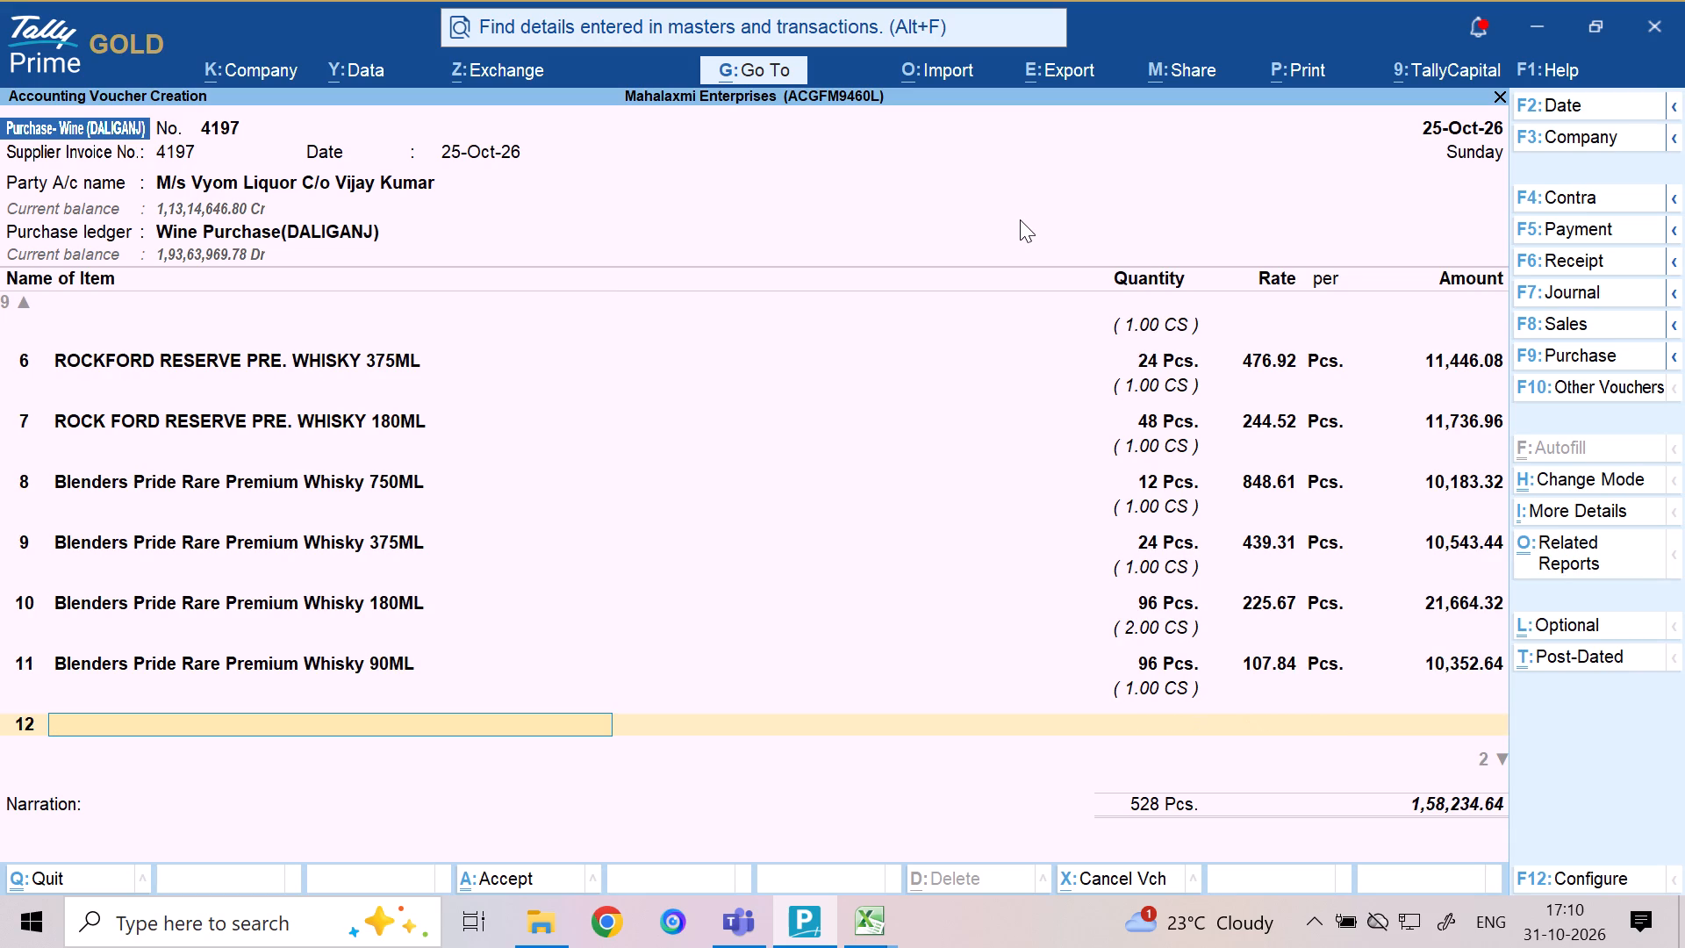
Select Royal Stag Barrel Select Whisky 750 ML as the voucher's twelfth stock item.
{"action": "type", "text": "STAG"}
{"action": "key", "text": "space"}
{"action": "type", "text": "BA"}
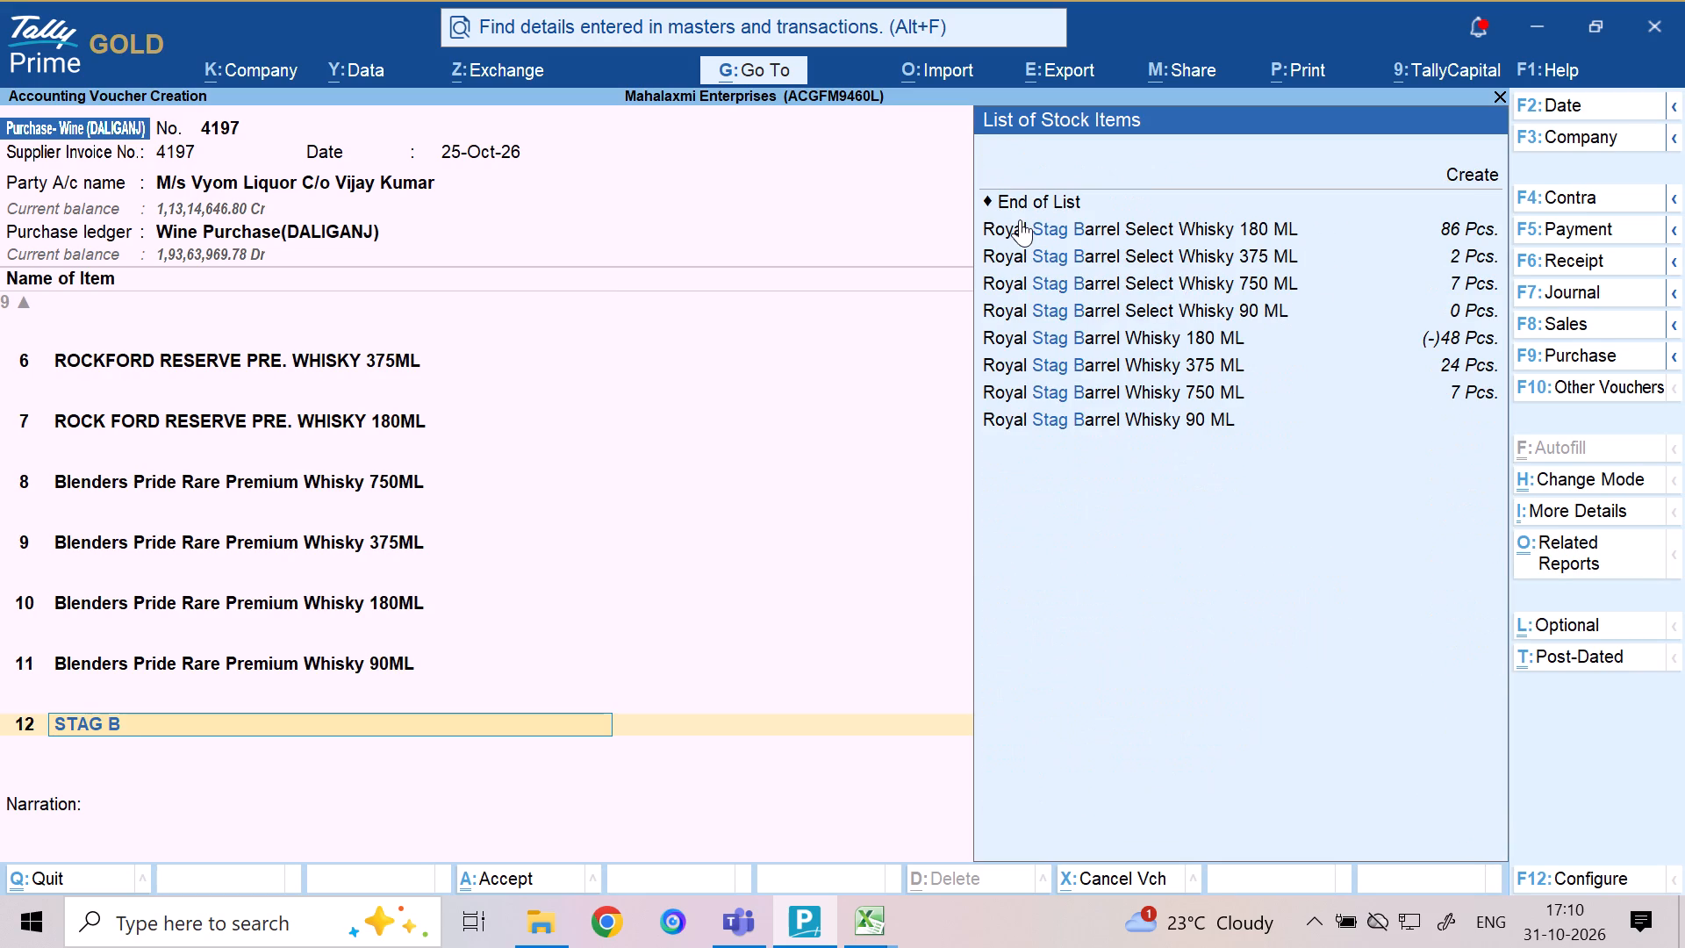
{"action": "key", "text": "Up"}
{"action": "key", "text": "Down"}
{"action": "key", "text": "Up"}
{"action": "key", "text": "Up"}
{"action": "key", "text": "Up"}
{"action": "key", "text": "Up"}
{"action": "key", "text": "Up"}
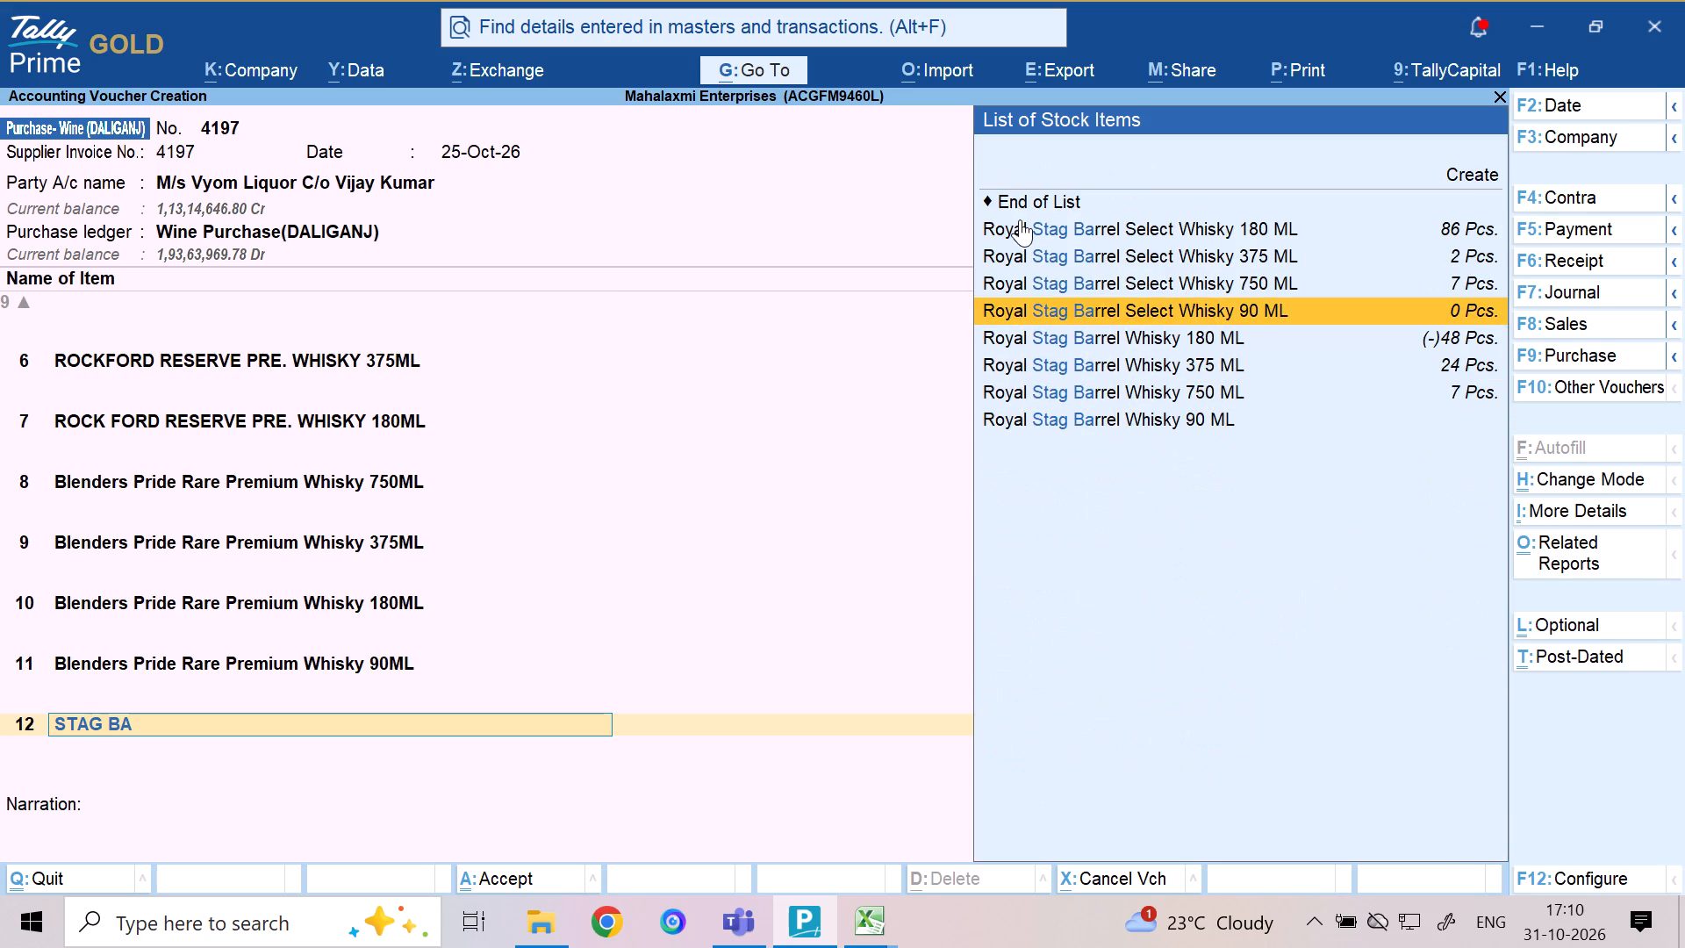
{"action": "key", "text": "Up"}
{"action": "key", "text": "Up"}
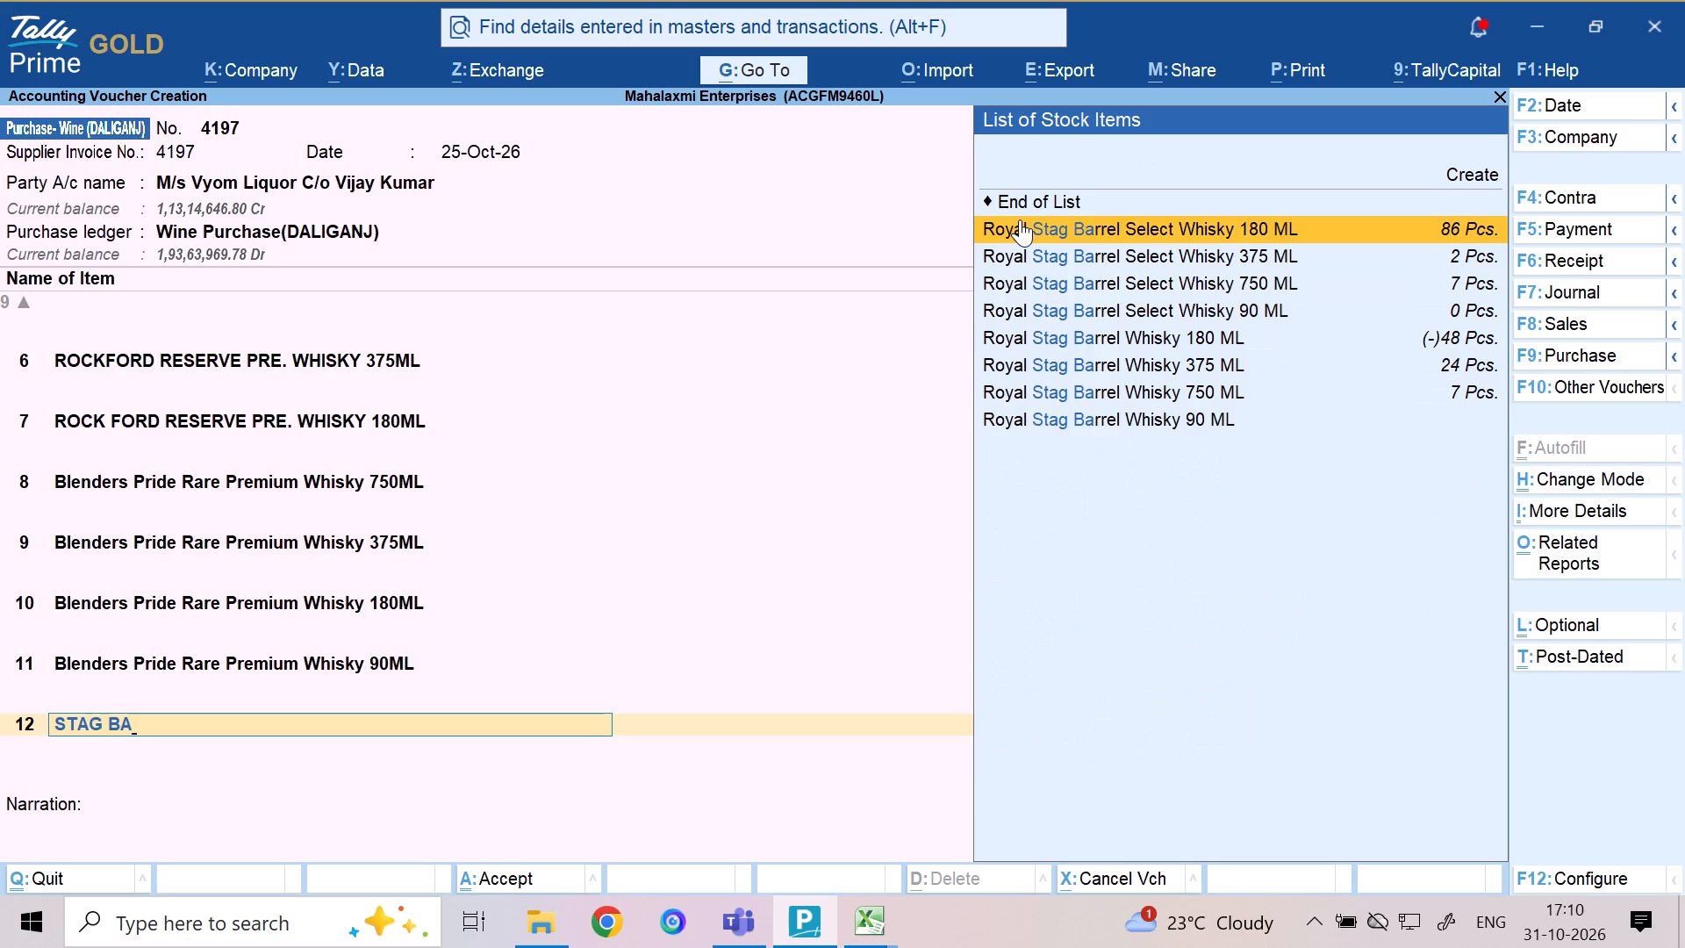
{"action": "key", "text": "Down"}
{"action": "key", "text": "Down"}
{"action": "key", "text": "Return"}
Allocate 12 Pcs. of the 750 ML Royal Stag Barrel Select to the Daliganj FL godown, keeping the prefilled rate of 696.03 per Pcs.
{"action": "type", "text": "DA"}
{"action": "key", "text": "Return"}
{"action": "type", "text": "21"}
{"action": "key", "text": "BackSpace"}
{"action": "key", "text": "BackSpace"}
{"action": "type", "text": "12"}
{"action": "key", "text": "Return"}
{"action": "key", "text": "Return"}
{"action": "key", "text": "Return"}
{"action": "key", "text": "Return"}
{"action": "key", "text": "Return"}
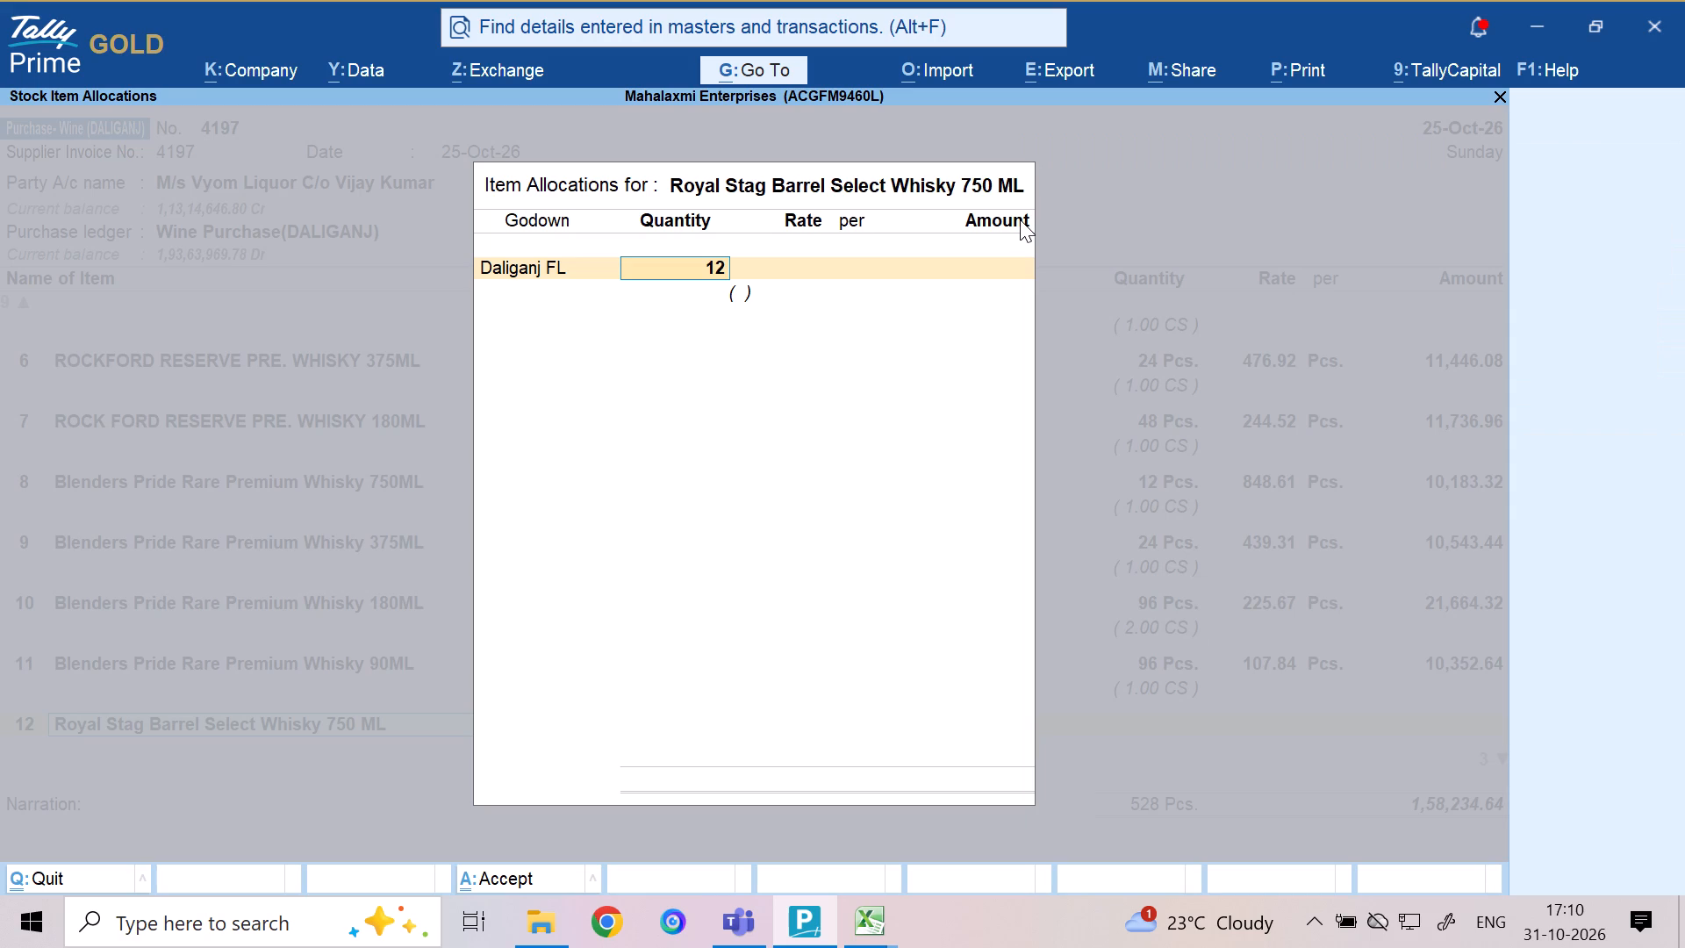
{"action": "key", "text": "Return"}
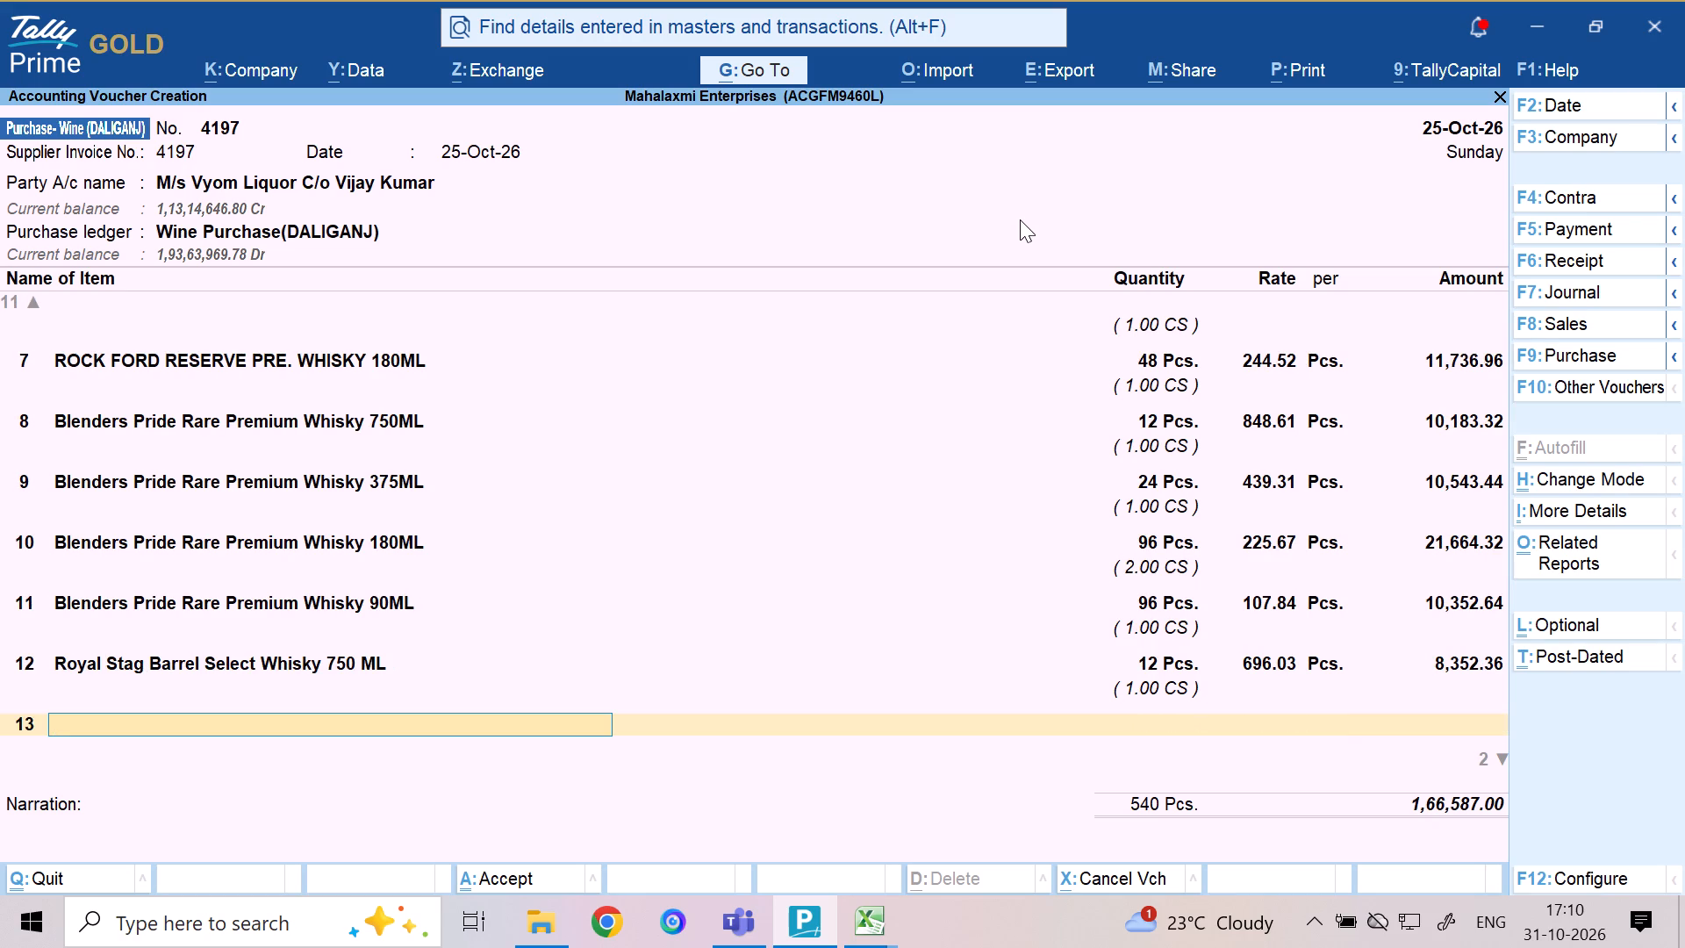
Select Royal Stag Deluxe Whisky 375ML as the voucher's thirteenth stock item.
{"action": "type", "text": "STAG"}
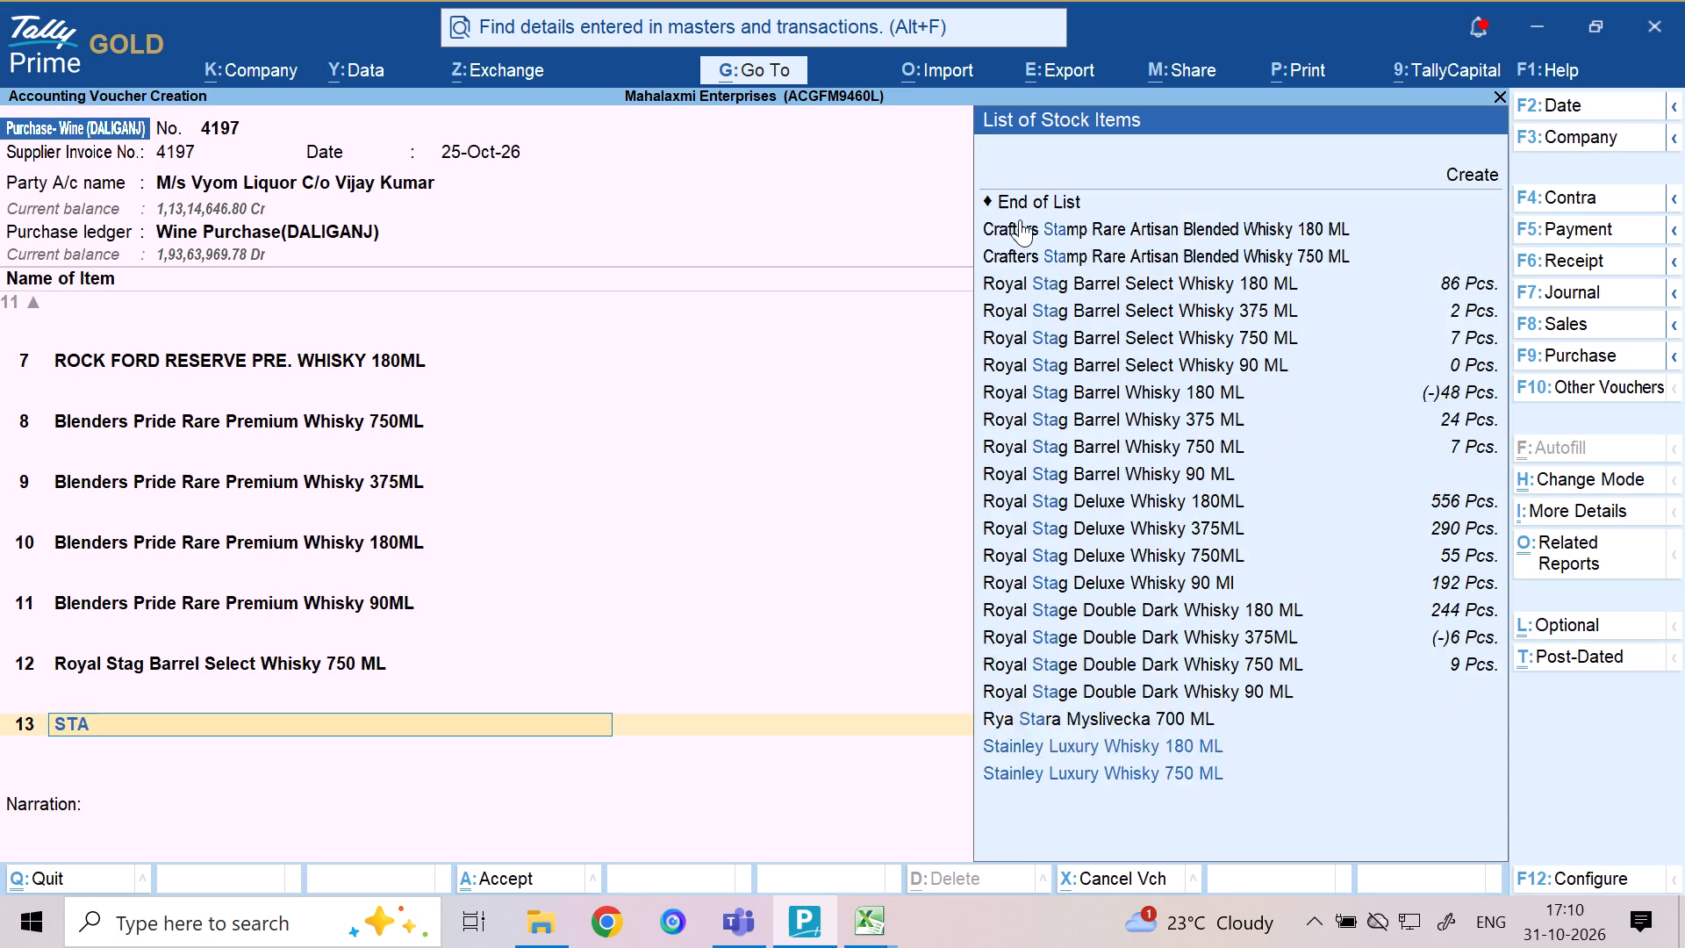
{"action": "key", "text": "space"}
{"action": "type", "text": "DE"}
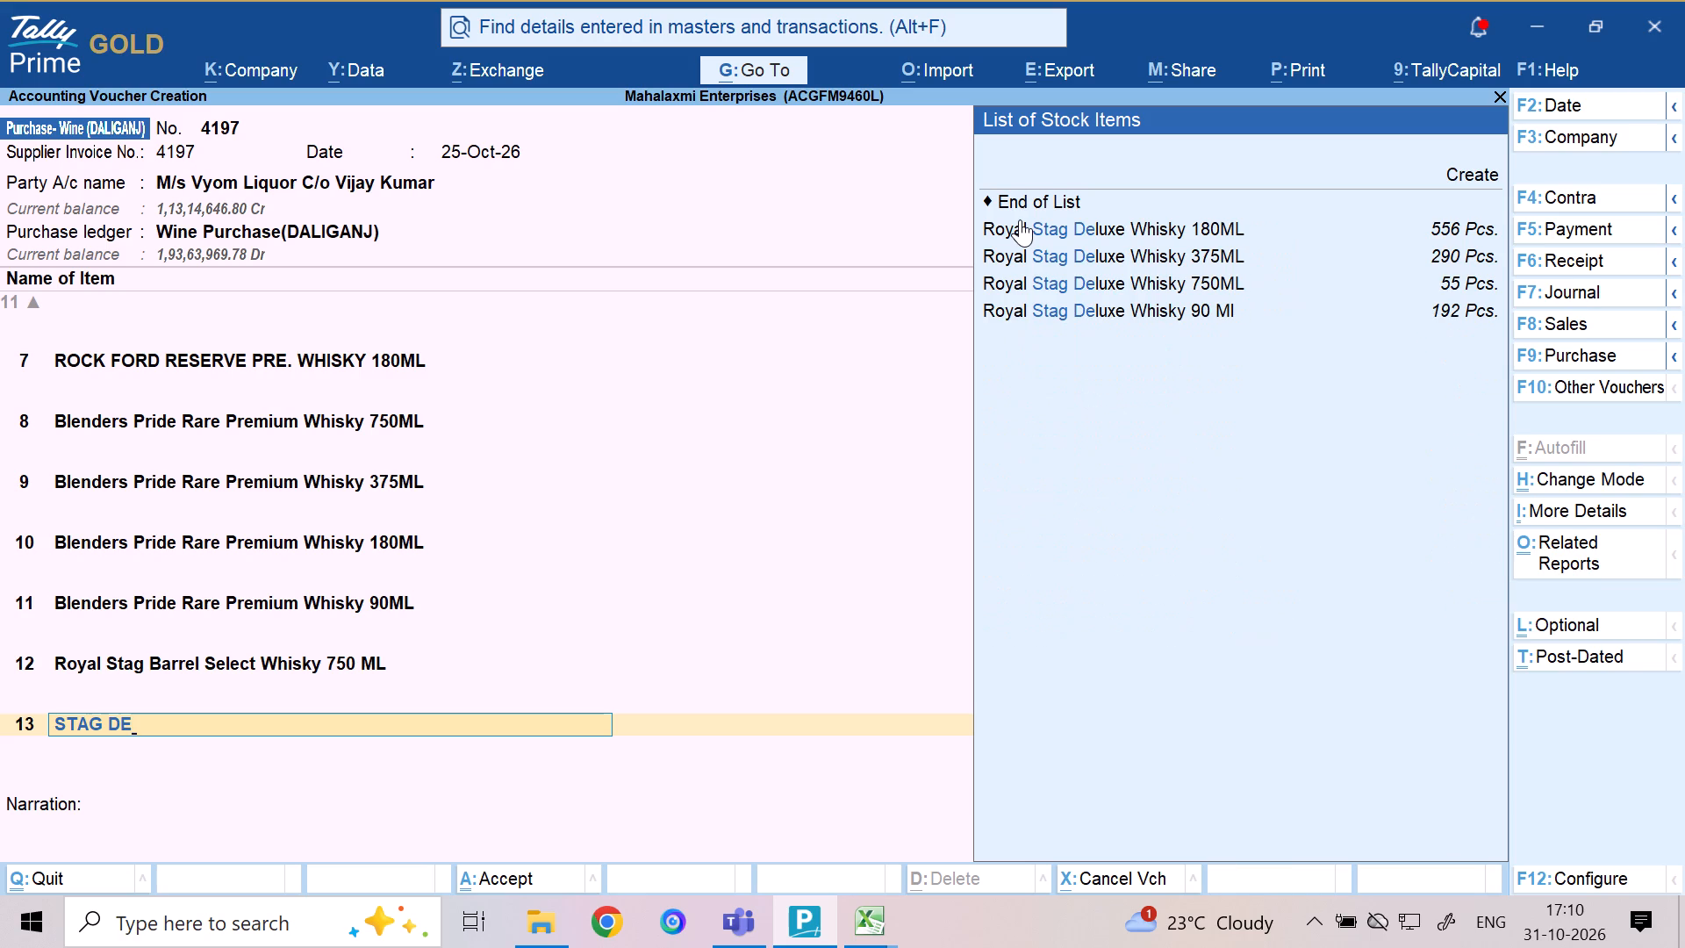
{"action": "key", "text": "Down"}
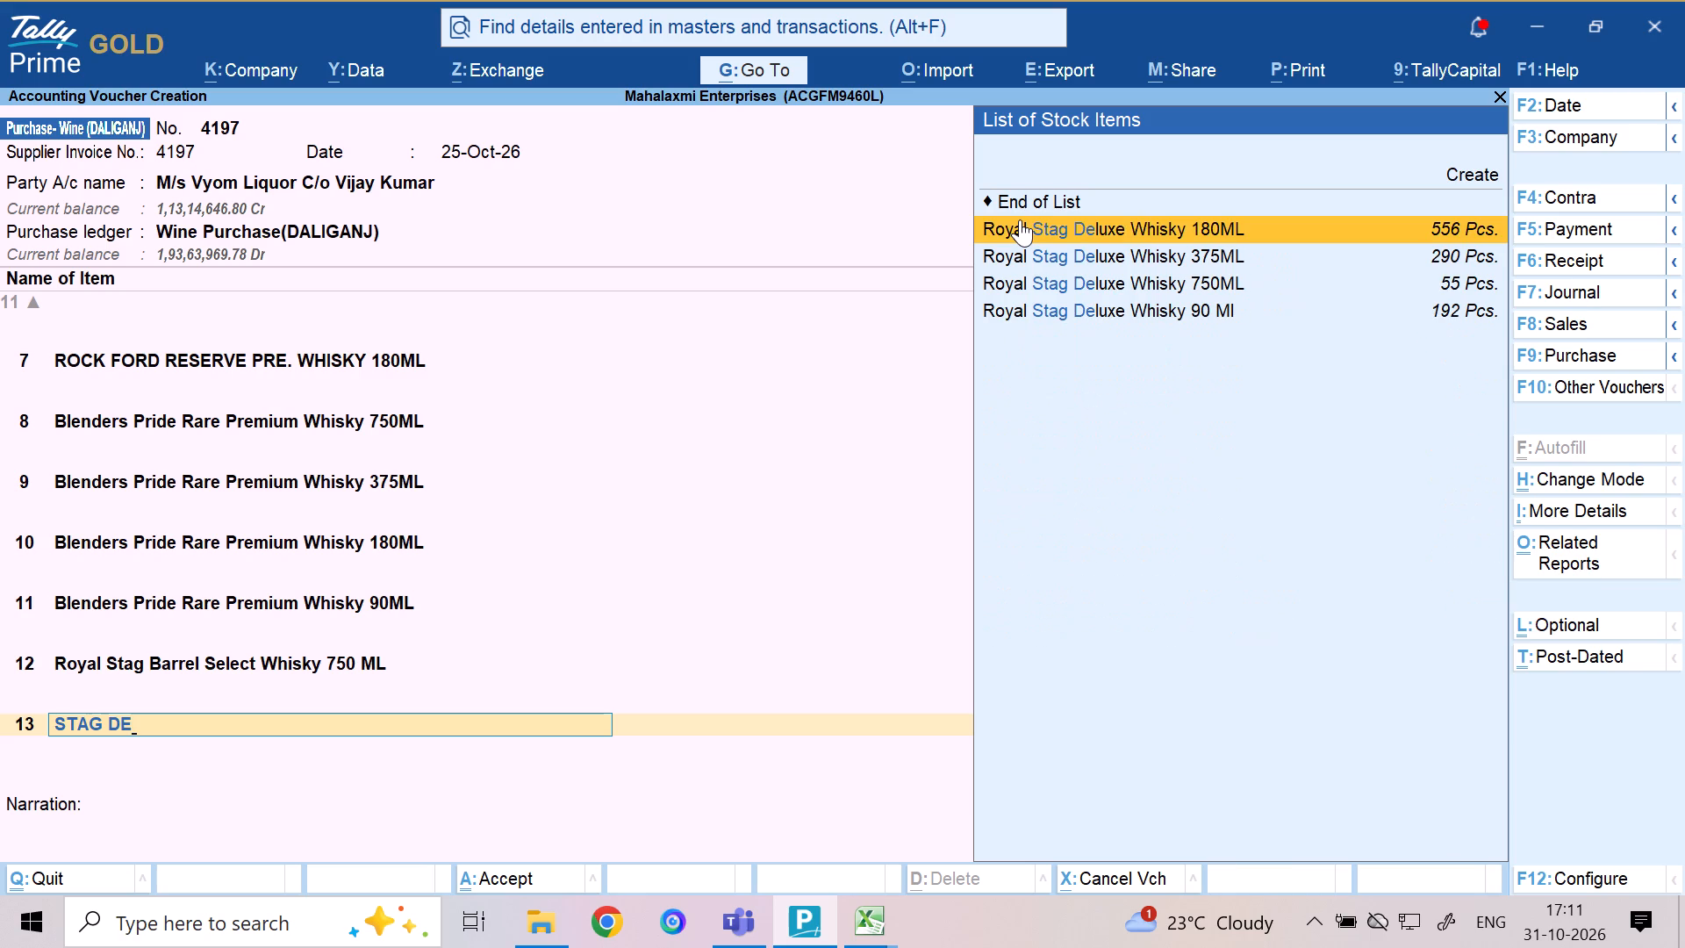
{"action": "key", "text": "Down"}
{"action": "key", "text": "Return"}
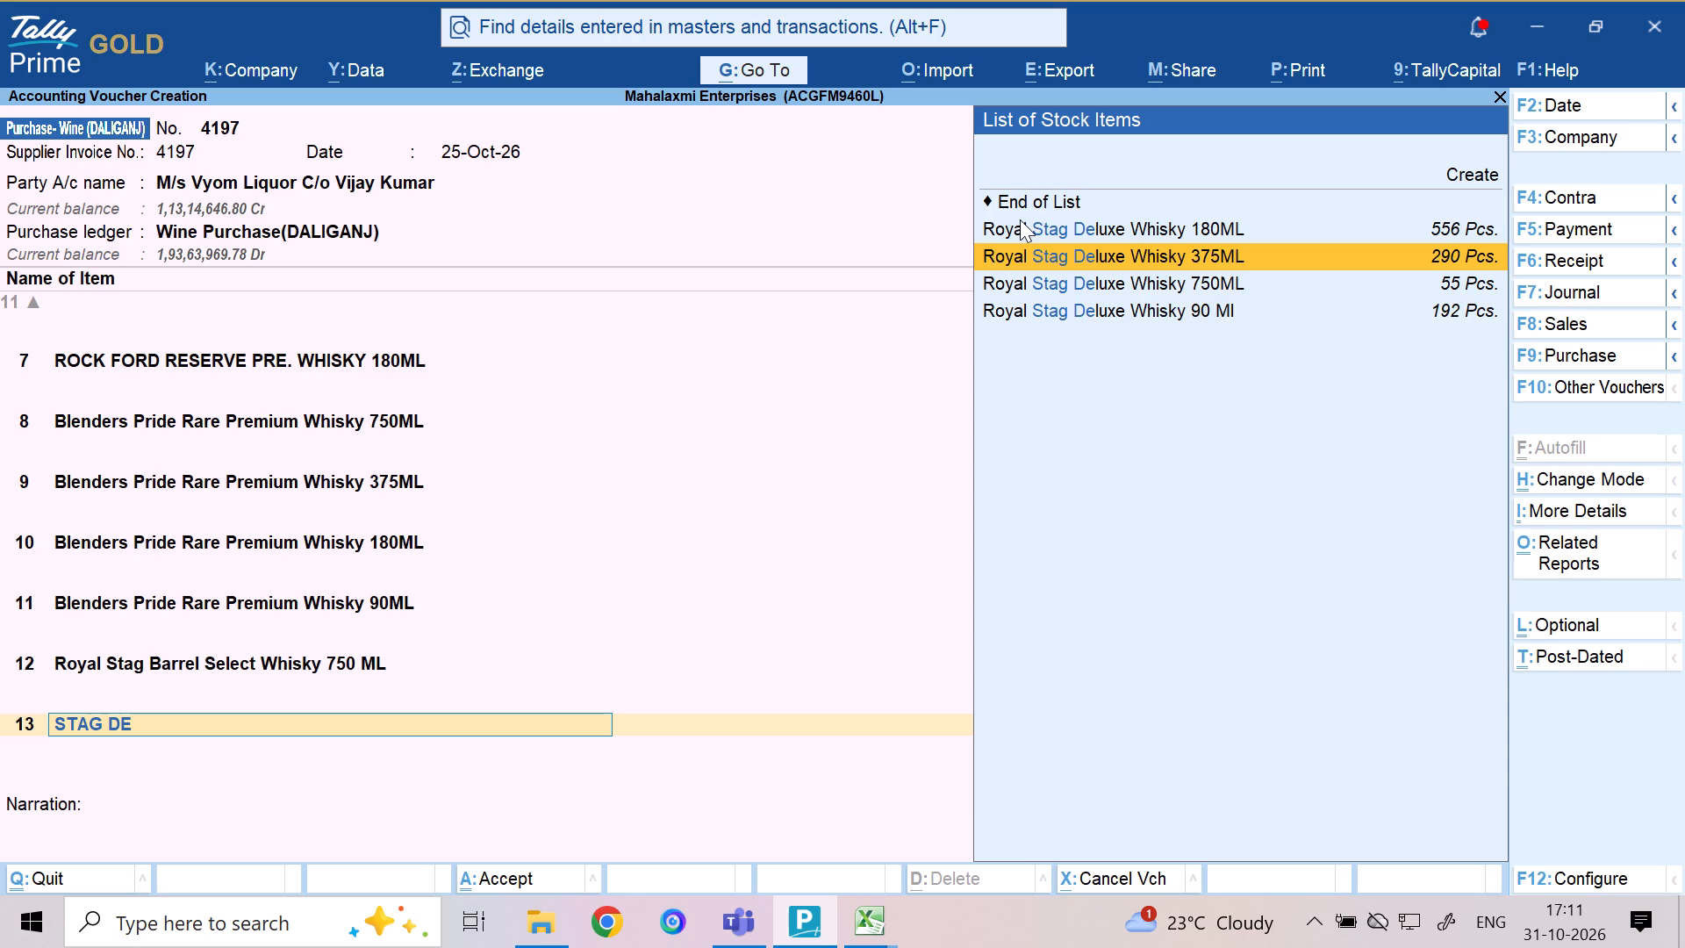
Allocate 48 Pcs. of the 375ML Royal Stag Deluxe to the Daliganj FL godown, keeping the prefilled rate of 315.52 per Pcs.
{"action": "type", "text": "DA"}
{"action": "type", "text": "LI"}
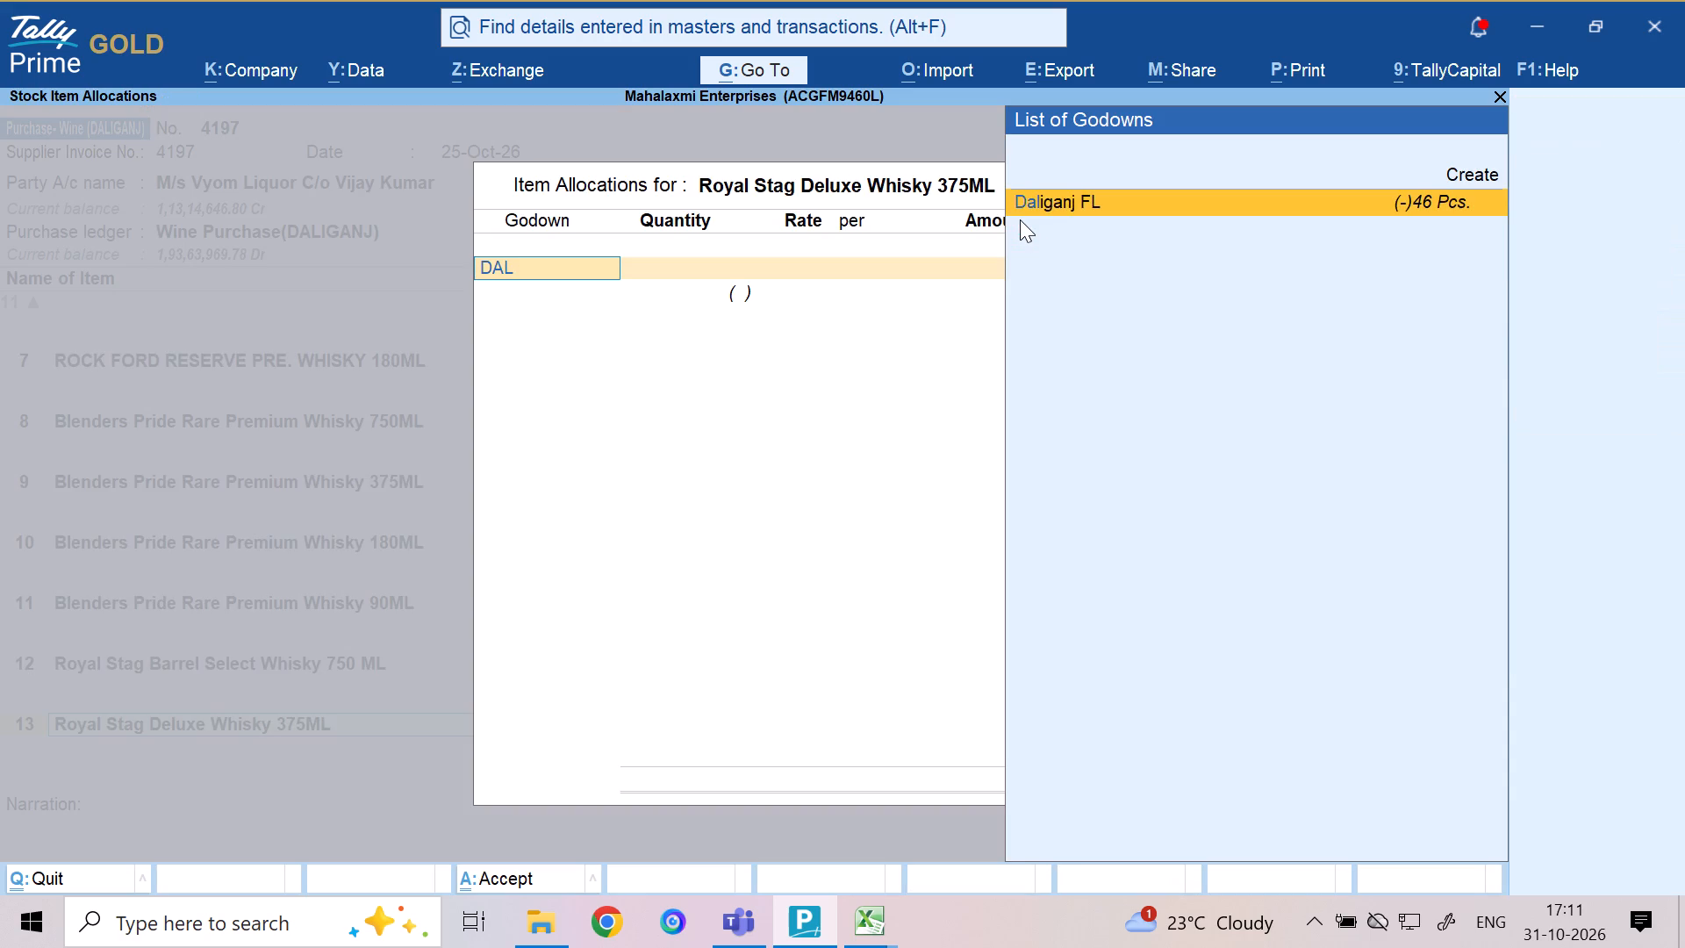
{"action": "key", "text": "Return"}
{"action": "type", "text": "48"}
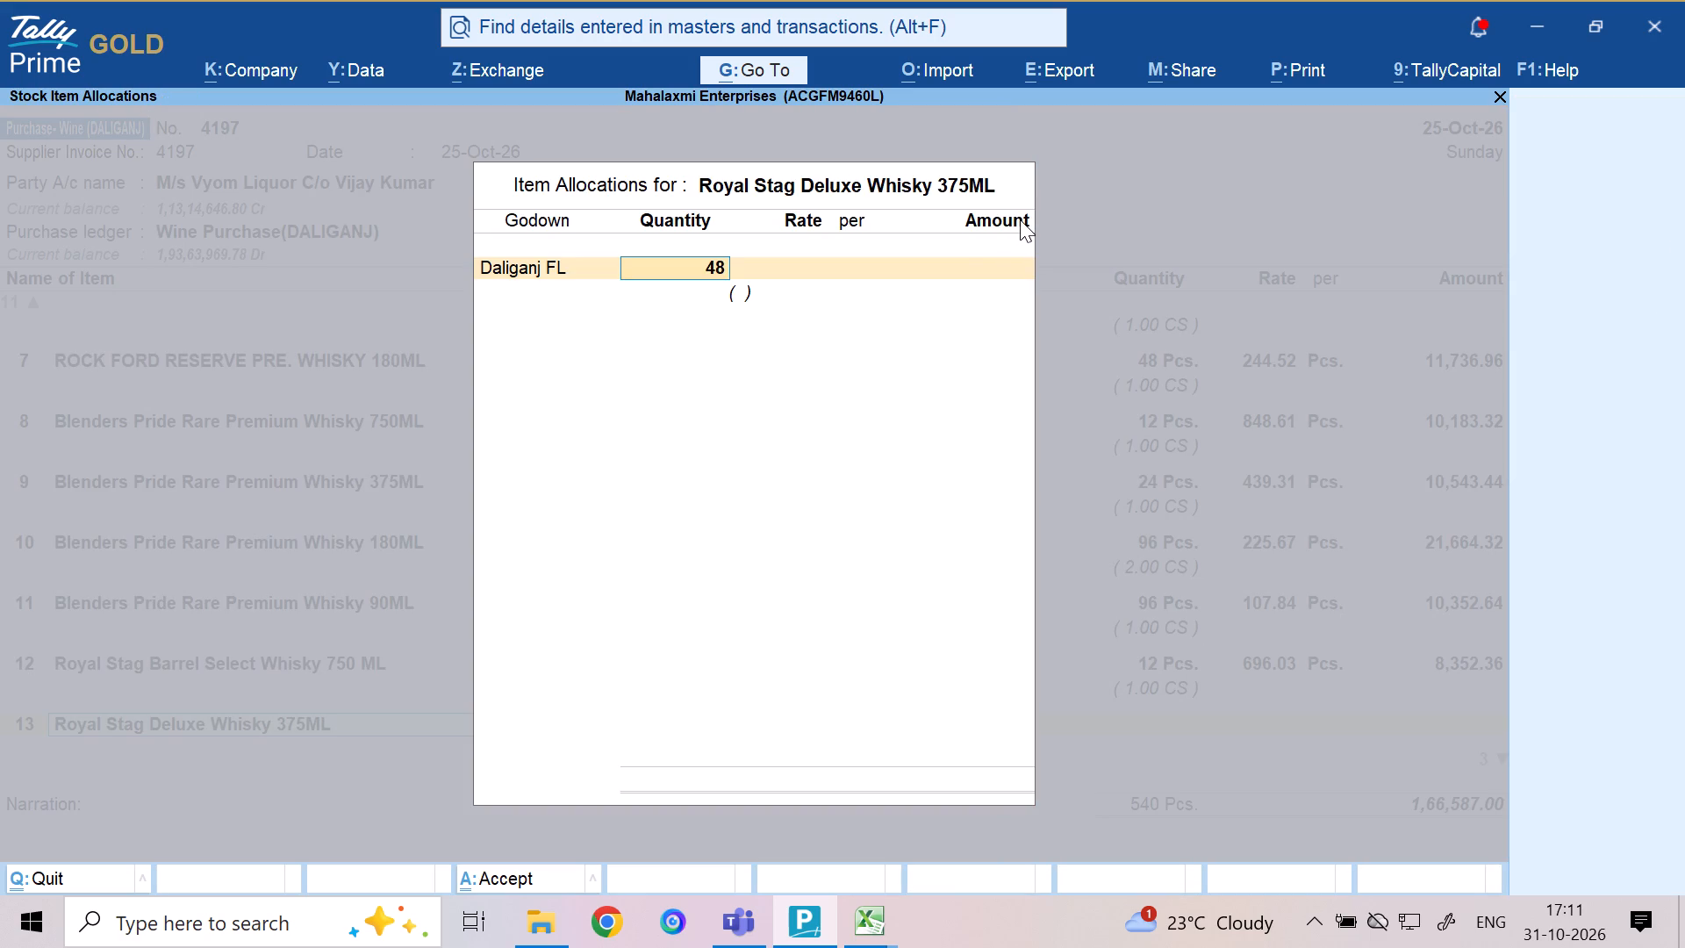
{"action": "key", "text": "Return"}
{"action": "key", "text": "Return"}
{"action": "key", "text": "Return"}
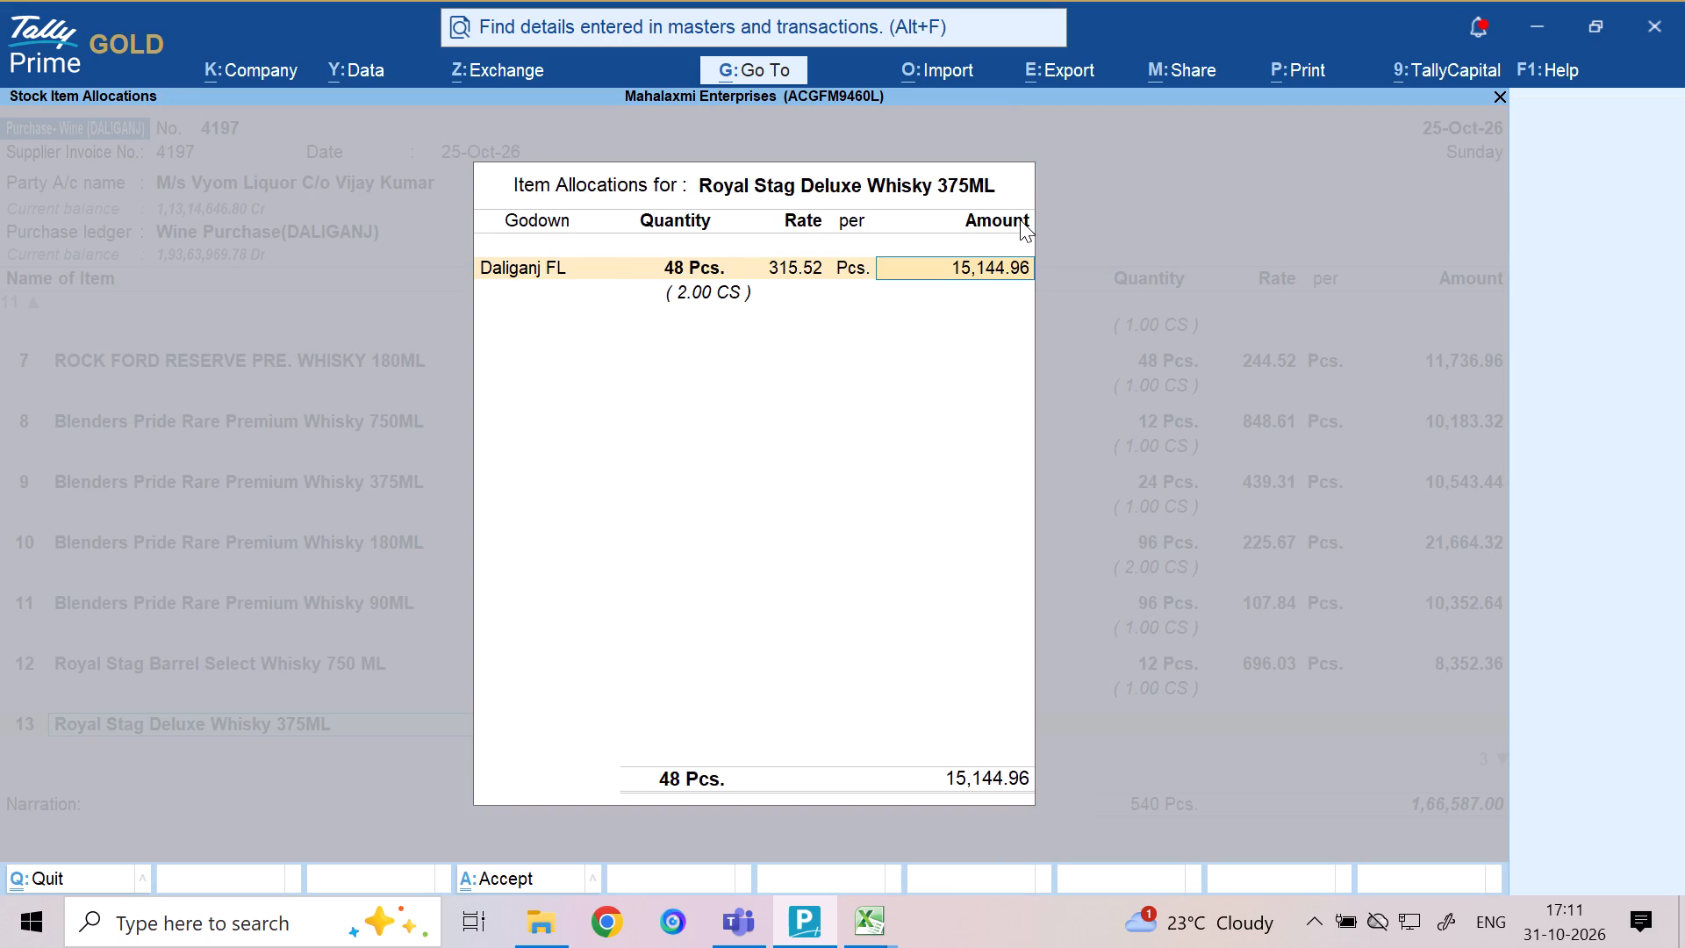
{"action": "key", "text": "Return"}
{"action": "key", "text": "Return"}
{"action": "key", "text": "Return"}
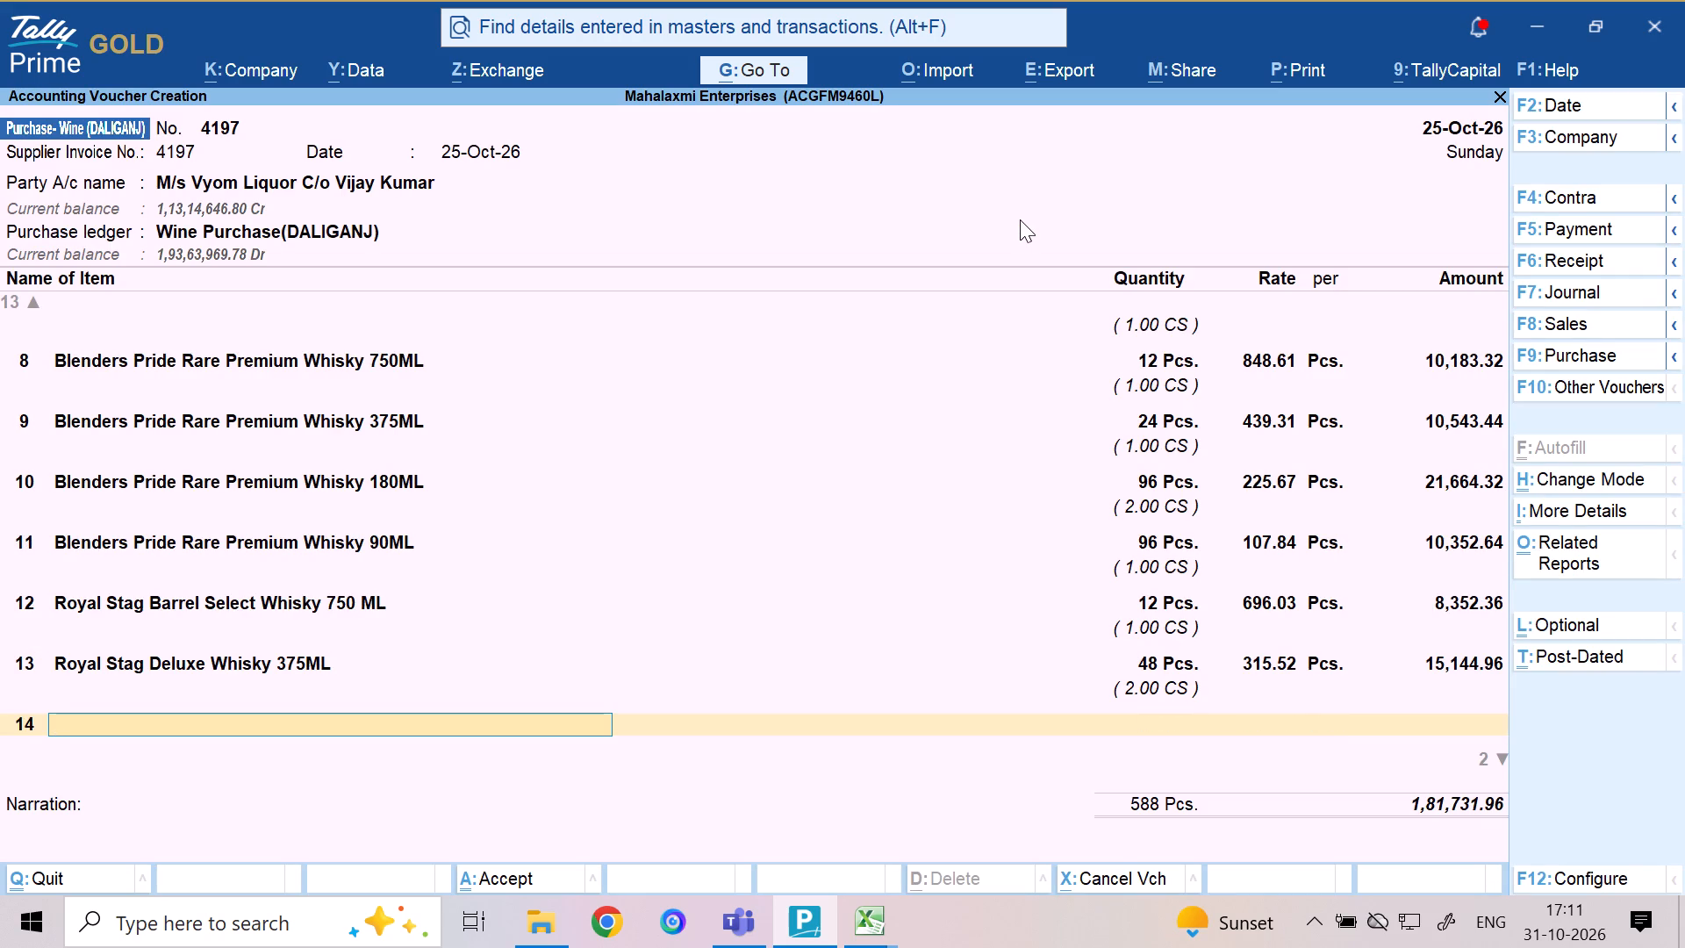
Select Royal Stag Deluxe Whisky 180ML as the voucher's fourteenth stock item.
{"action": "type", "text": "STAG"}
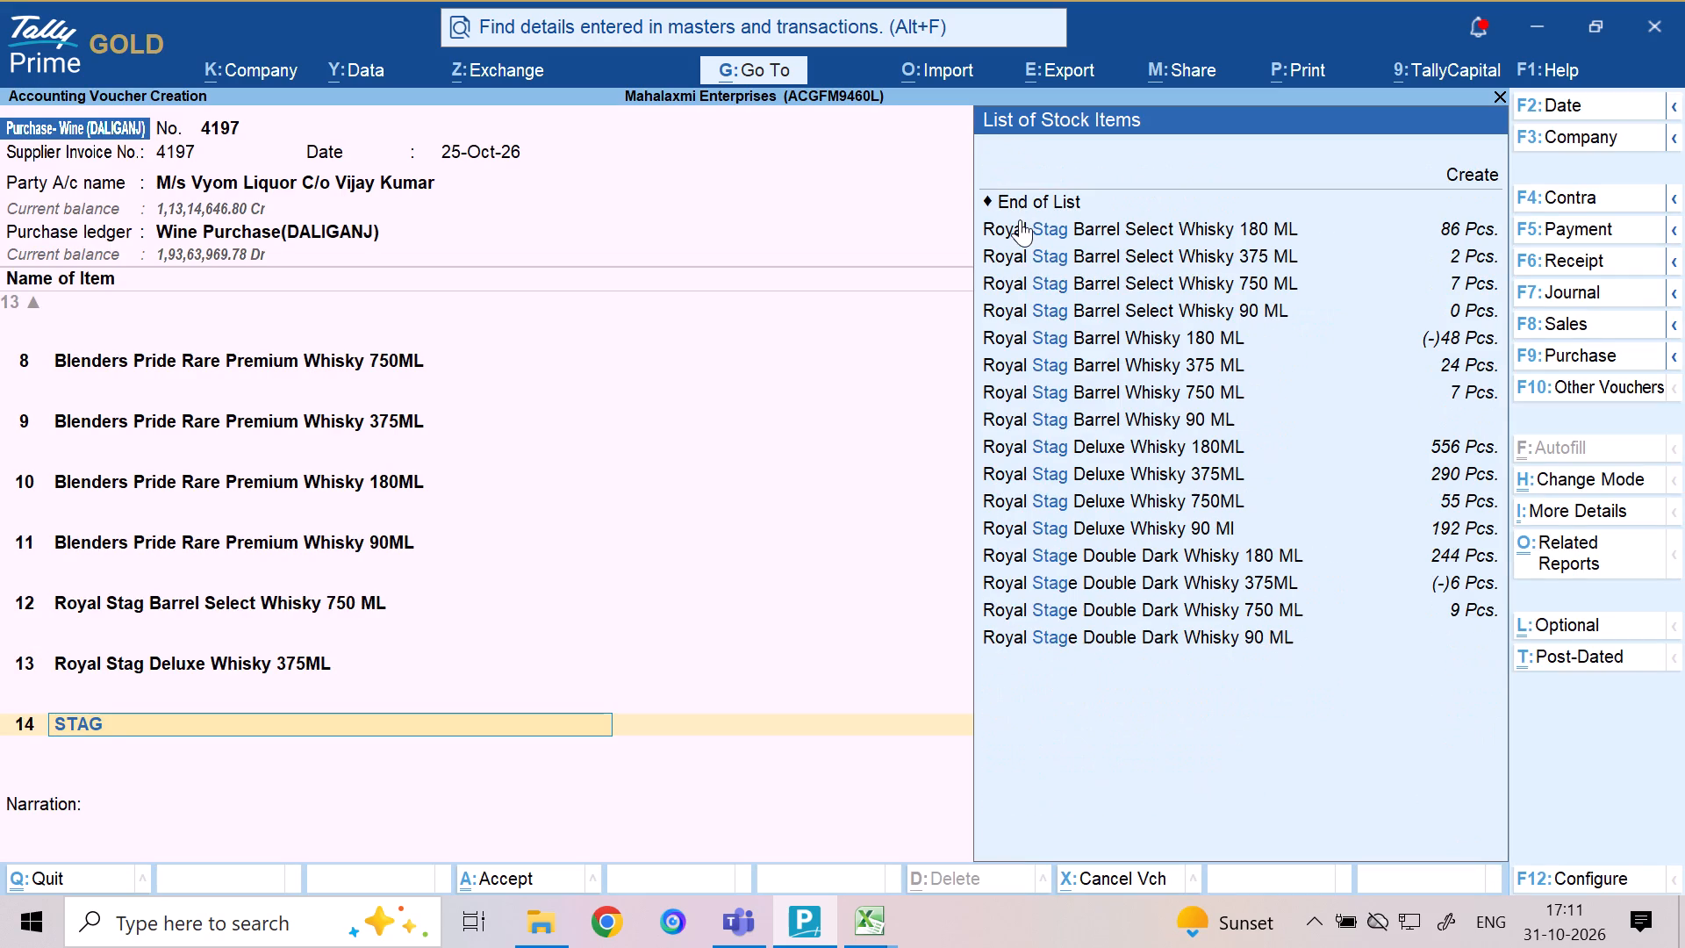
{"action": "key", "text": "space"}
{"action": "type", "text": "DE"}
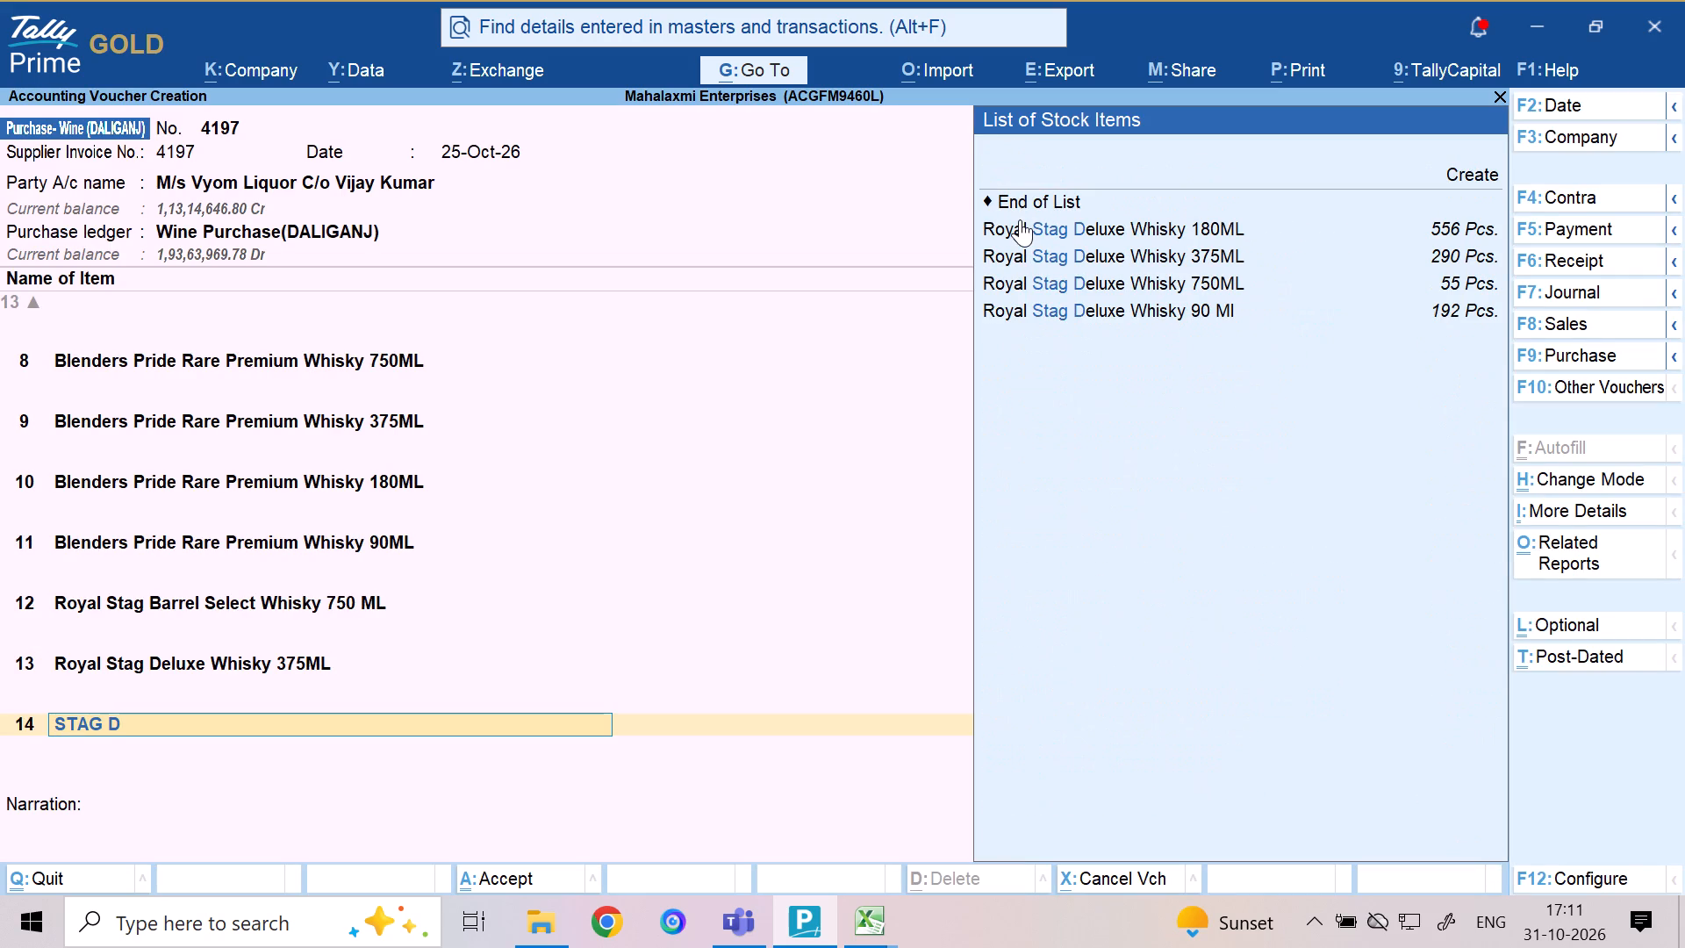
{"action": "key", "text": "Down"}
{"action": "key", "text": "Return"}
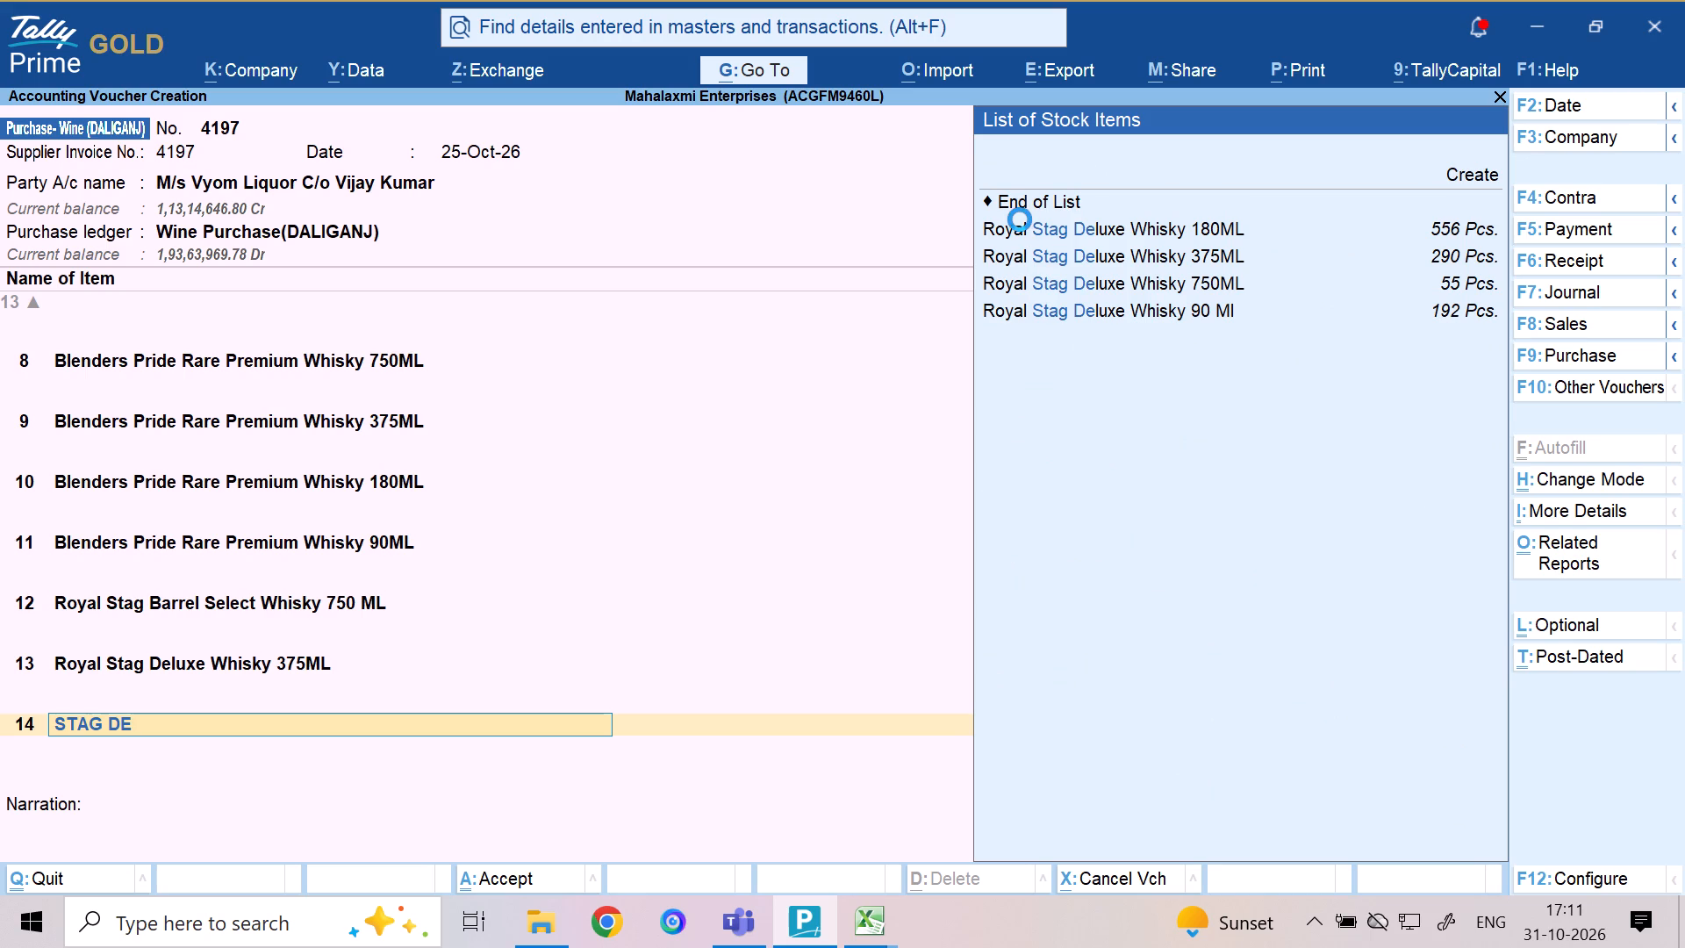
Allocate 144 Pcs. of the 180ML Royal Stag Deluxe to the Daliganj FL godown, keeping the prefilled rate of 168.65 per Pcs.
{"action": "type", "text": "DALI"}
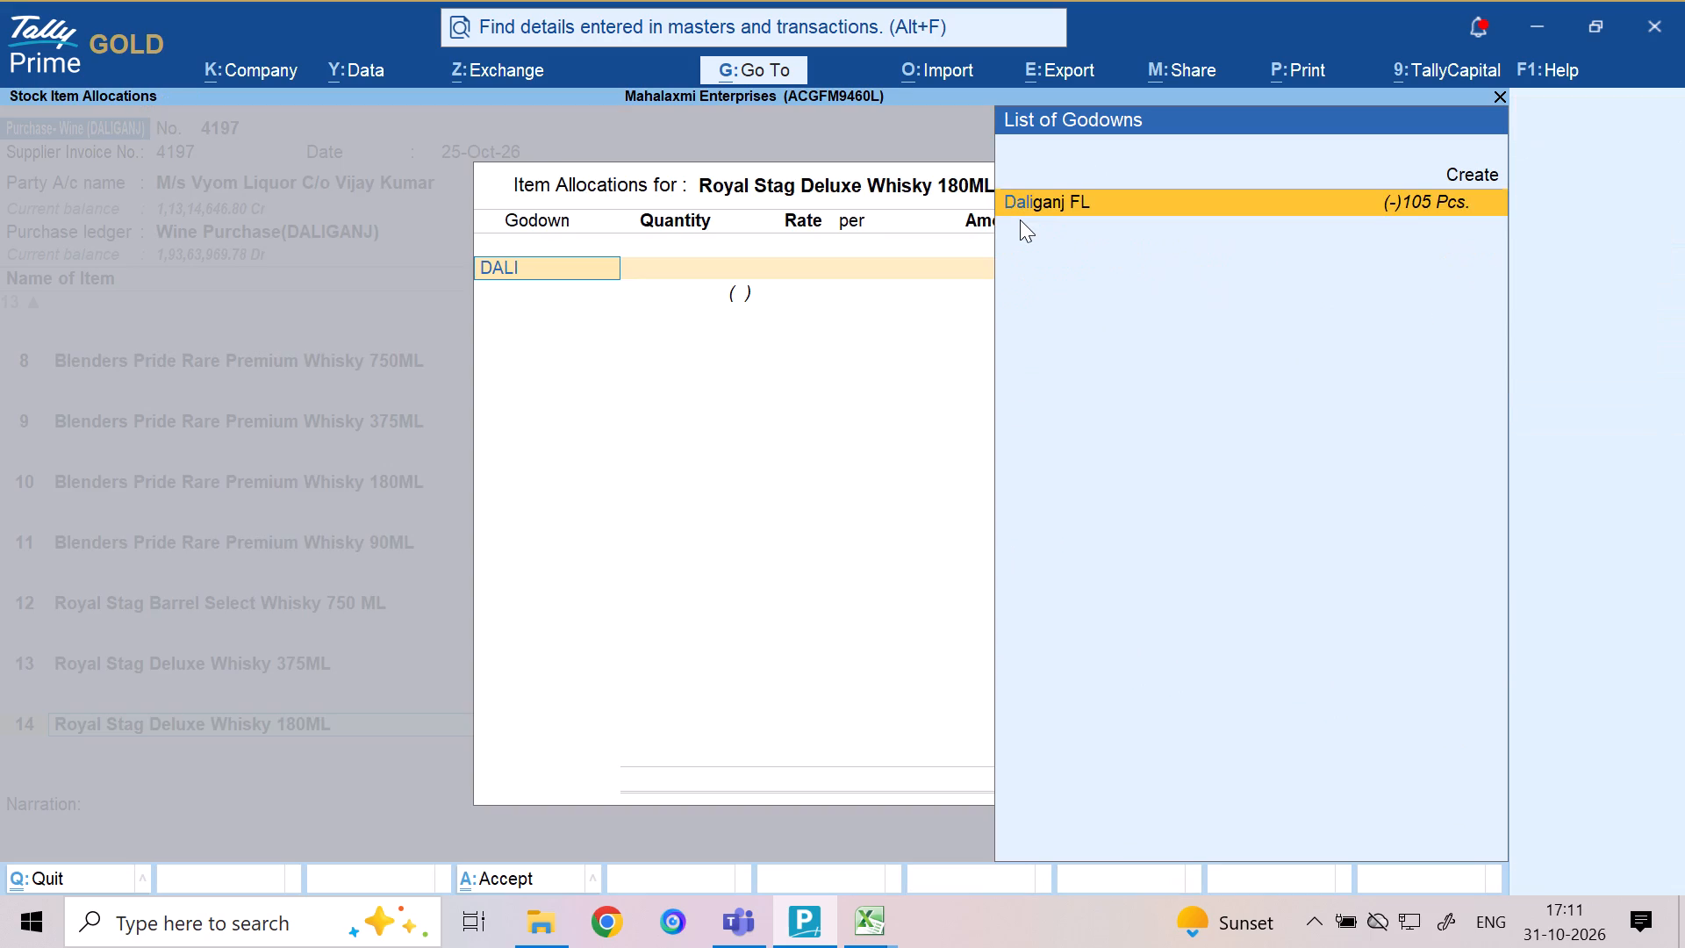
{"action": "key", "text": "Return"}
{"action": "type", "text": "144"}
{"action": "key", "text": "Return"}
{"action": "key", "text": "Return"}
{"action": "key", "text": "Return"}
{"action": "key", "text": "Return"}
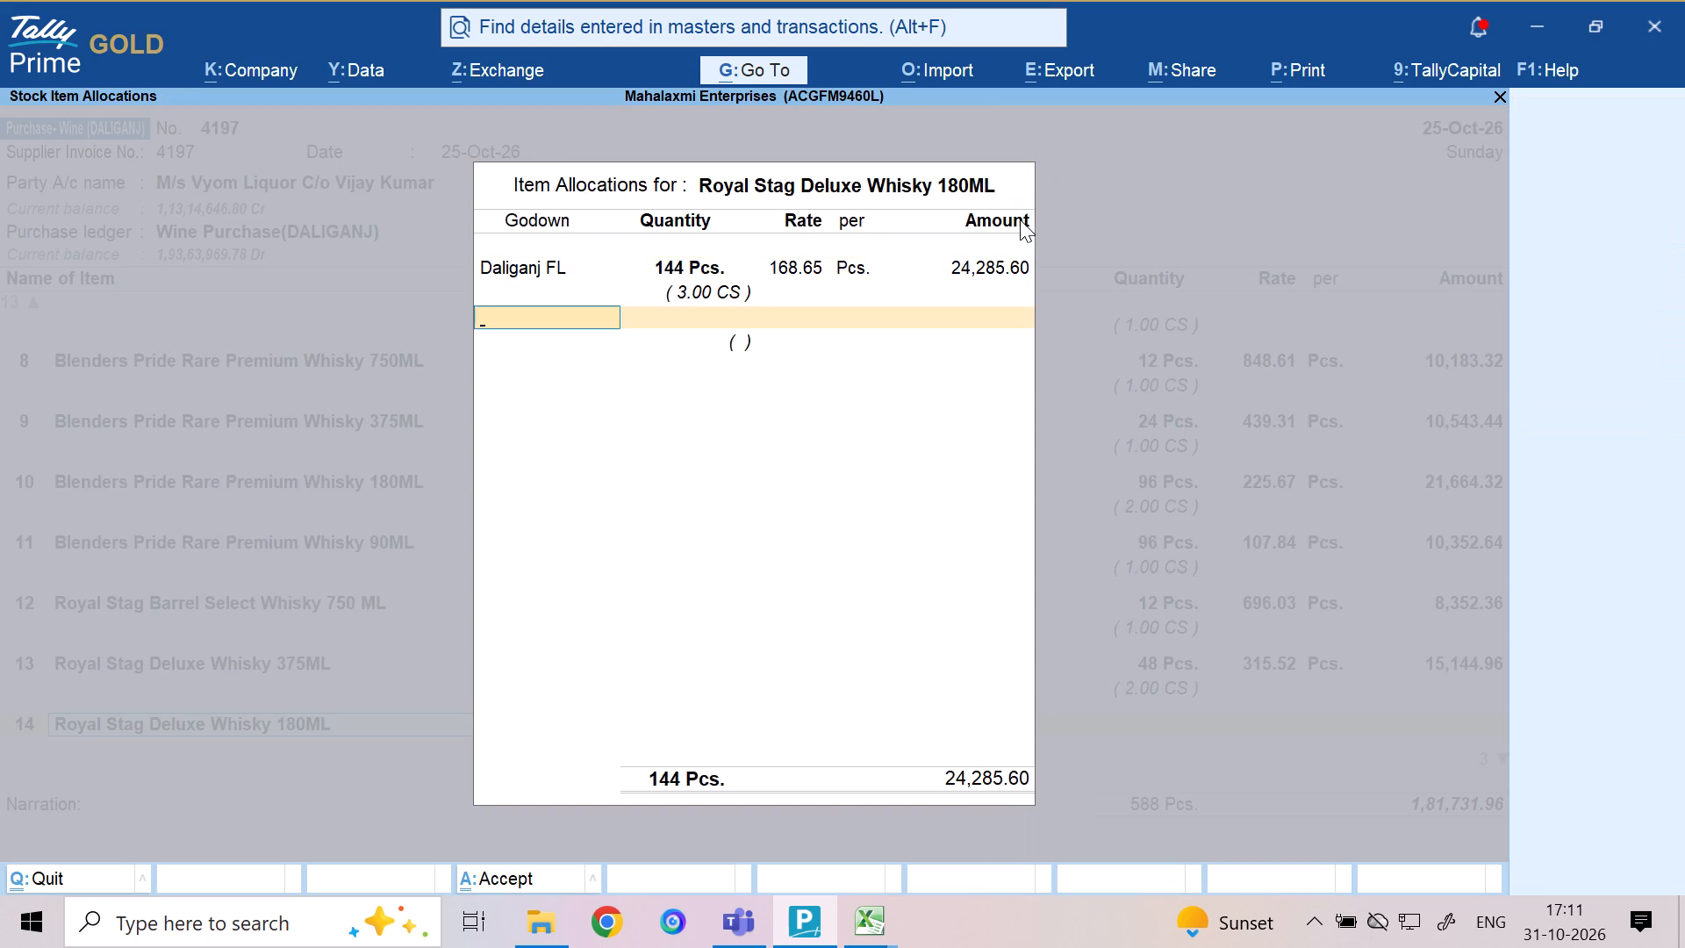
{"action": "key", "text": "Return"}
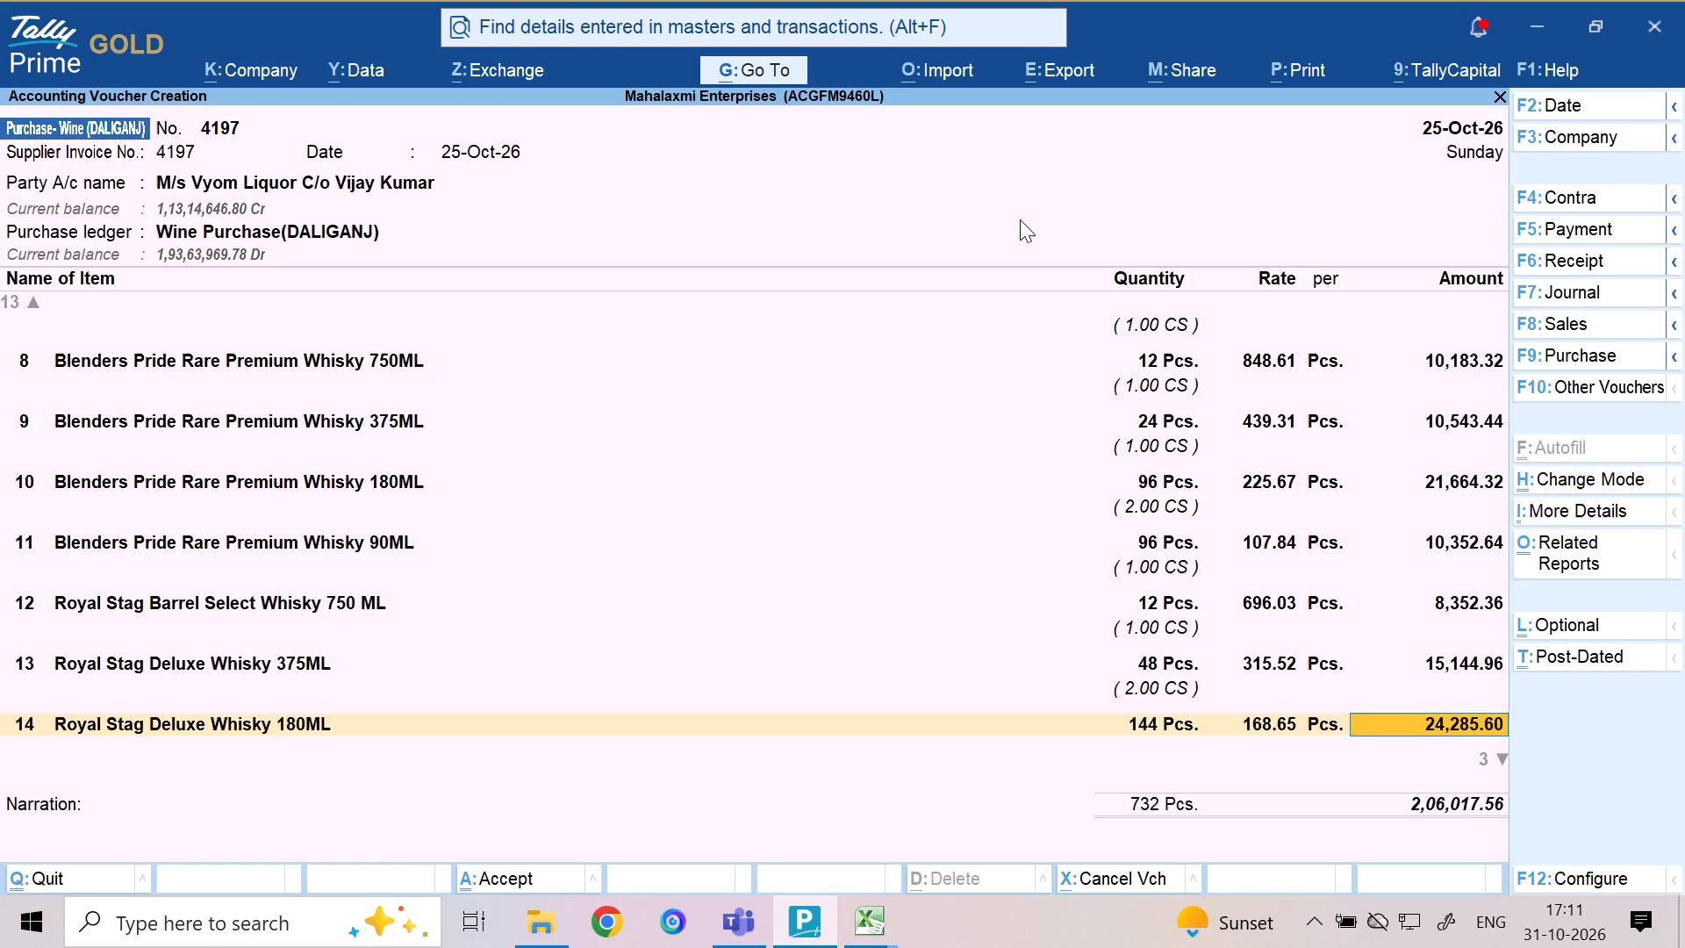
{"action": "key", "text": "Return"}
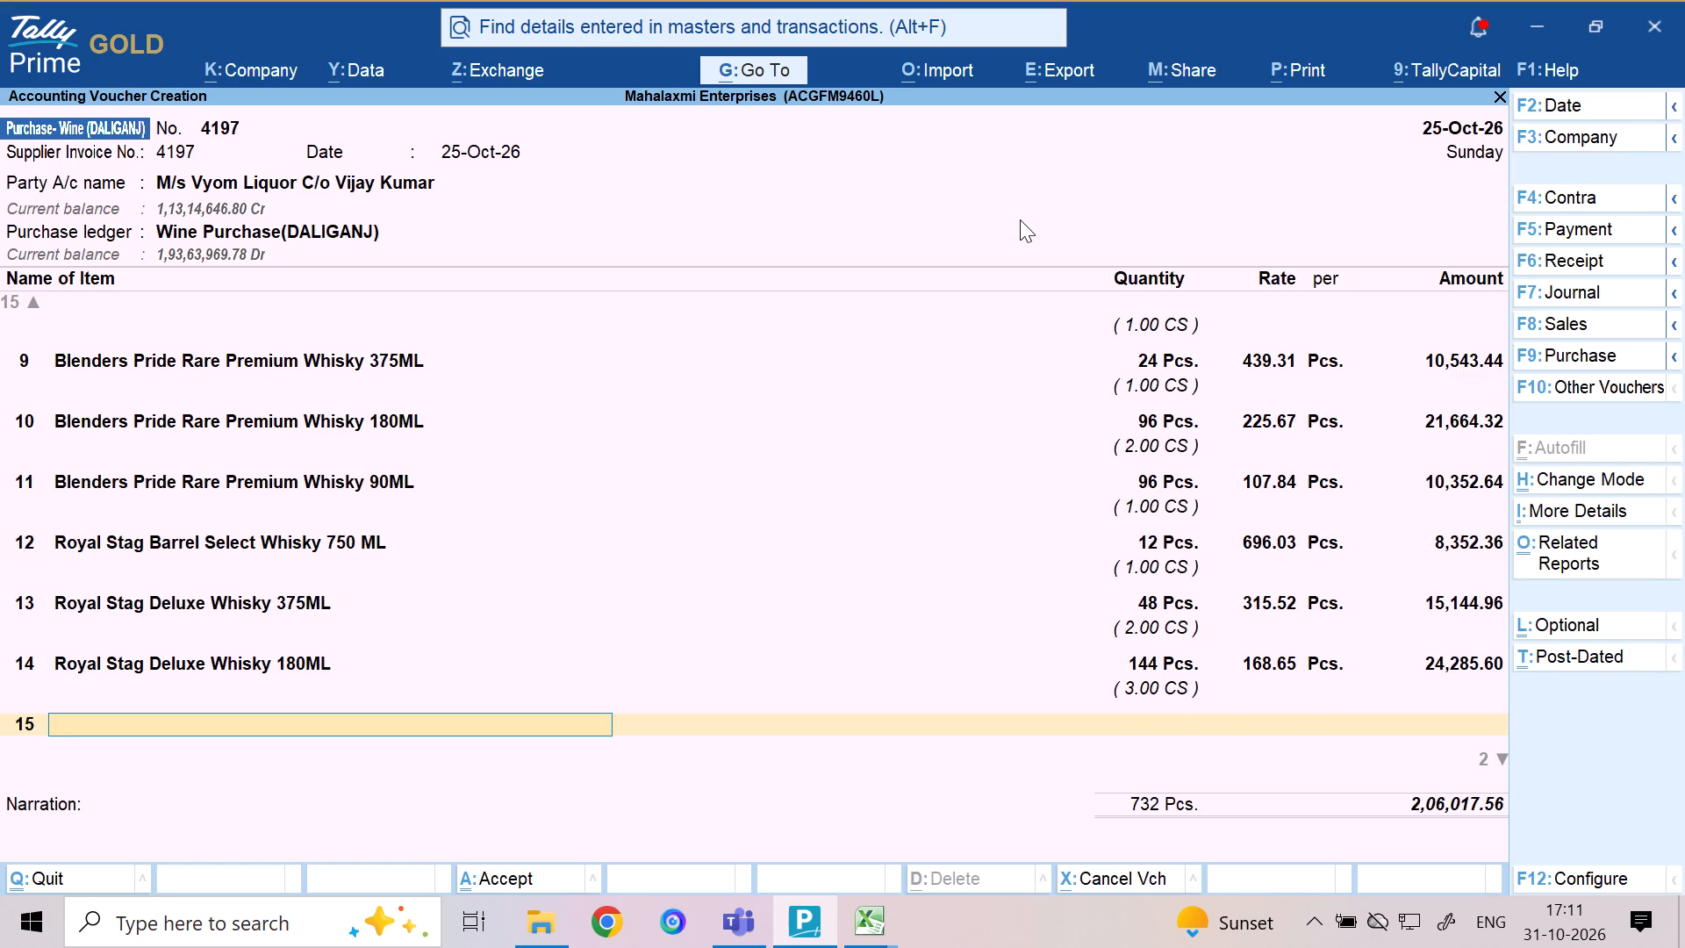
Select SR B7 180ML as the voucher's fifteenth stock item.
{"action": "type", "text": "SR"}
{"action": "key", "text": "space"}
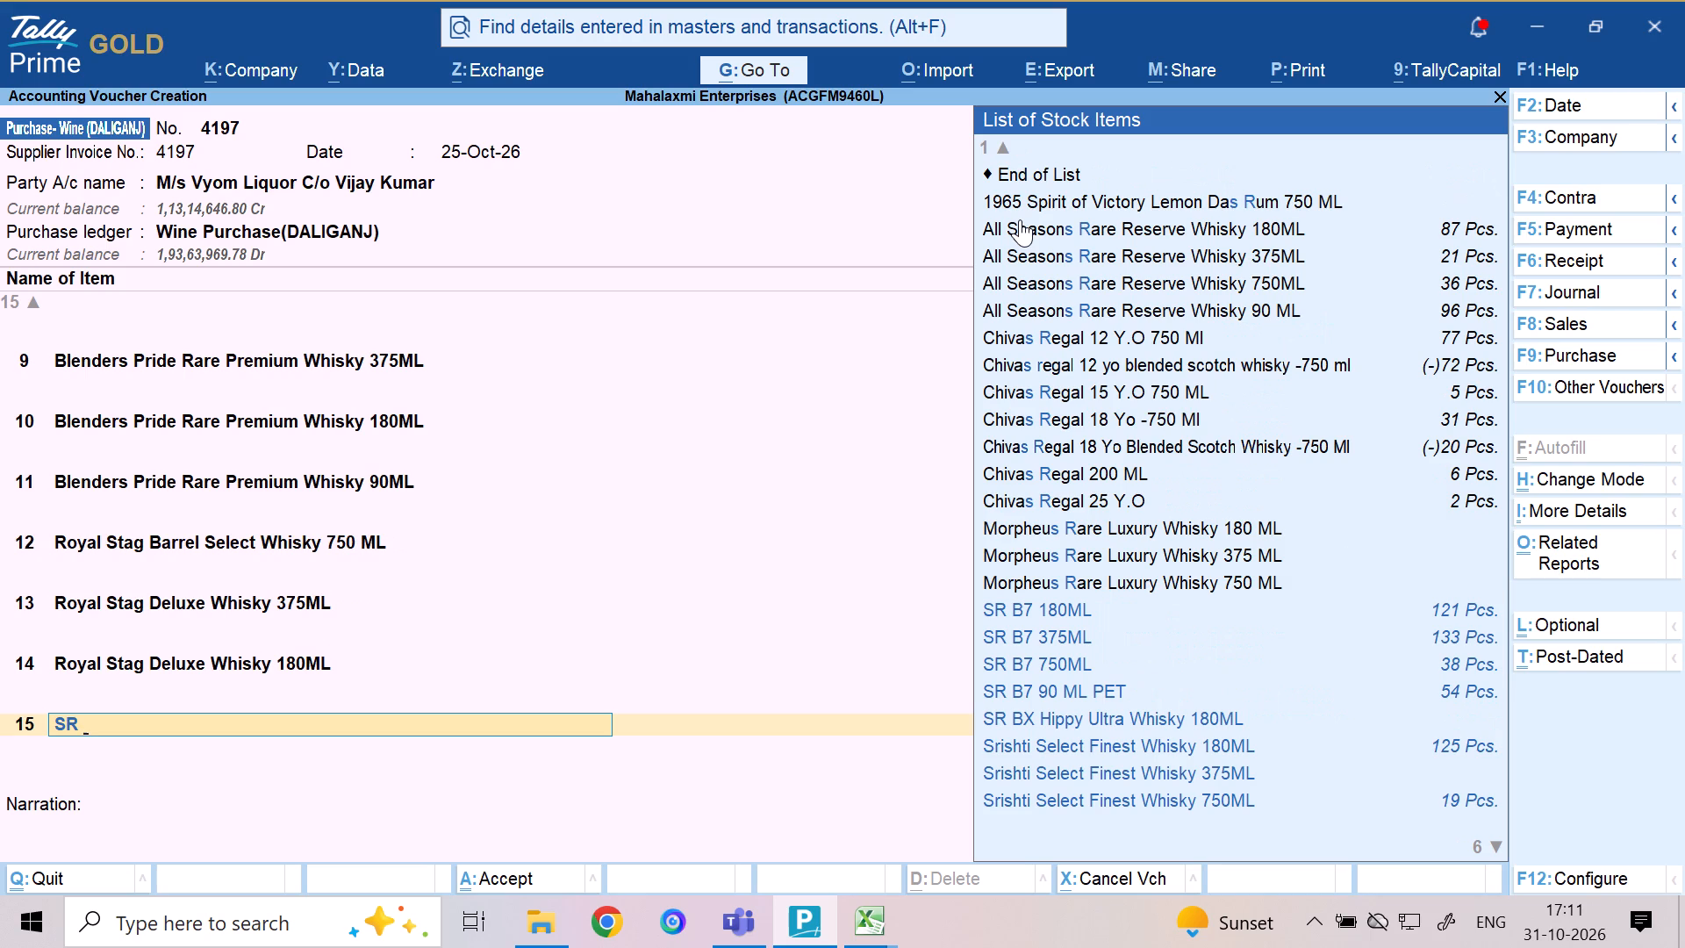
{"action": "type", "text": "B7"}
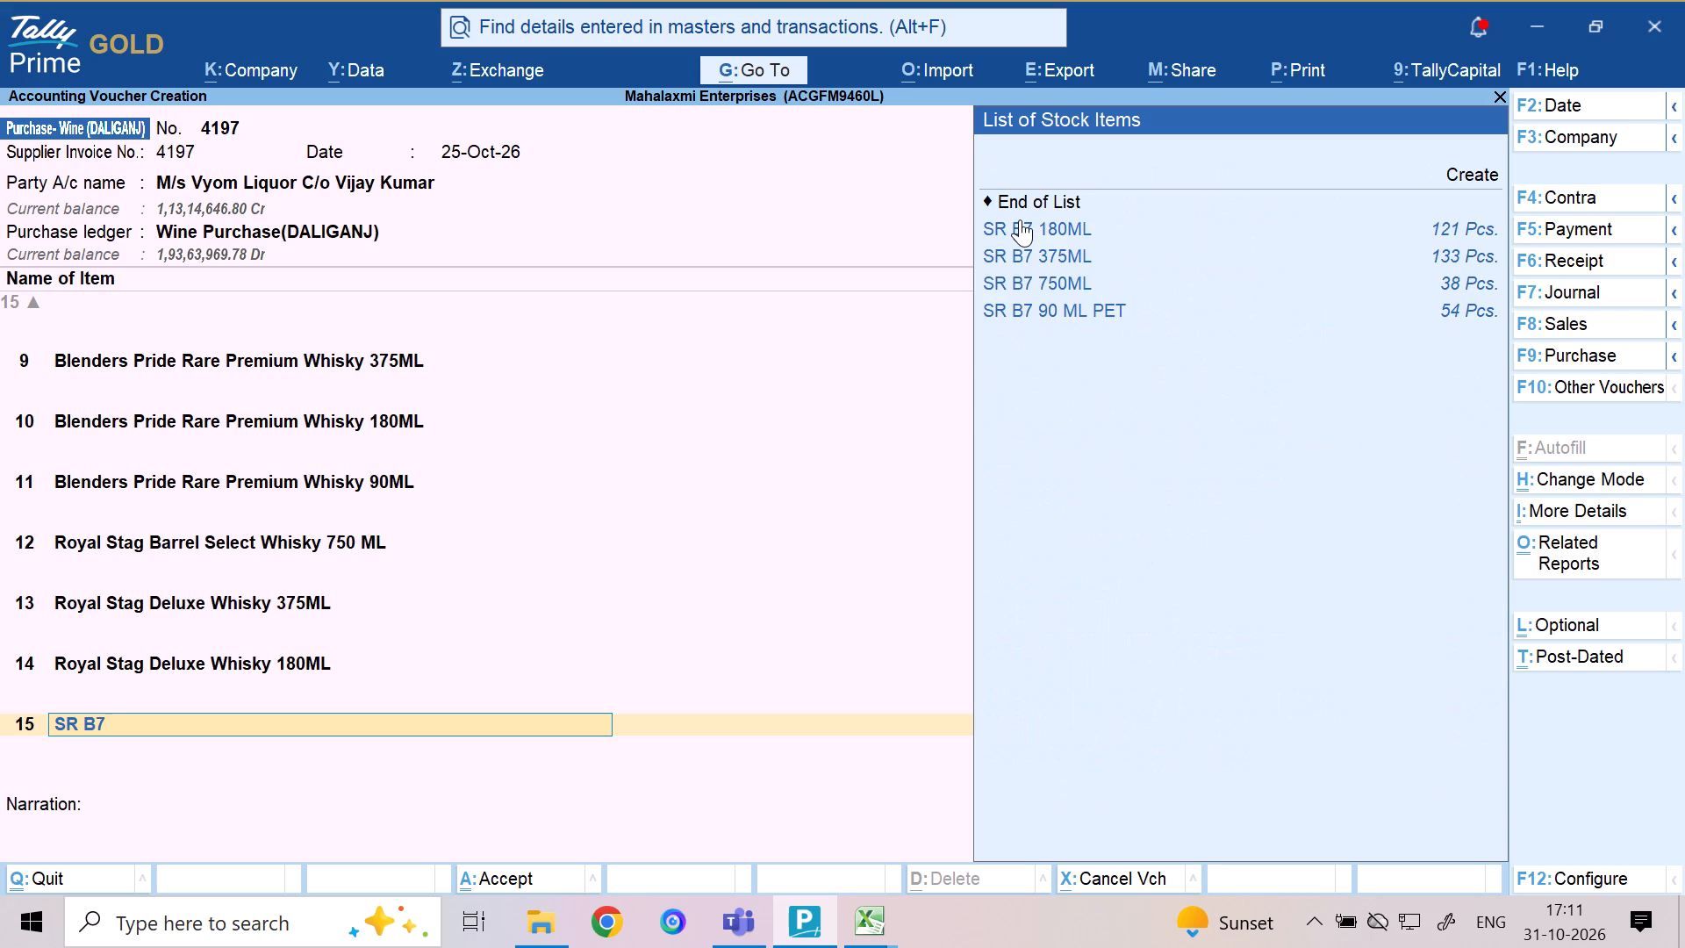
{"action": "key", "text": "Down"}
{"action": "key", "text": "Down"}
{"action": "key", "text": "Up"}
{"action": "key", "text": "Return"}
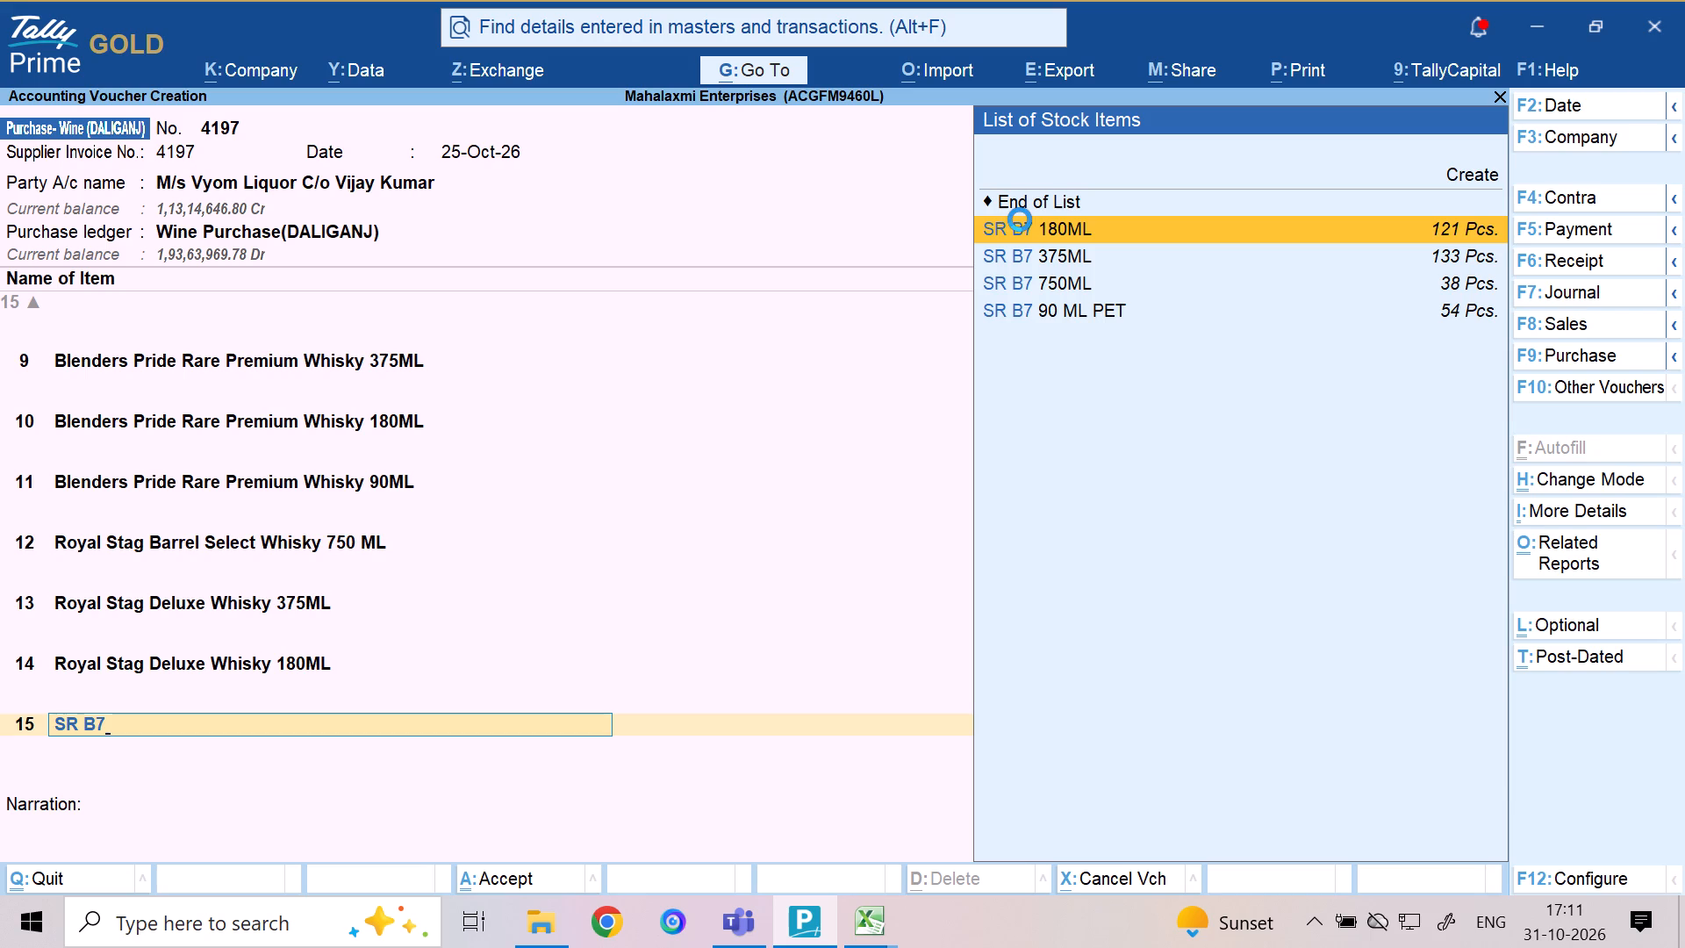
Allocate 96 Pcs. of SR B7 180ML to the Daliganj FL godown at the prefilled rate of 168.67, setting the amount to 16,192.
{"action": "type", "text": "DA"}
{"action": "key", "text": "Return"}
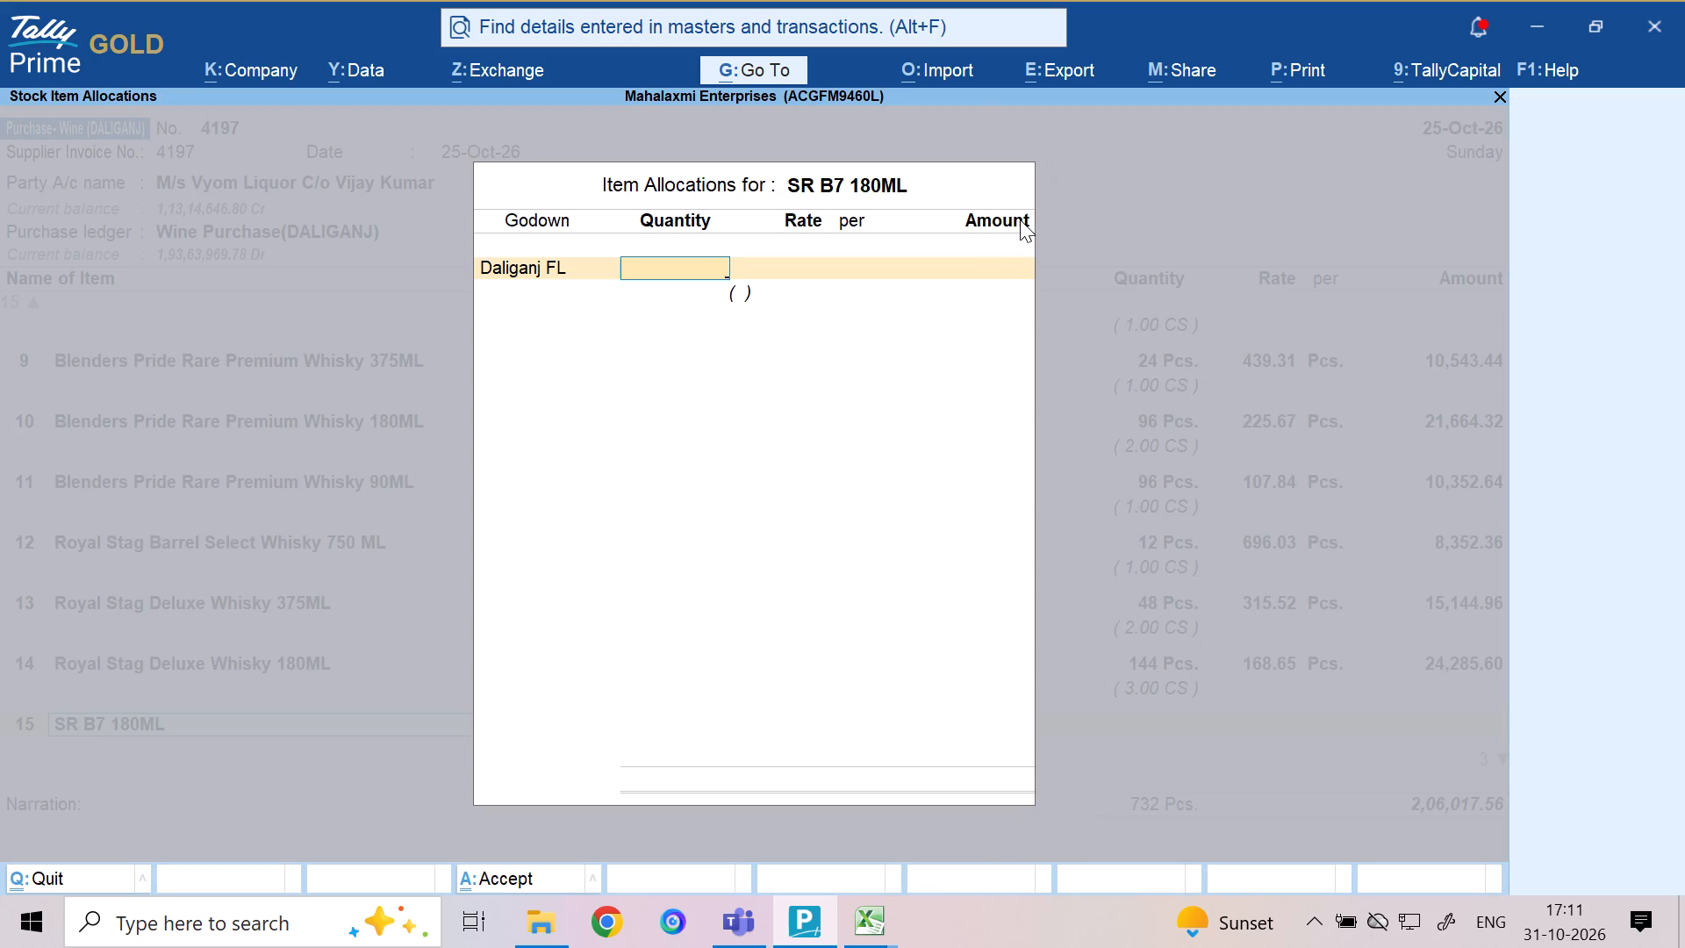
{"action": "type", "text": "96"}
{"action": "key", "text": "Return"}
{"action": "key", "text": "Return"}
{"action": "key", "text": "Return"}
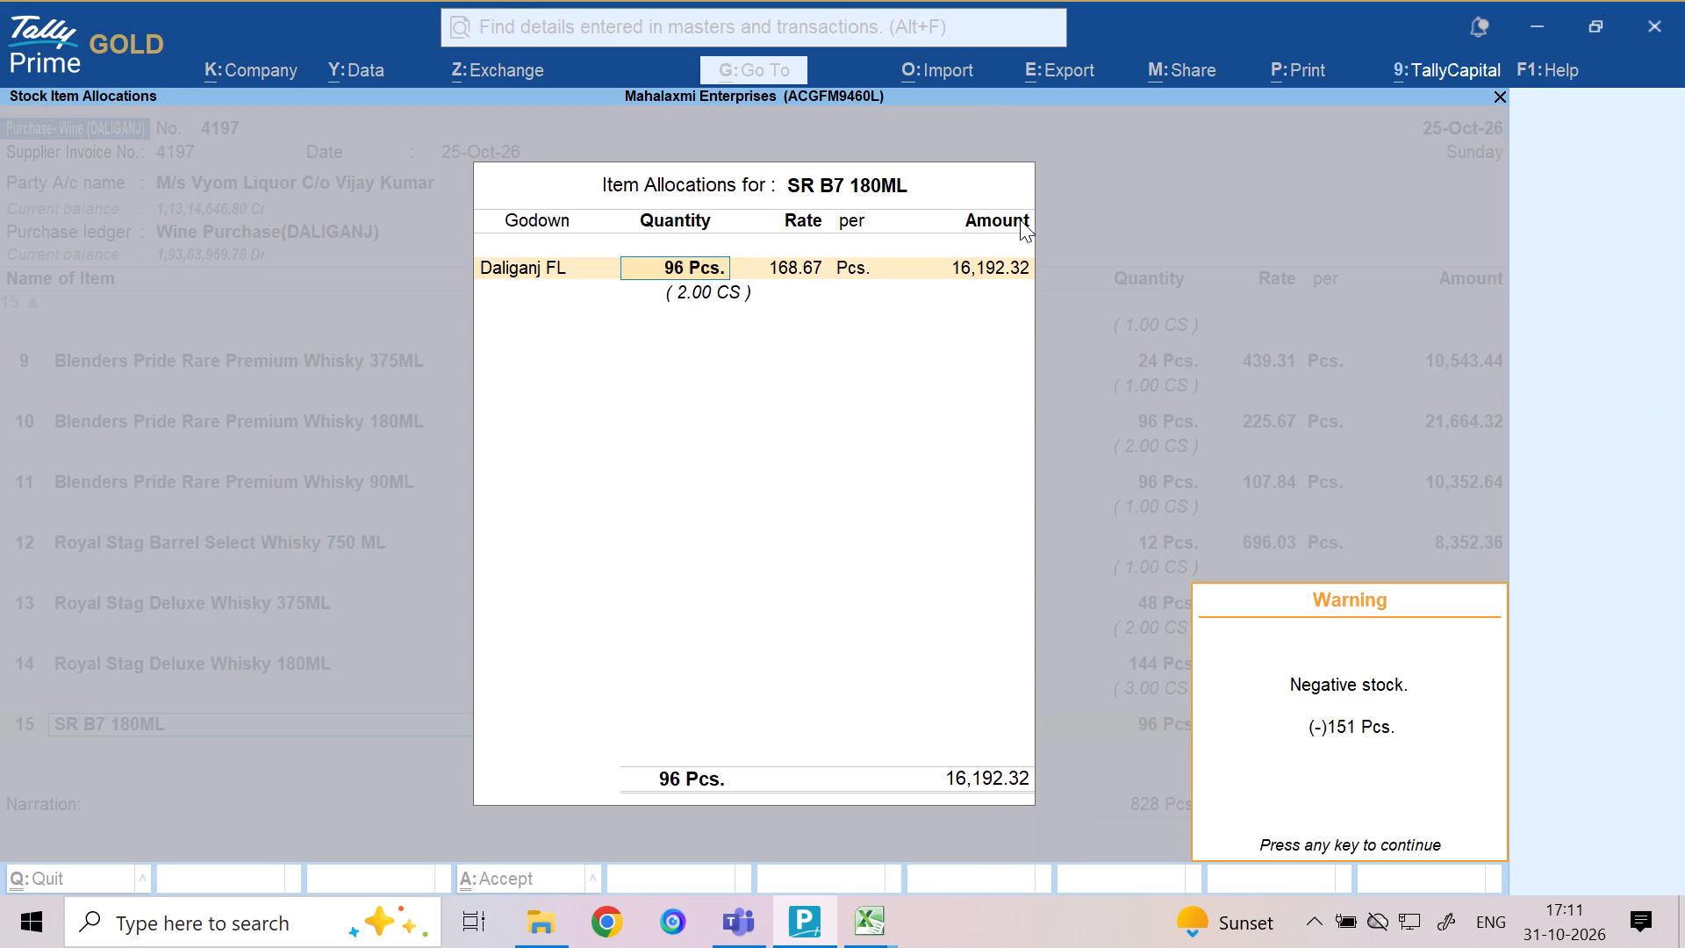
{"action": "key", "text": "Return"}
{"action": "key", "text": "Return"}
{"action": "key", "text": "Return"}
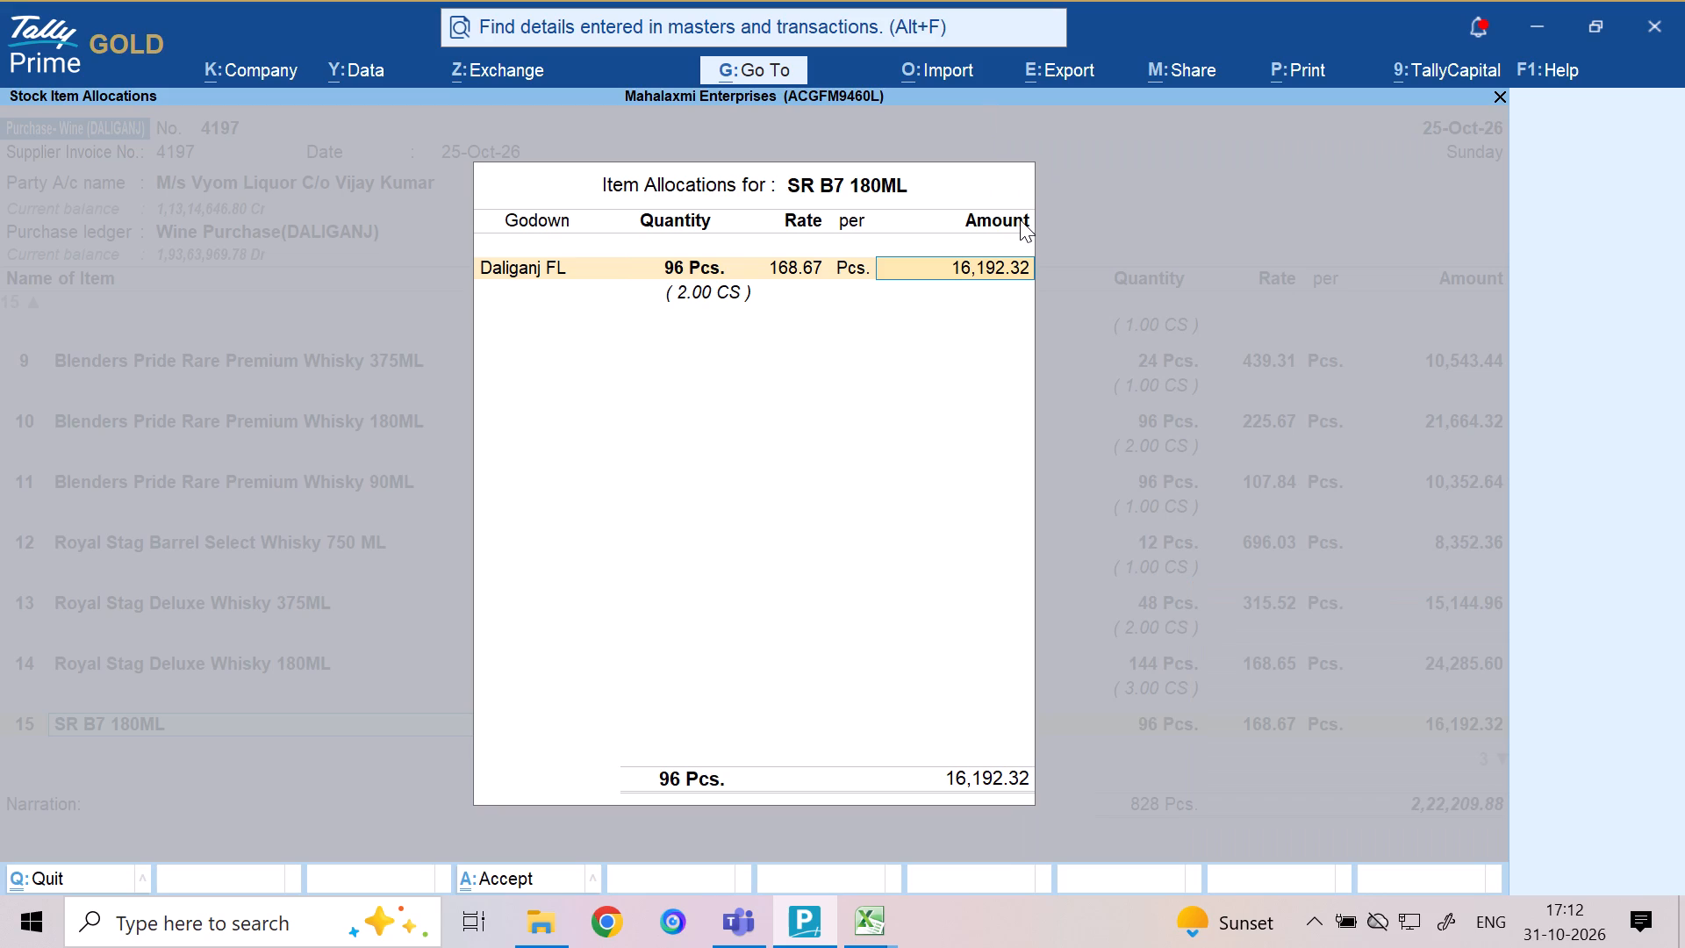
{"action": "type", "text": "16192"}
{"action": "key", "text": "Return"}
{"action": "key", "text": "Return"}
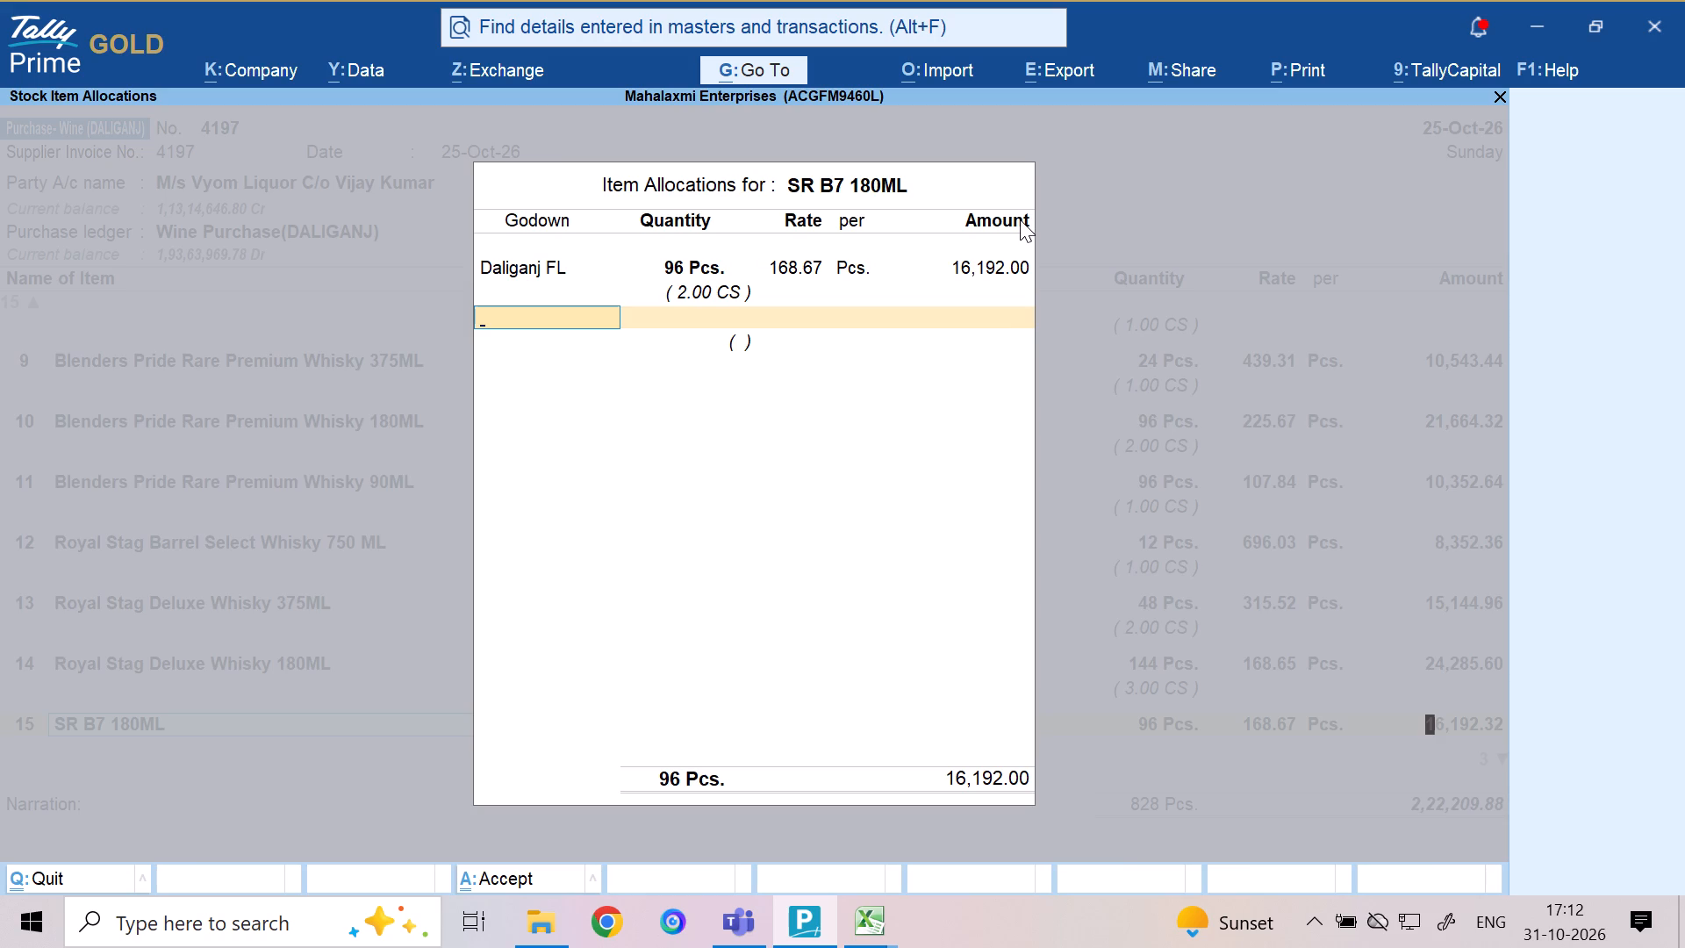
{"action": "key", "text": "Return"}
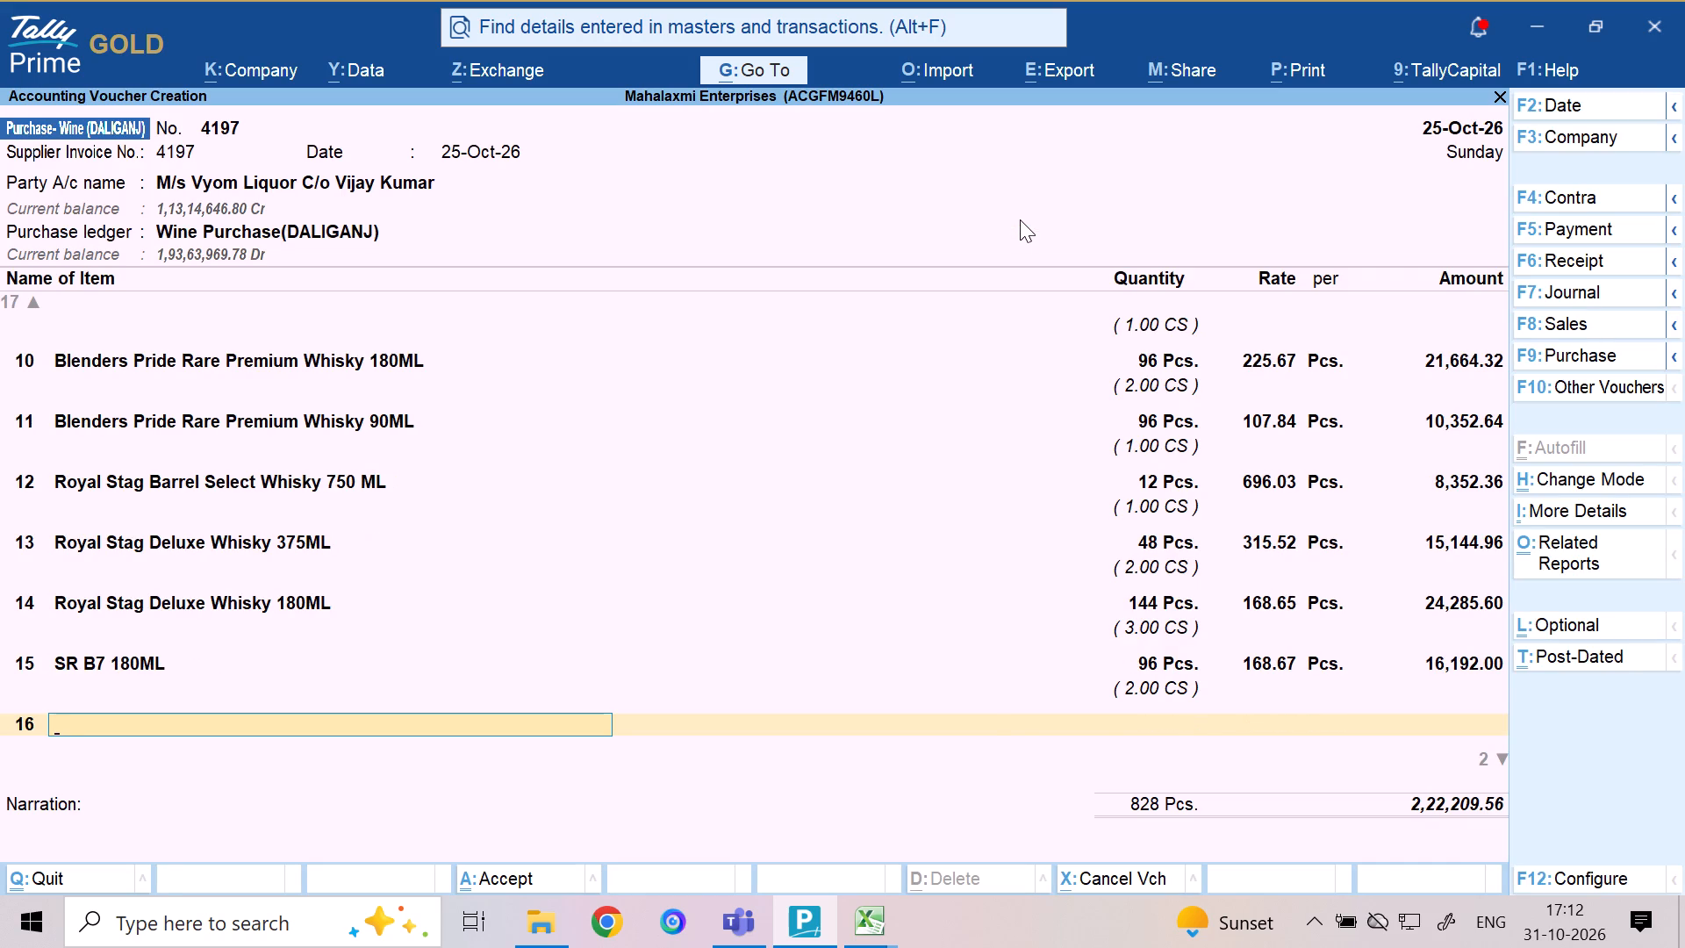
Select SR B7 90 ML PET as the voucher's sixteenth stock item.
{"action": "type", "text": "SR"}
{"action": "key", "text": "space"}
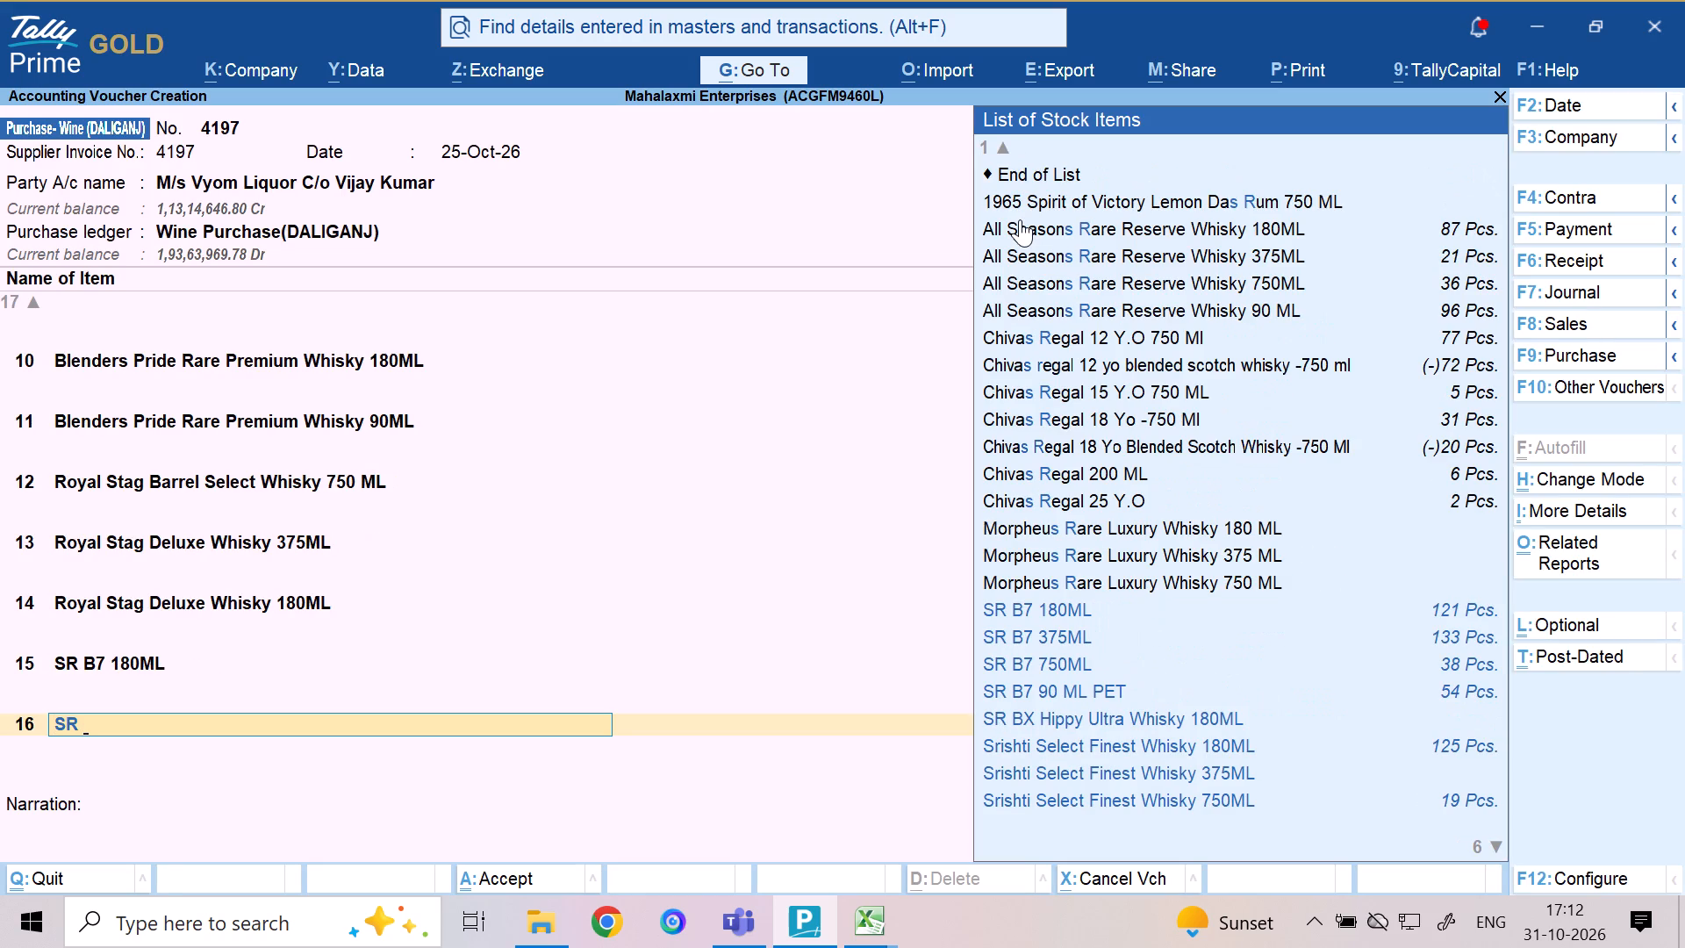
{"action": "type", "text": "B7"}
{"action": "key", "text": "Down"}
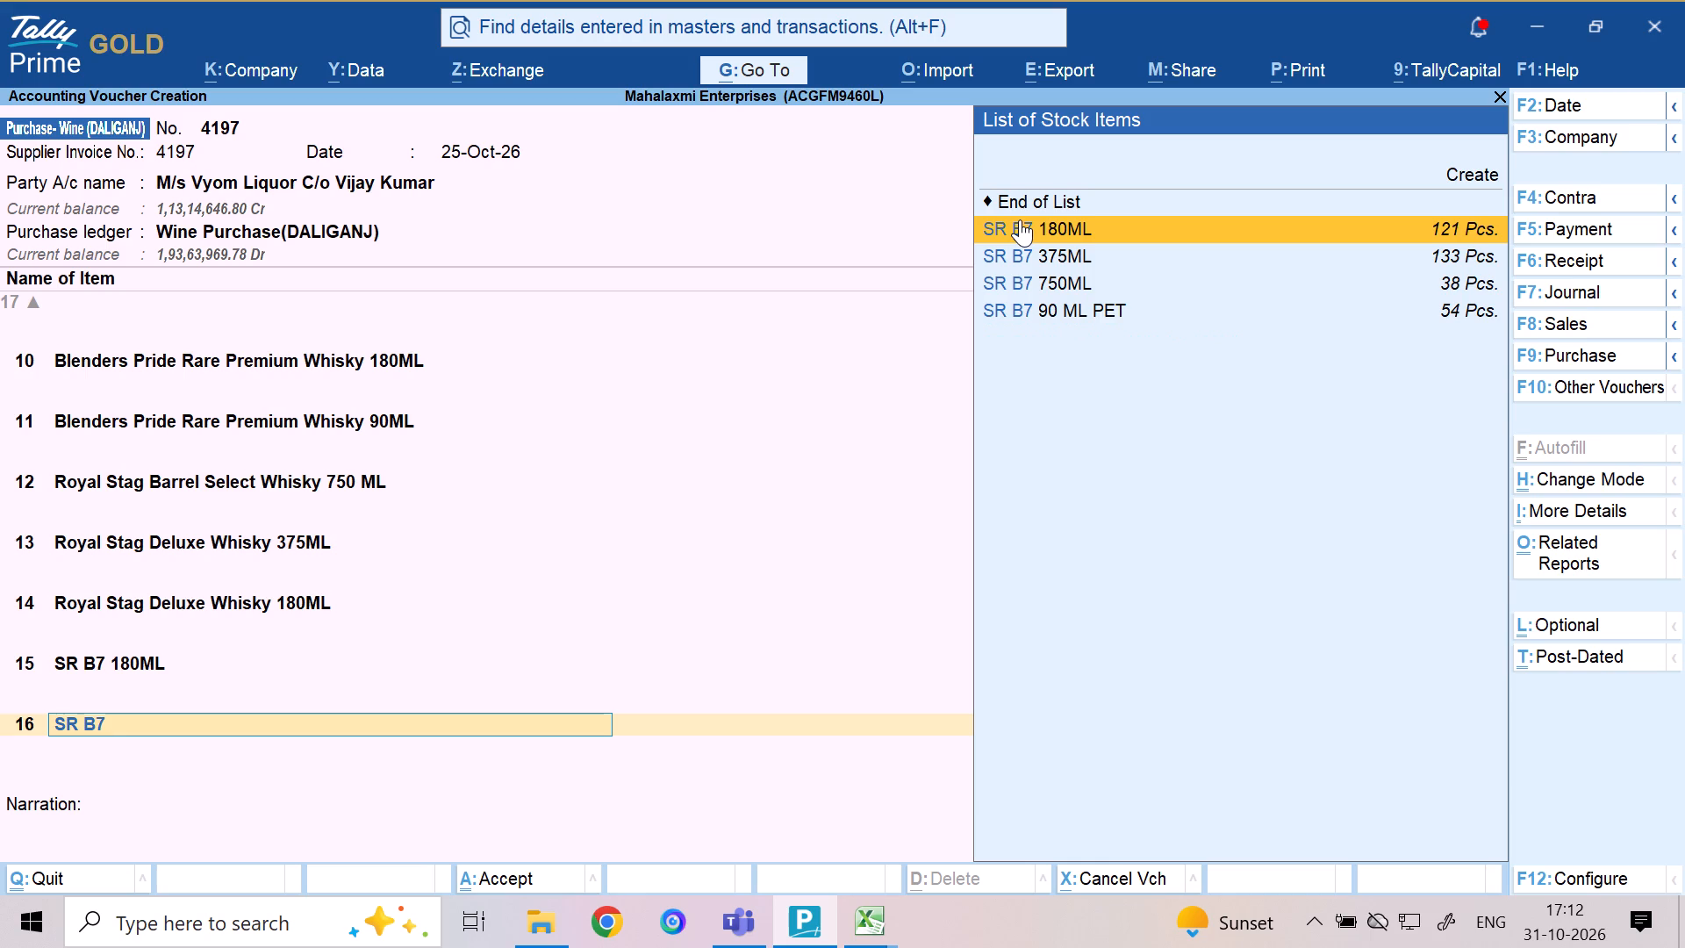
{"action": "key", "text": "Down"}
{"action": "key", "text": "Down"}
{"action": "key", "text": "Down"}
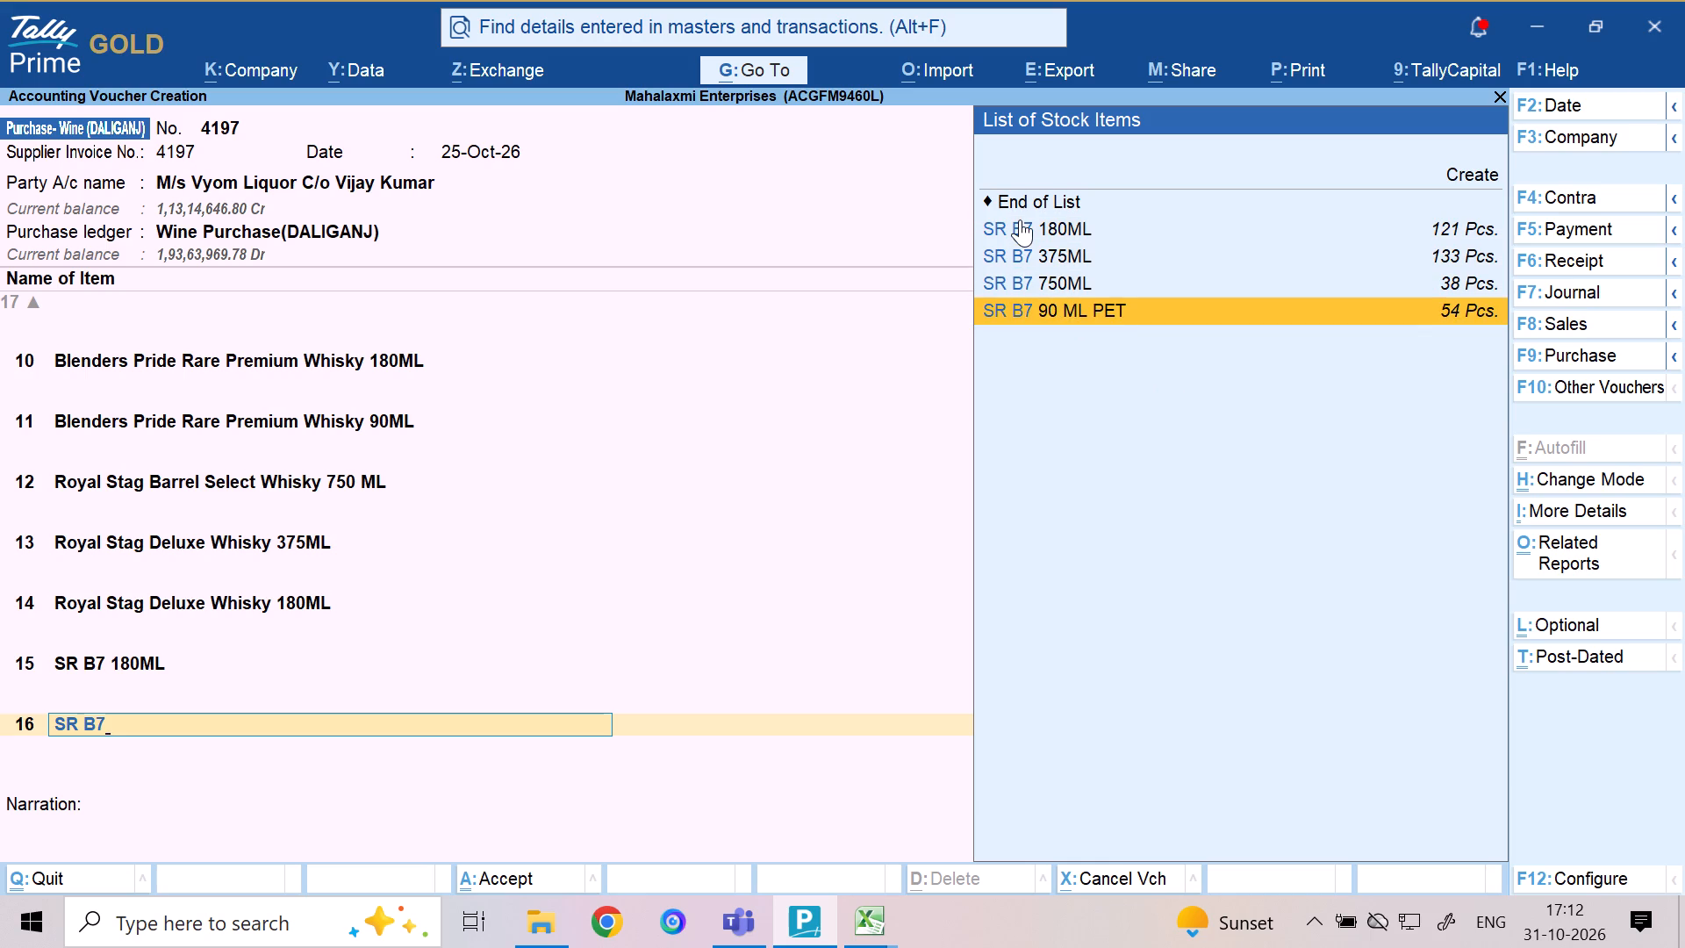
{"action": "key", "text": "Return"}
Allocate 96 Pcs. of SR B7 90 ML PET to the Daliganj FL godown, keeping the prefilled rate of 79.34 per Pcs.
{"action": "type", "text": "DALI"}
{"action": "key", "text": "Return"}
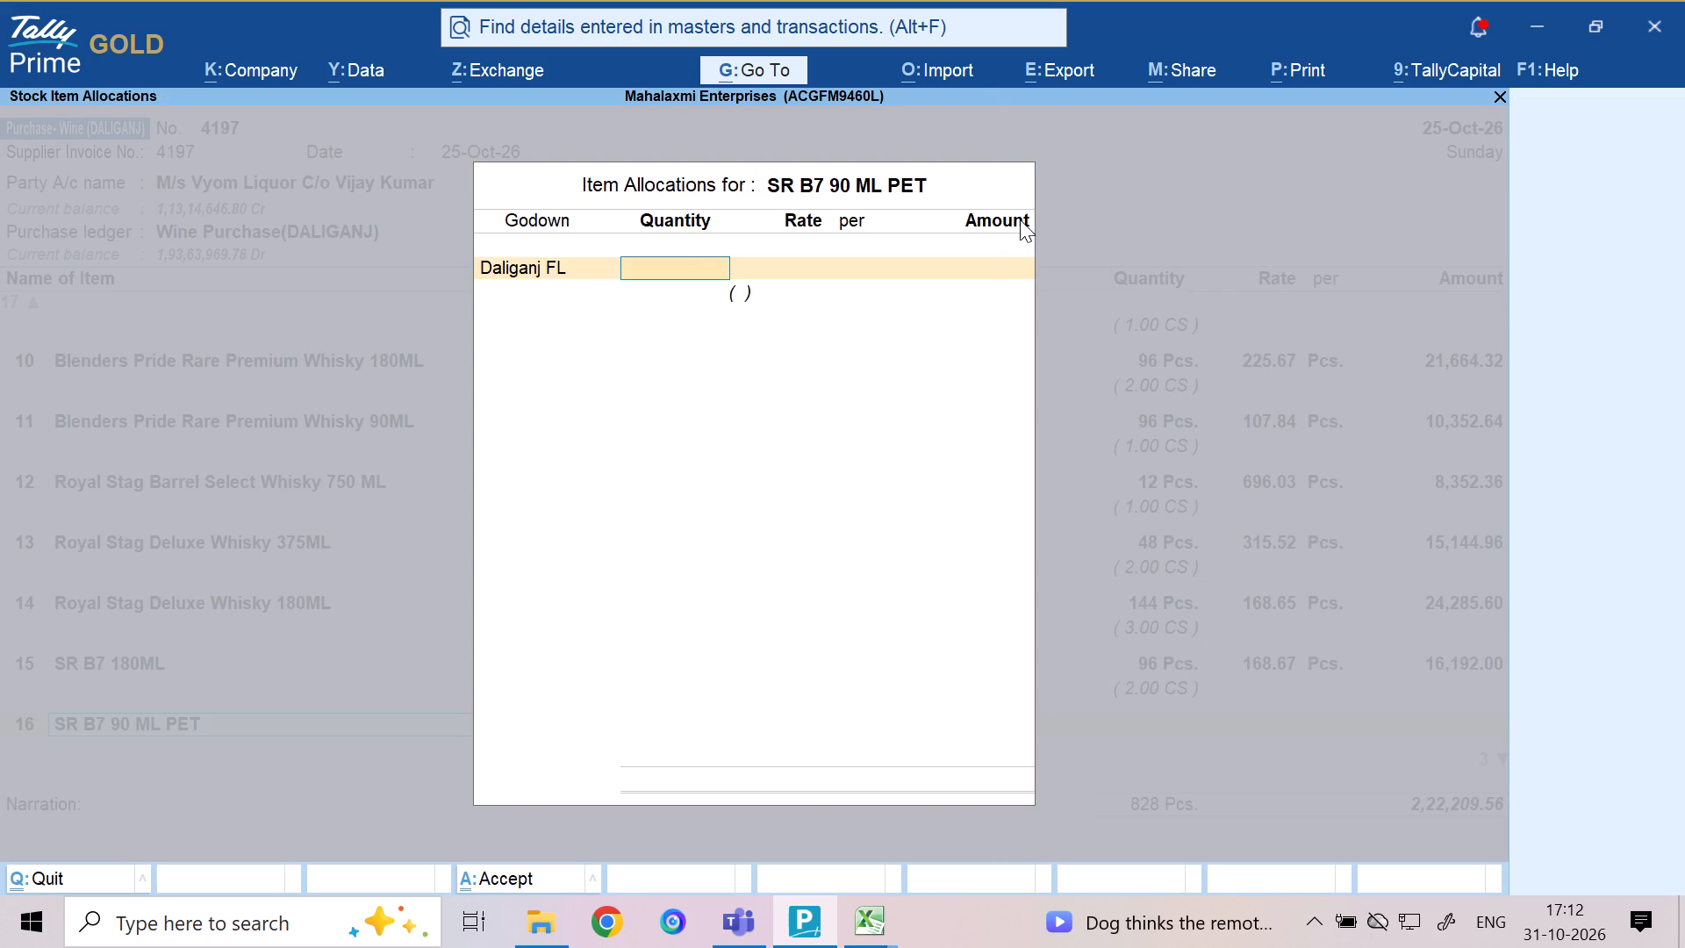
{"action": "type", "text": "96"}
{"action": "key", "text": "Return"}
{"action": "key", "text": "Return"}
{"action": "key", "text": "Return"}
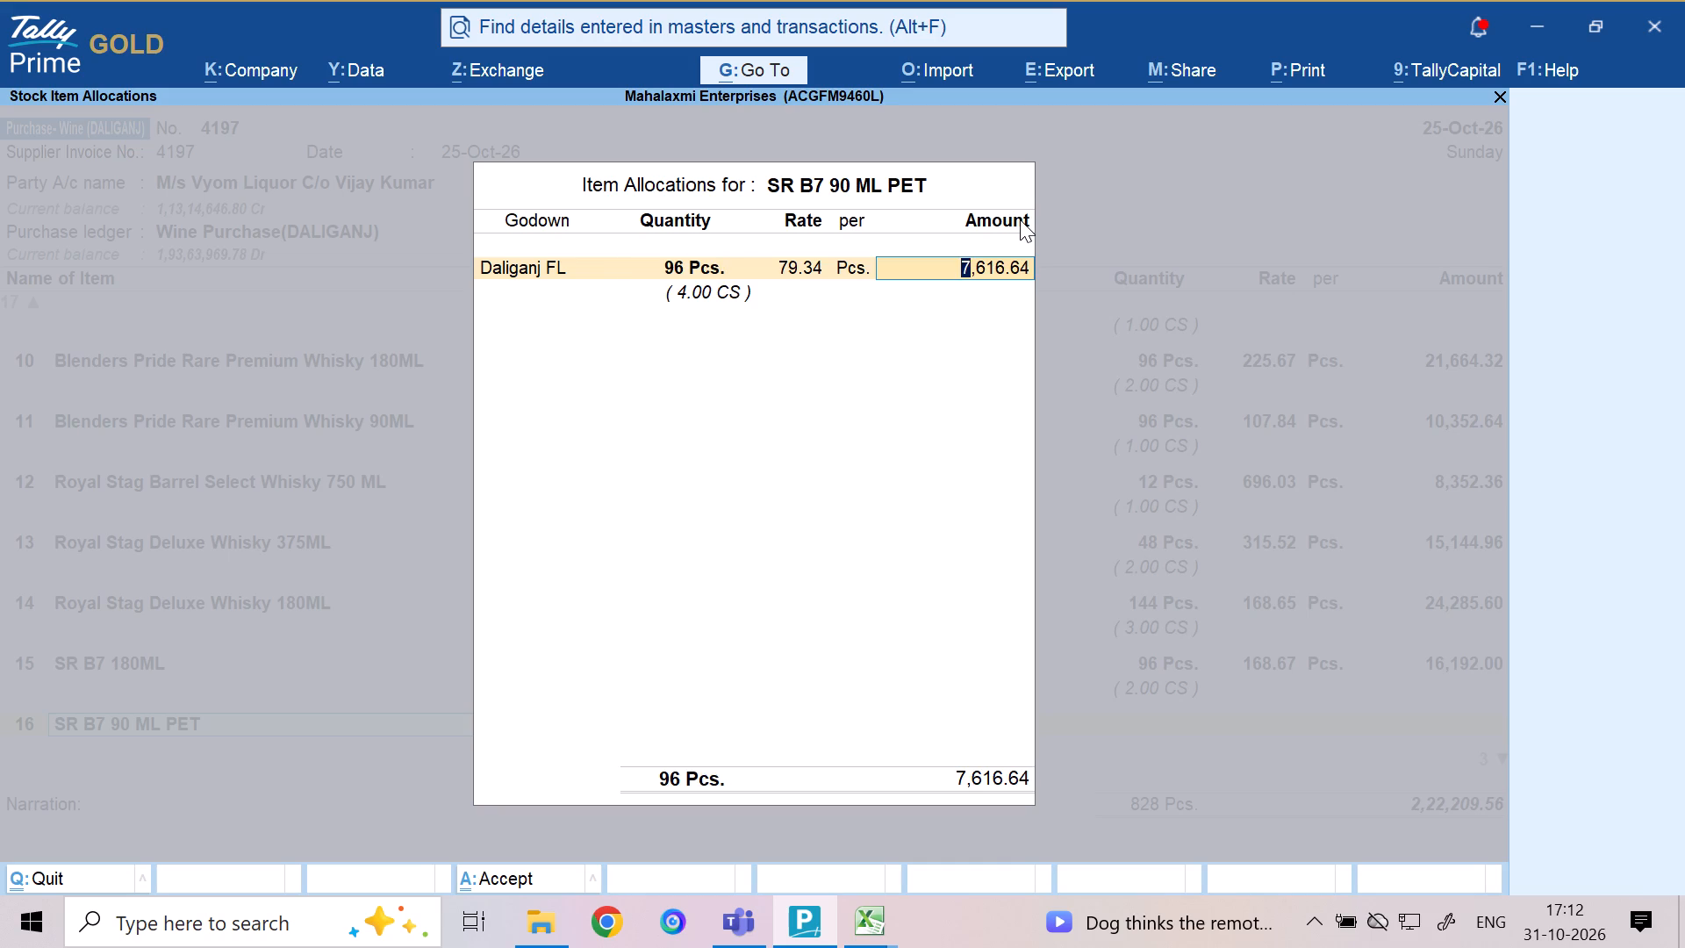
{"action": "key", "text": "Return"}
{"action": "key", "text": "Return"}
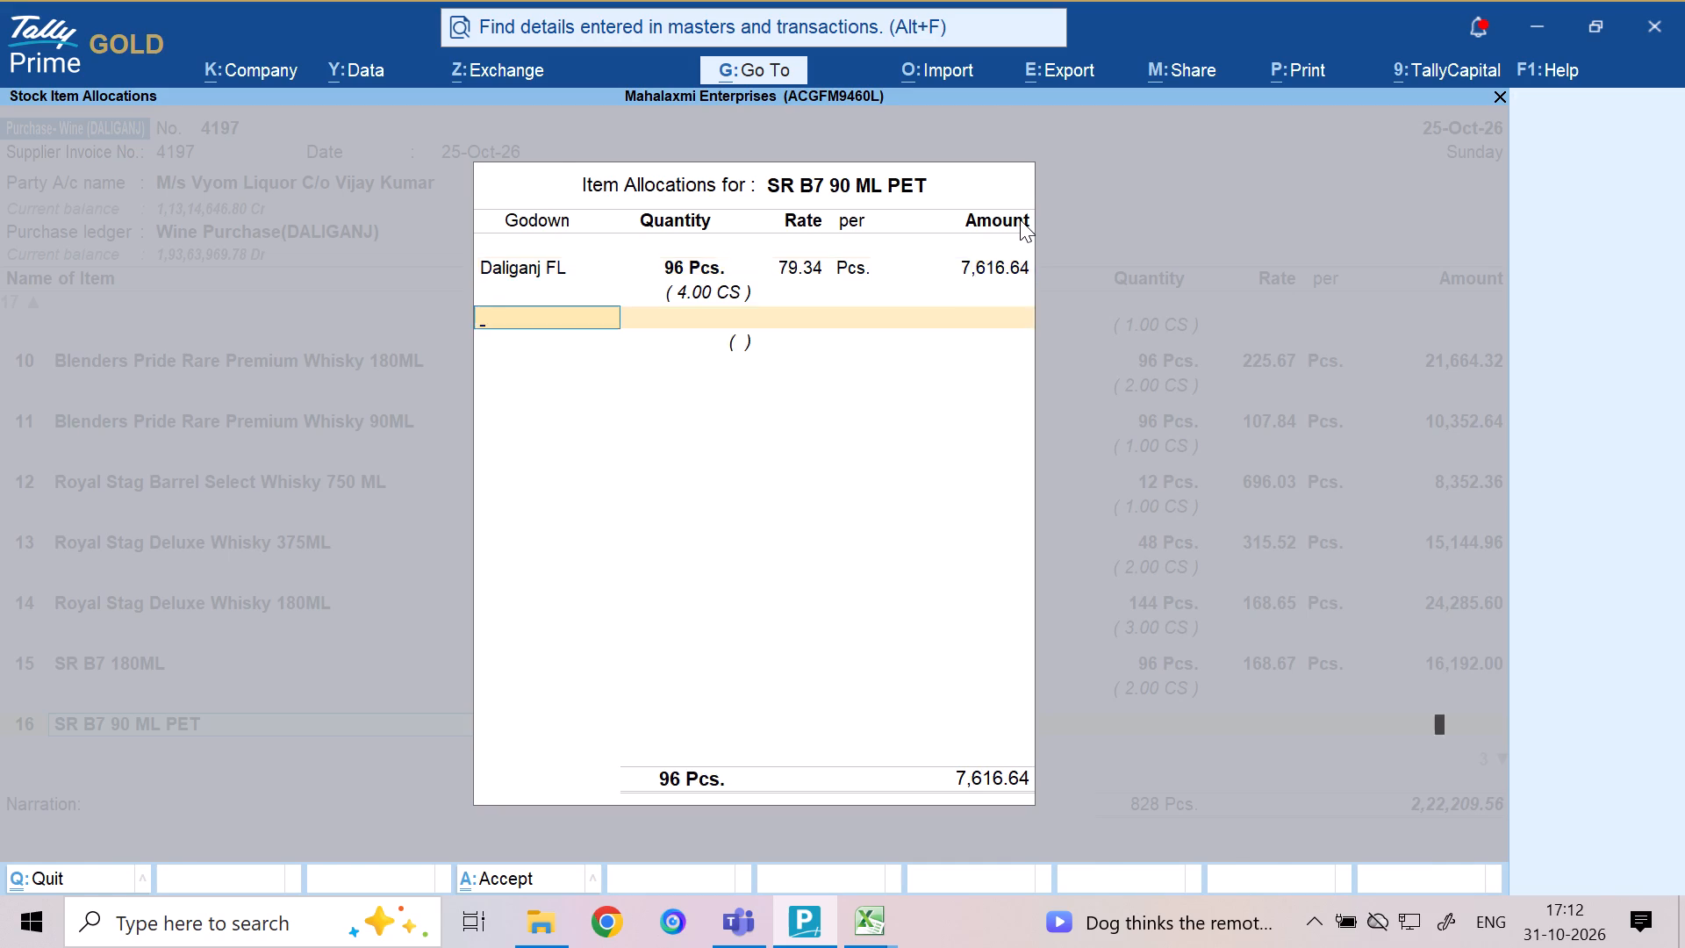
{"action": "key", "text": "Return"}
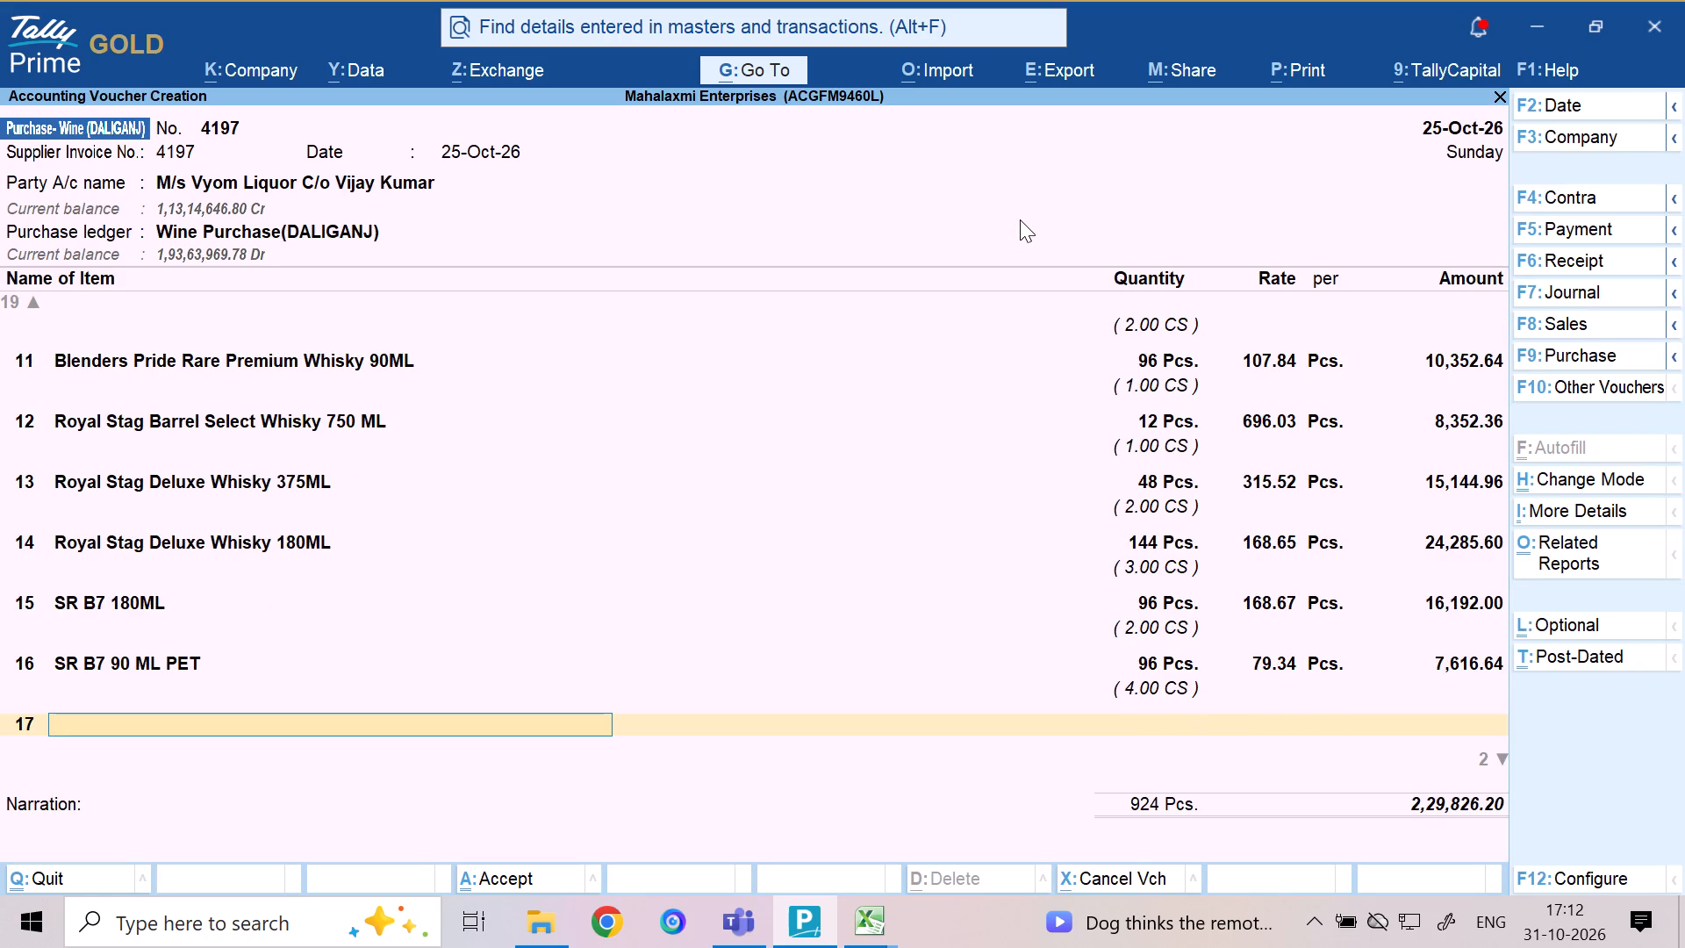
Select Royal Challenge Classic Whisky 375ML as the voucher's seventeenth stock item.
{"action": "type", "text": "CHALL"}
{"action": "key", "text": "e"}
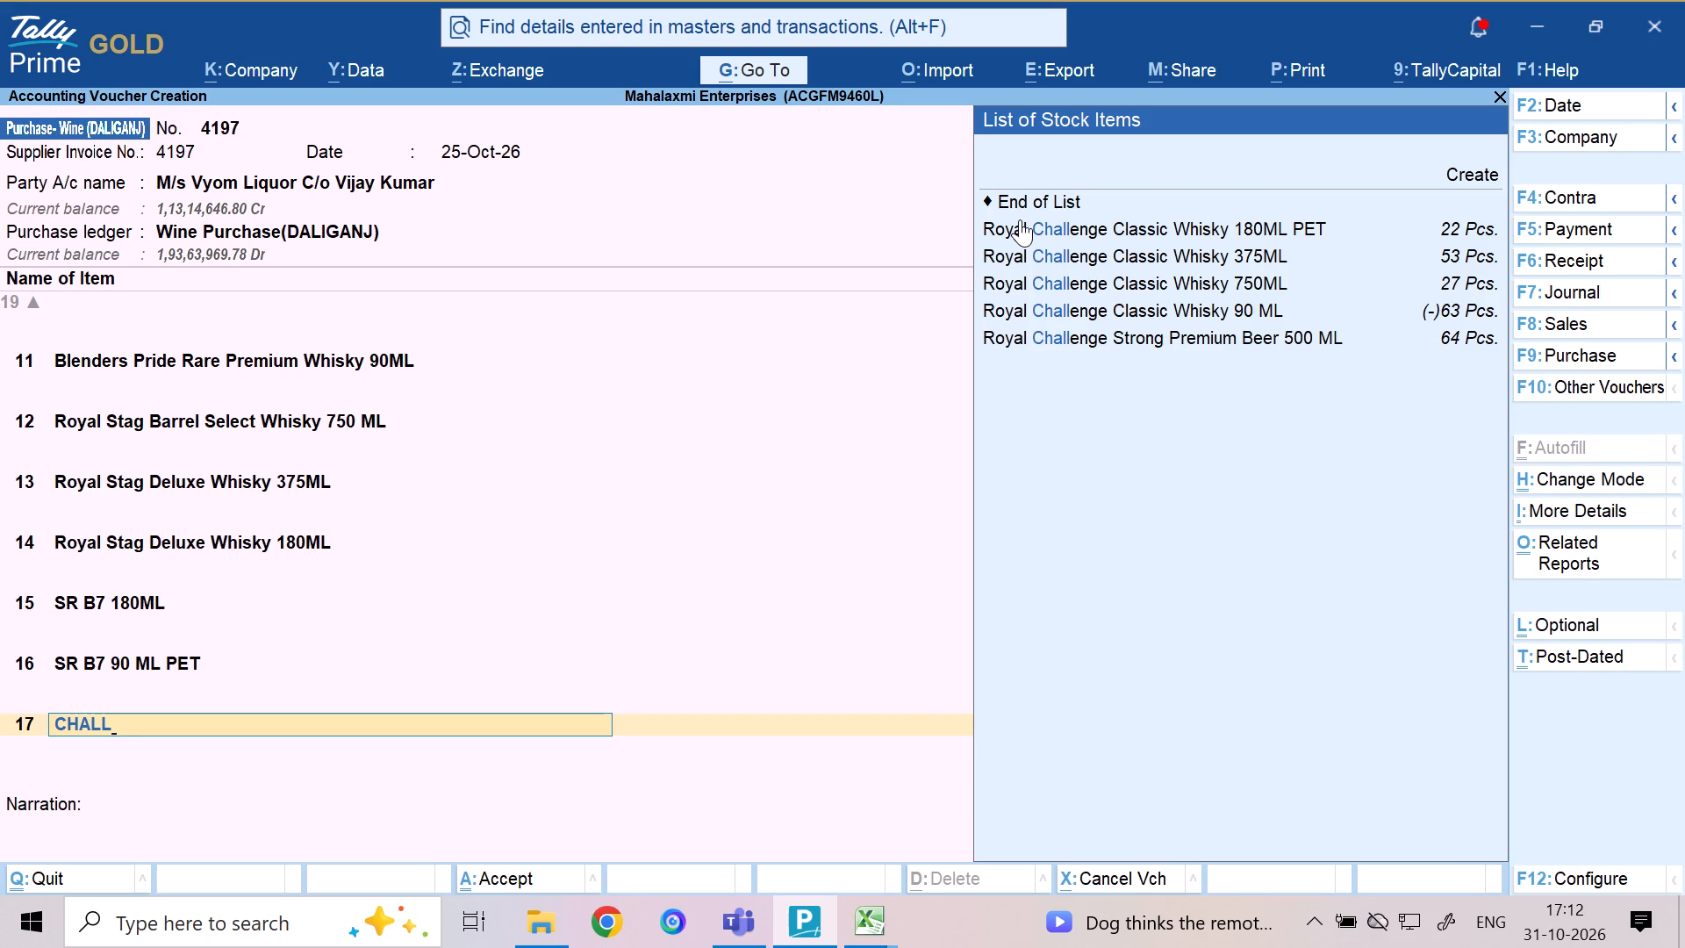
{"action": "key", "text": "Down"}
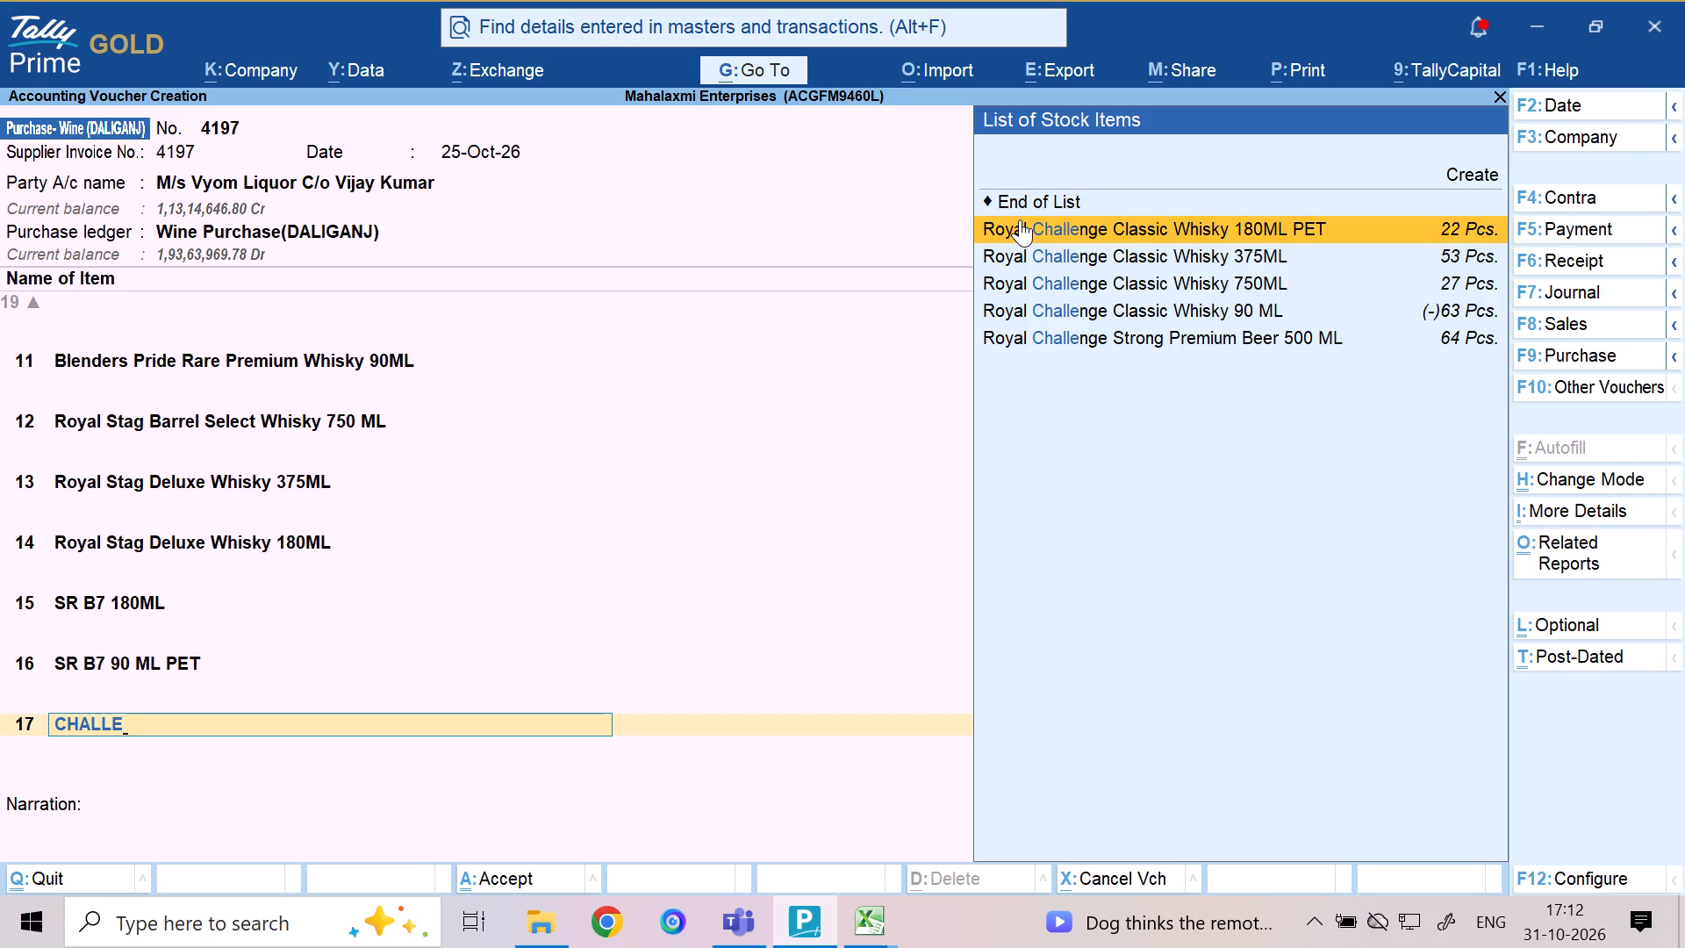
{"action": "key", "text": "Down"}
{"action": "key", "text": "Return"}
Allocate 24 Pcs. of the 375ML Royal Challenge to the Daliganj FL godown, keeping the prefilled rate of 315.63 per Pcs.
{"action": "type", "text": "DA"}
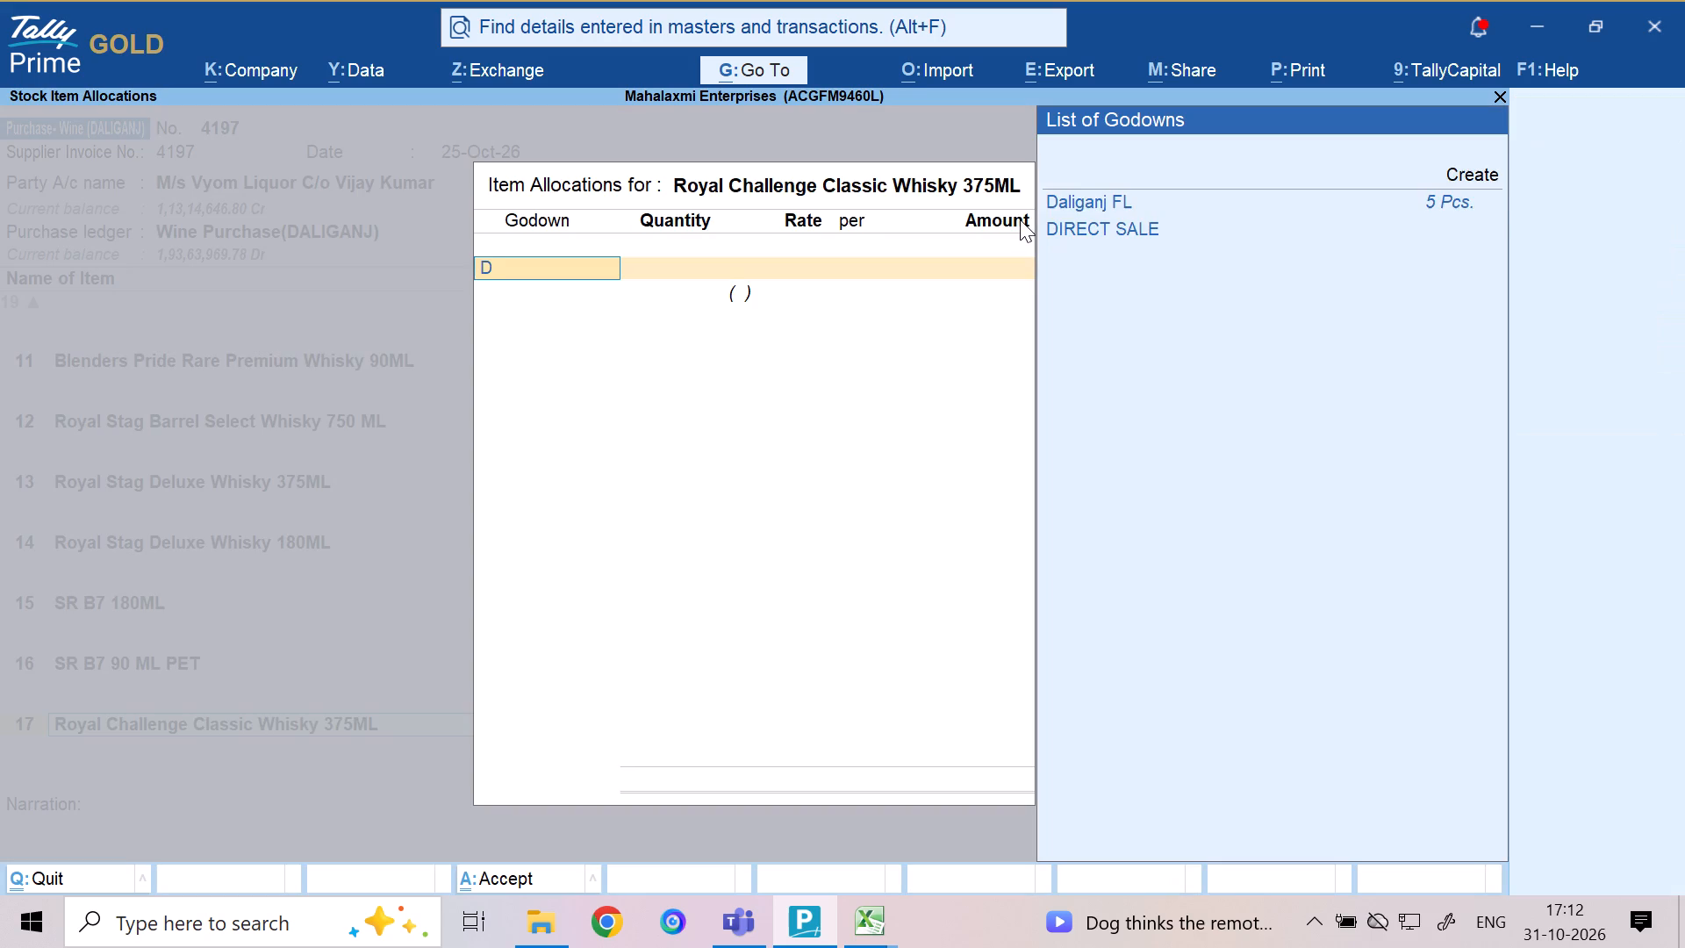
{"action": "key", "text": "Return"}
{"action": "type", "text": "24"}
{"action": "key", "text": "Return"}
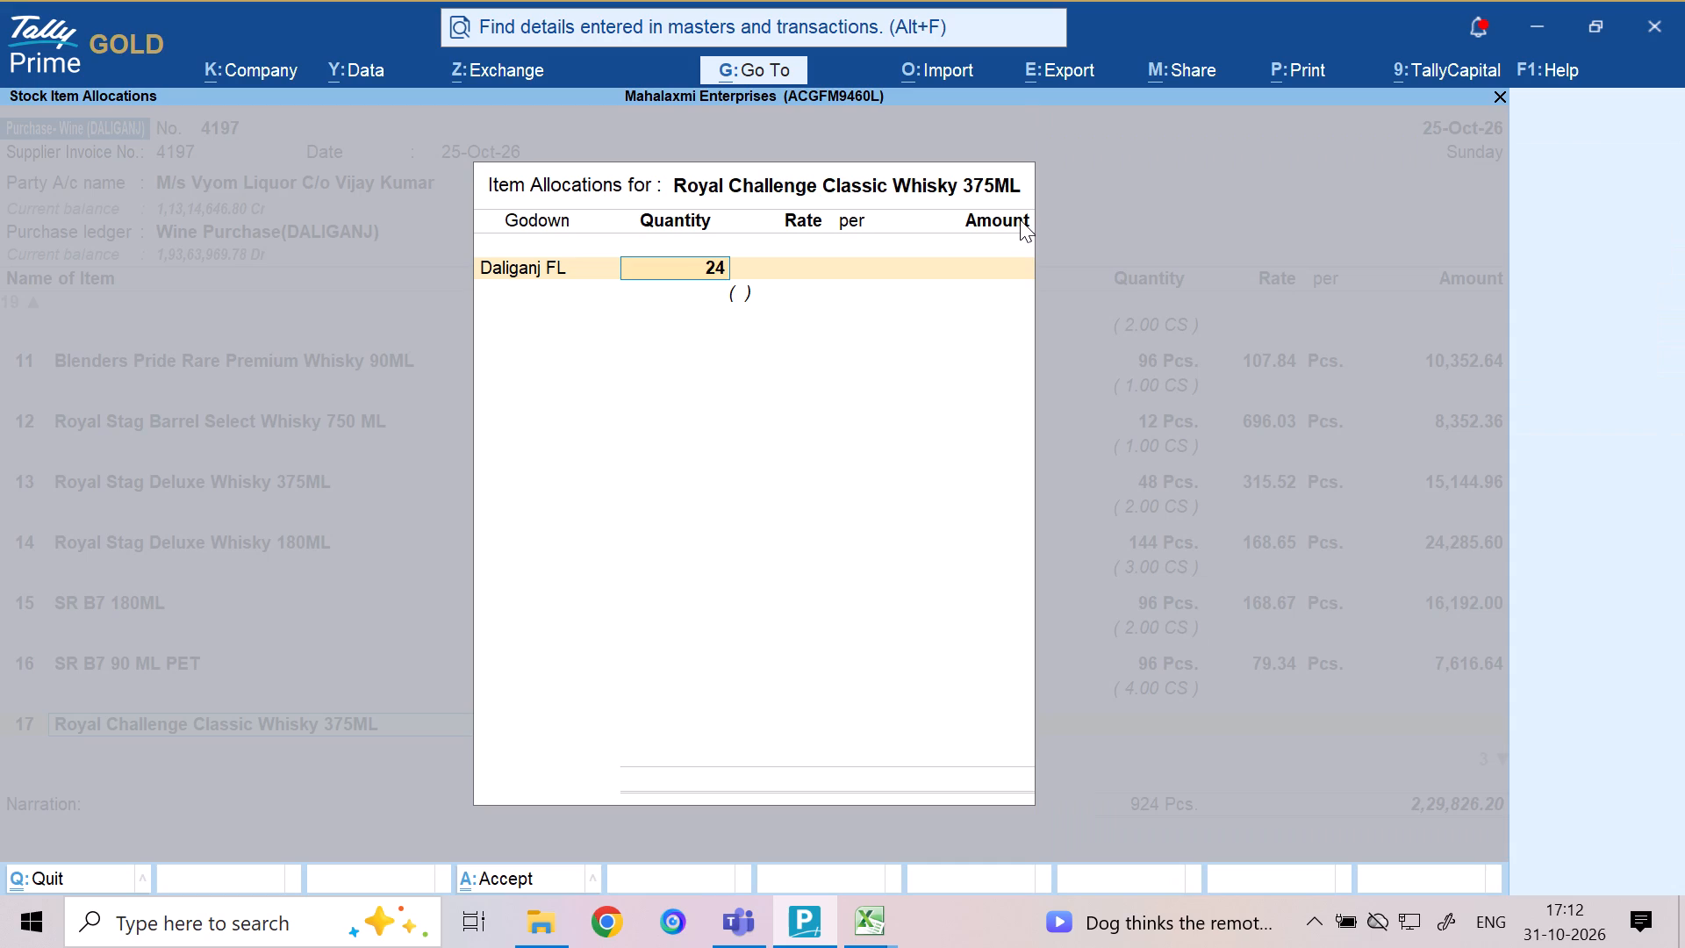
{"action": "key", "text": "Return"}
{"action": "key", "text": "Return"}
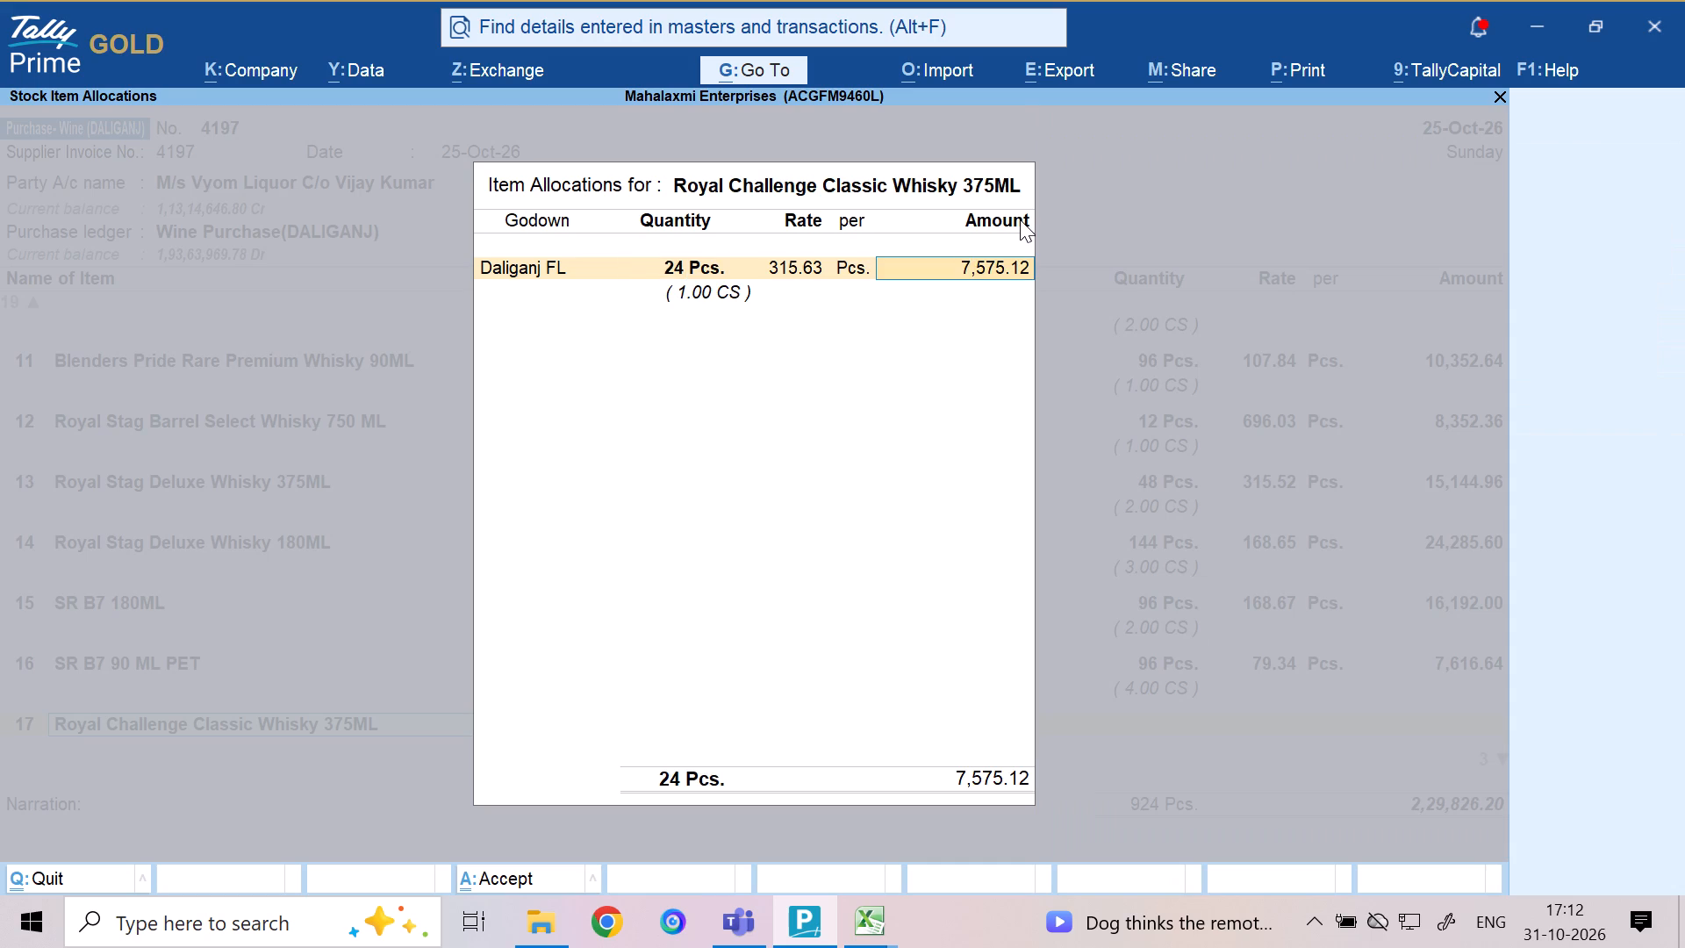
{"action": "key", "text": "Return"}
{"action": "key", "text": "Return"}
{"action": "key", "text": "Return"}
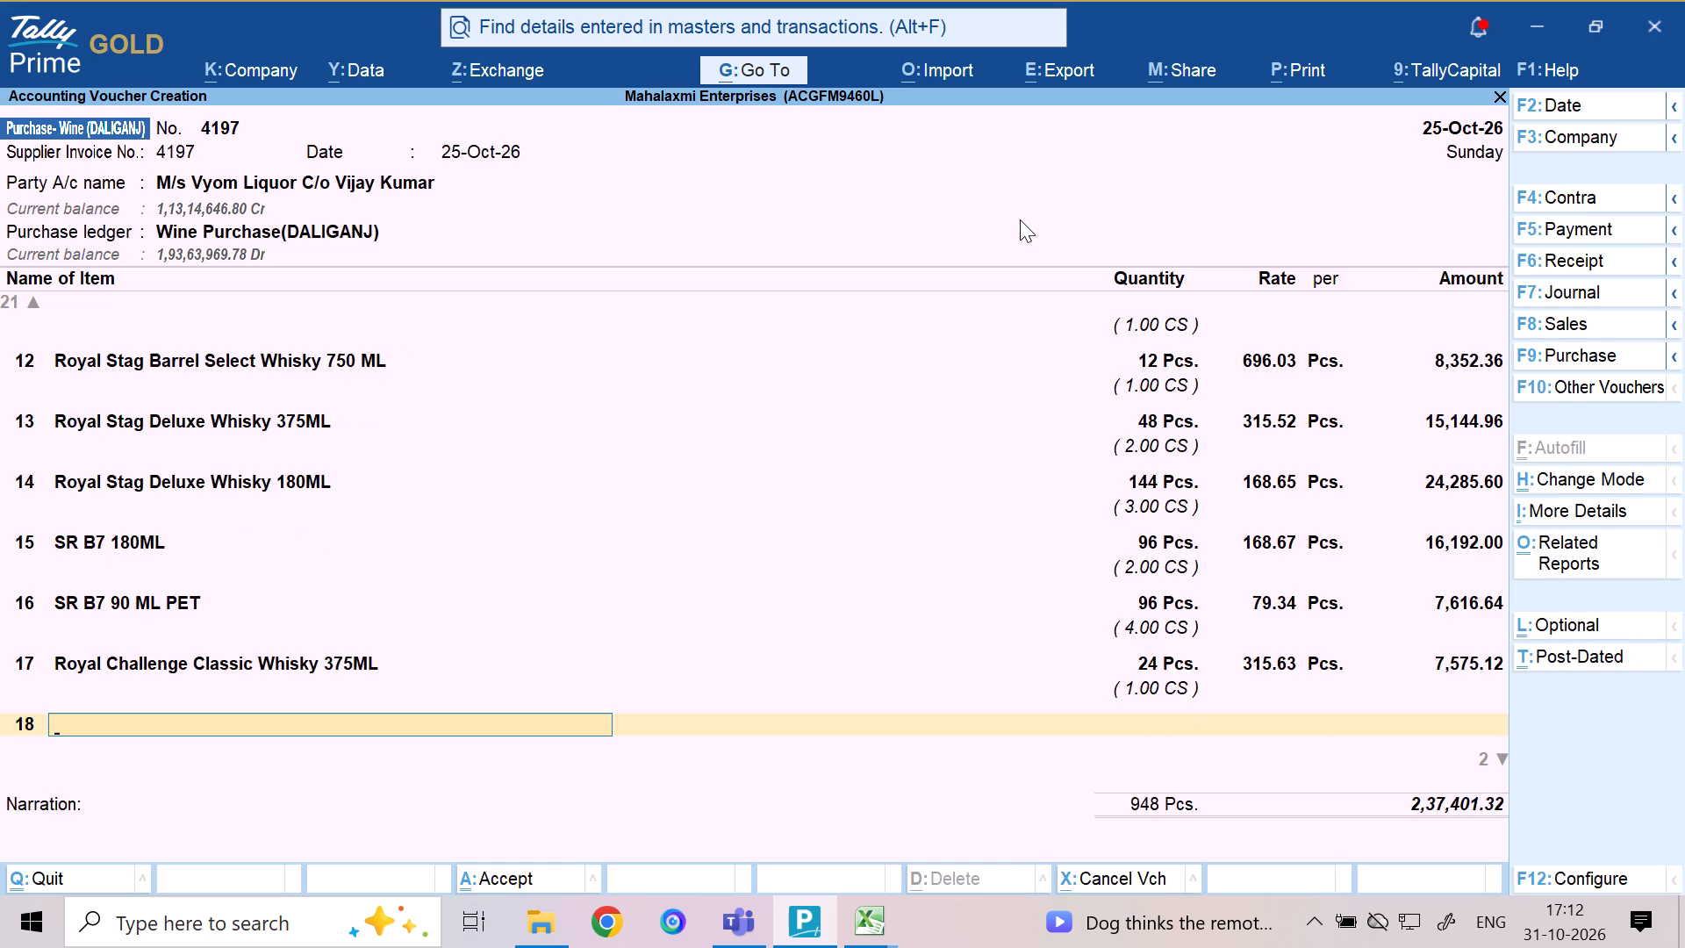
Select Royal Challenge Classic Whisky 180ML PET as the voucher's eighteenth stock item.
{"action": "type", "text": "CHALL"}
{"action": "type", "text": "ENG"}
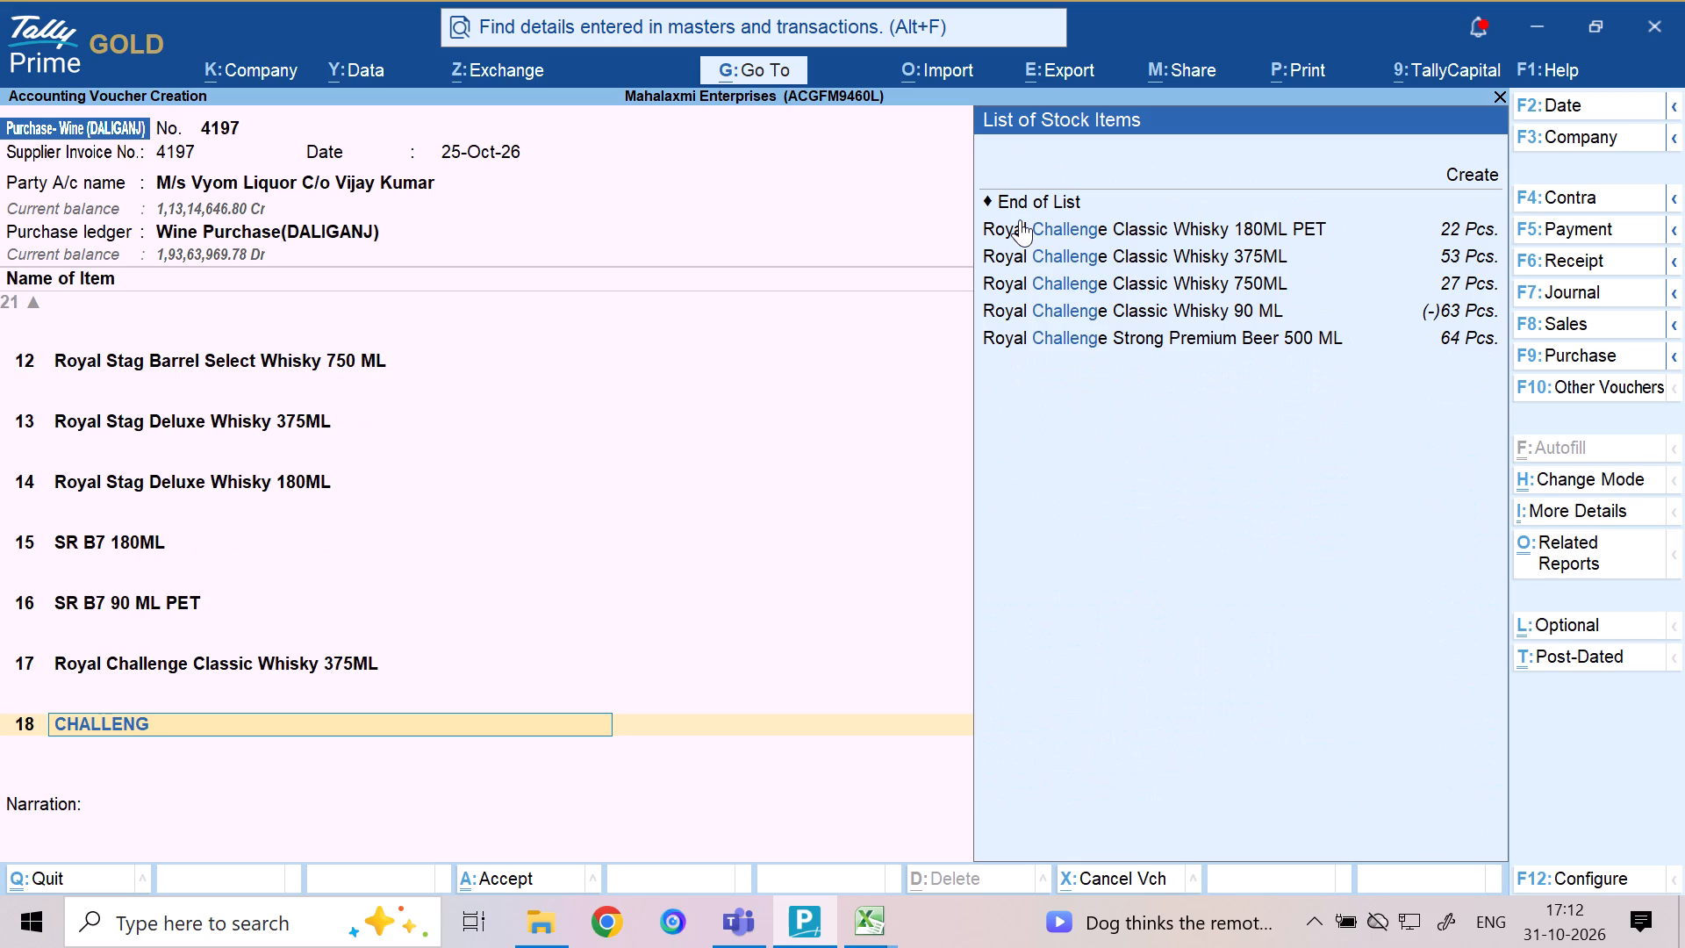
{"action": "key", "text": "Down"}
{"action": "key", "text": "Return"}
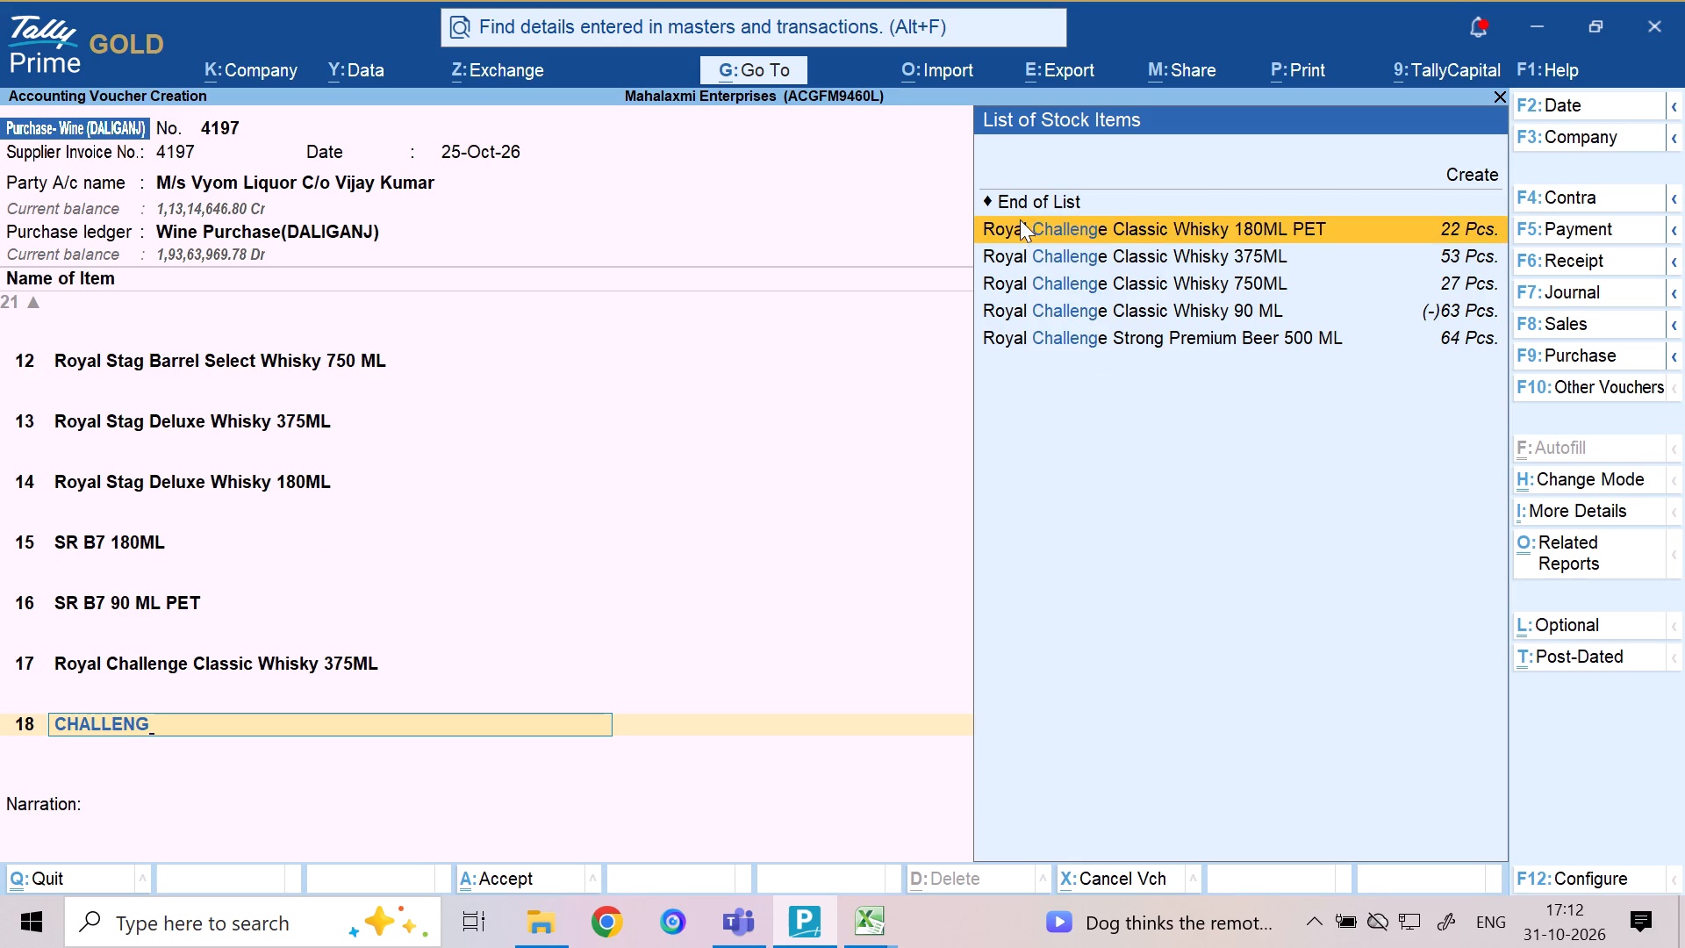
Allocate 48 Pcs. of the 180ML PET Royal Challenge to the Daliganj FL godown, keeping the prefilled rate of 168.70 per Pcs.
{"action": "type", "text": "DA"}
{"action": "key", "text": "Return"}
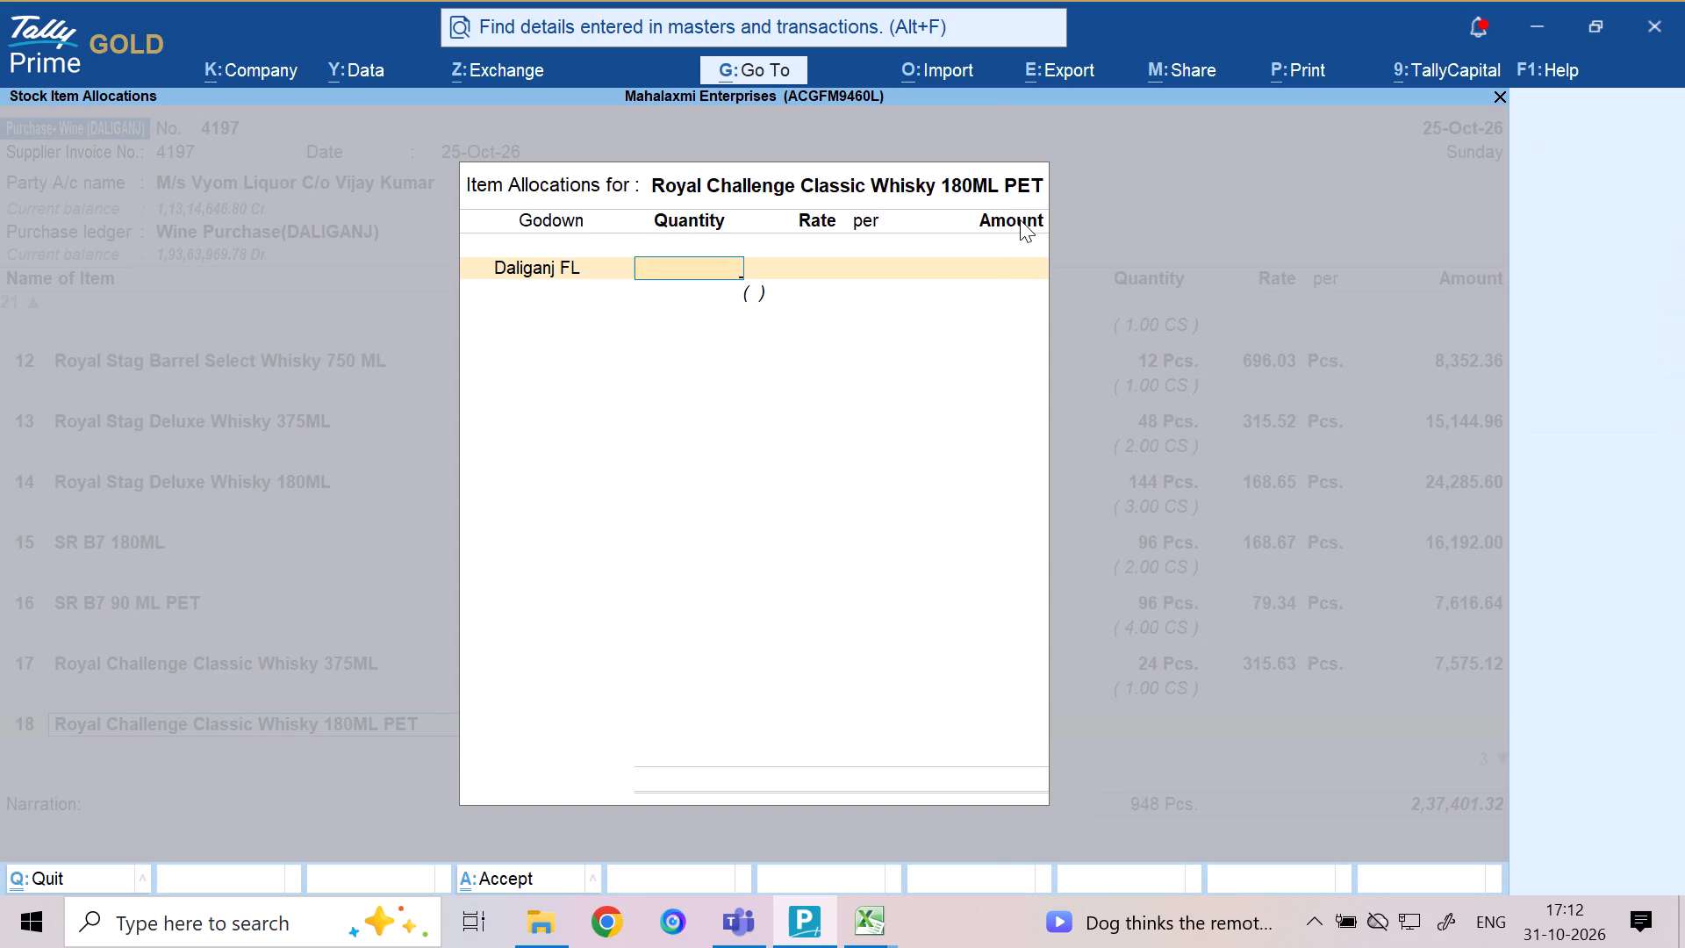
{"action": "type", "text": "48"}
{"action": "key", "text": "Return"}
{"action": "key", "text": "Return"}
{"action": "key", "text": "Return"}
{"action": "key", "text": "Return"}
{"action": "key", "text": "Return"}
{"action": "key", "text": "Return"}
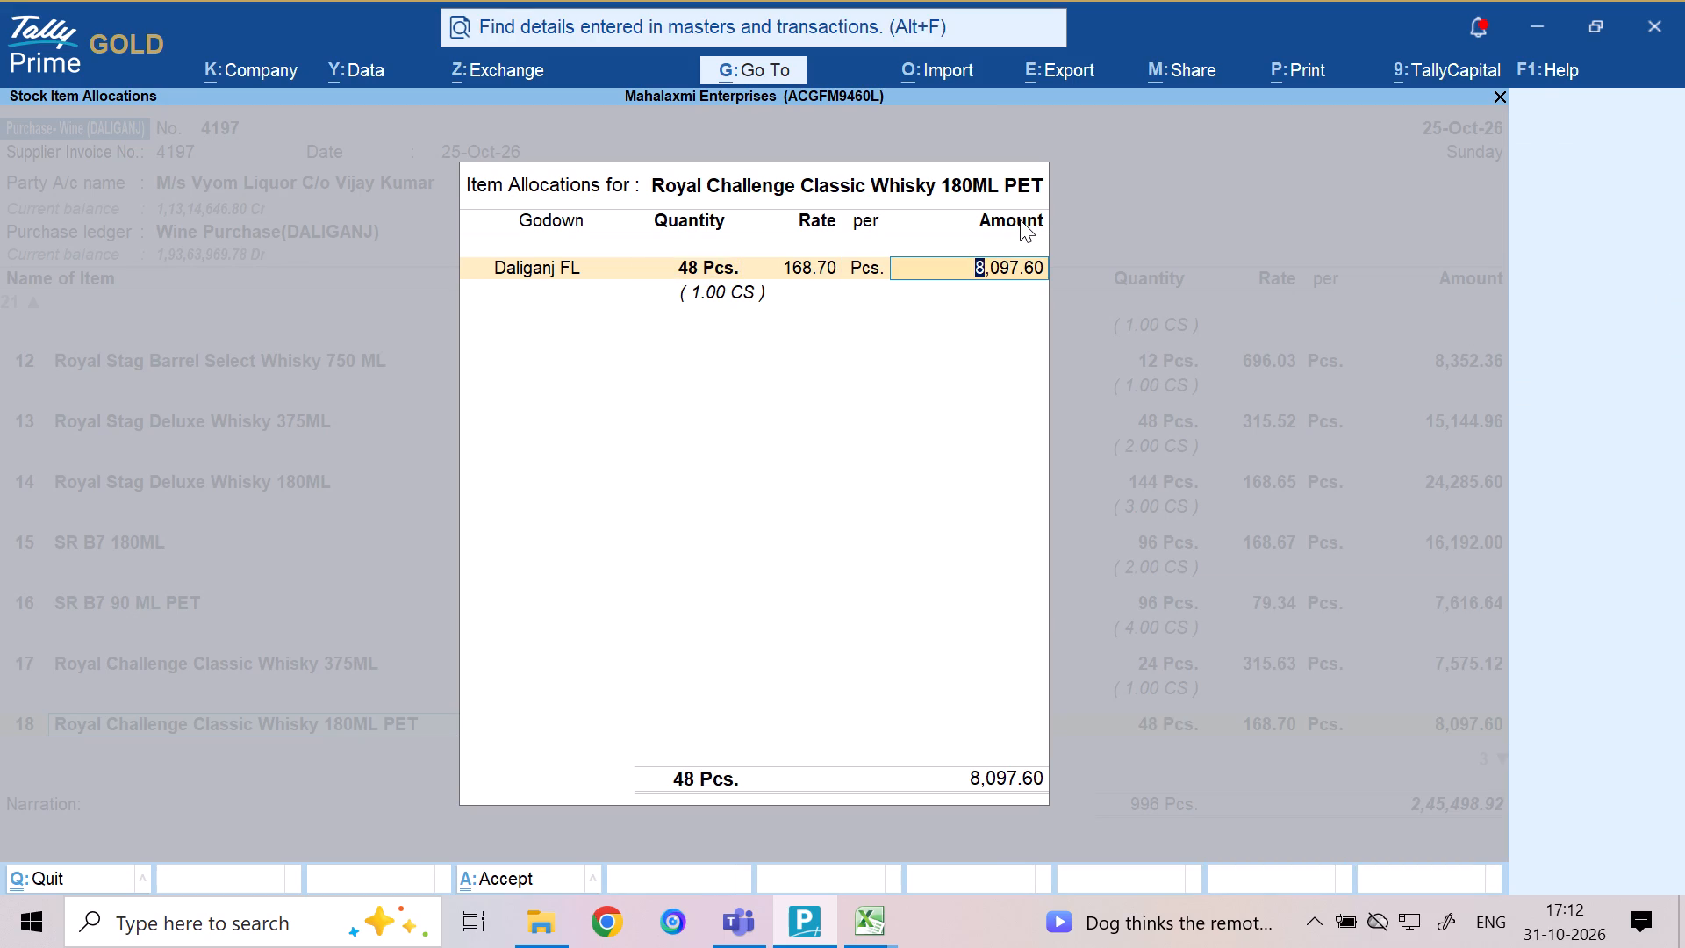
{"action": "key", "text": "Return"}
{"action": "key", "text": "Return"}
{"action": "key", "text": "Return"}
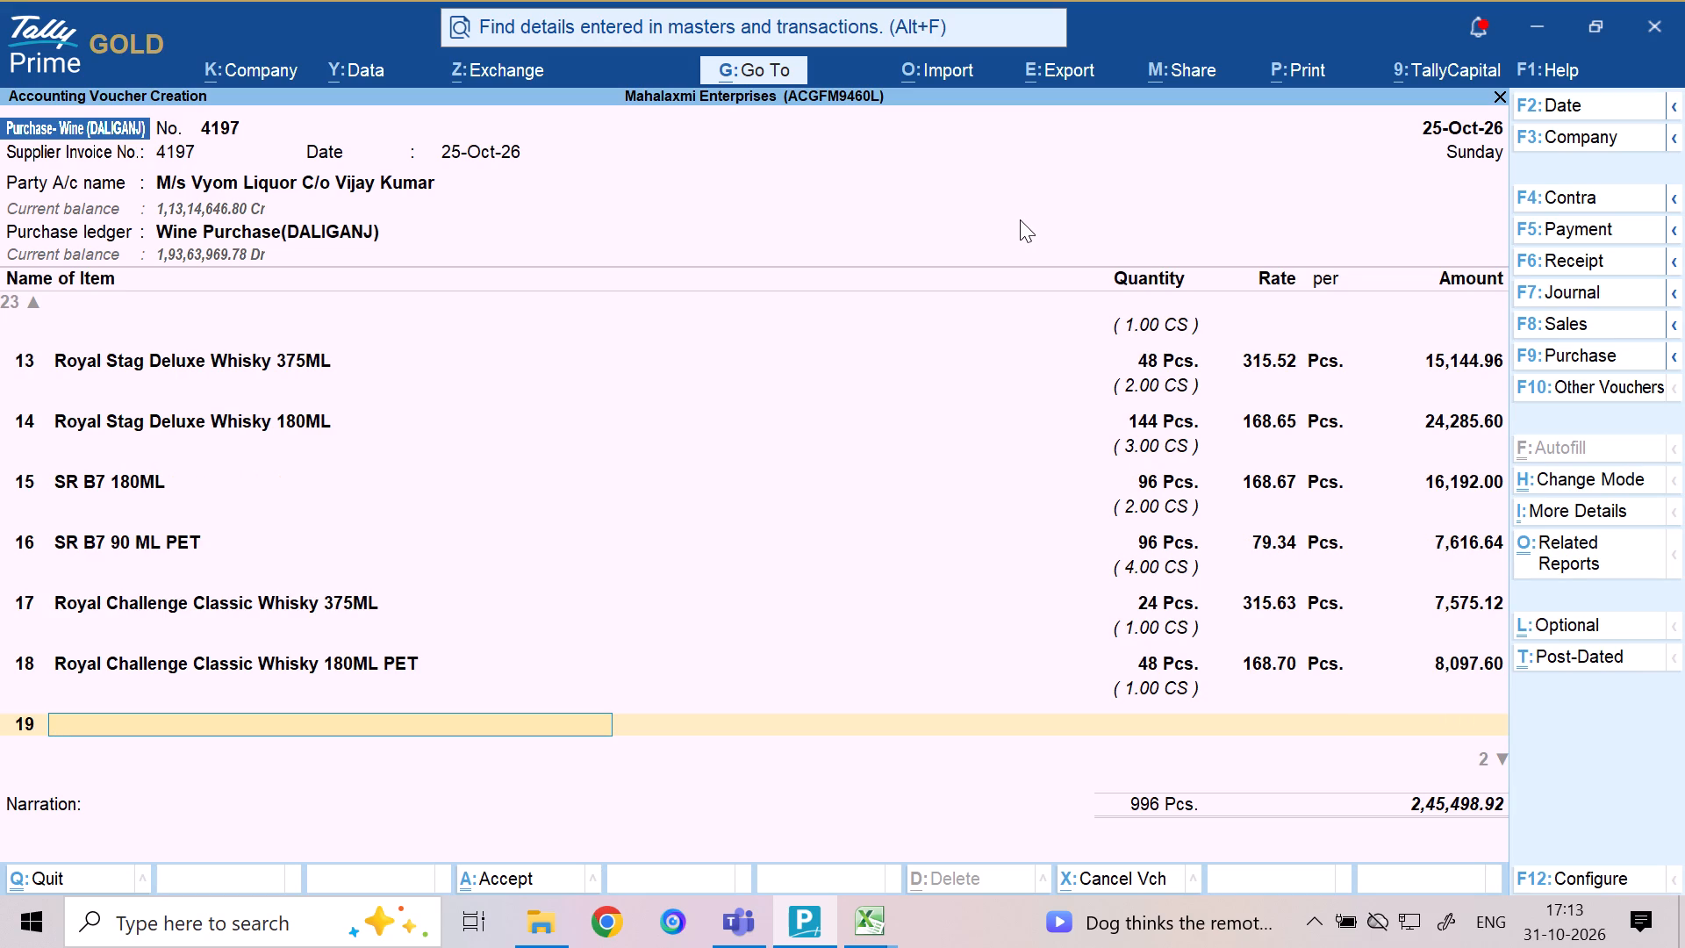
Select Royal Challenge Classic Whisky 90 ML as the voucher's nineteenth stock item.
{"action": "type", "text": "CHALL"}
{"action": "key", "text": "Down"}
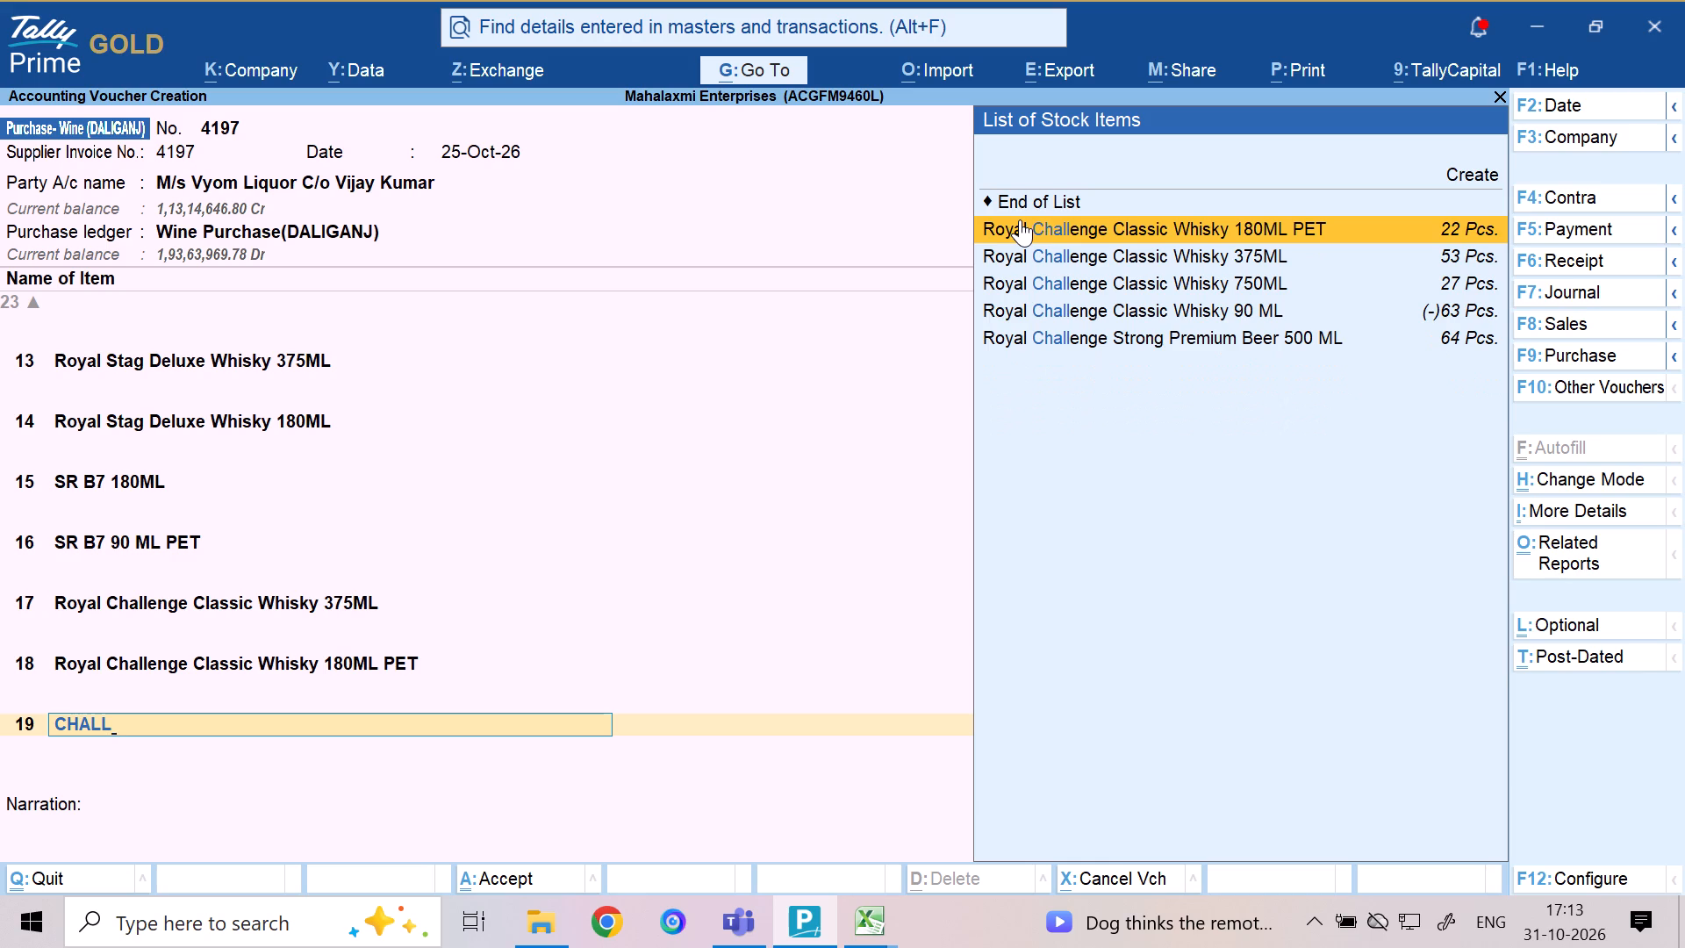
{"action": "key", "text": "Down"}
{"action": "key", "text": "Down"}
{"action": "key", "text": "Down"}
{"action": "key", "text": "Return"}
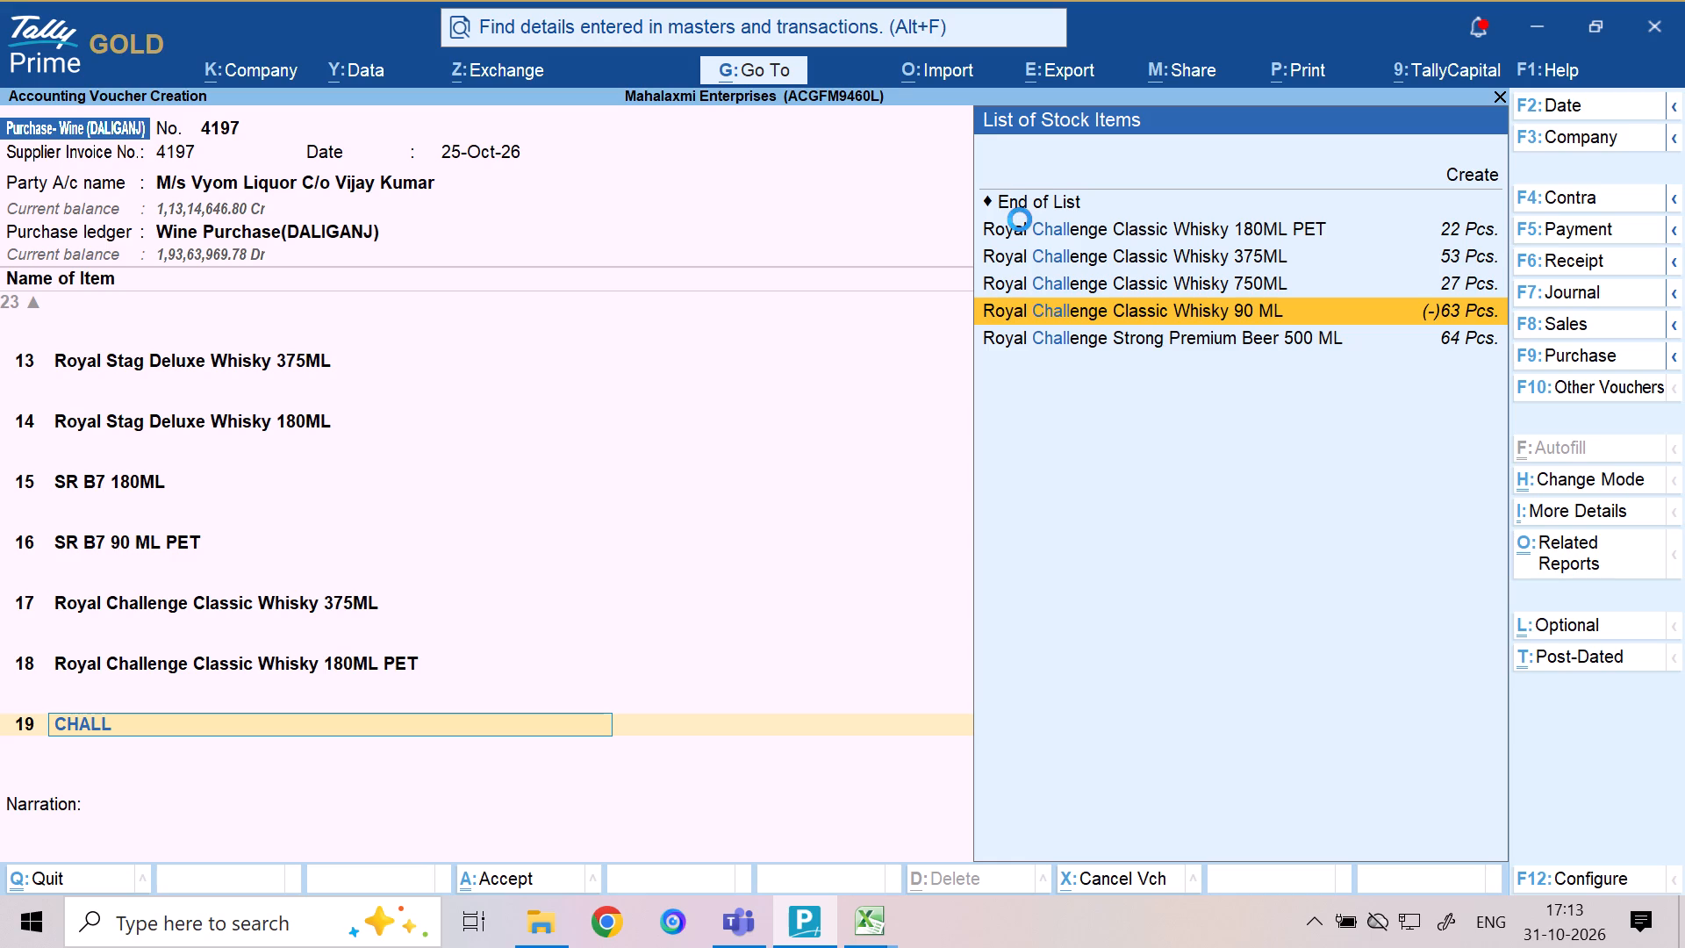
Allocate 96 Pcs. of the 90 ML Royal Challenge to the Daliganj FL godown, keeping the prefilled rate of 79.35 per Pcs.
{"action": "type", "text": "DA"}
{"action": "key", "text": "Return"}
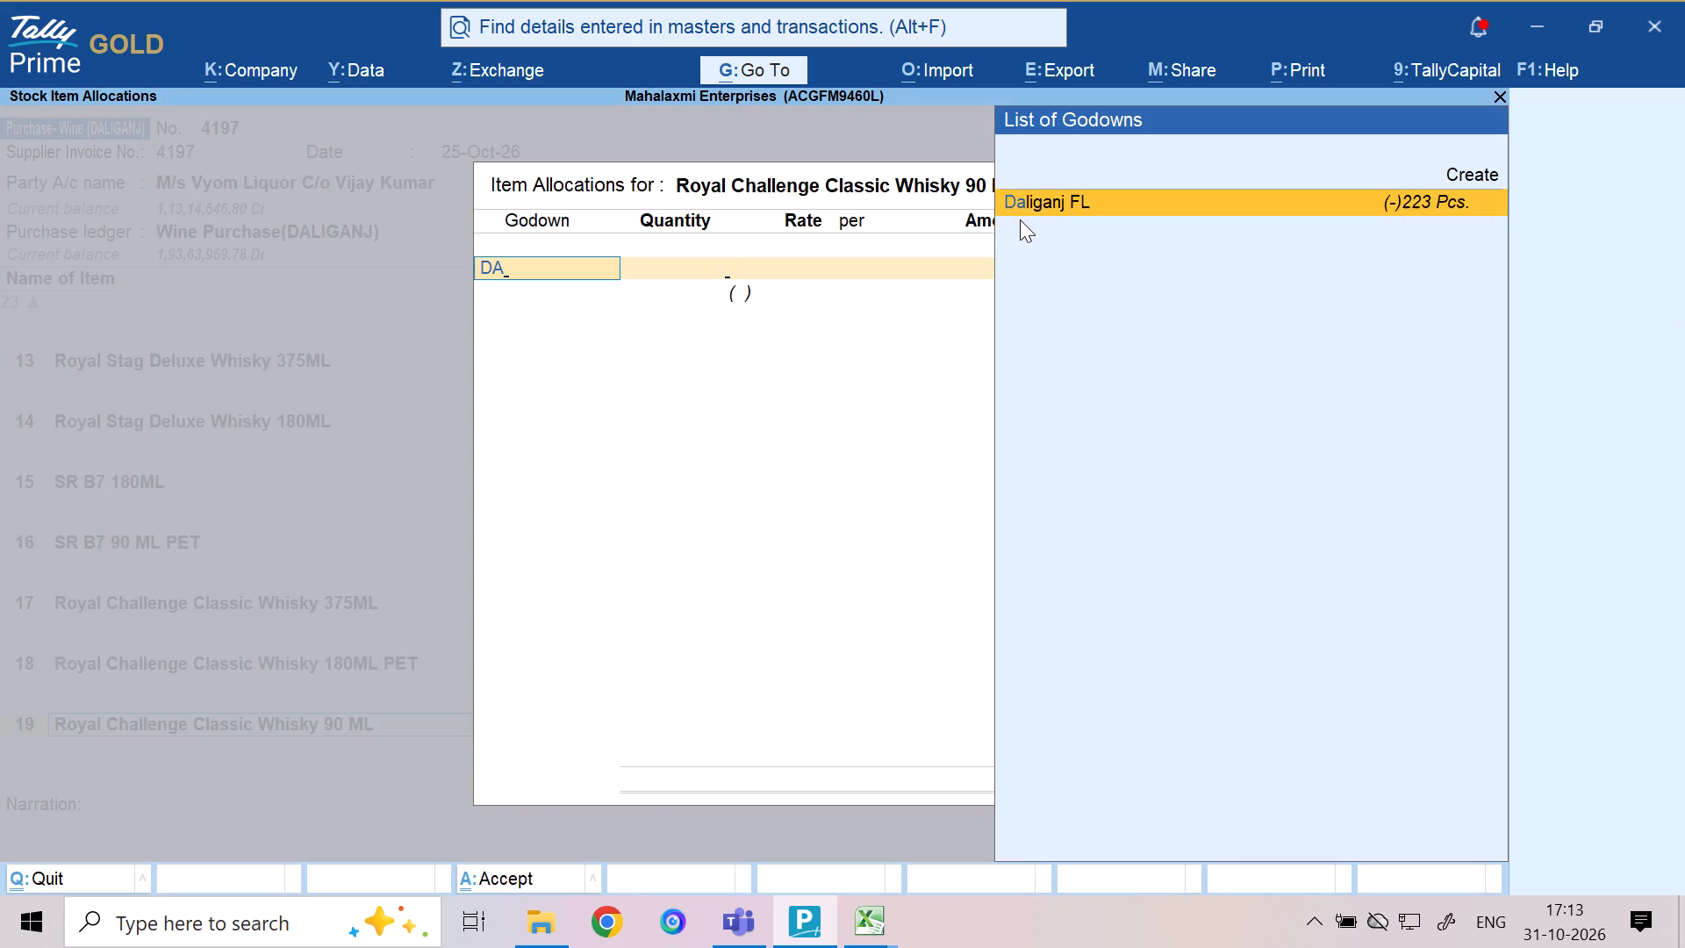
{"action": "type", "text": "96"}
{"action": "key", "text": "Return"}
{"action": "key", "text": "Return"}
{"action": "key", "text": "Return"}
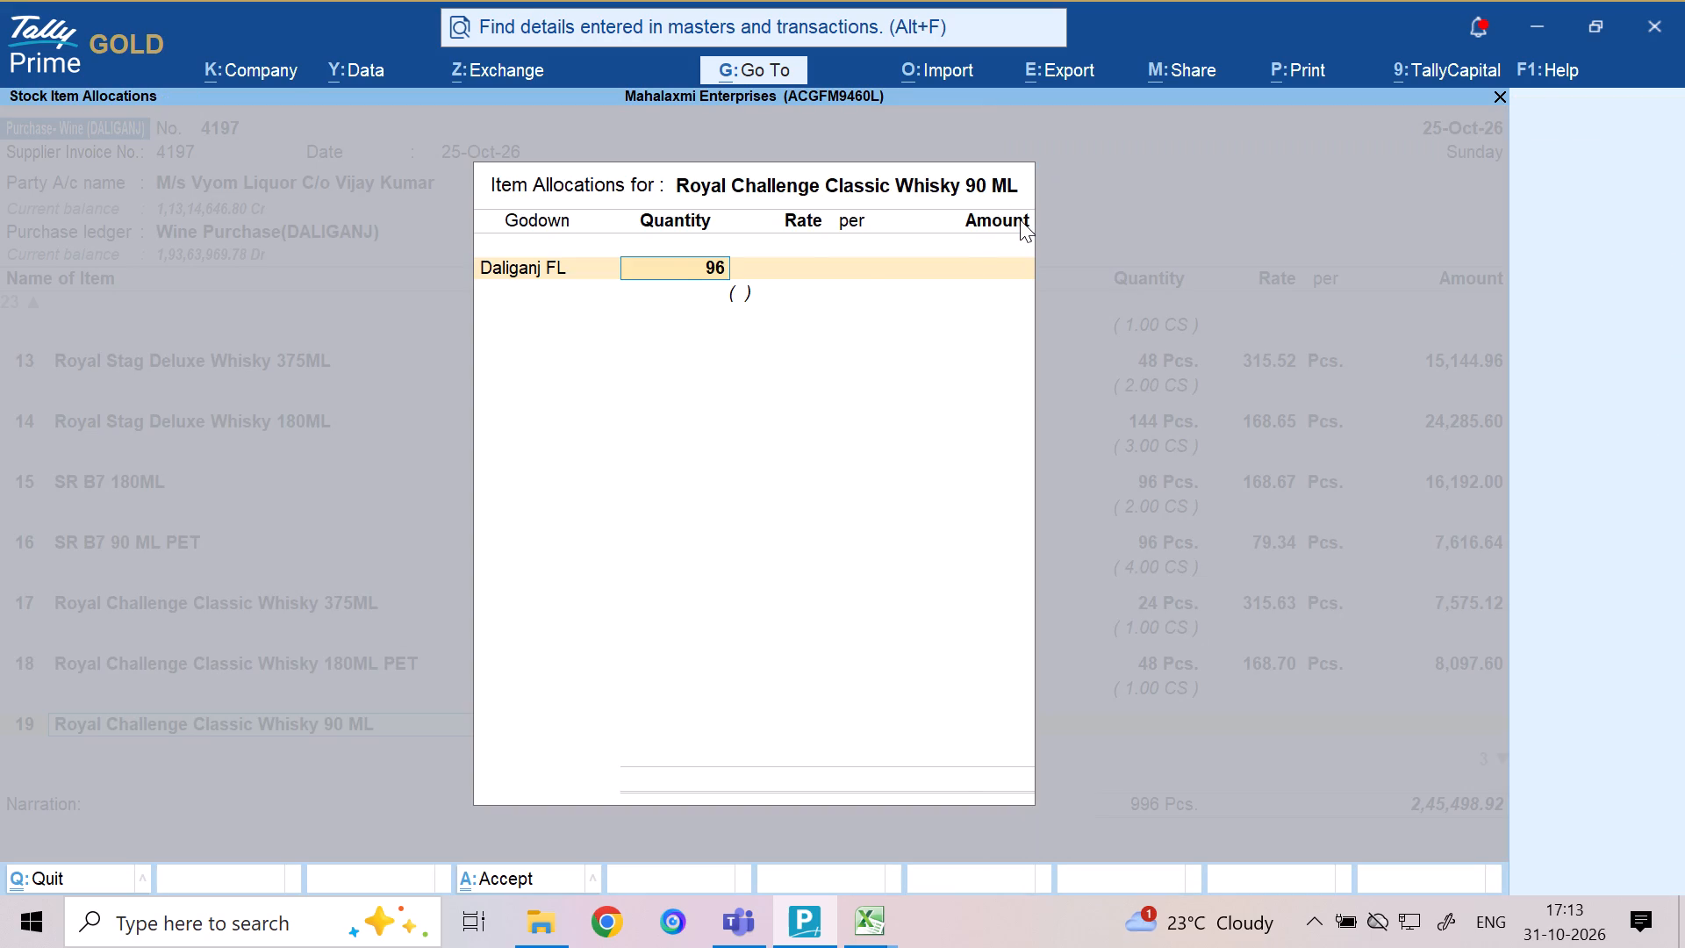
{"action": "key", "text": "Return"}
{"action": "key", "text": "Return"}
{"action": "key", "text": "Return"}
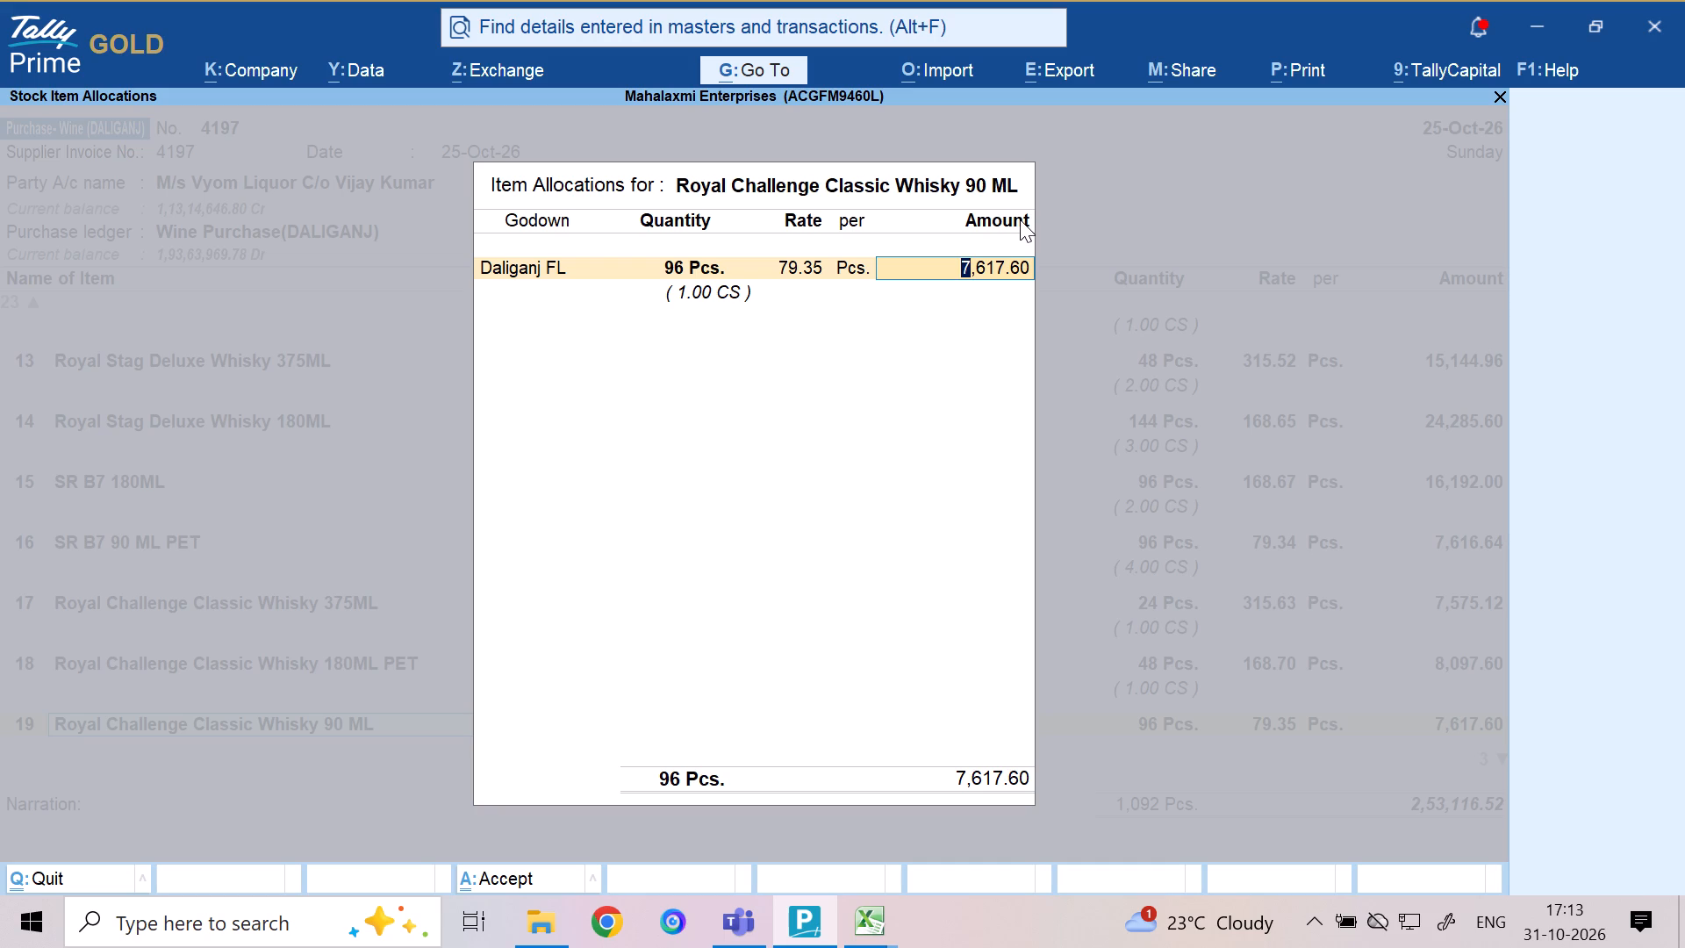
{"action": "key", "text": "Return"}
{"action": "key", "text": "Return"}
{"action": "key", "text": "Return"}
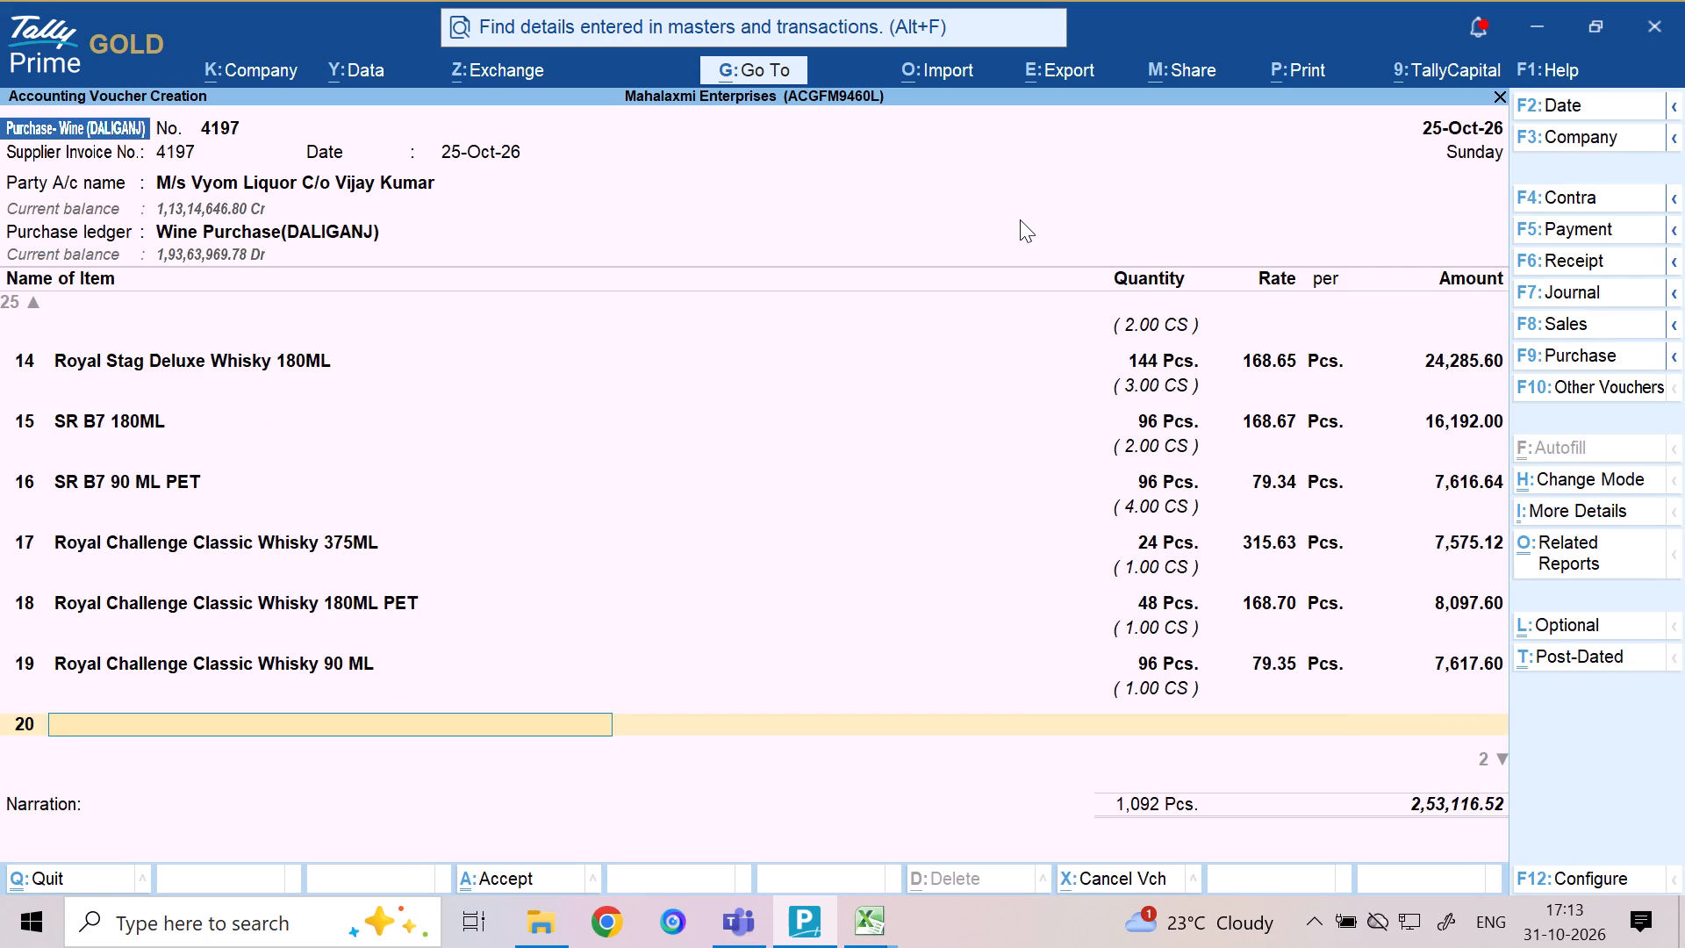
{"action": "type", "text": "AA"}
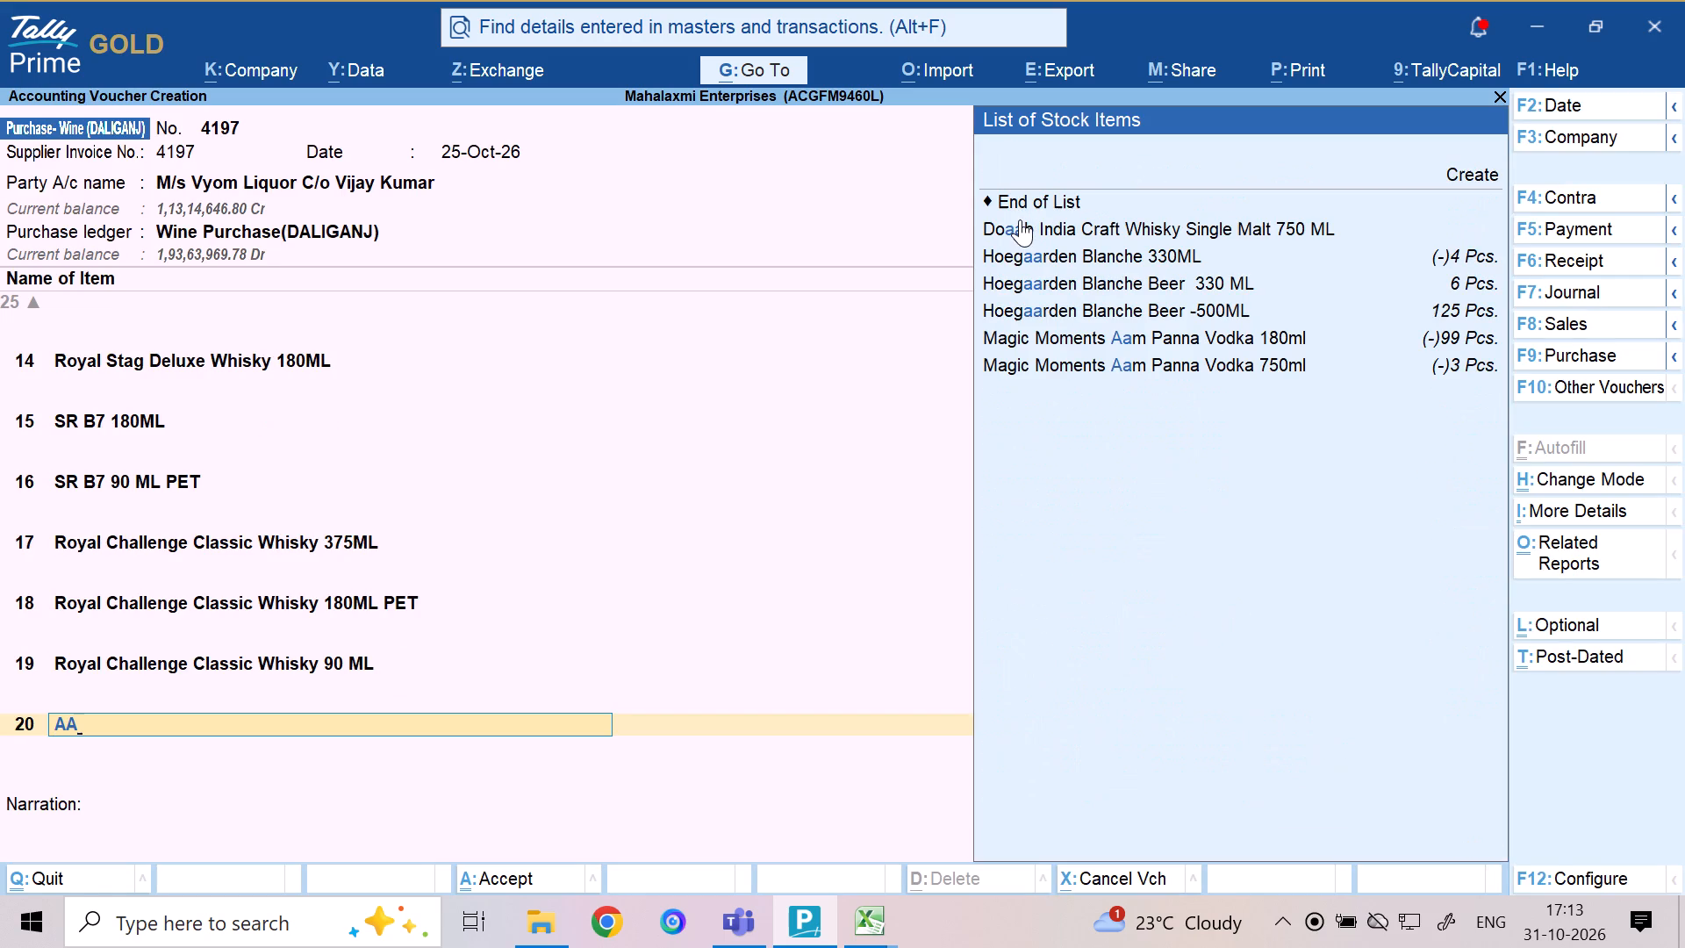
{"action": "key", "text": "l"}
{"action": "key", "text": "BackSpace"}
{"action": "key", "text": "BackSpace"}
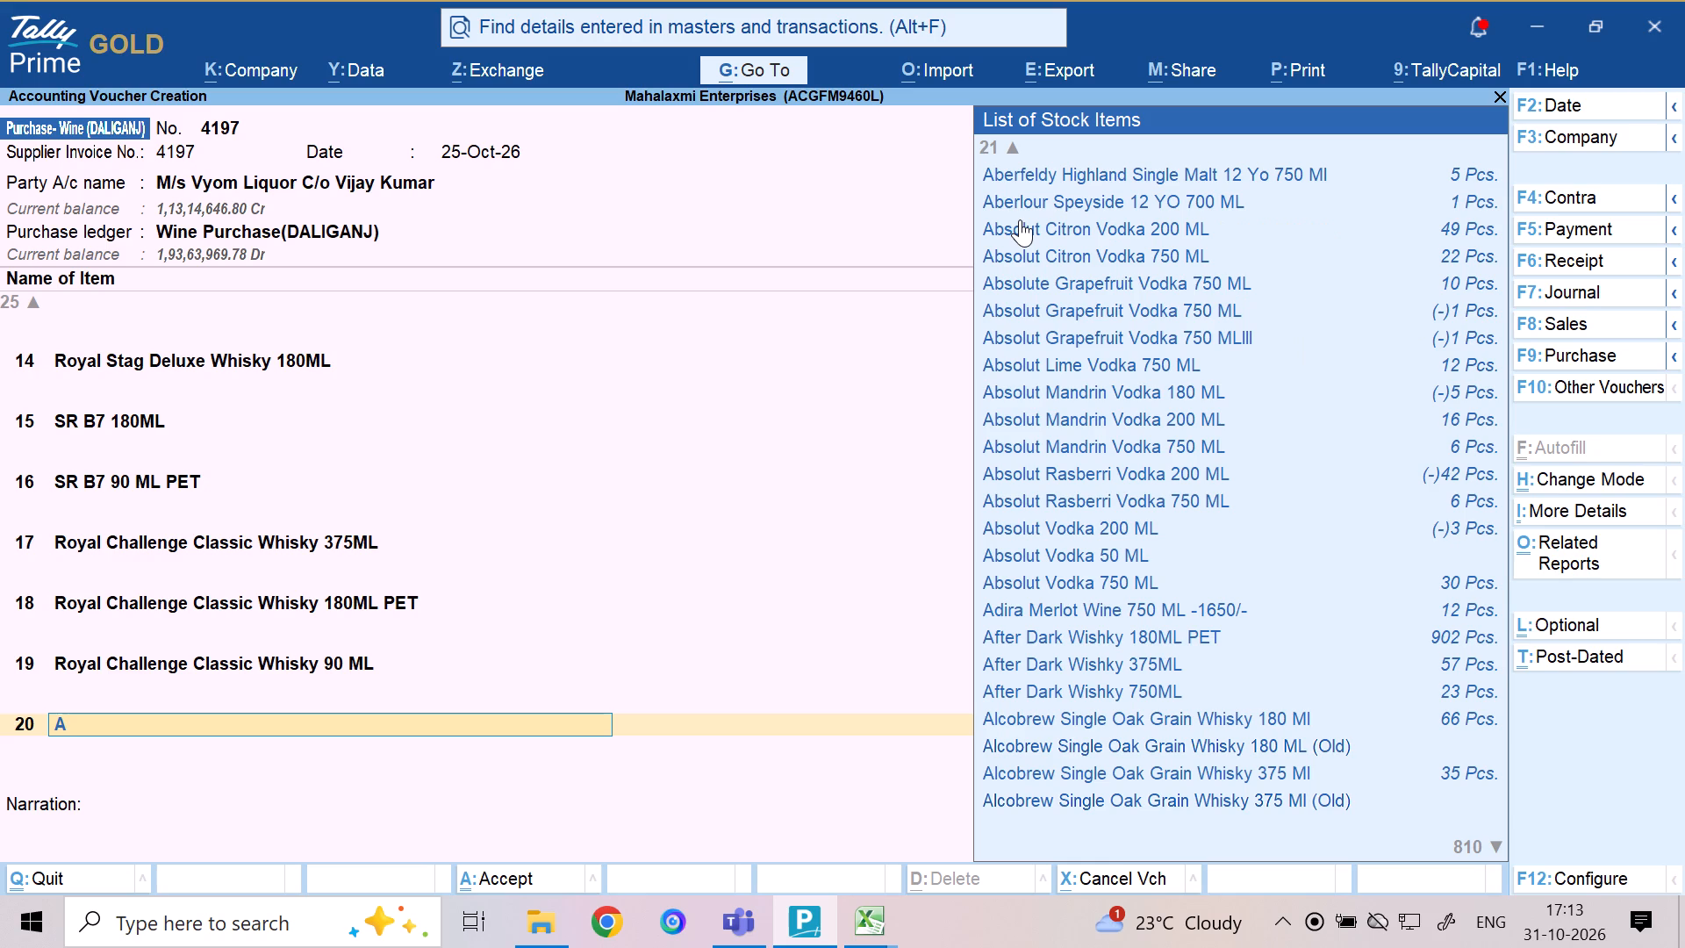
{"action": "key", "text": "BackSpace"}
Select All Seasons Rare Reserve Whisky 750ML as the voucher's twentieth stock item.
{"action": "type", "text": "RARE"}
{"action": "key", "text": "space"}
{"action": "key", "text": "r"}
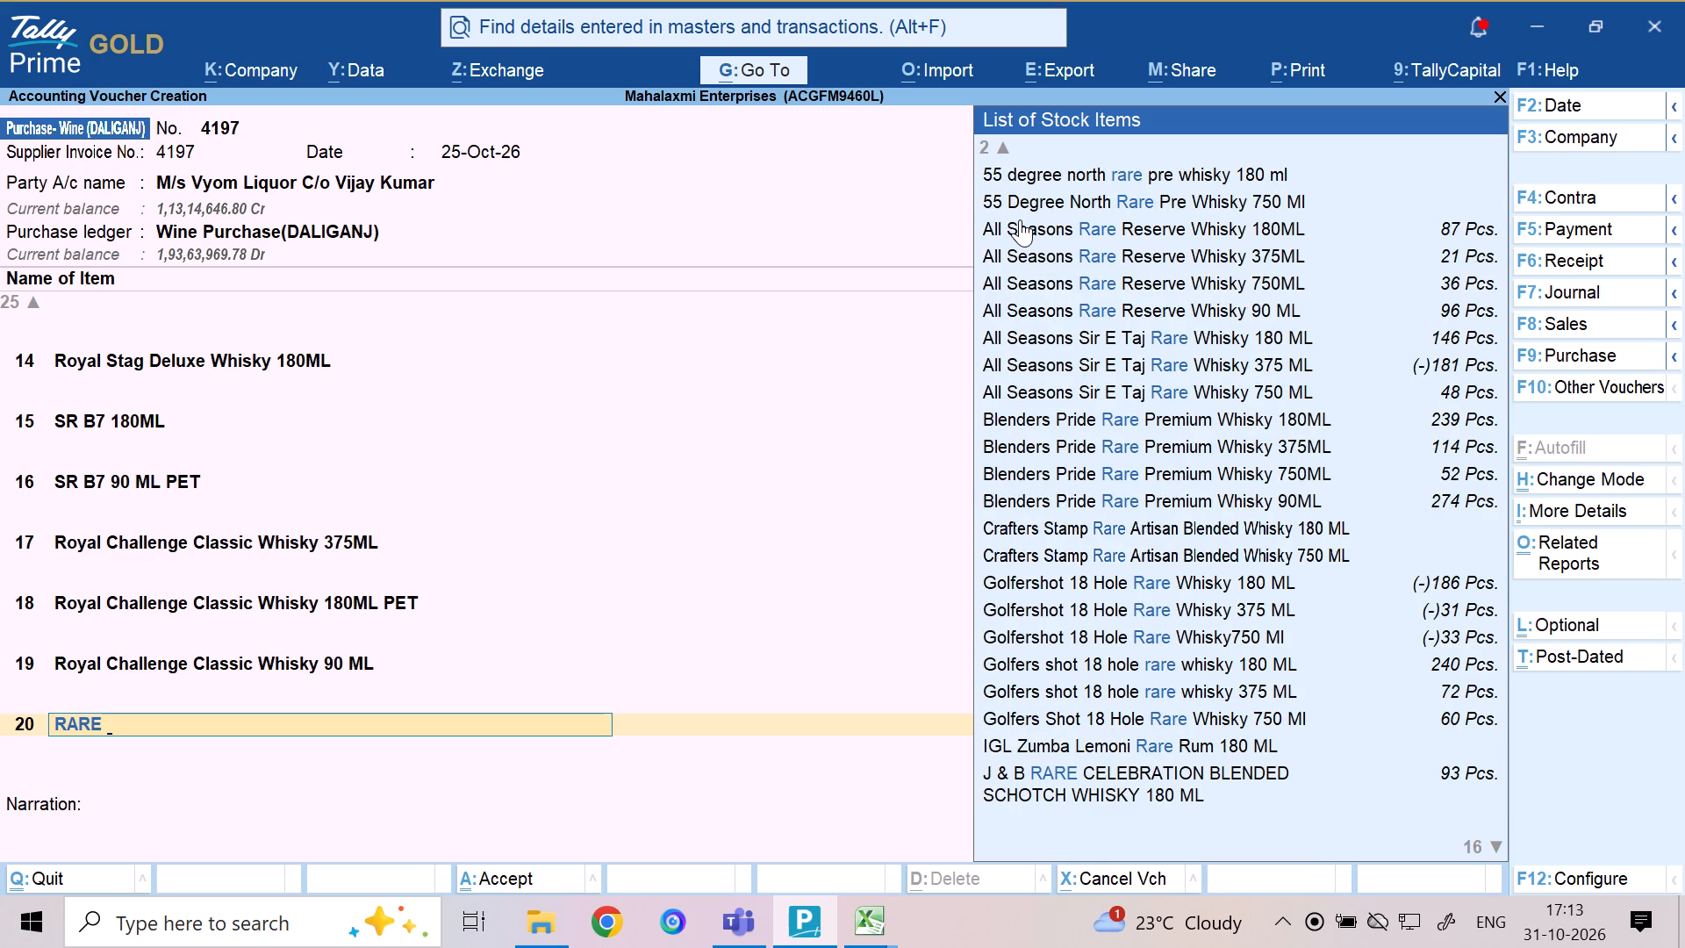
{"action": "key", "text": "Down"}
{"action": "key", "text": "Down"}
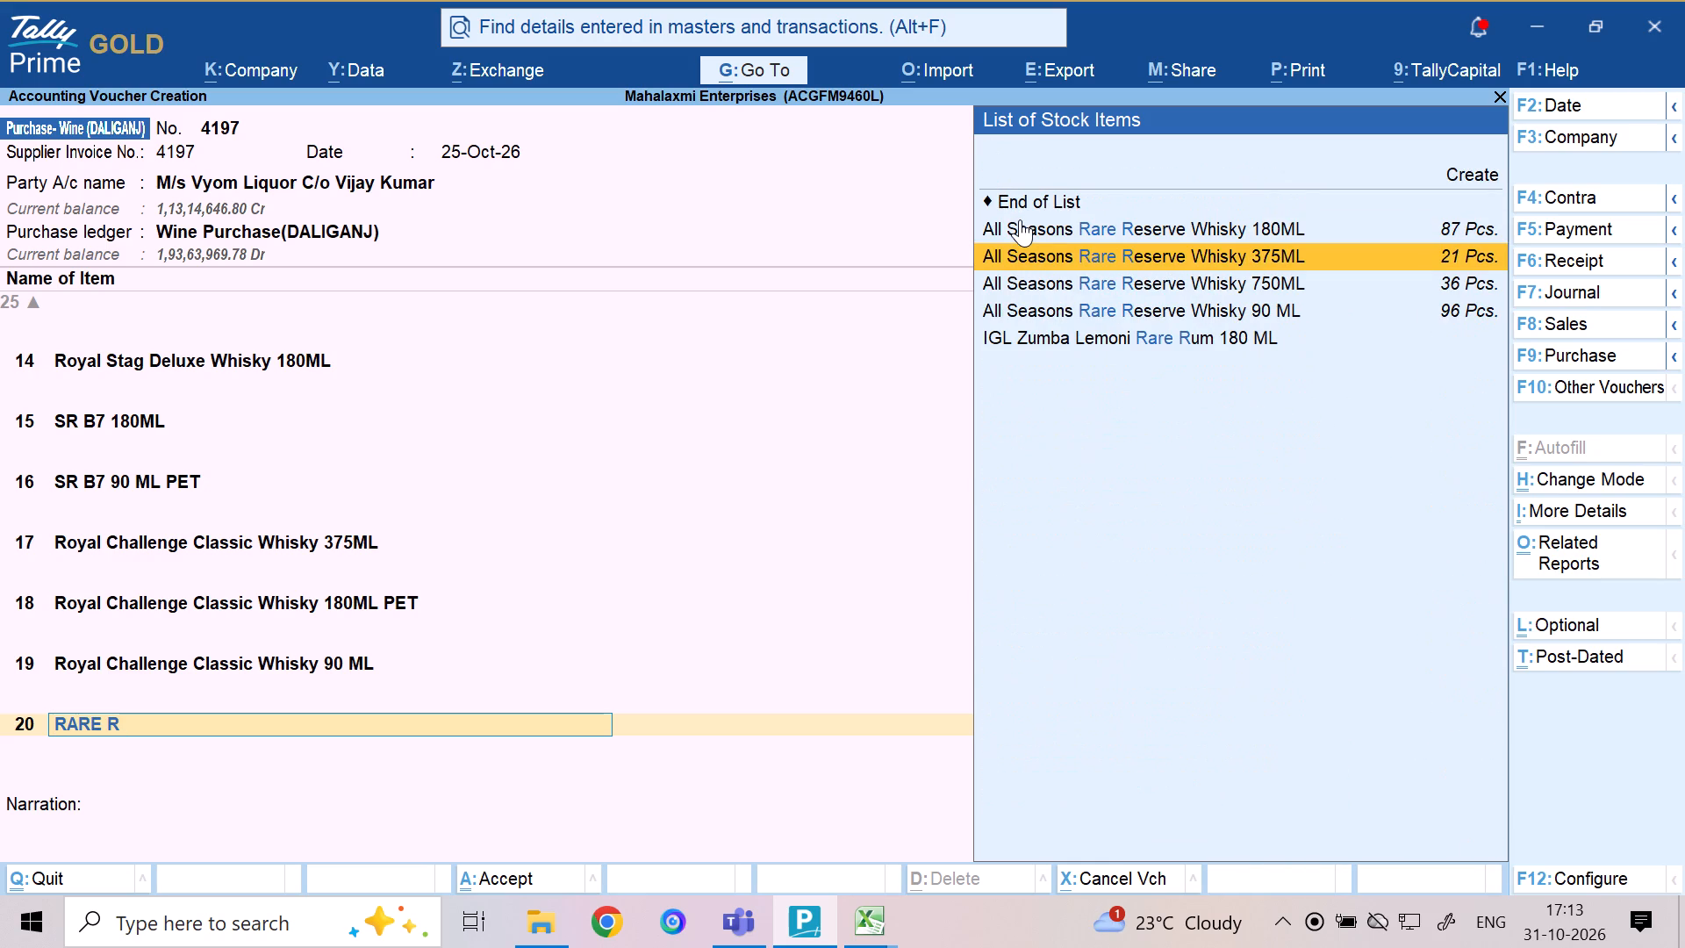
{"action": "key", "text": "Down"}
{"action": "key", "text": "Return"}
Allocate 12 Pcs. of the 750ML All Seasons to the Daliganj FL godown, keeping the prefilled rate of 601.12 per Pcs.
{"action": "type", "text": "DA"}
{"action": "key", "text": "Return"}
{"action": "type", "text": "12"}
{"action": "key", "text": "Return"}
{"action": "key", "text": "Return"}
{"action": "key", "text": "Return"}
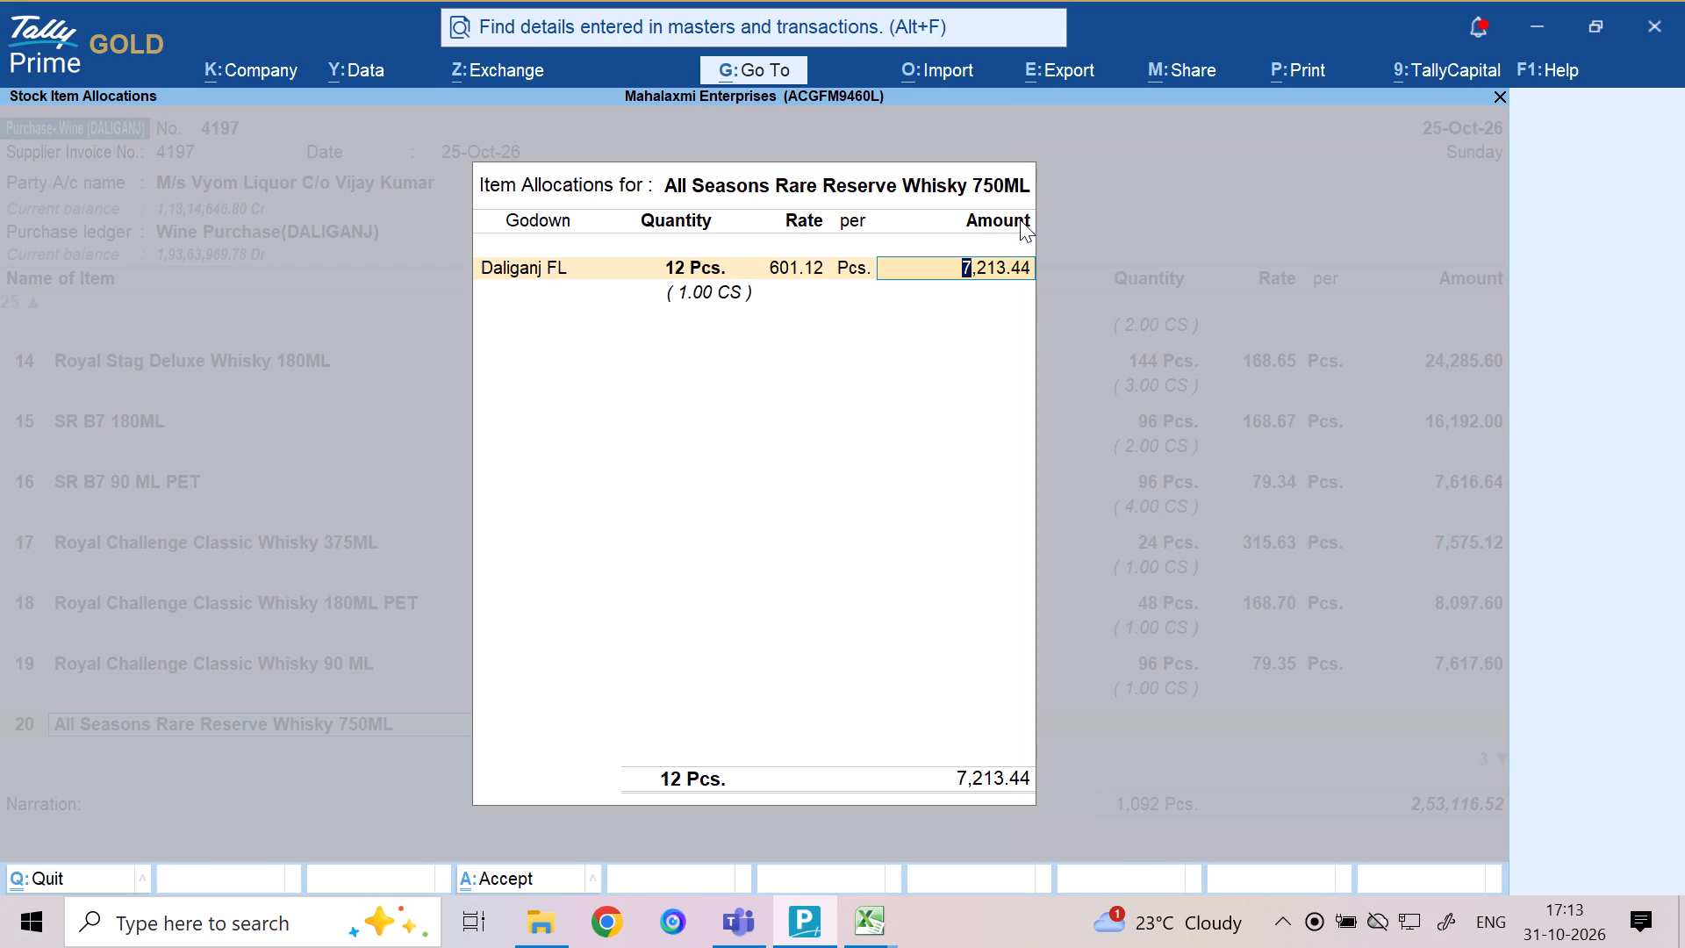
{"action": "key", "text": "Return"}
{"action": "key", "text": "Return"}
{"action": "key", "text": "Return"}
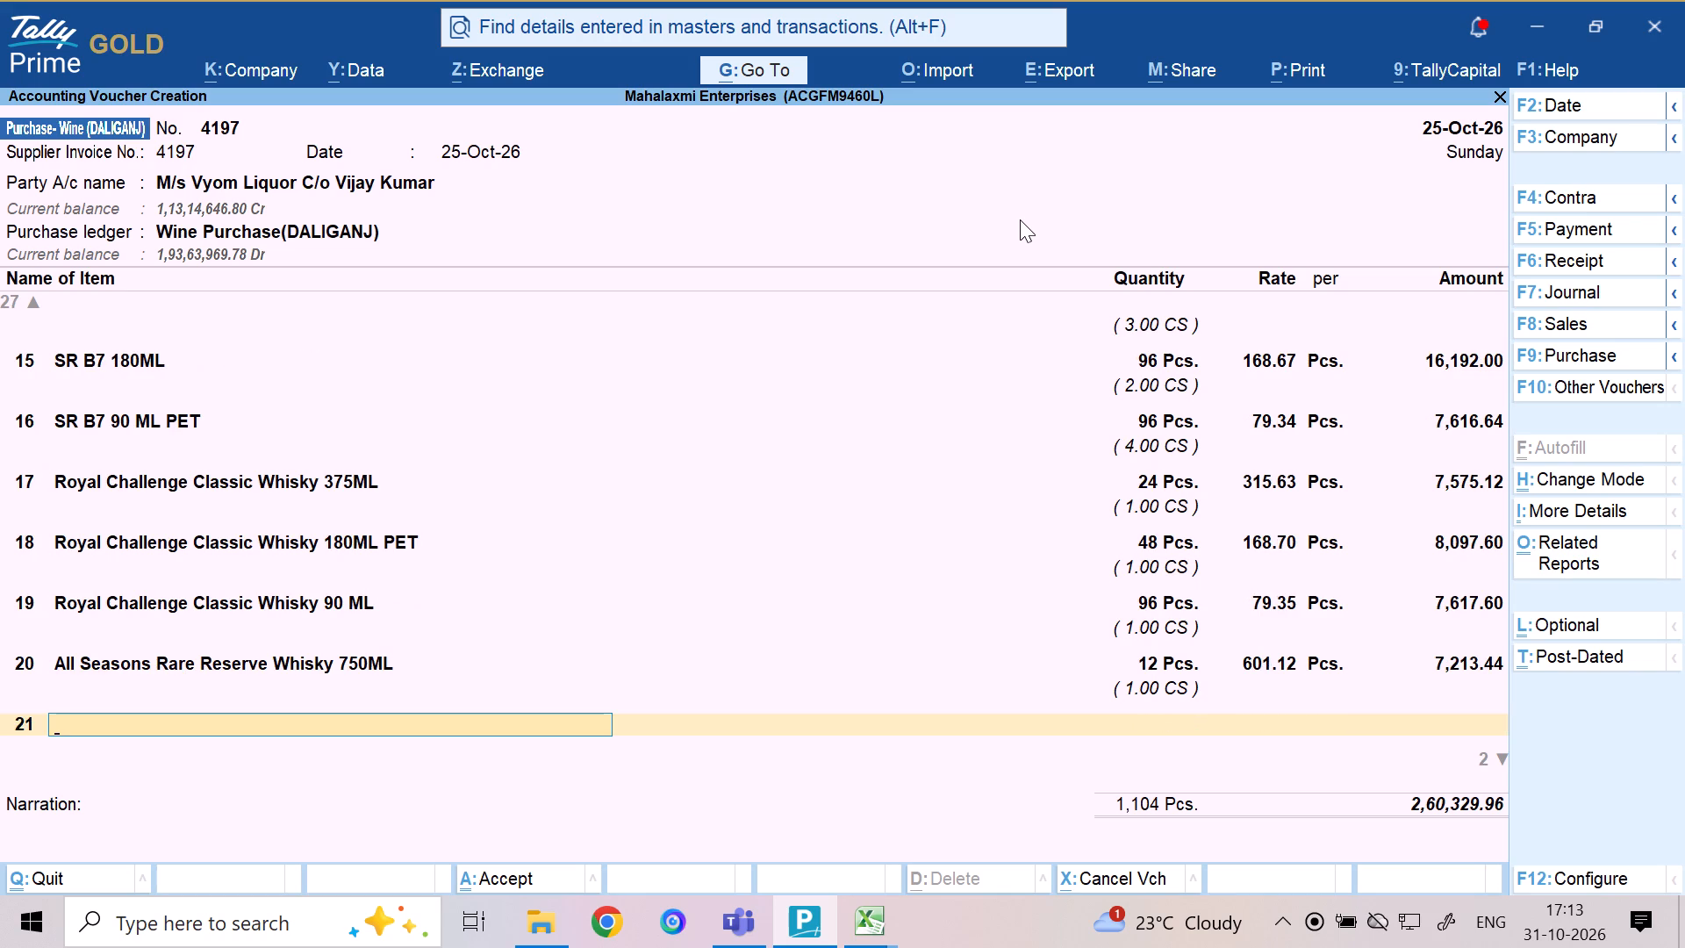
Select All Seasons Rare Reserve Whisky 375ML as the voucher's twenty-first stock item.
{"action": "type", "text": "RARE R"}
{"action": "key", "text": "Down"}
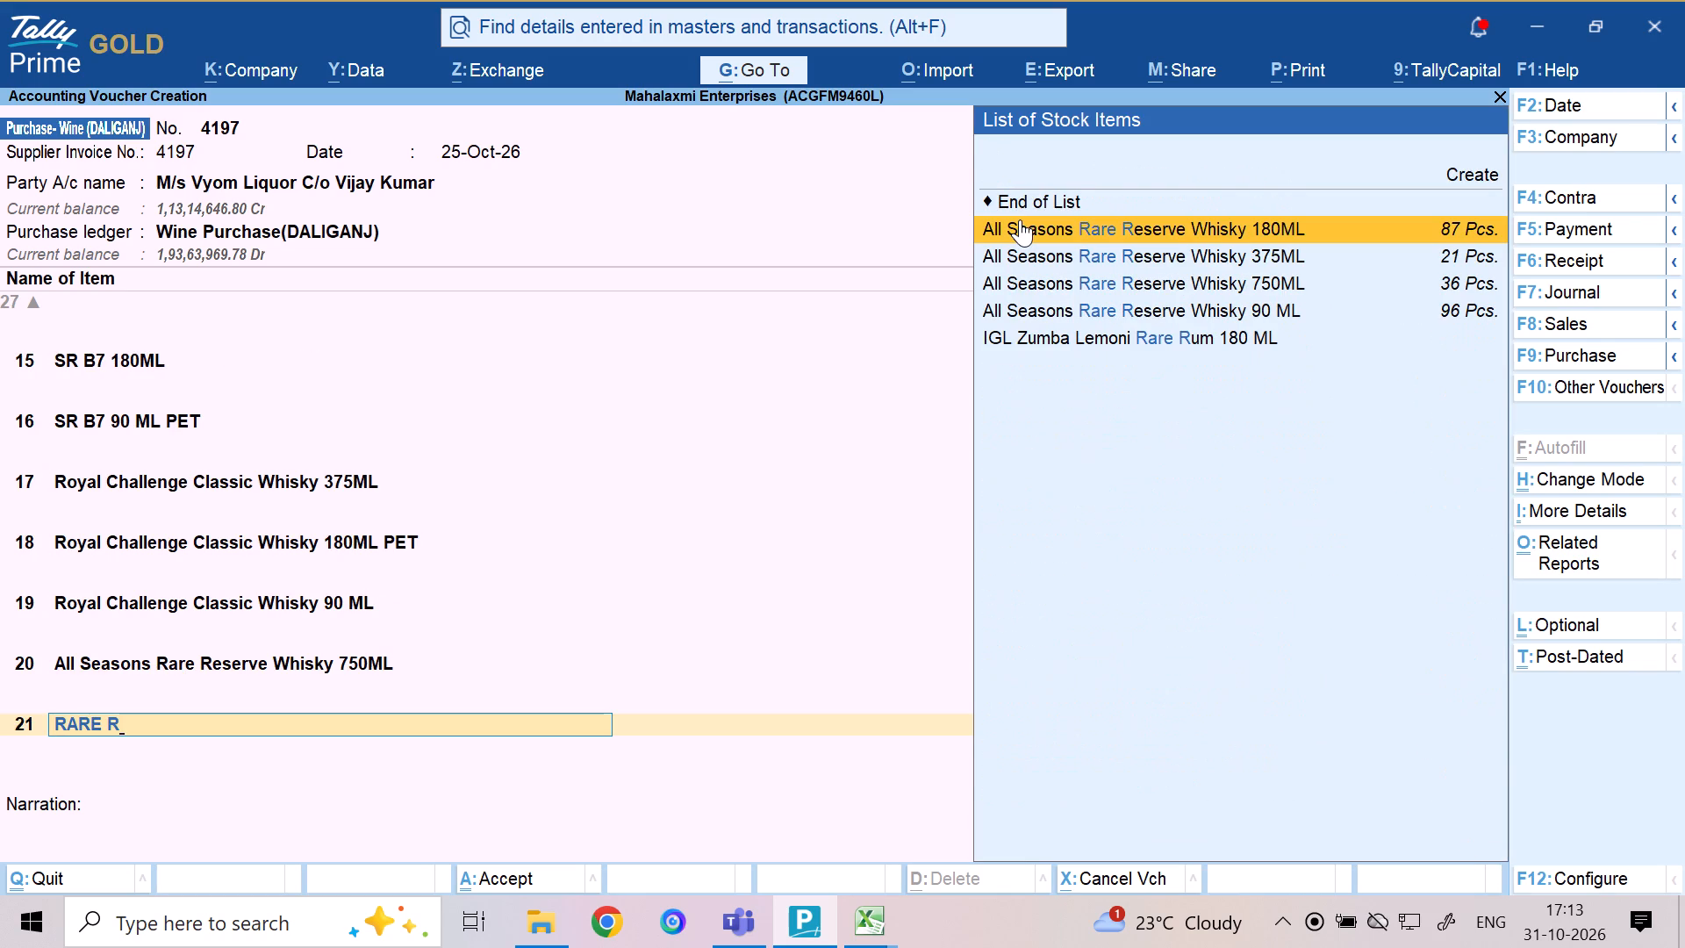
{"action": "key", "text": "Down"}
{"action": "key", "text": "Down"}
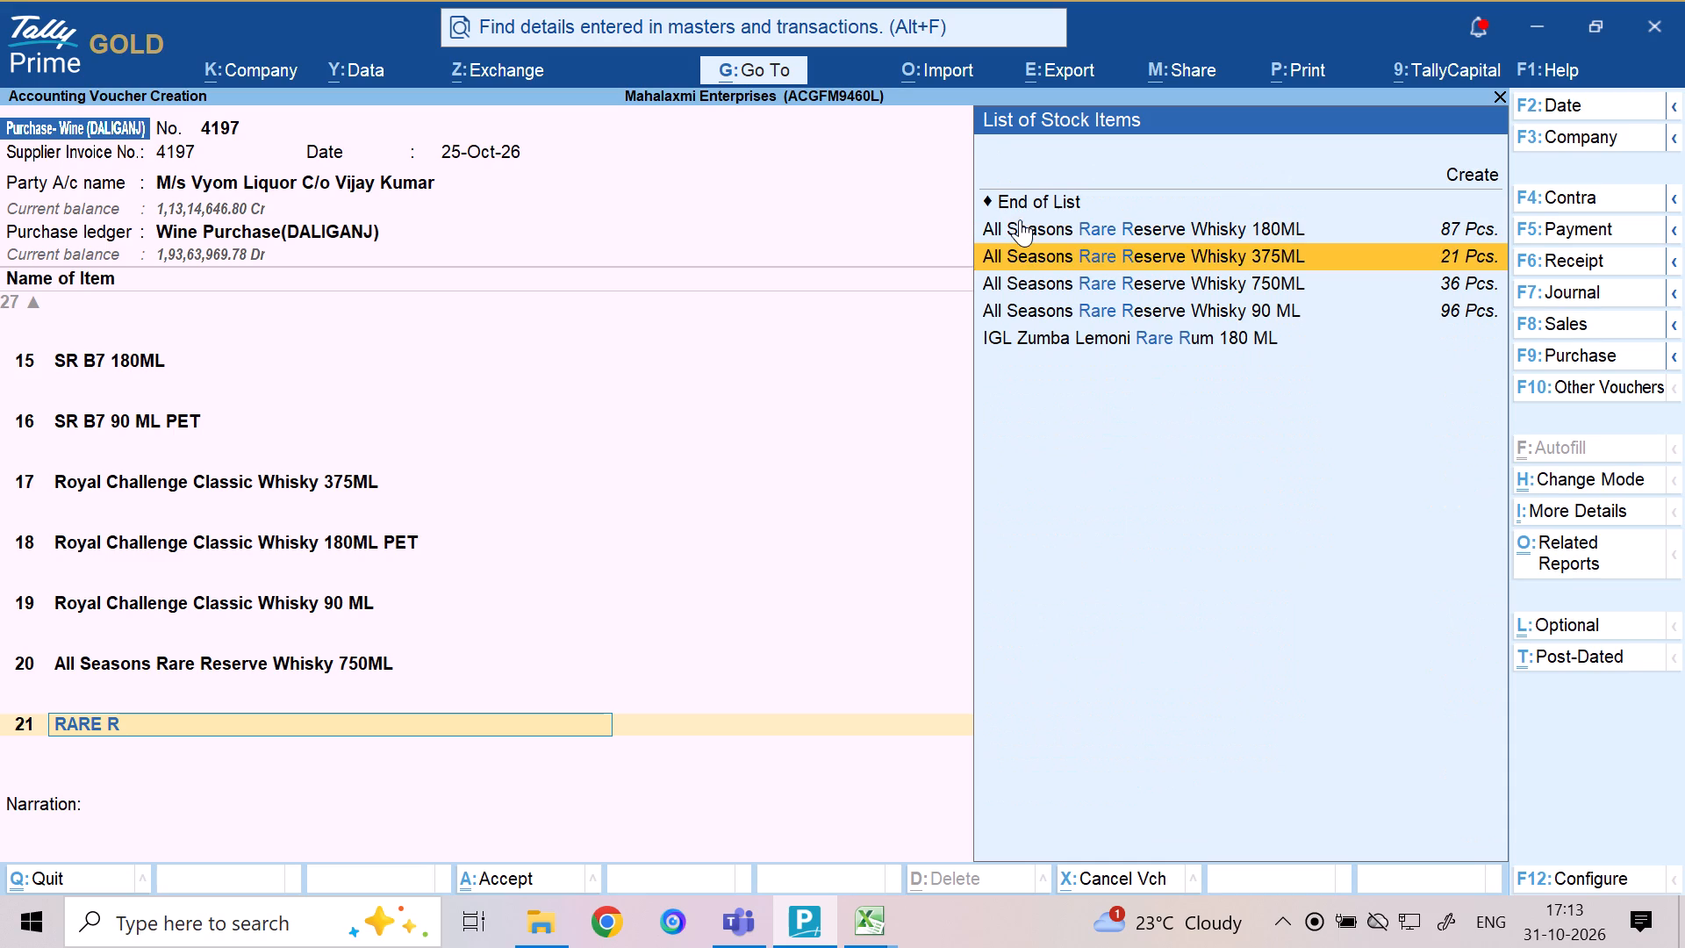
{"action": "key", "text": "Up"}
{"action": "key", "text": "Return"}
Allocate 48 Pcs. of the 375ML All Seasons to the Daliganj FL godown, keeping the prefilled rate of 315.56 per Pcs.
{"action": "type", "text": "DA"}
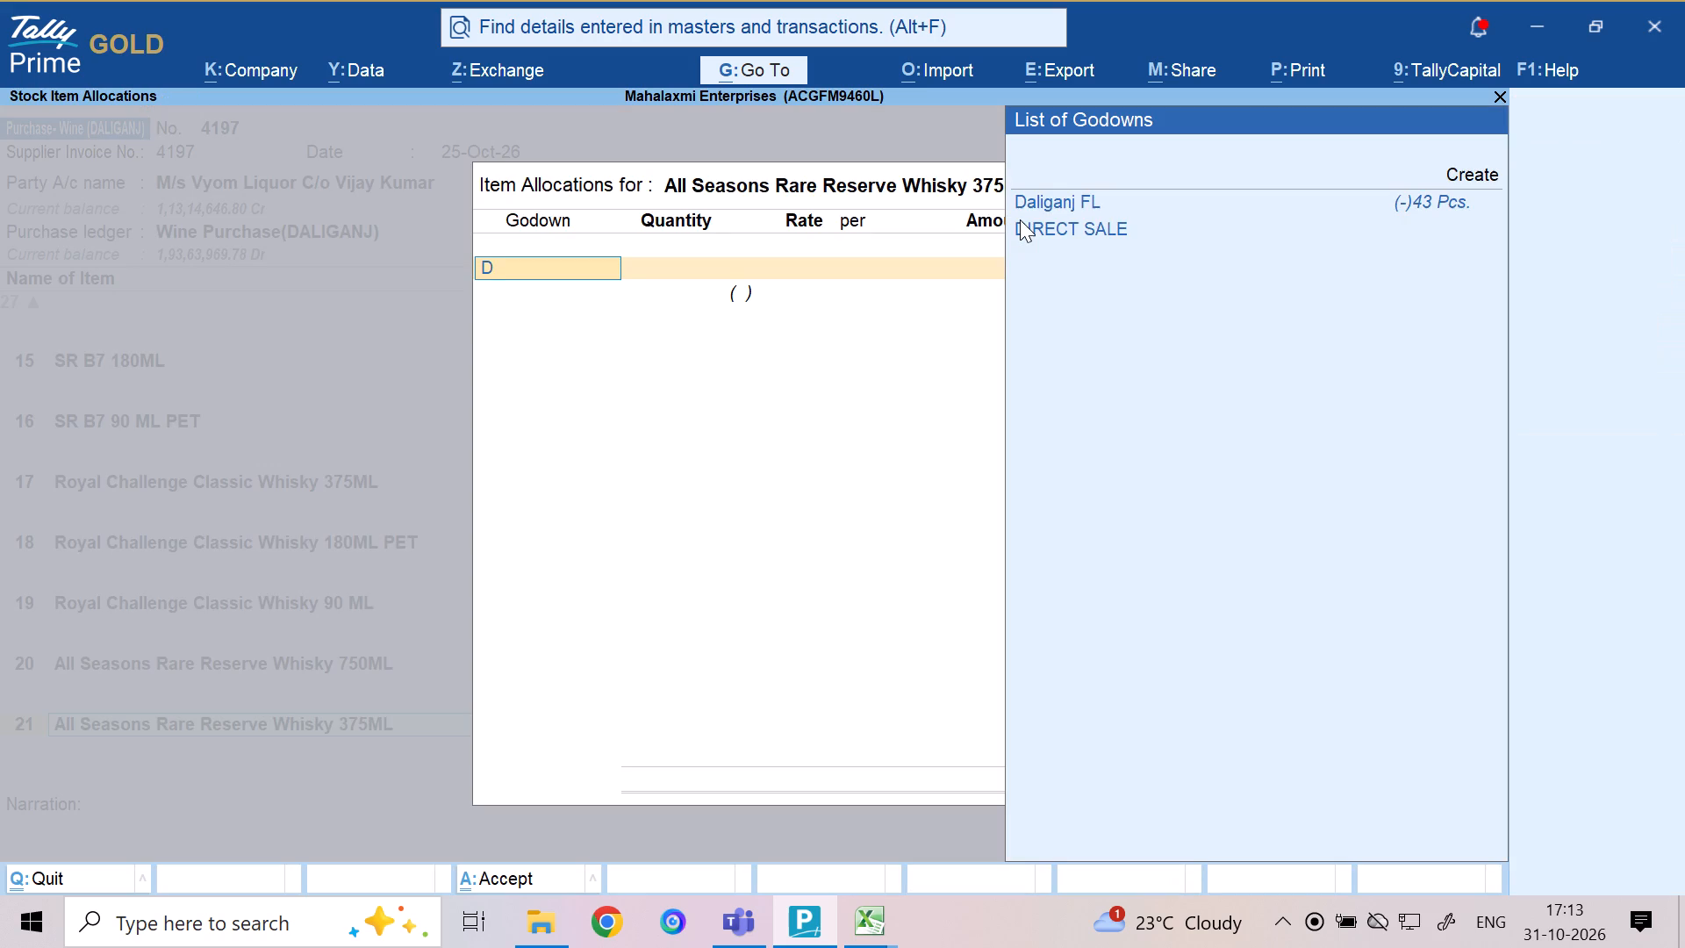
{"action": "key", "text": "Return"}
{"action": "type", "text": "148"}
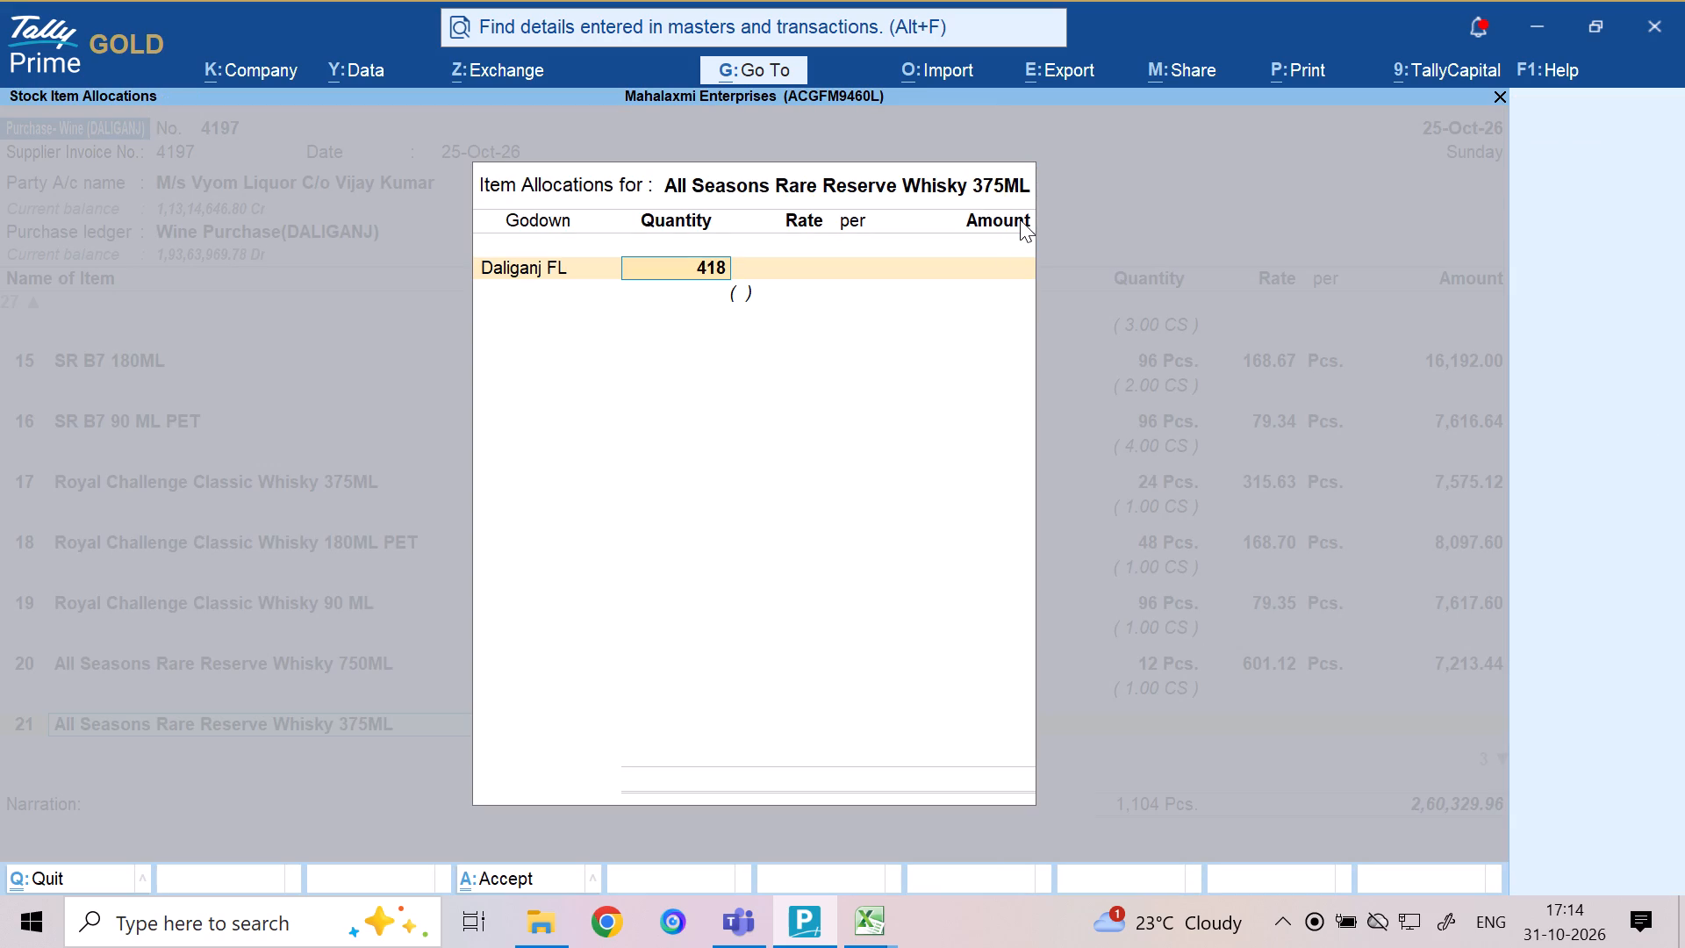
{"action": "key", "text": "BackSpace"}
{"action": "key", "text": "BackSpace"}
{"action": "key", "text": "8"}
{"action": "key", "text": "Return"}
{"action": "key", "text": "Return"}
{"action": "key", "text": "Return"}
{"action": "key", "text": "Return"}
{"action": "key", "text": "Return"}
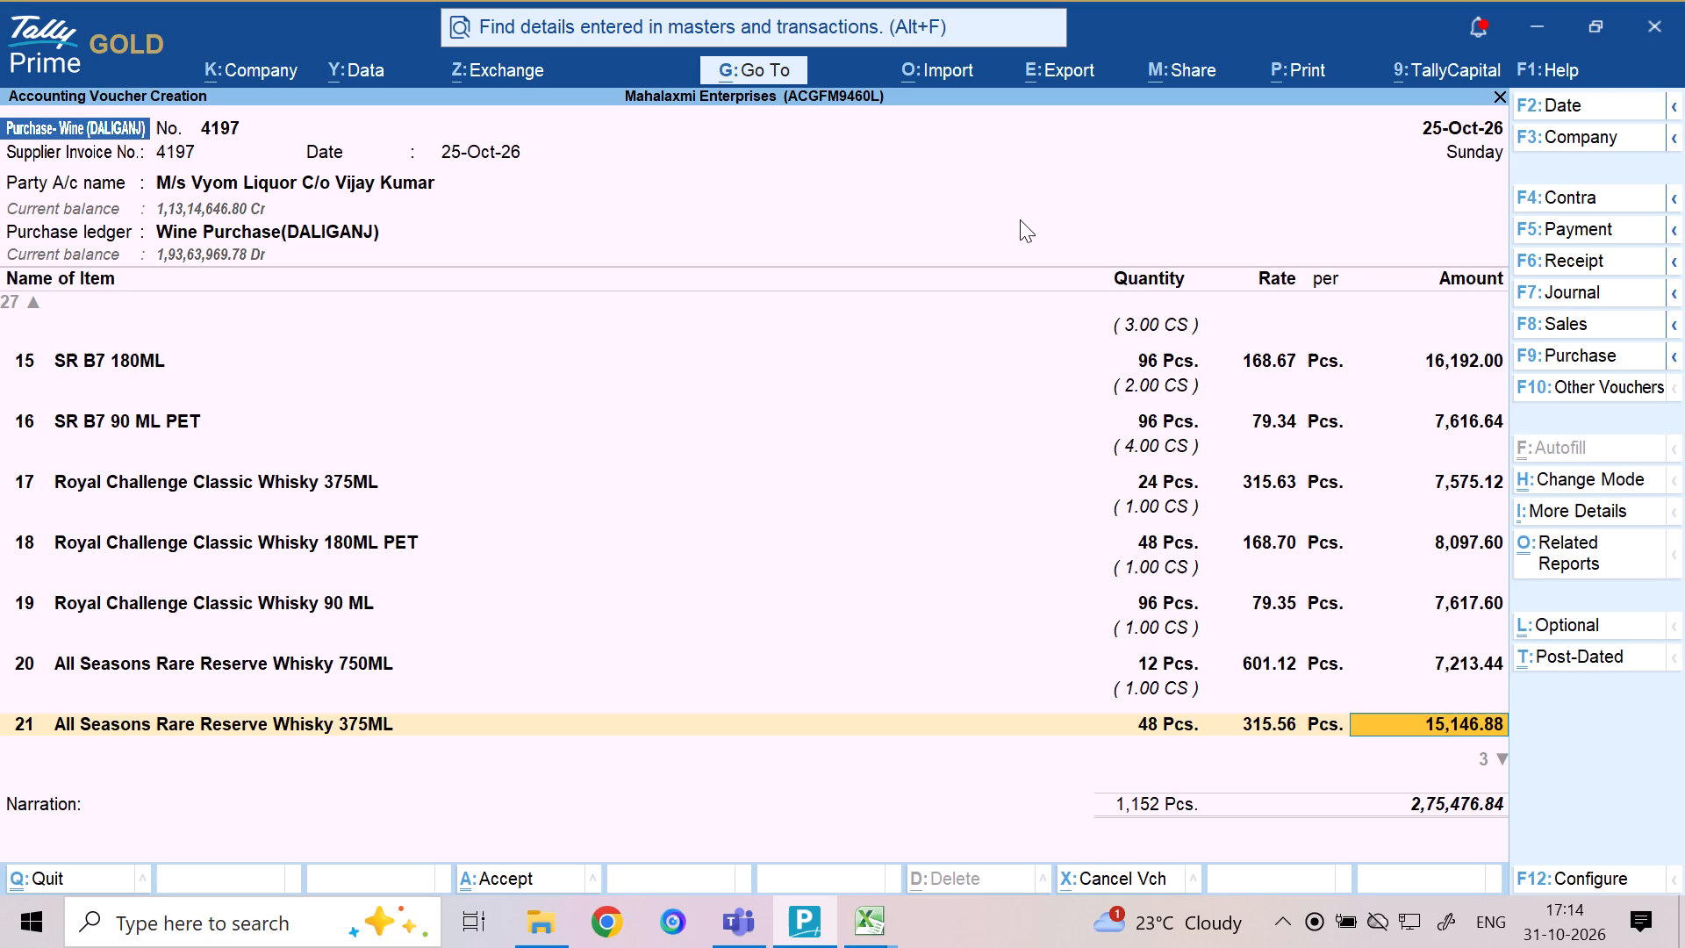
{"action": "key", "text": "Return"}
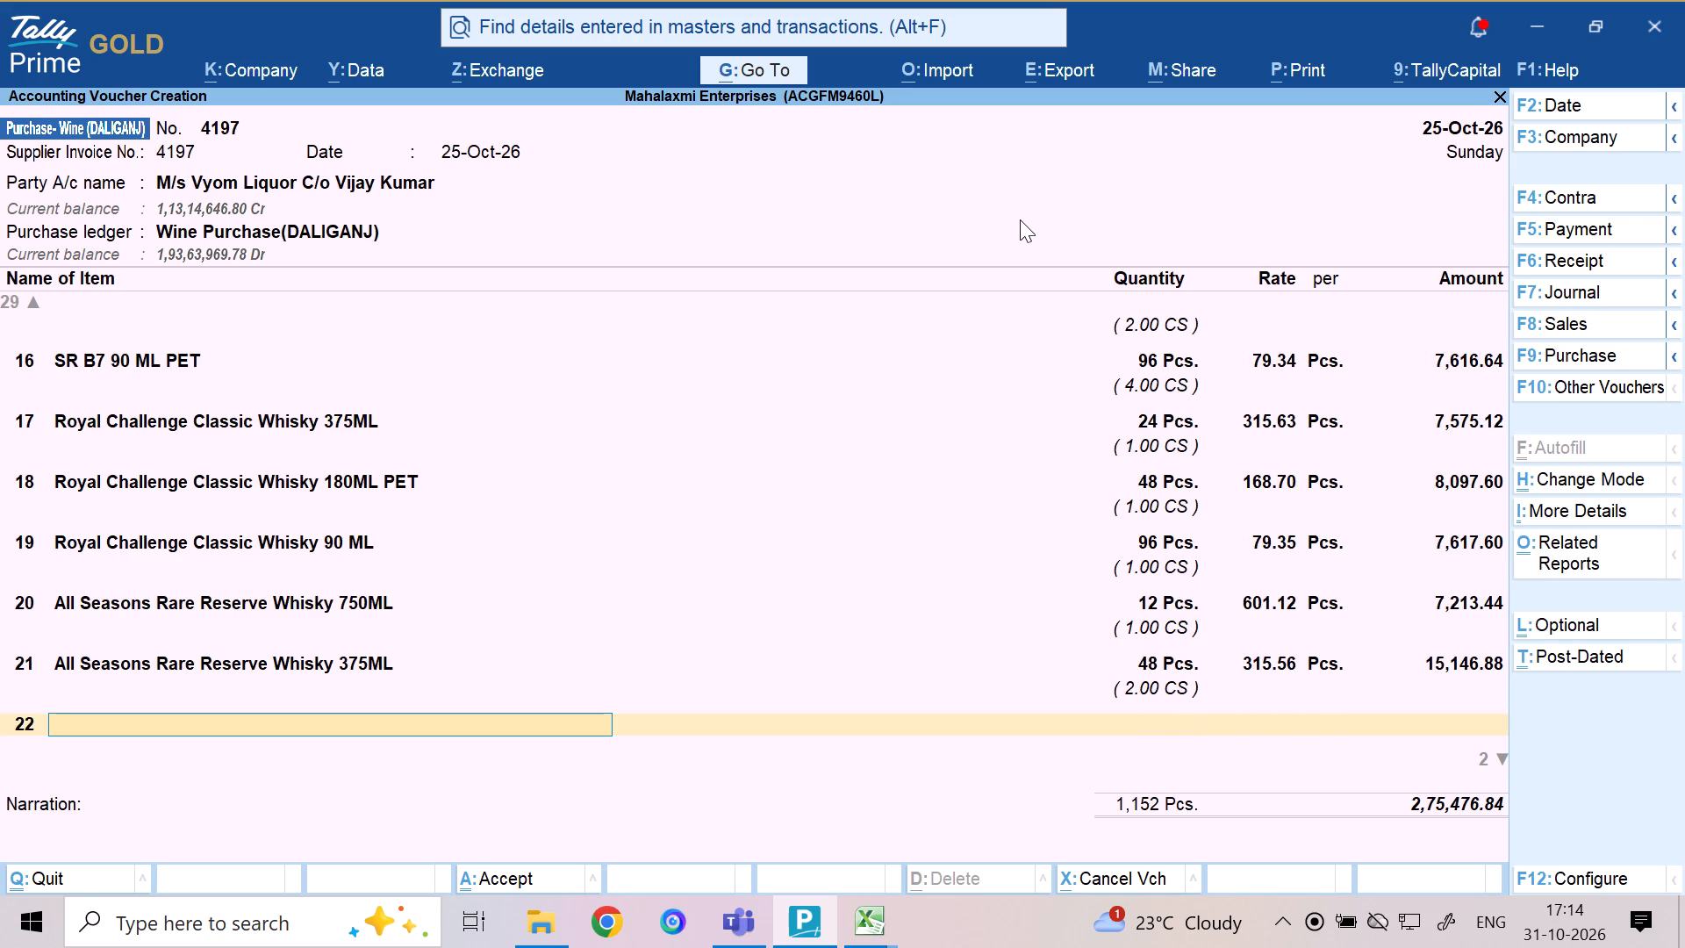
Select All Seasons Rare Reserve Whisky 180ML as the voucher's twenty-second stock item.
{"action": "type", "text": "RARE R"}
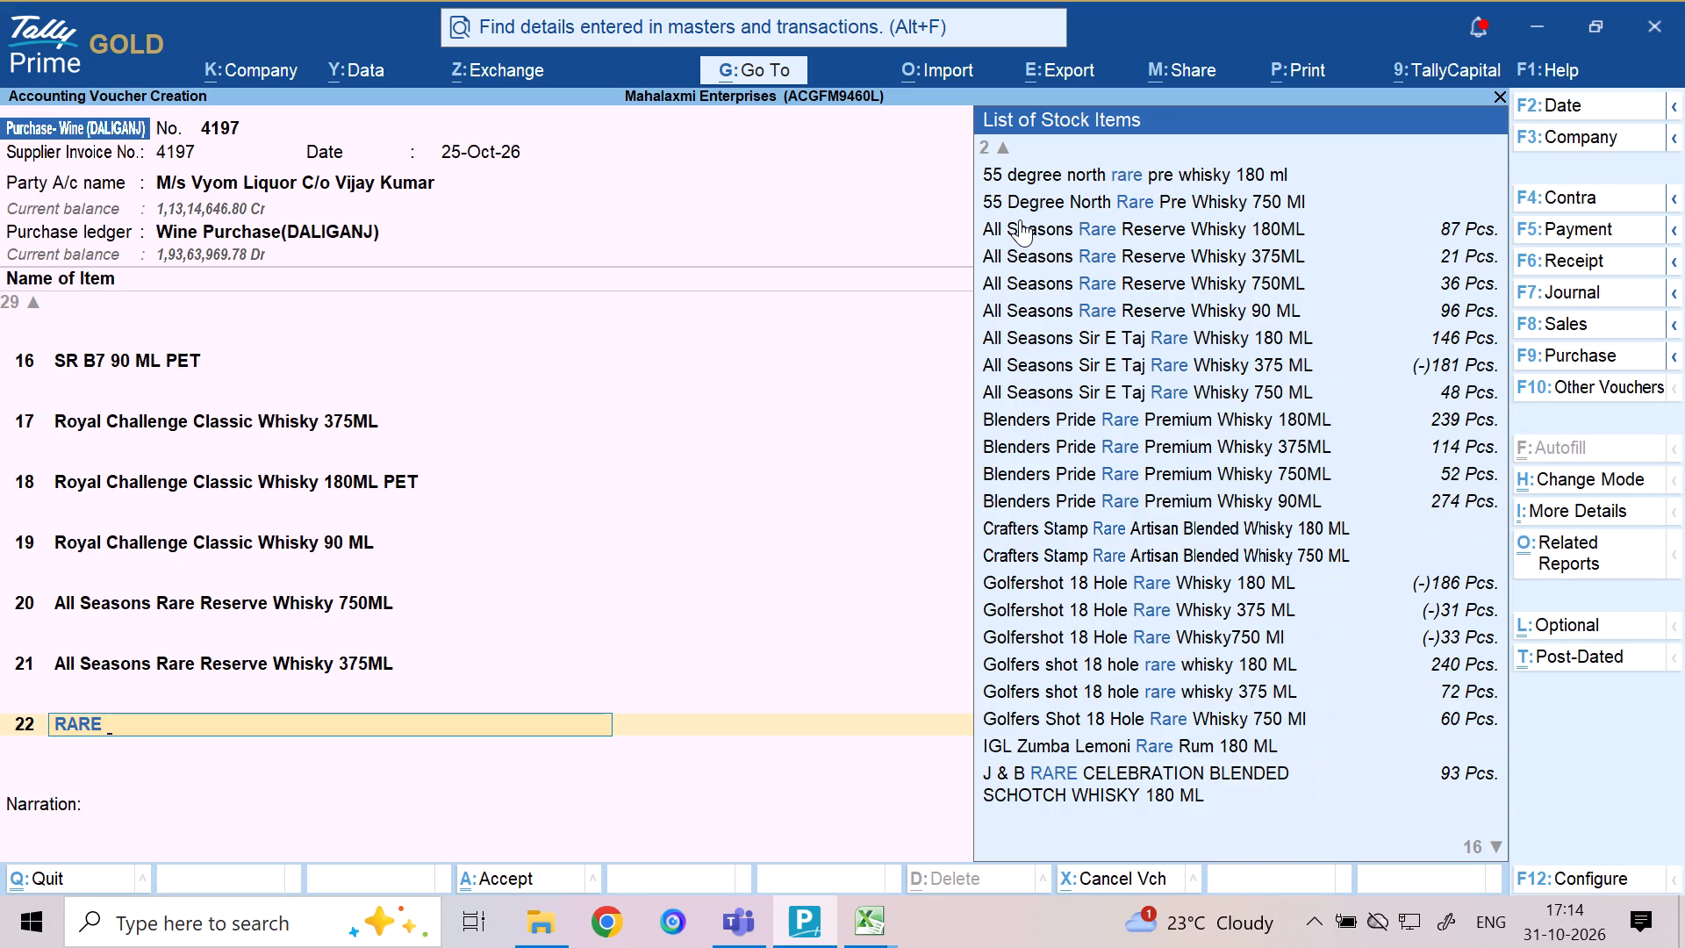
{"action": "key", "text": "Down"}
{"action": "key", "text": "Down"}
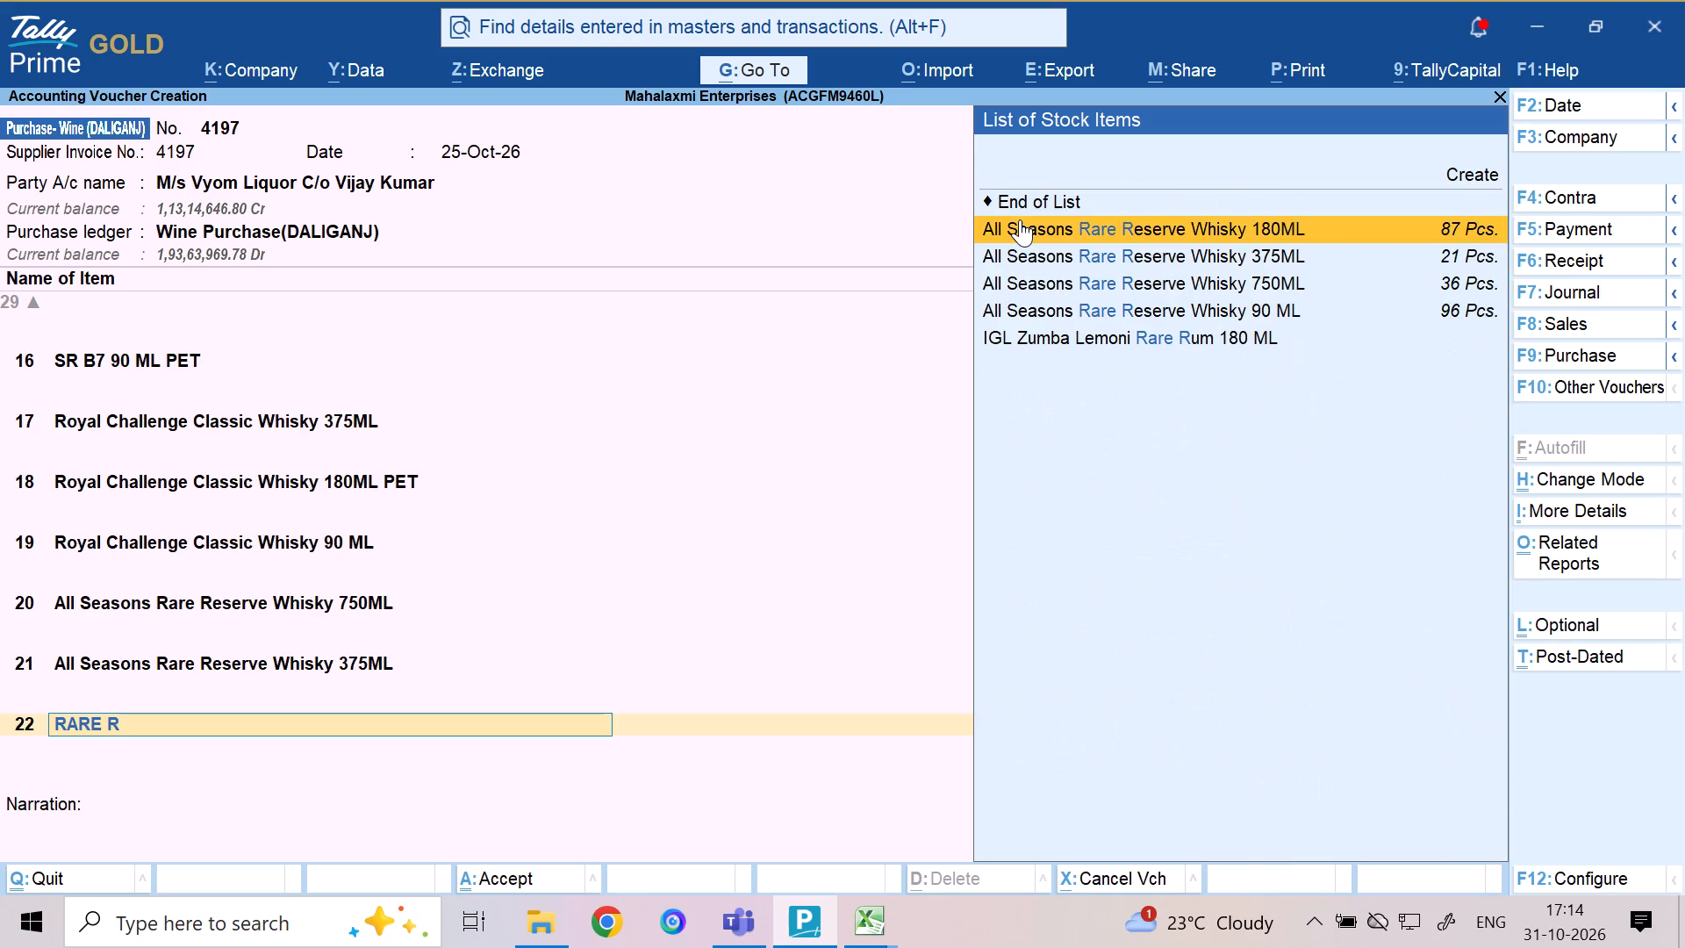
{"action": "key", "text": "Down"}
{"action": "key", "text": "Up"}
{"action": "key", "text": "Up"}
{"action": "key", "text": "Return"}
Allocate 96 Pcs. of the 180ML All Seasons to the Daliganj FL godown, keeping the prefilled rate of 168.67 per Pcs.
{"action": "type", "text": "DA"}
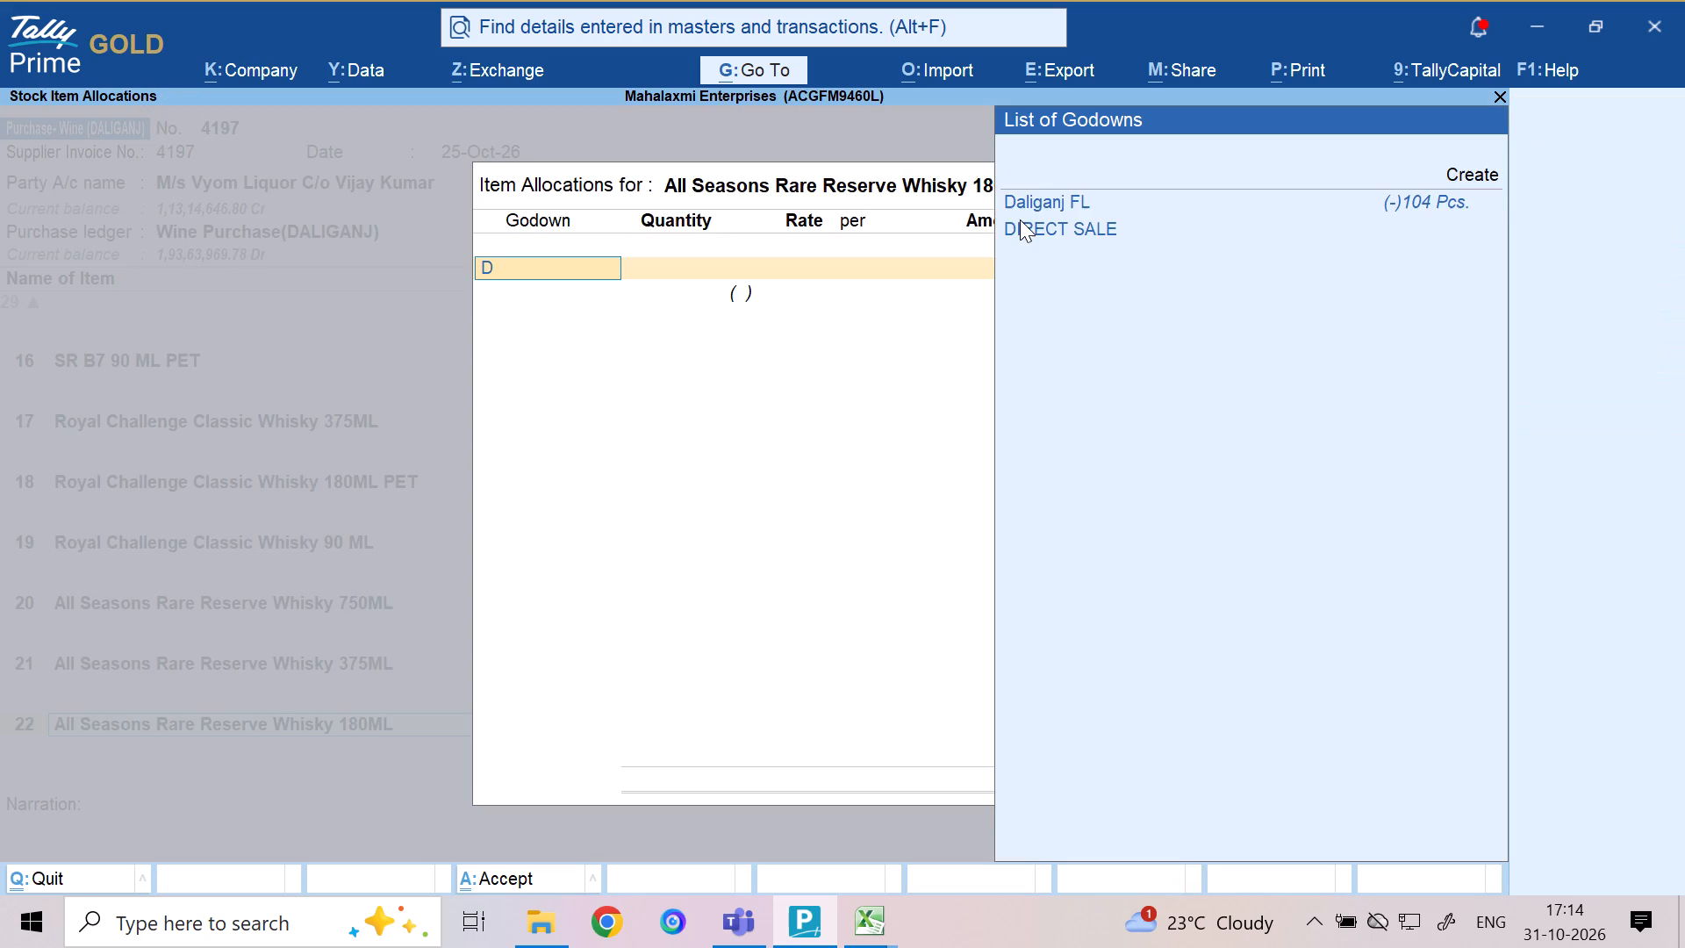
{"action": "key", "text": "Return"}
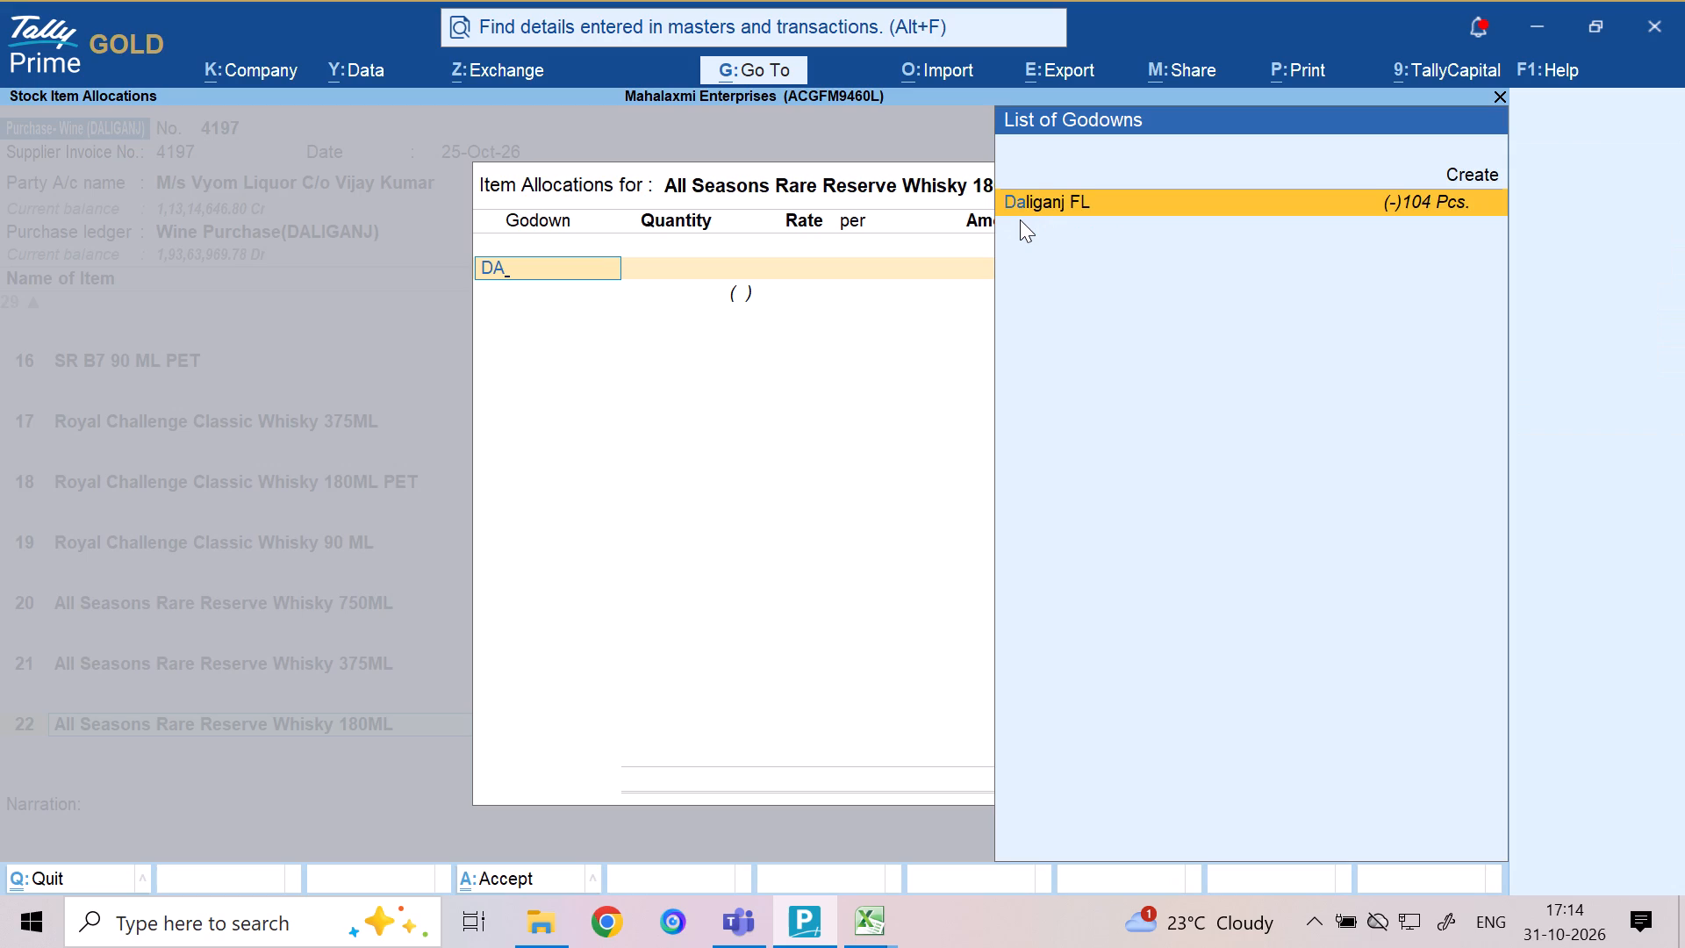
{"action": "type", "text": "96"}
{"action": "key", "text": "Return"}
{"action": "key", "text": "Return"}
{"action": "key", "text": "Return"}
{"action": "key", "text": "Return"}
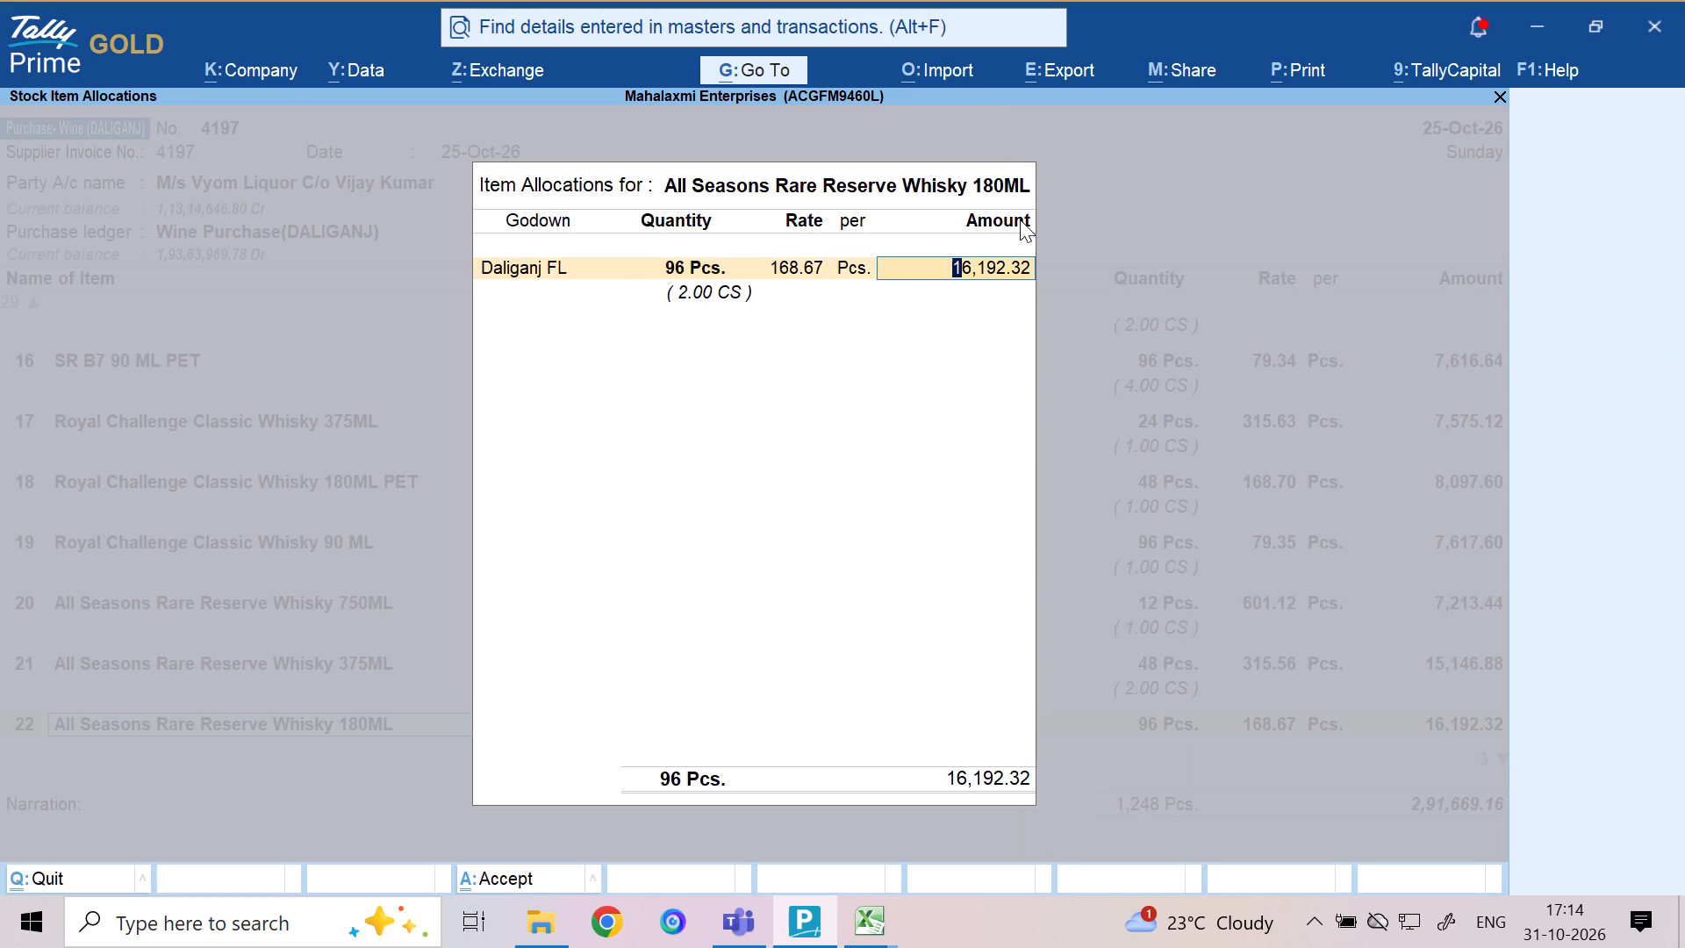
{"action": "key", "text": "Return"}
{"action": "key", "text": "Return"}
{"action": "key", "text": "Return"}
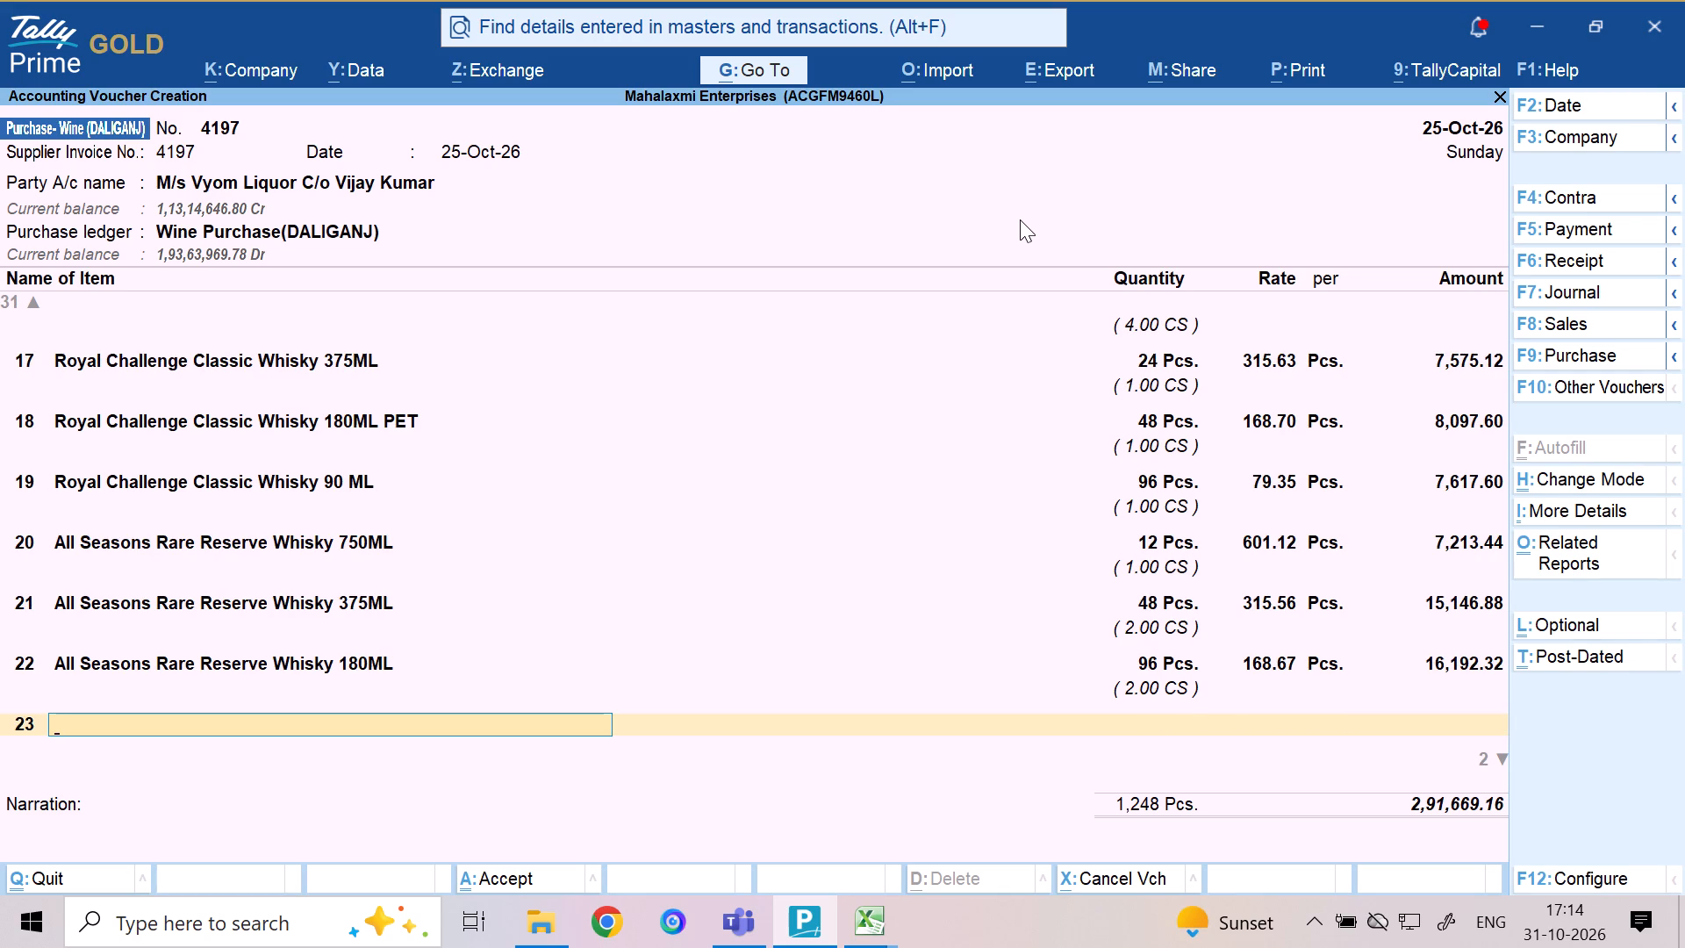
Select Imperial Blue Dual Cask Smooth Whisky 750ML as the voucher's twenty-third stock item.
{"action": "type", "text": "CASK"}
{"action": "key", "text": "space"}
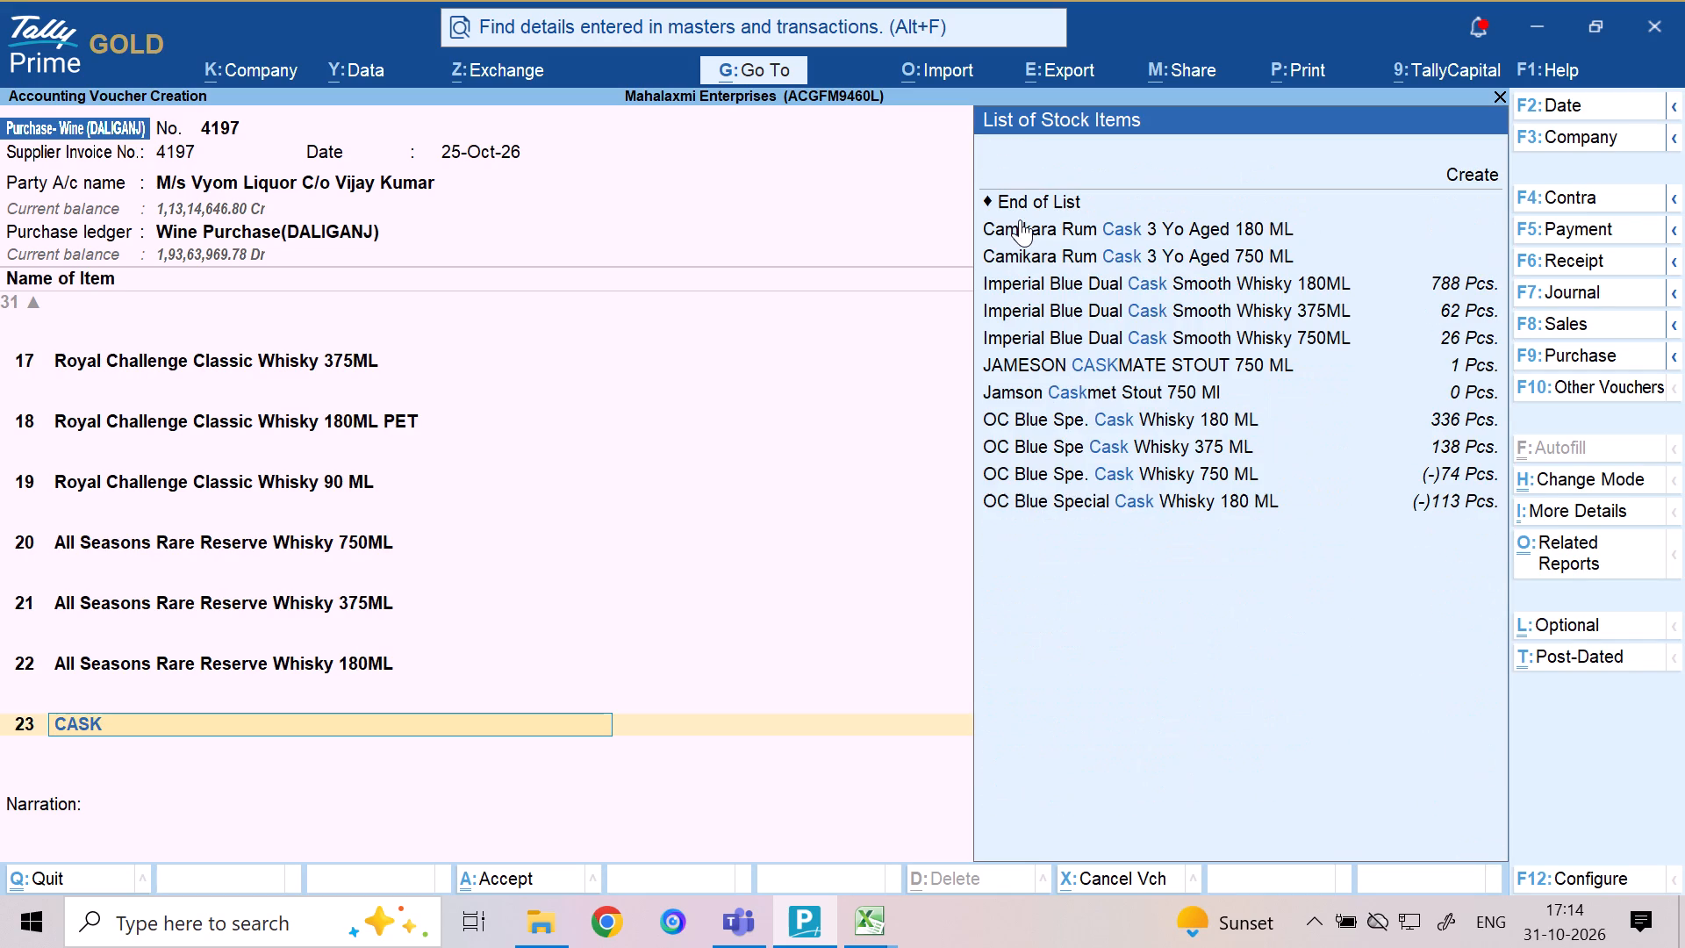
{"action": "key", "text": "s"}
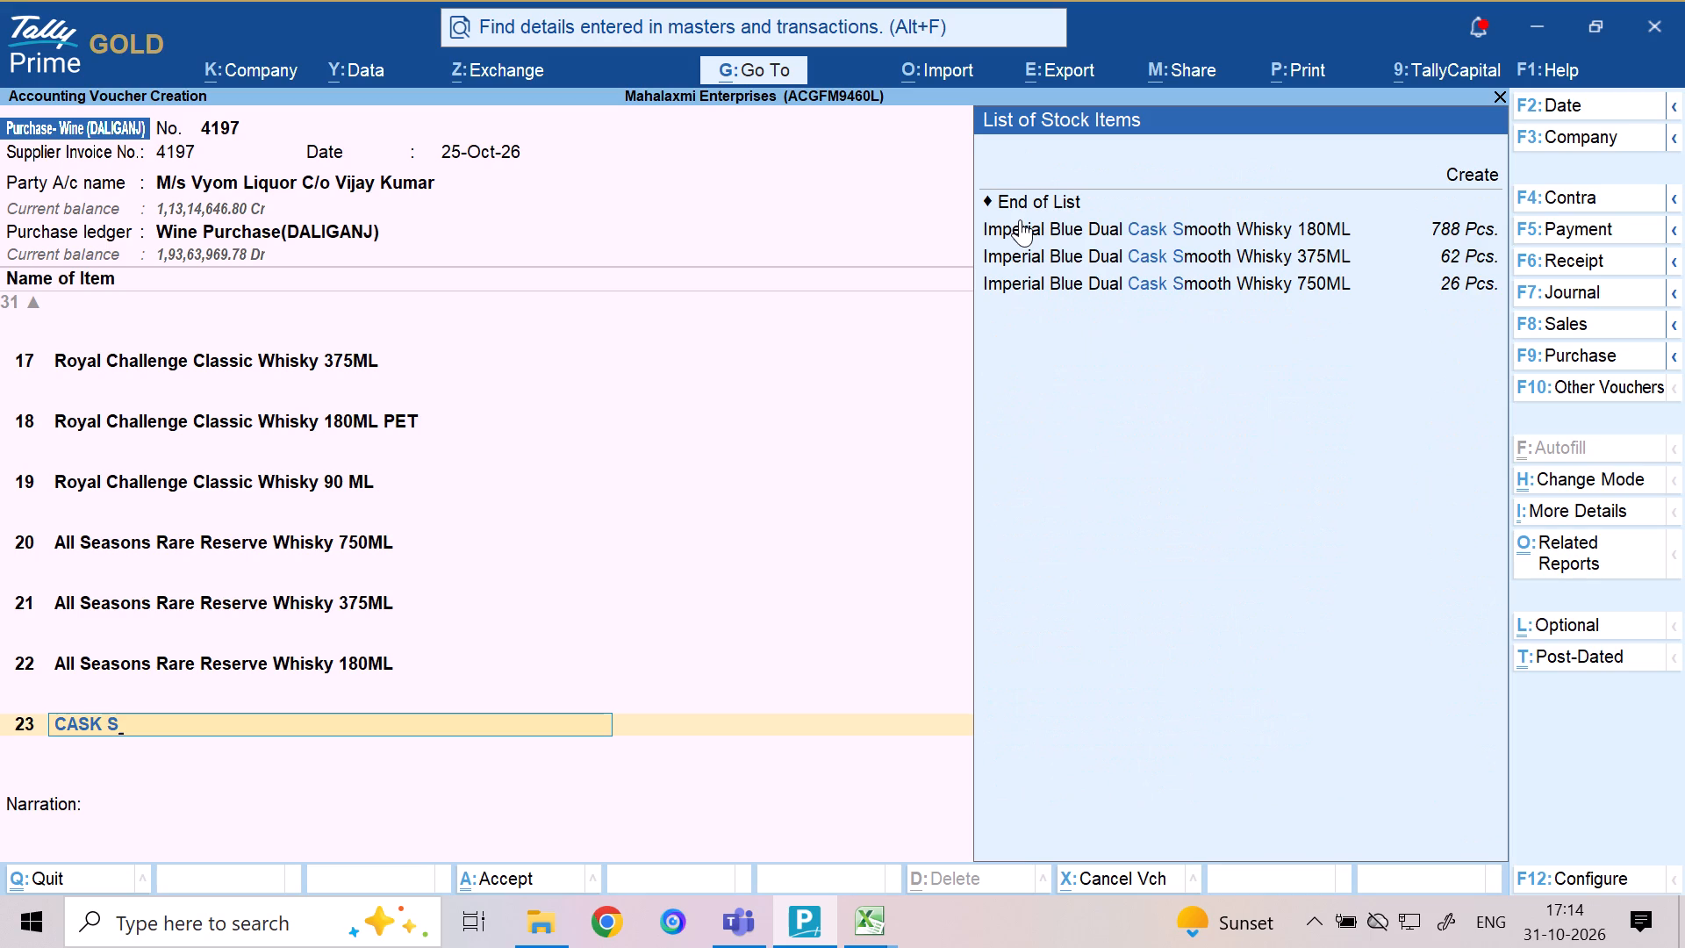
{"action": "key", "text": "Down"}
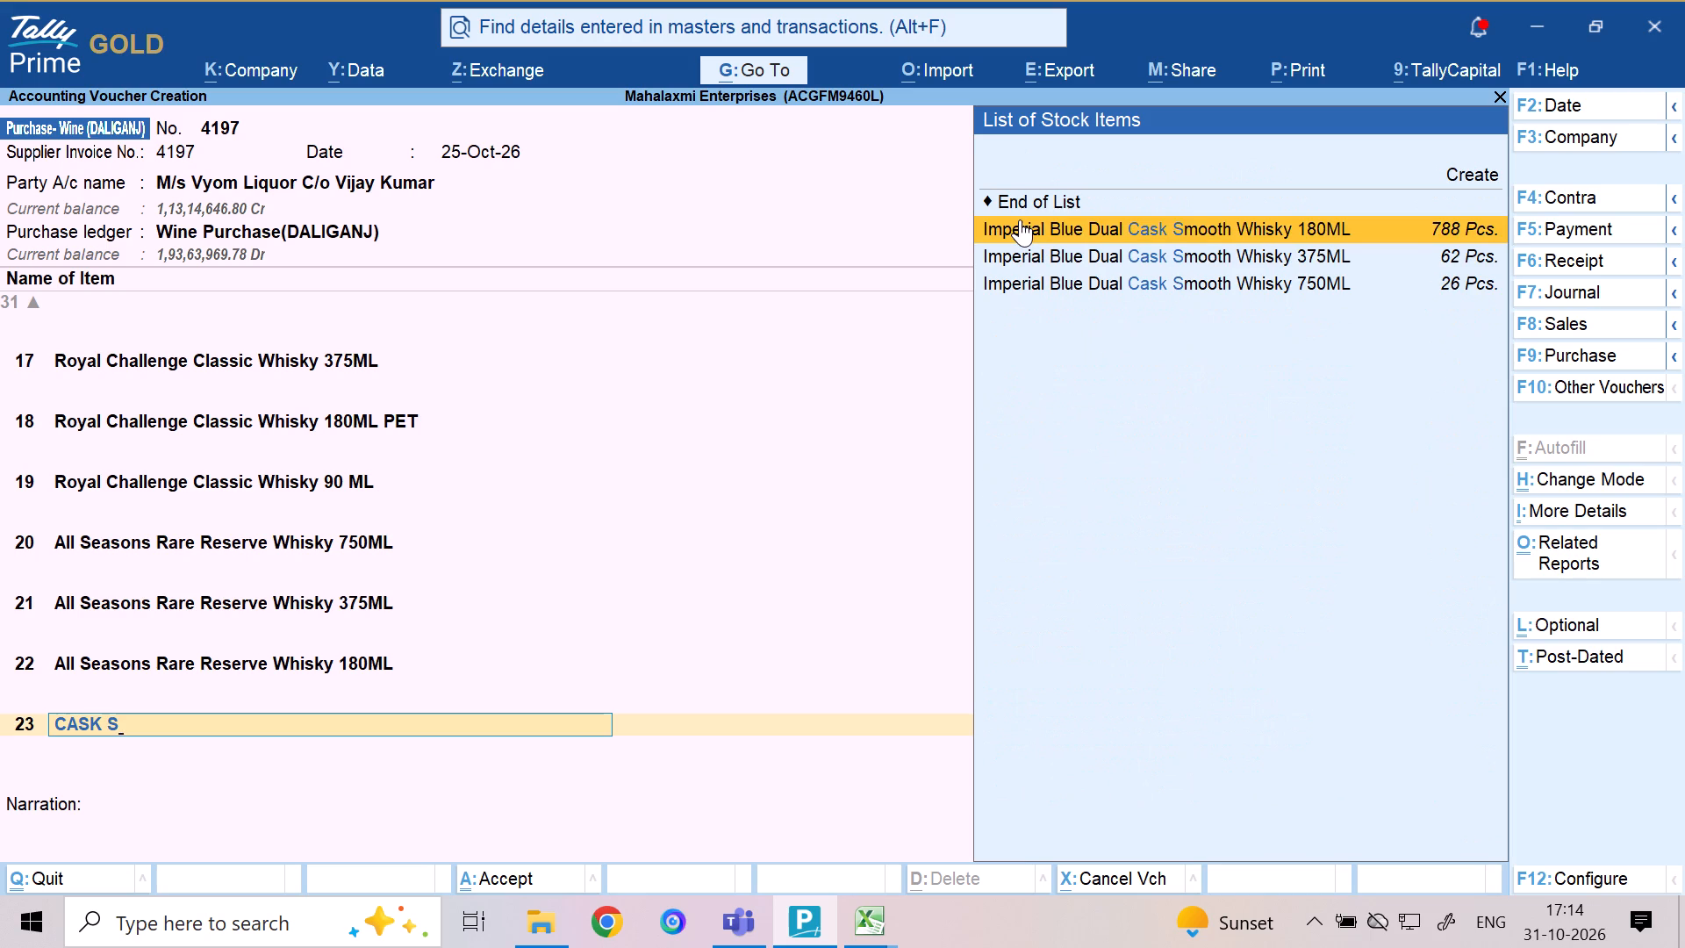
{"action": "key", "text": "Down"}
{"action": "key", "text": "Down"}
{"action": "key", "text": "Down"}
{"action": "key", "text": "Return"}
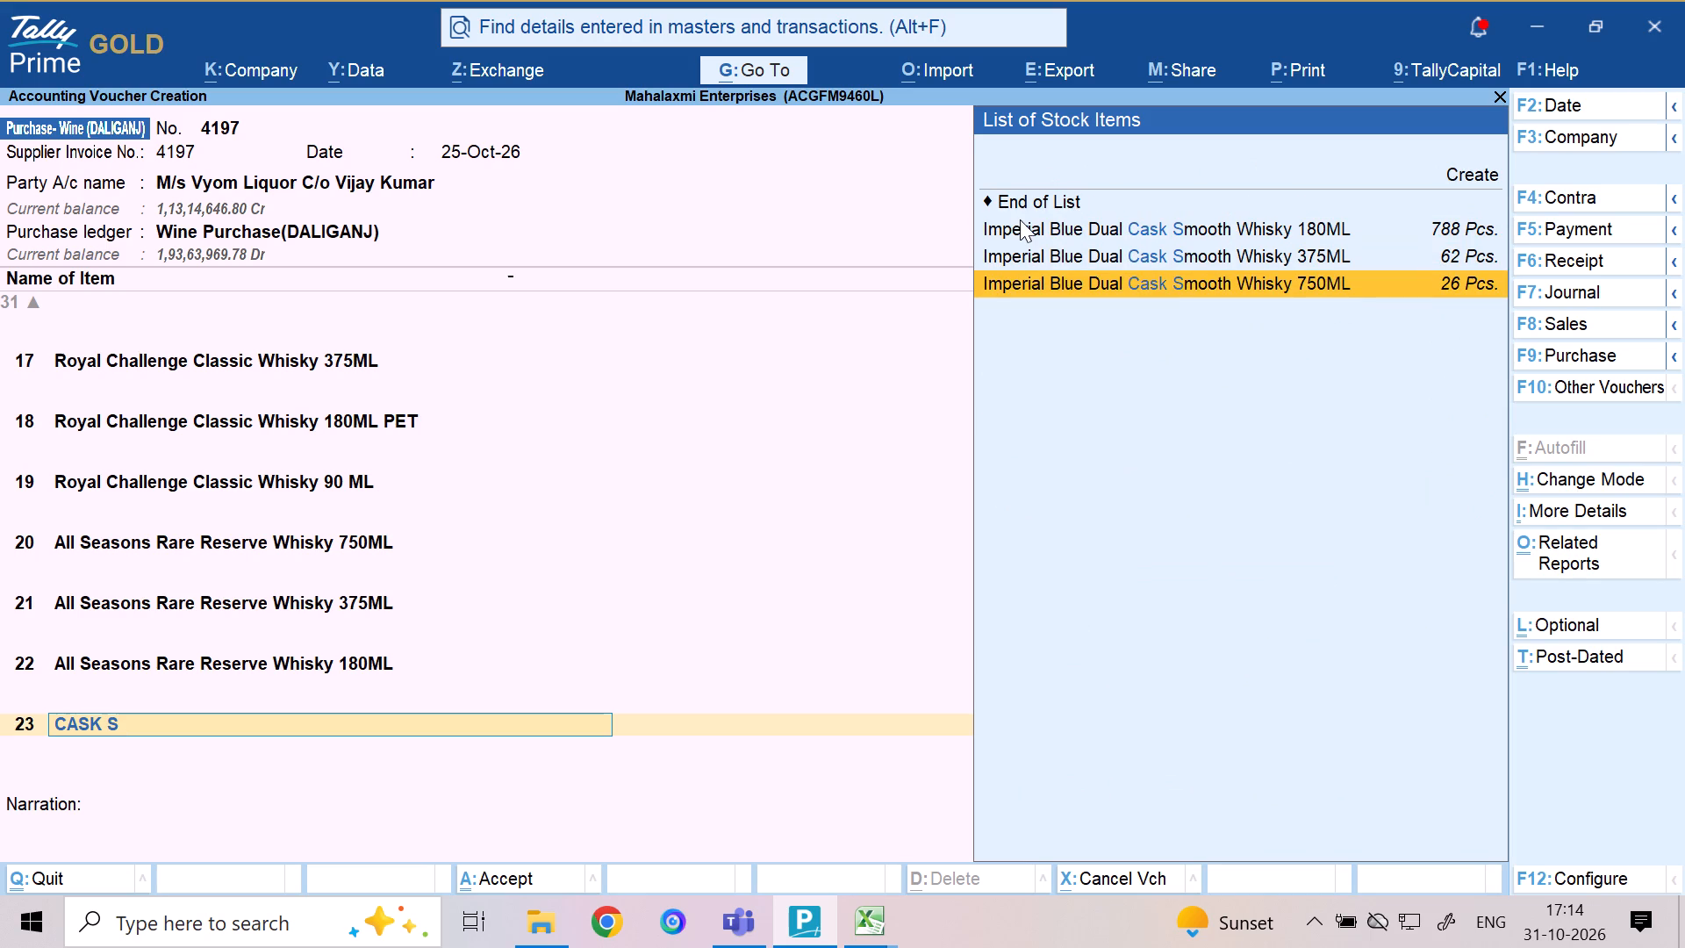
Allocate 12 Pcs. of the 750ML Imperial Blue to the Daliganj FL godown, keeping the prefilled rate of 545.00 per Pcs.
{"action": "type", "text": "DA"}
{"action": "key", "text": "Return"}
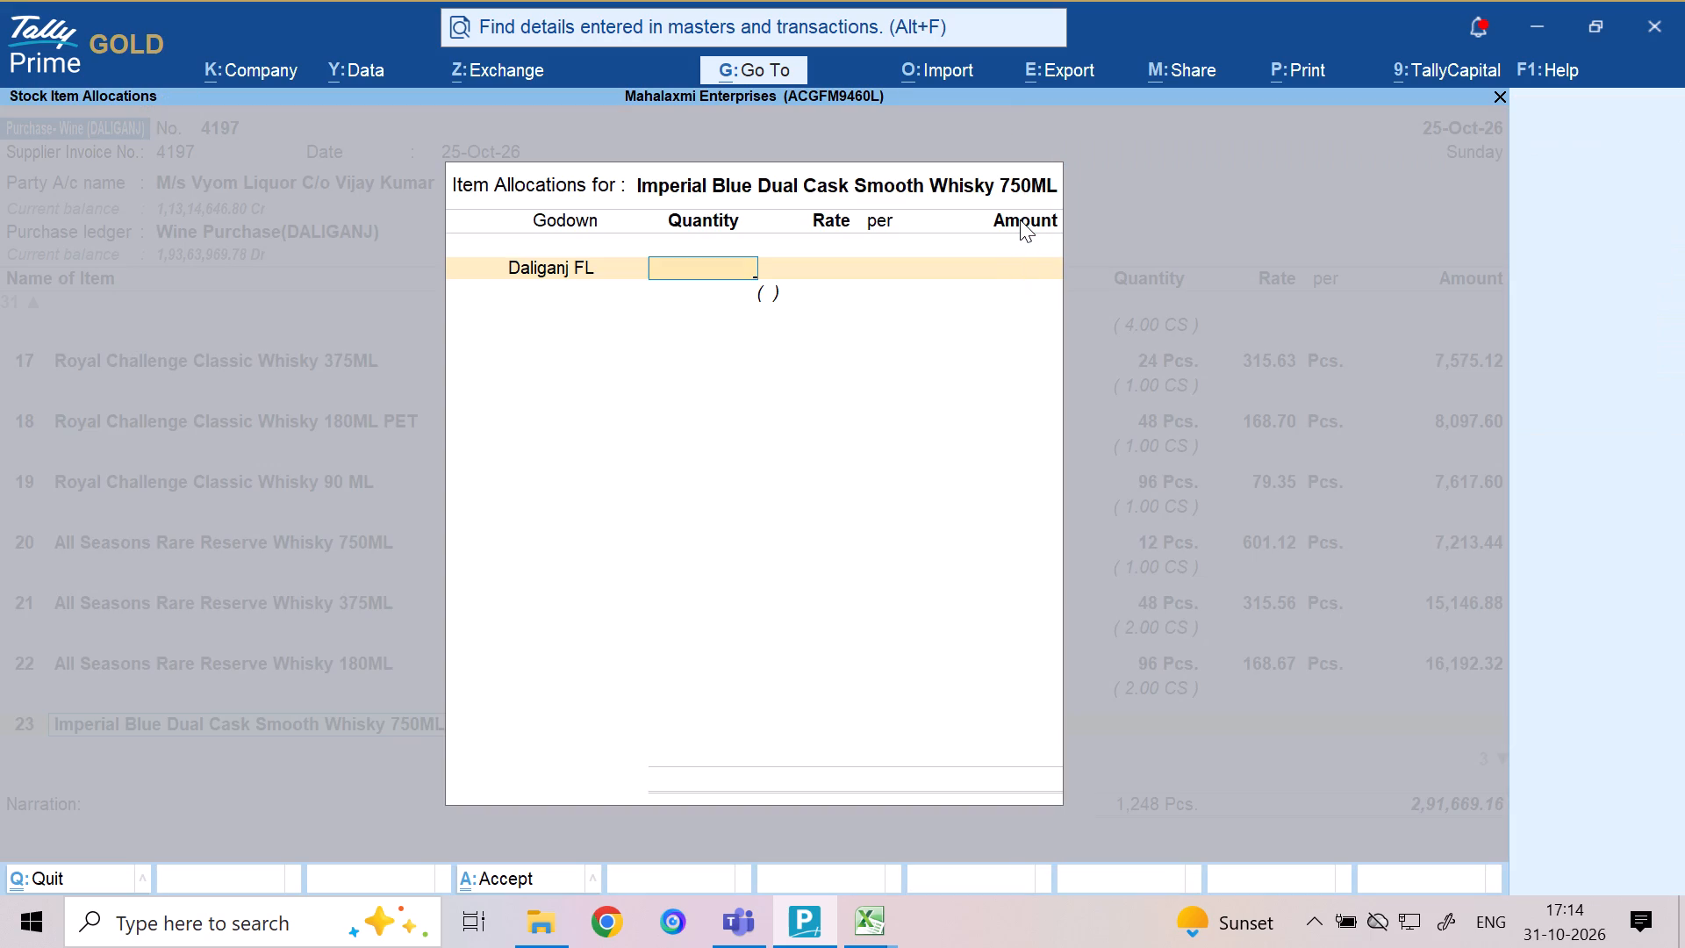
{"action": "type", "text": "12"}
{"action": "key", "text": "Return"}
{"action": "key", "text": "Return"}
{"action": "key", "text": "Return"}
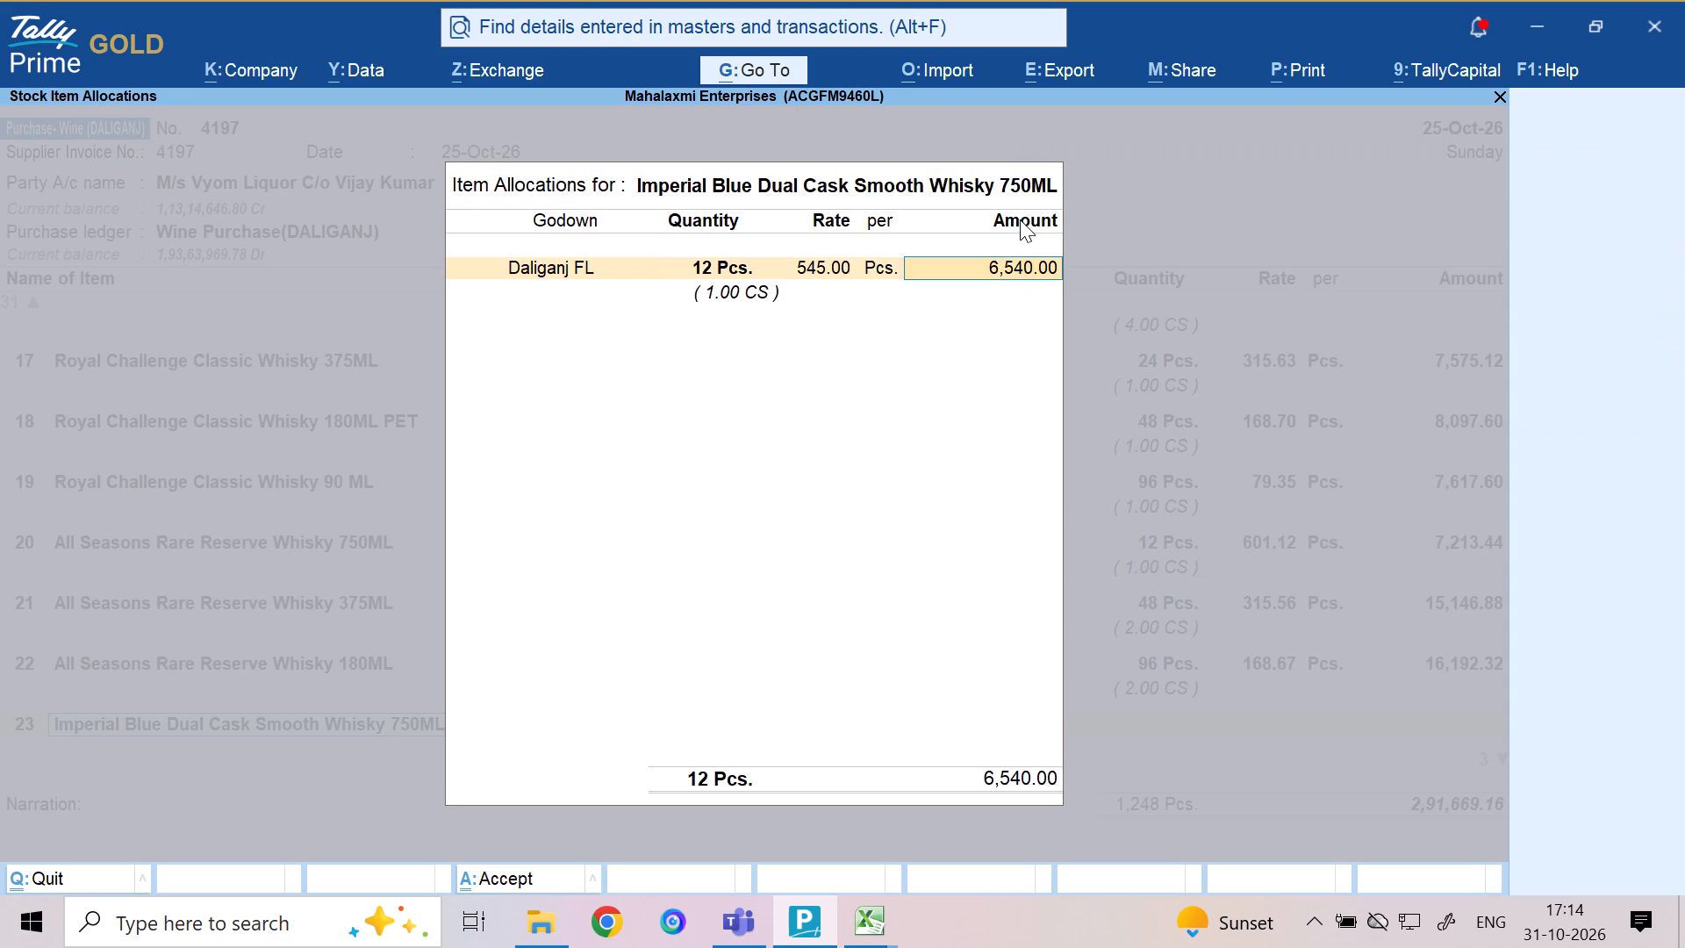
{"action": "key", "text": "Return"}
{"action": "key", "text": "Return"}
{"action": "key", "text": "Return"}
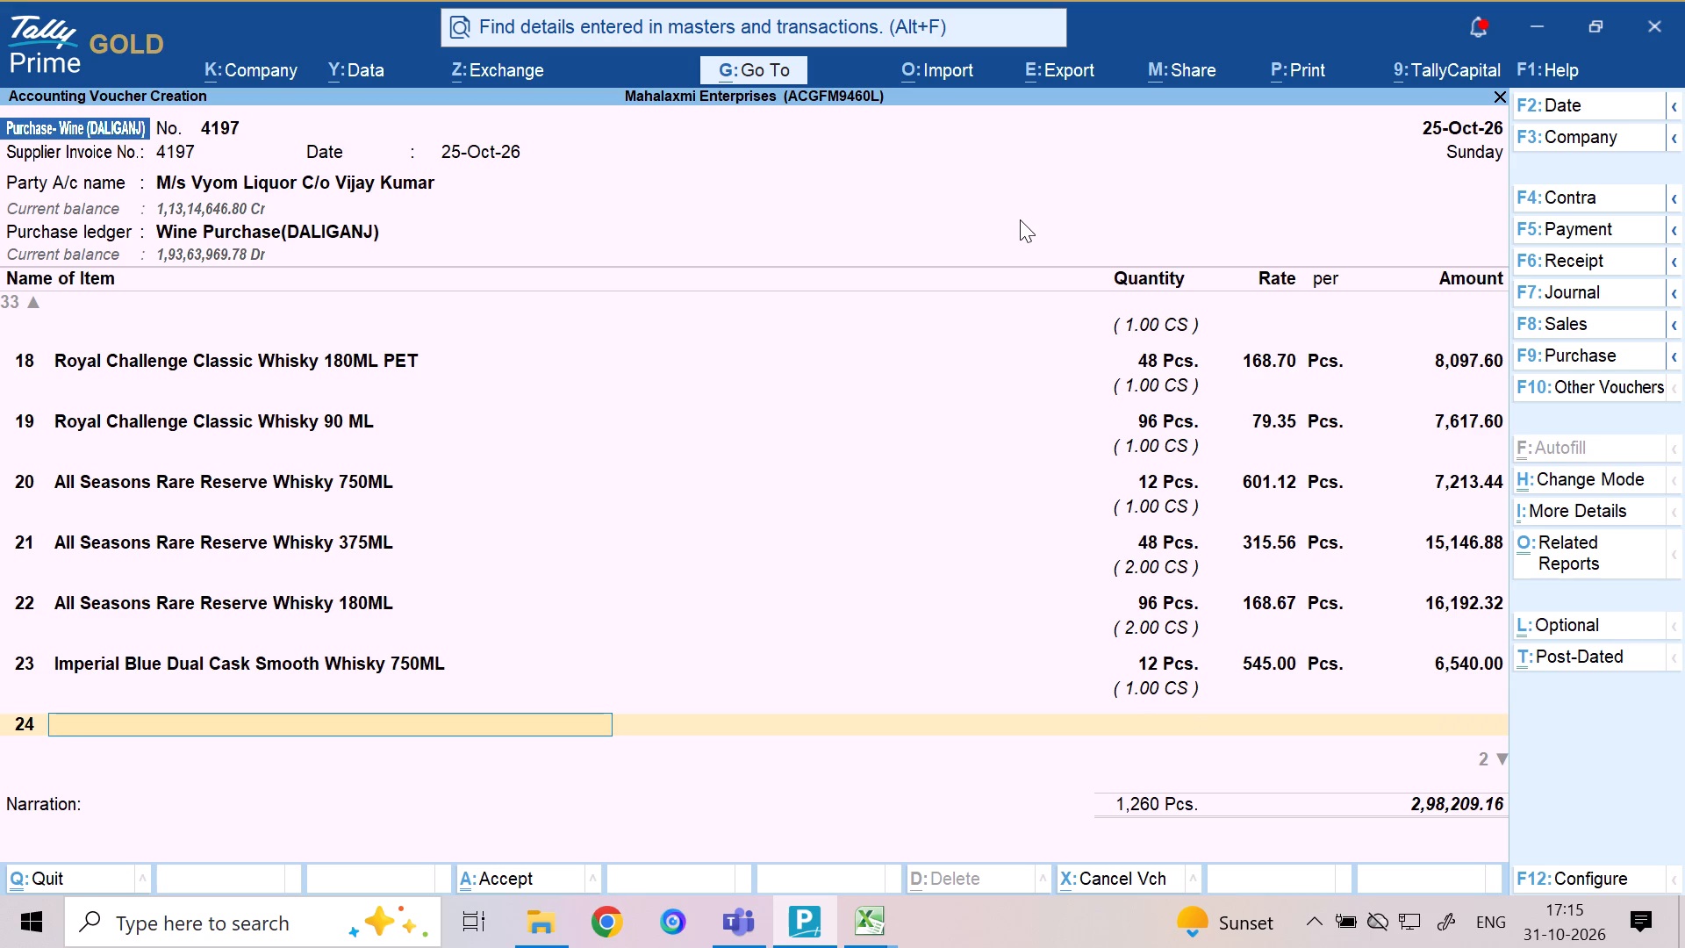
Select Imperial Blue Dual Cask Smooth Whisky 375ML as the voucher's twenty-fourth stock item.
{"action": "type", "text": "CASK"}
{"action": "key", "text": "space"}
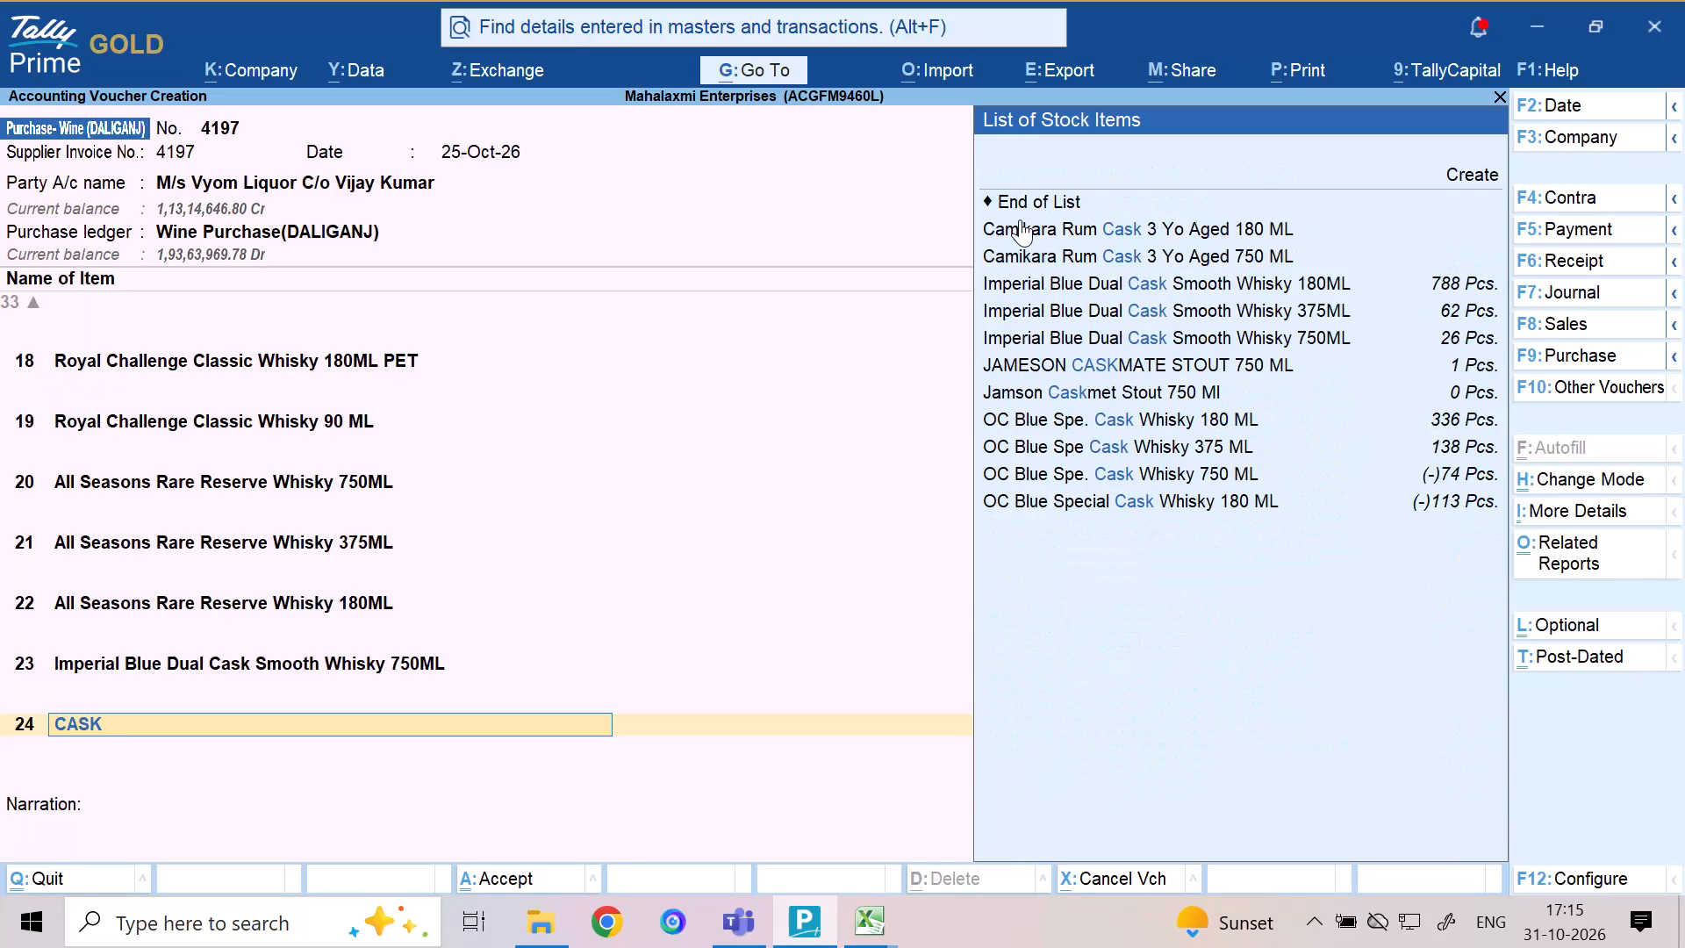
{"action": "type", "text": "SM"}
{"action": "key", "text": "Down"}
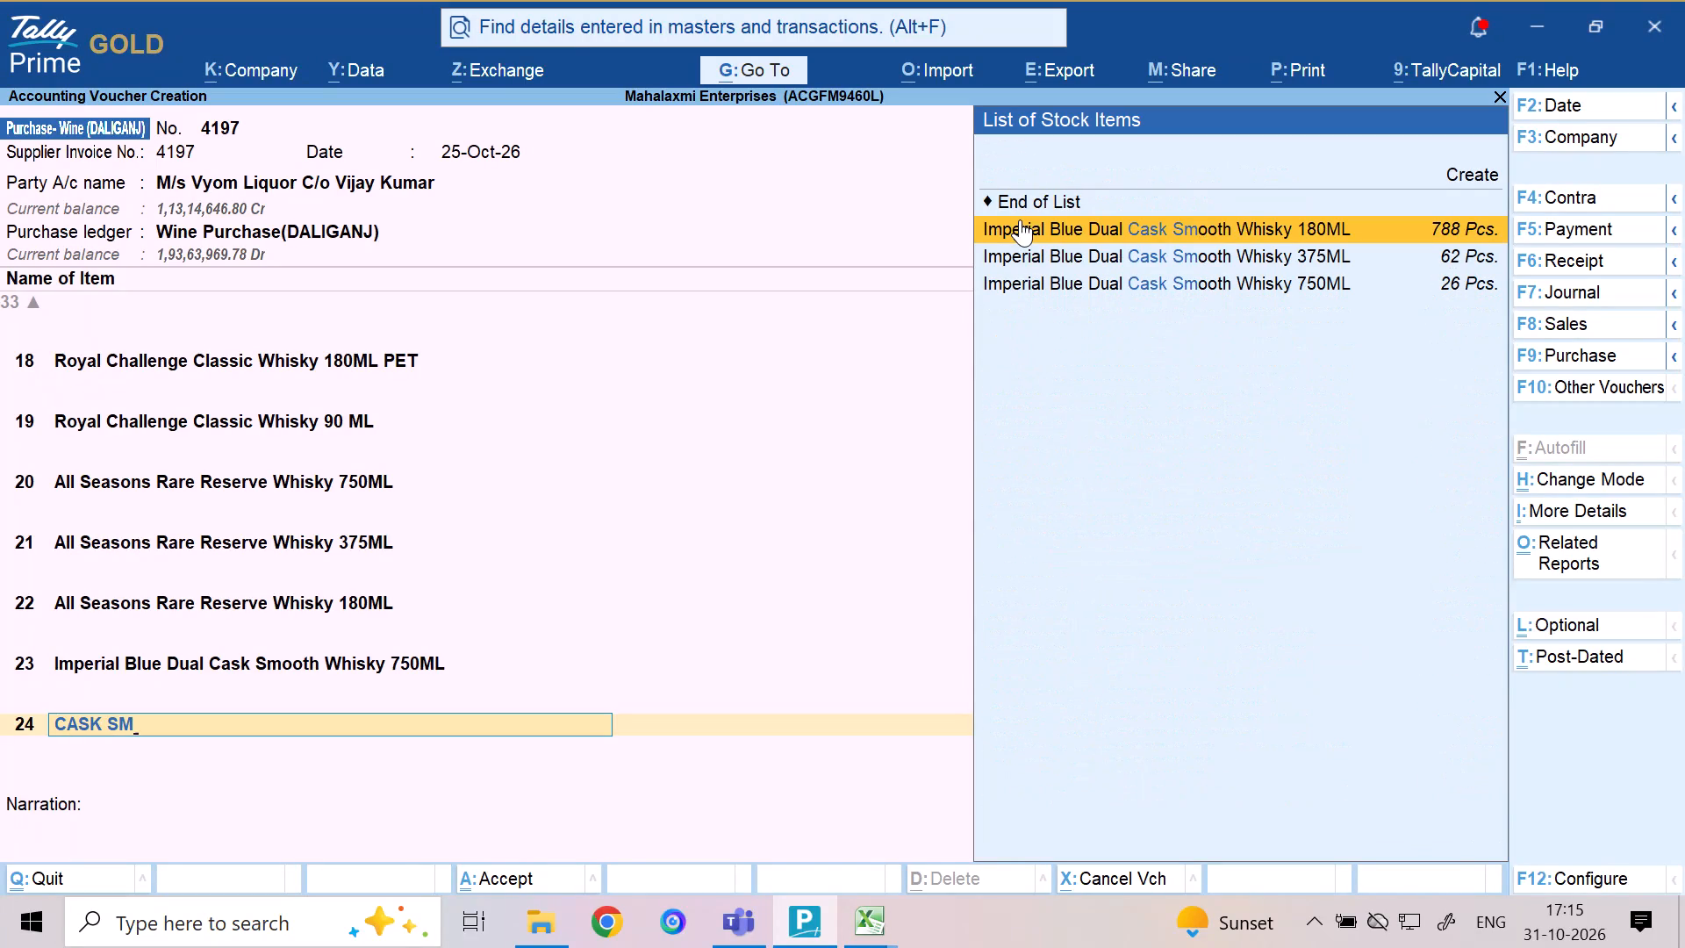
{"action": "key", "text": "Down"}
{"action": "key", "text": "Down"}
{"action": "key", "text": "Up"}
{"action": "key", "text": "Return"}
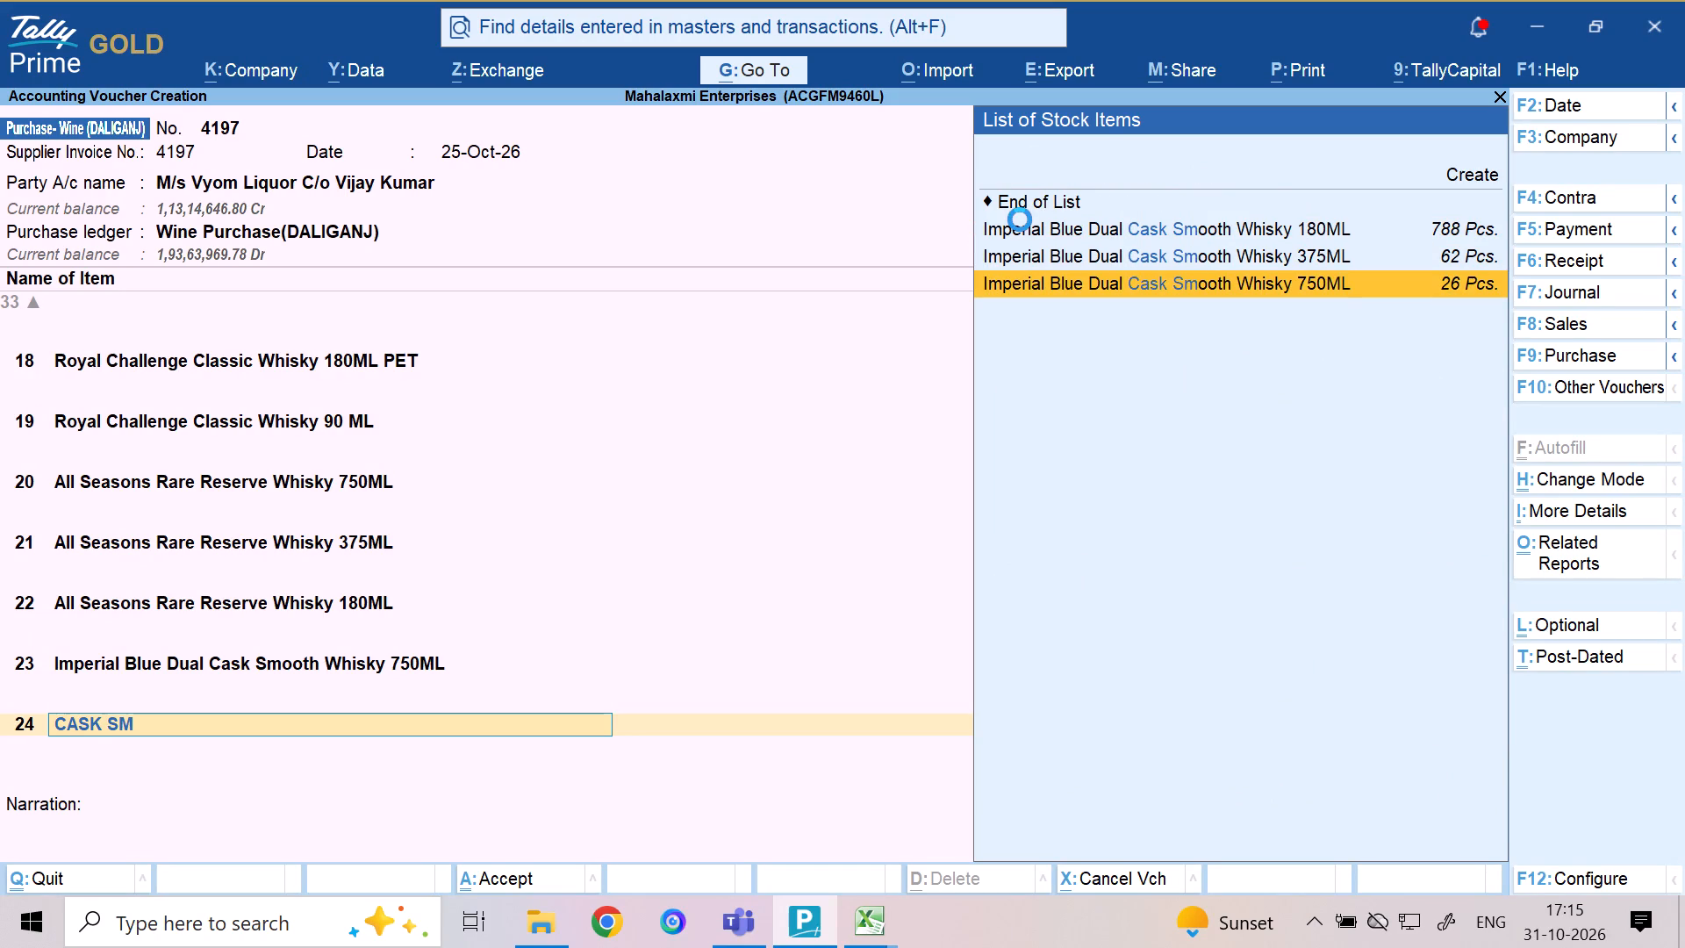
Allocate 24 Pcs. of the 375ML Imperial Blue to the Daliganj FL godown, keeping the prefilled rate of 287.50 per Pcs.
{"action": "type", "text": "DA"}
{"action": "key", "text": "Return"}
{"action": "key", "text": "1"}
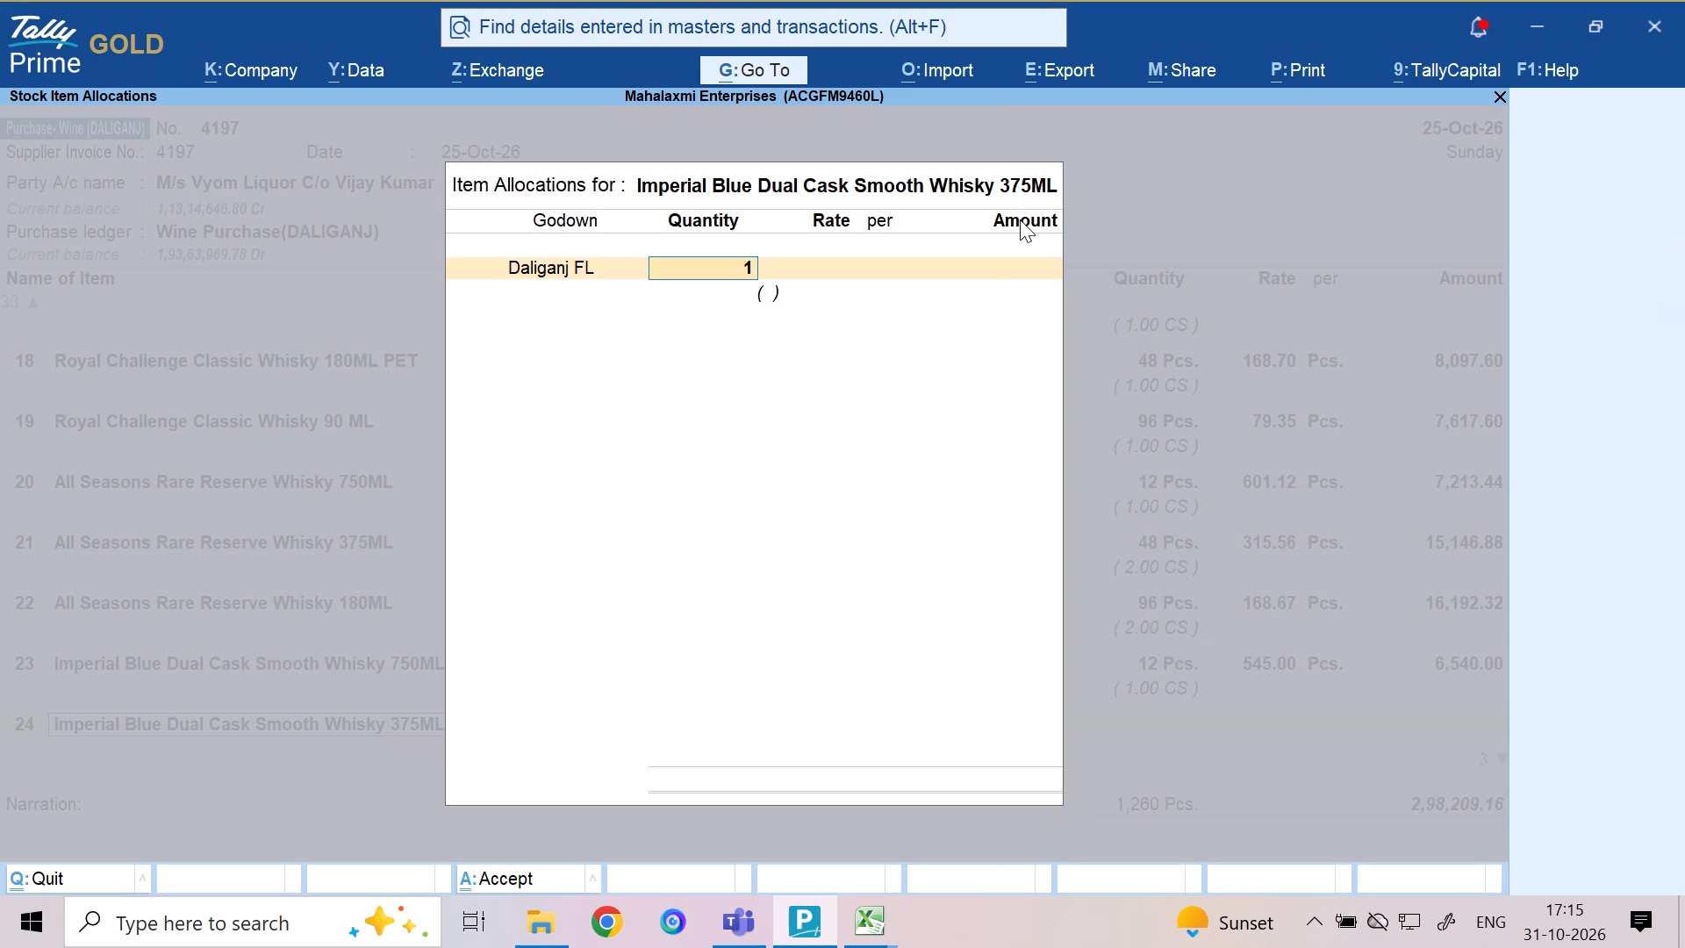
{"action": "key", "text": "BackSpace"}
{"action": "type", "text": "24"}
{"action": "key", "text": "Return"}
{"action": "key", "text": "Return"}
{"action": "key", "text": "Return"}
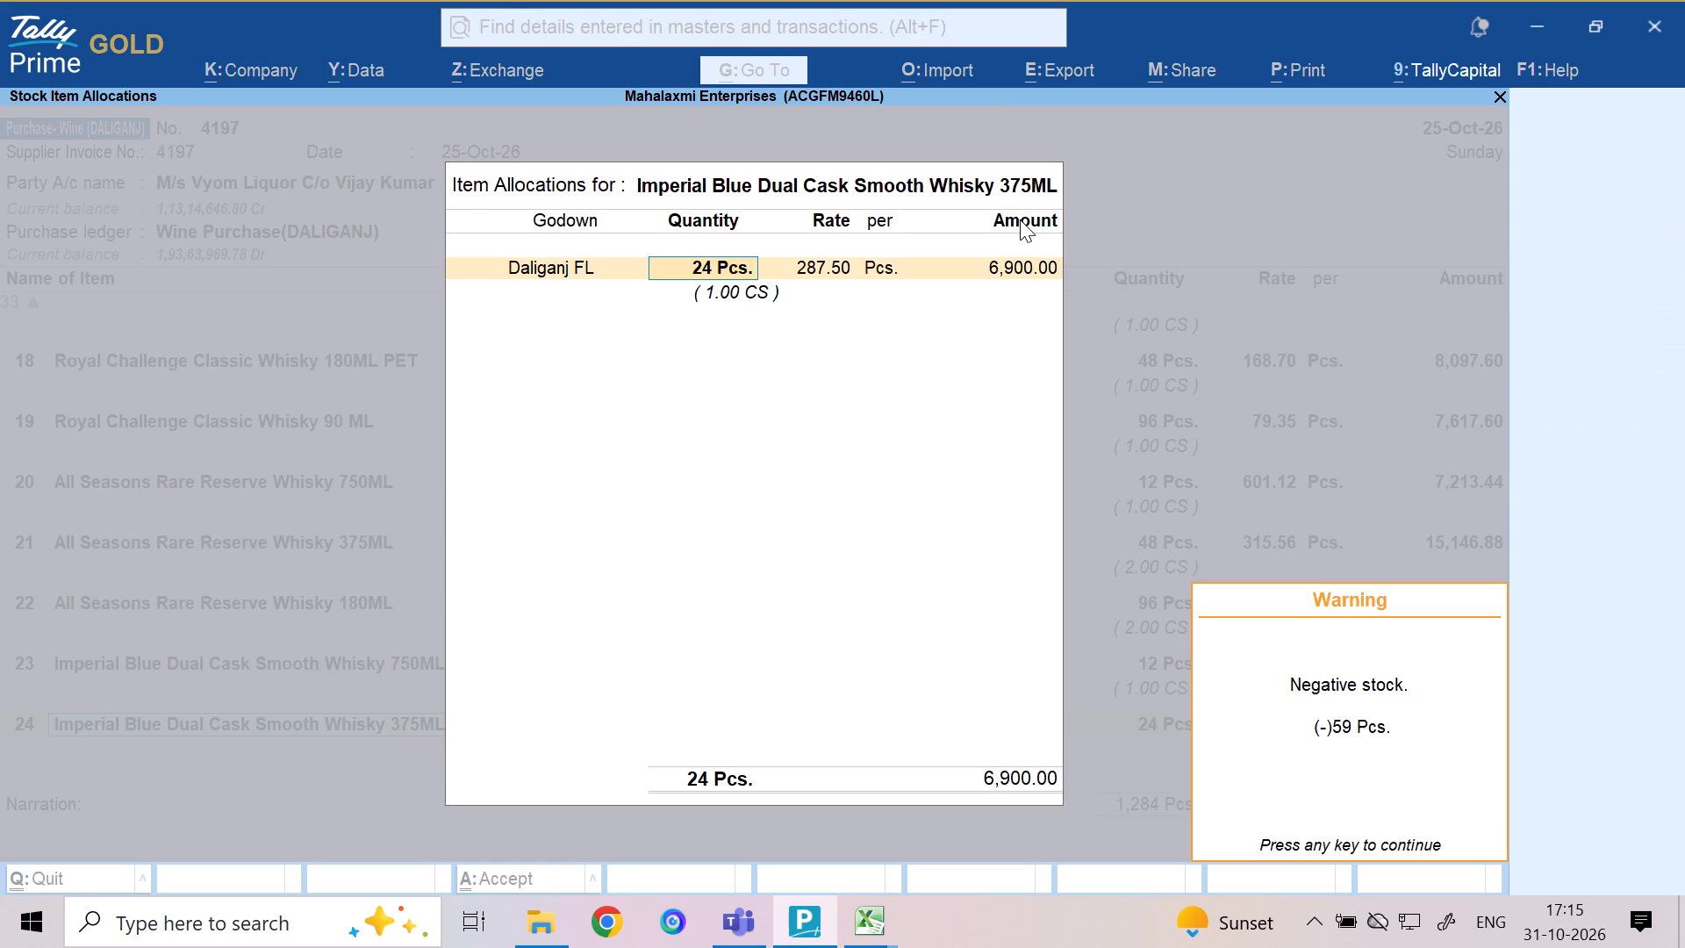
{"action": "key", "text": "Return"}
{"action": "key", "text": "Return"}
{"action": "key", "text": "Return"}
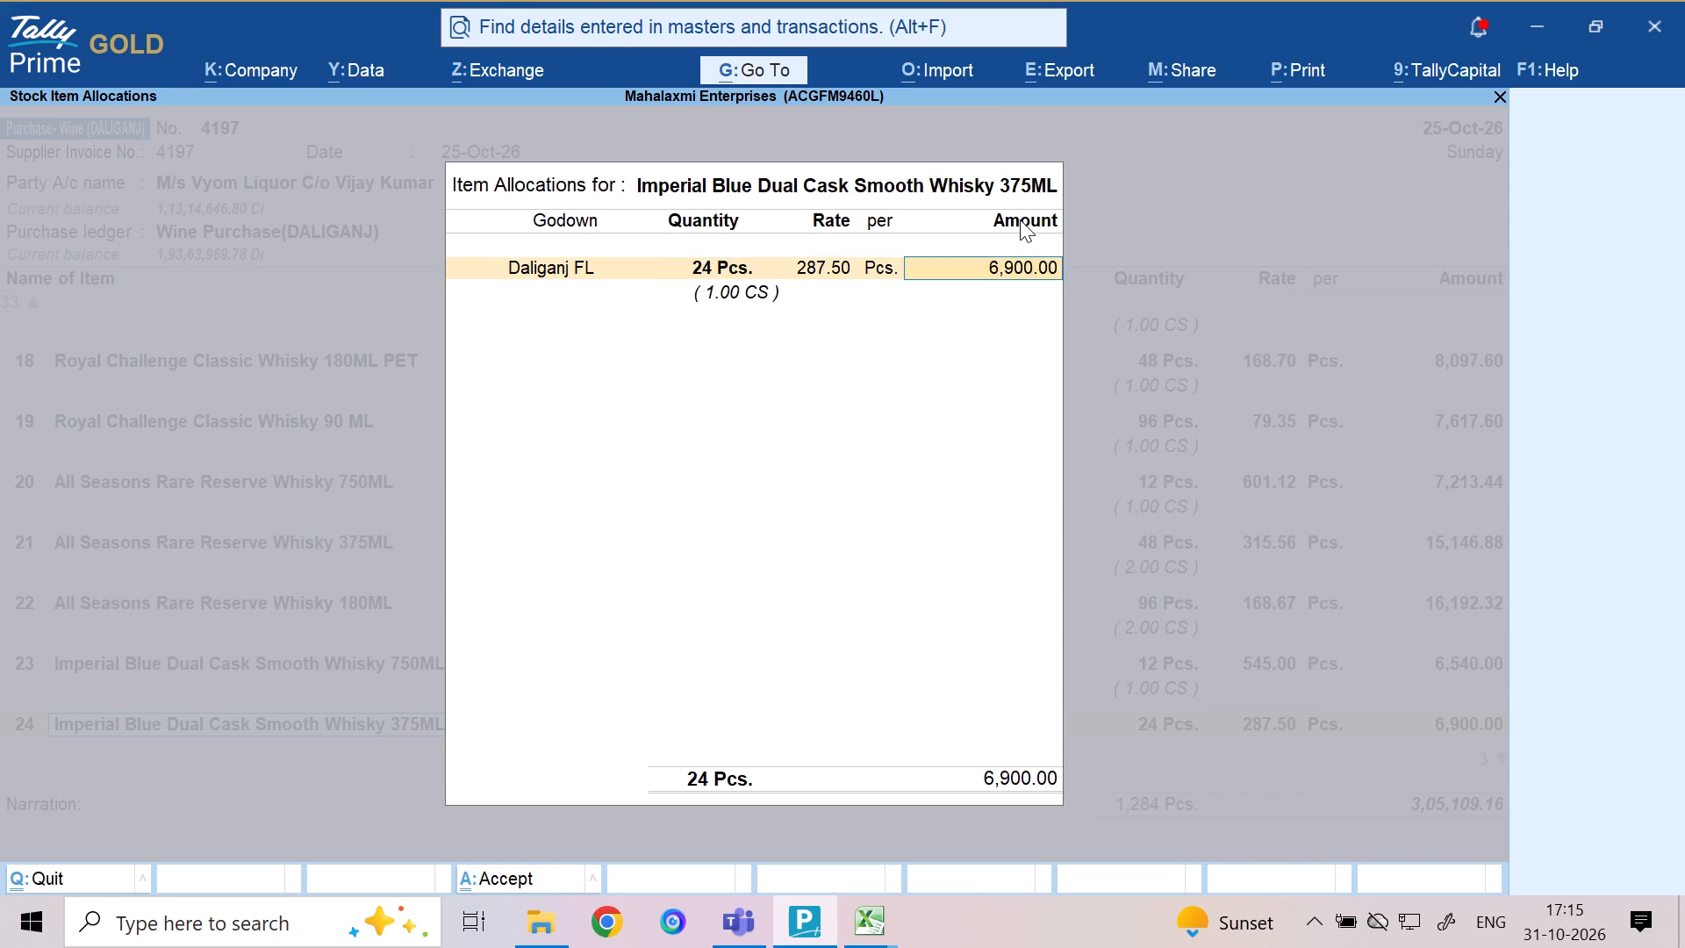
{"action": "key", "text": "Return"}
{"action": "key", "text": "Return"}
{"action": "key", "text": "Return"}
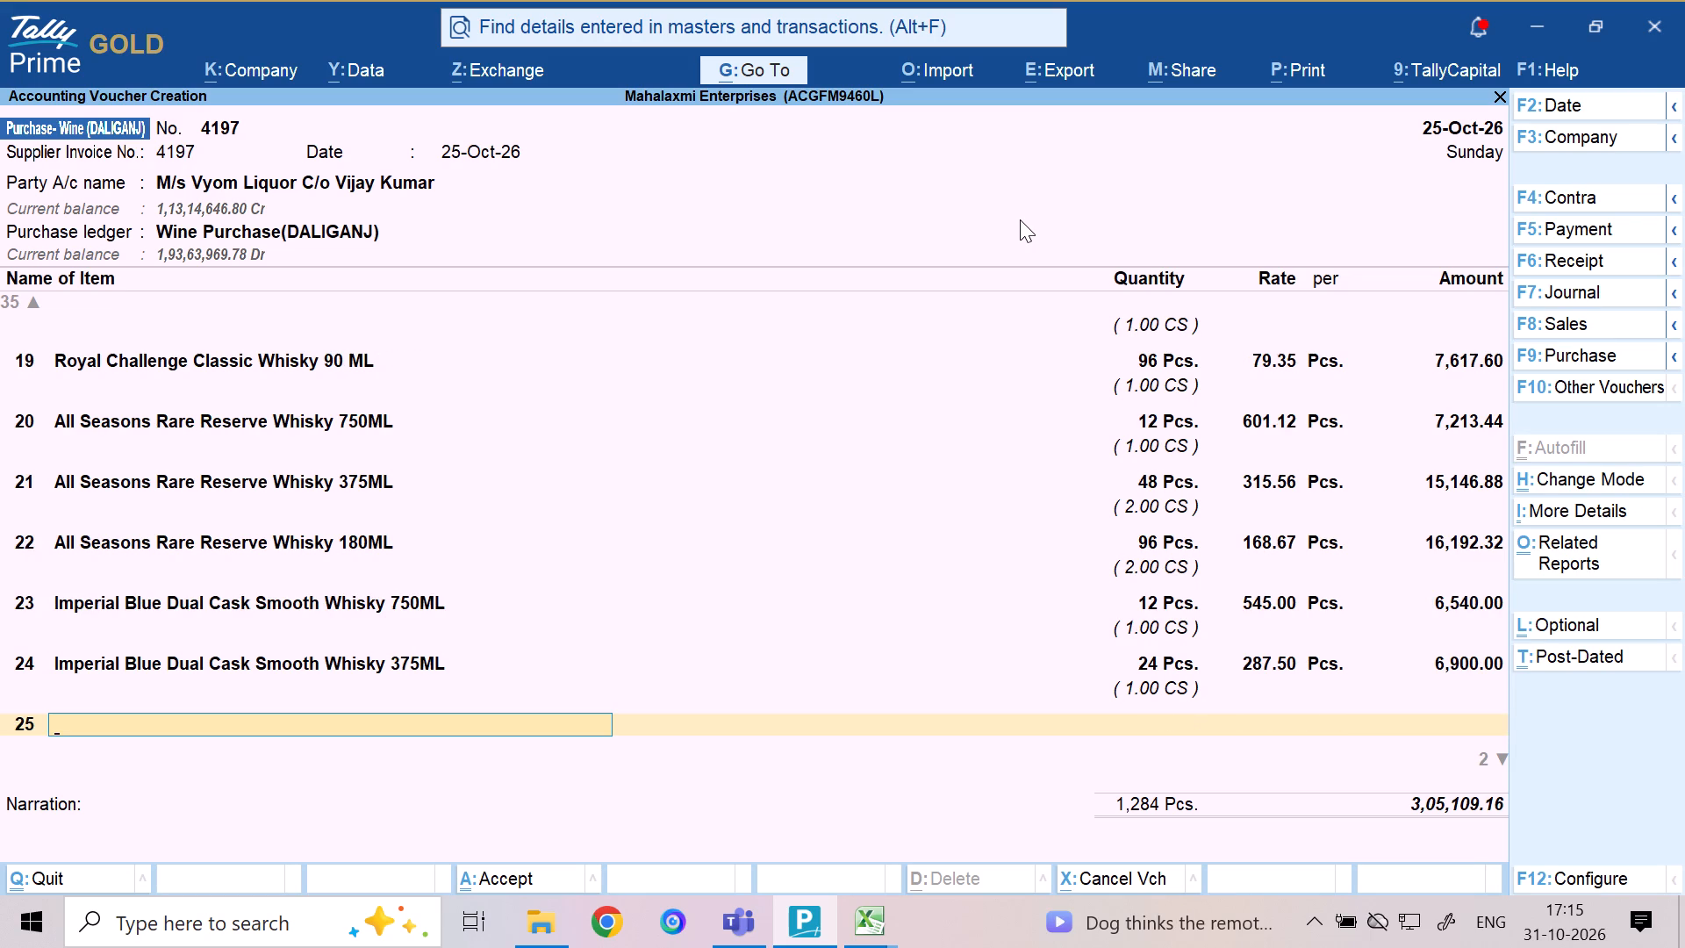
Select Imperial Blue Dual Cask Smooth Whisky 180ML as the voucher's twenty-fifth stock item.
{"action": "type", "text": "CS"}
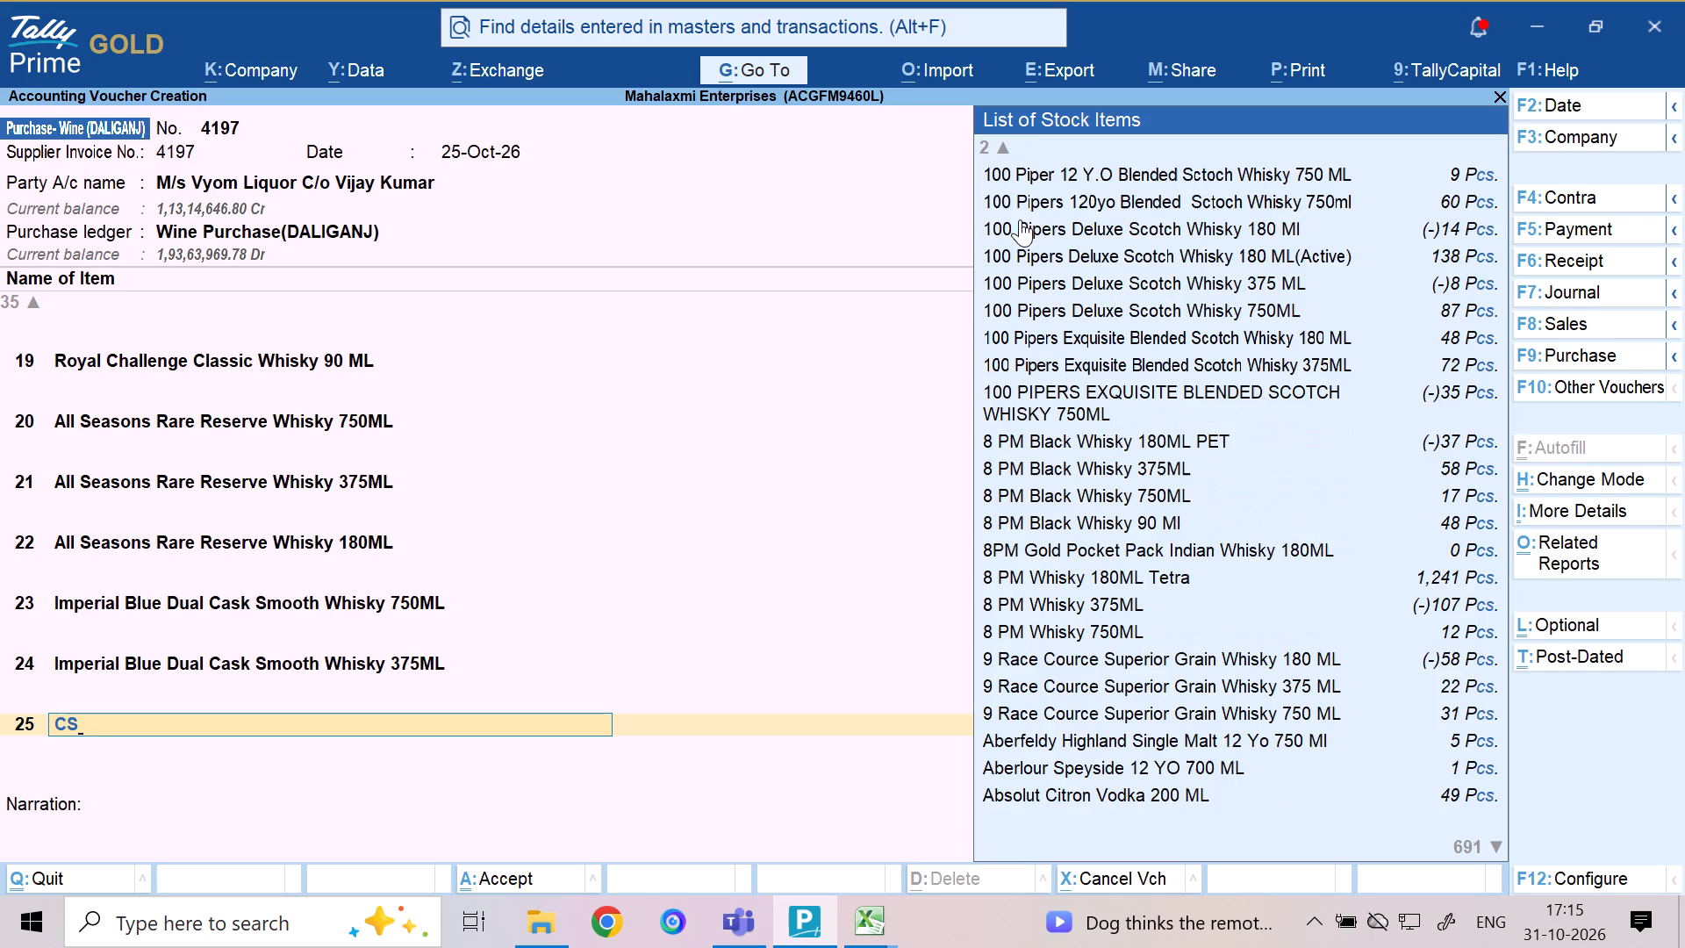
{"action": "type", "text": "K"}
{"action": "key", "text": "space"}
{"action": "key", "text": "BackSpace"}
{"action": "key", "text": "BackSpace"}
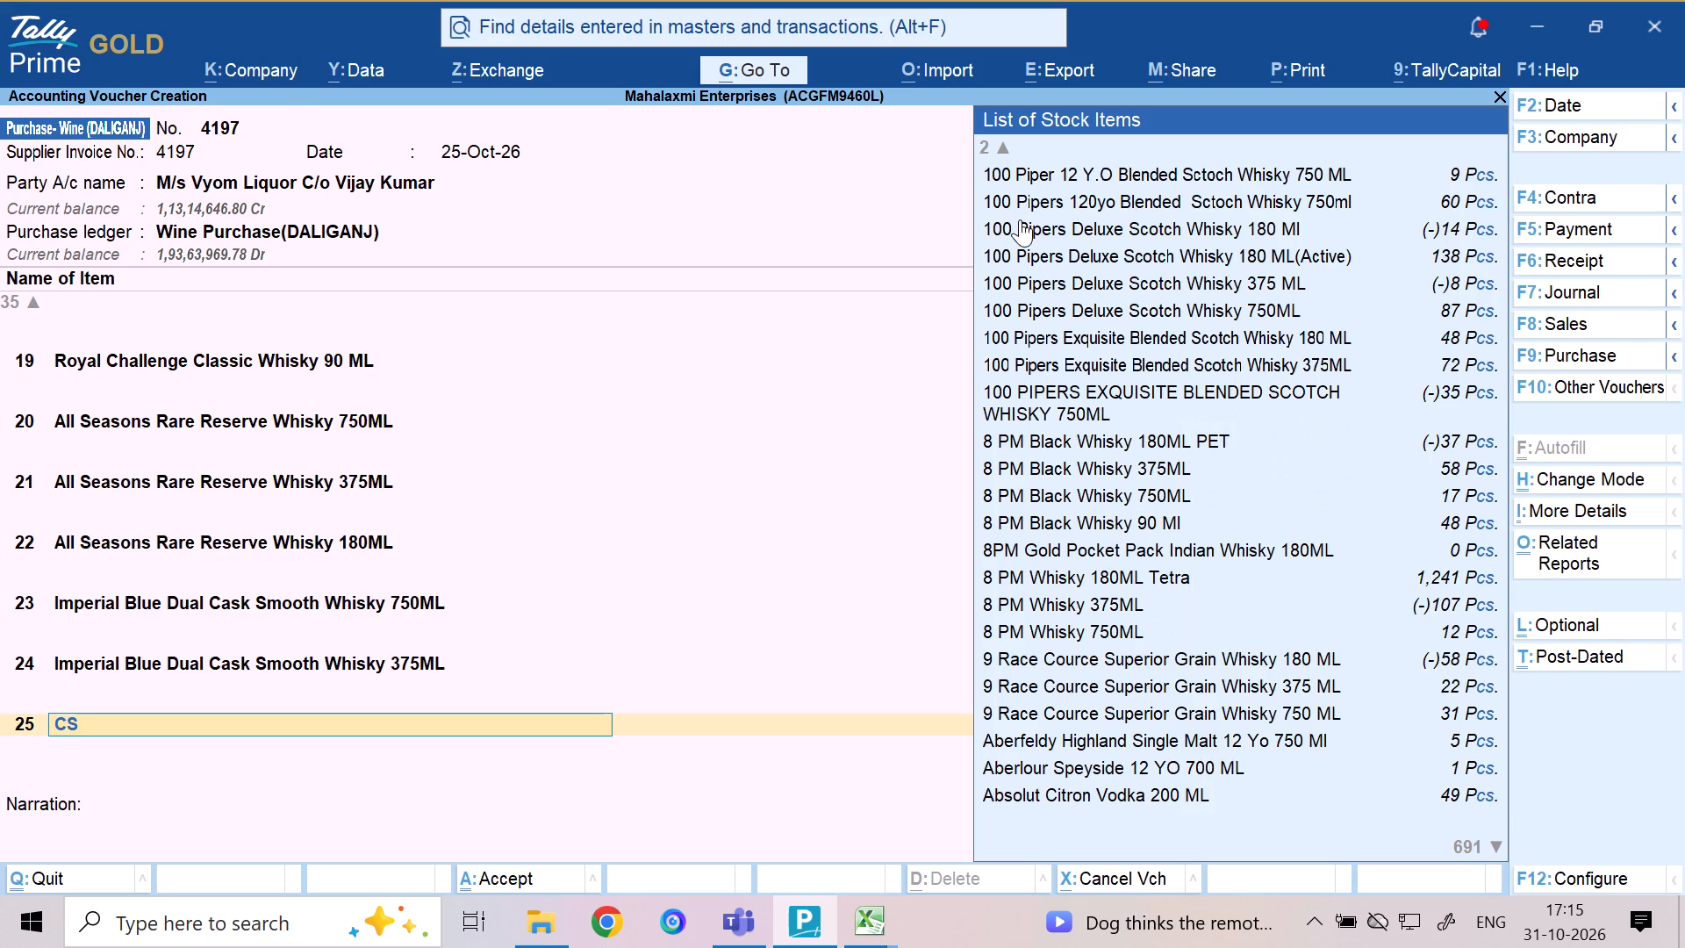
{"action": "key", "text": "BackSpace"}
{"action": "type", "text": "ASK"}
{"action": "key", "text": "space"}
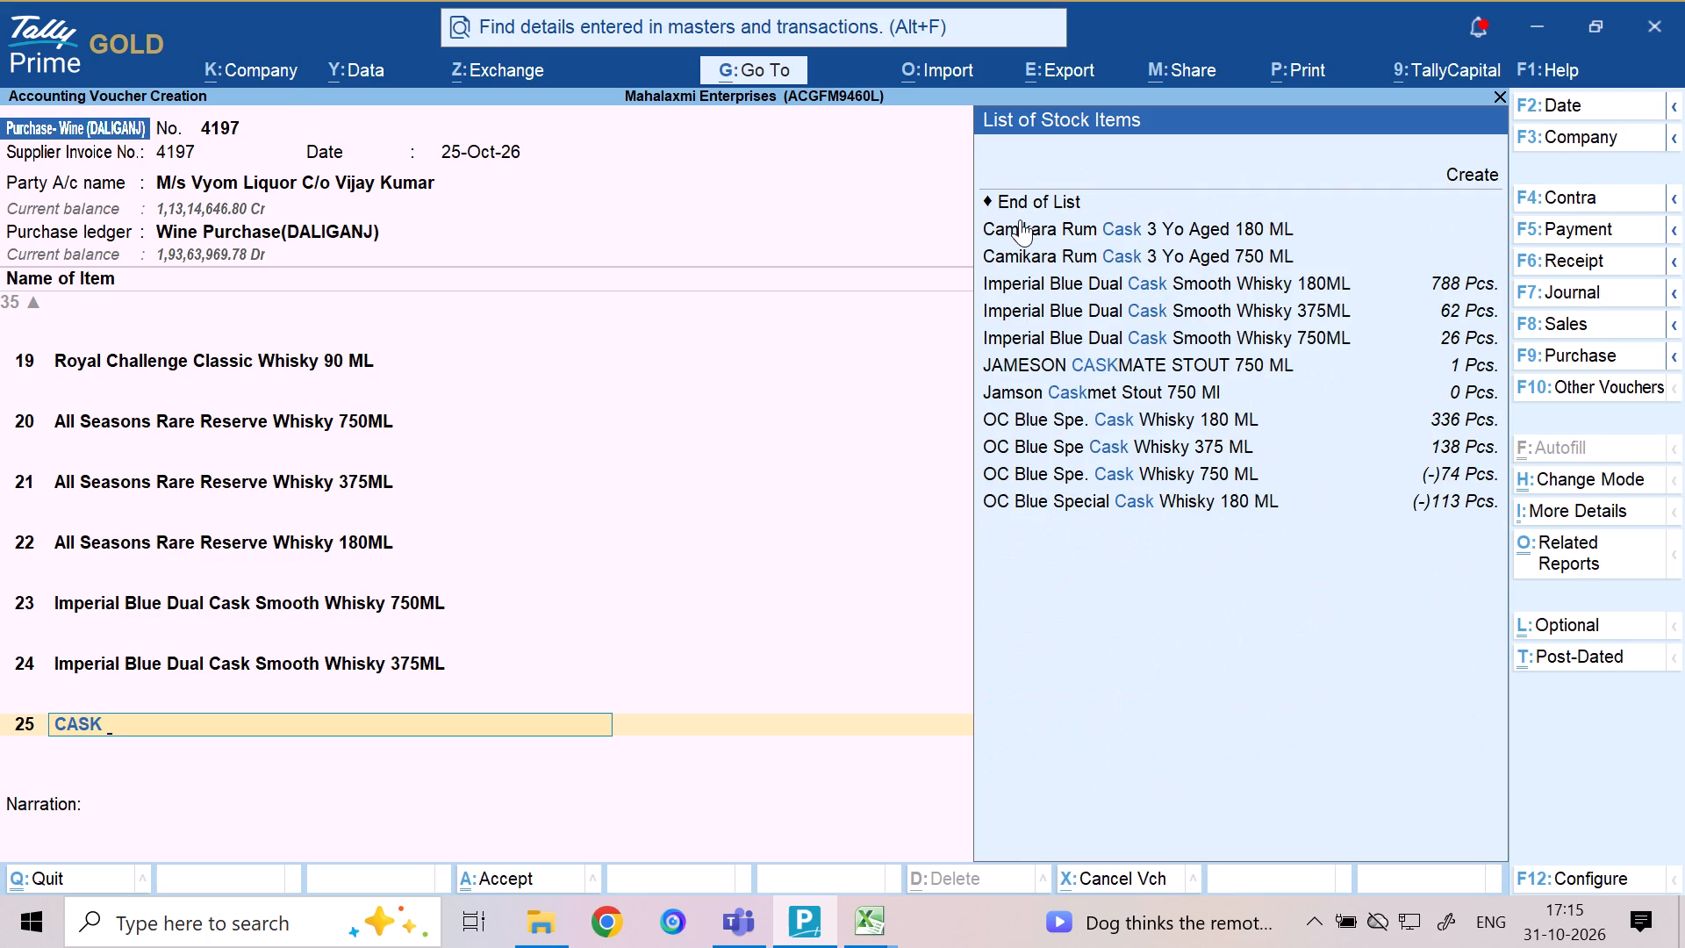
{"action": "key", "text": "s"}
{"action": "key", "text": "Down"}
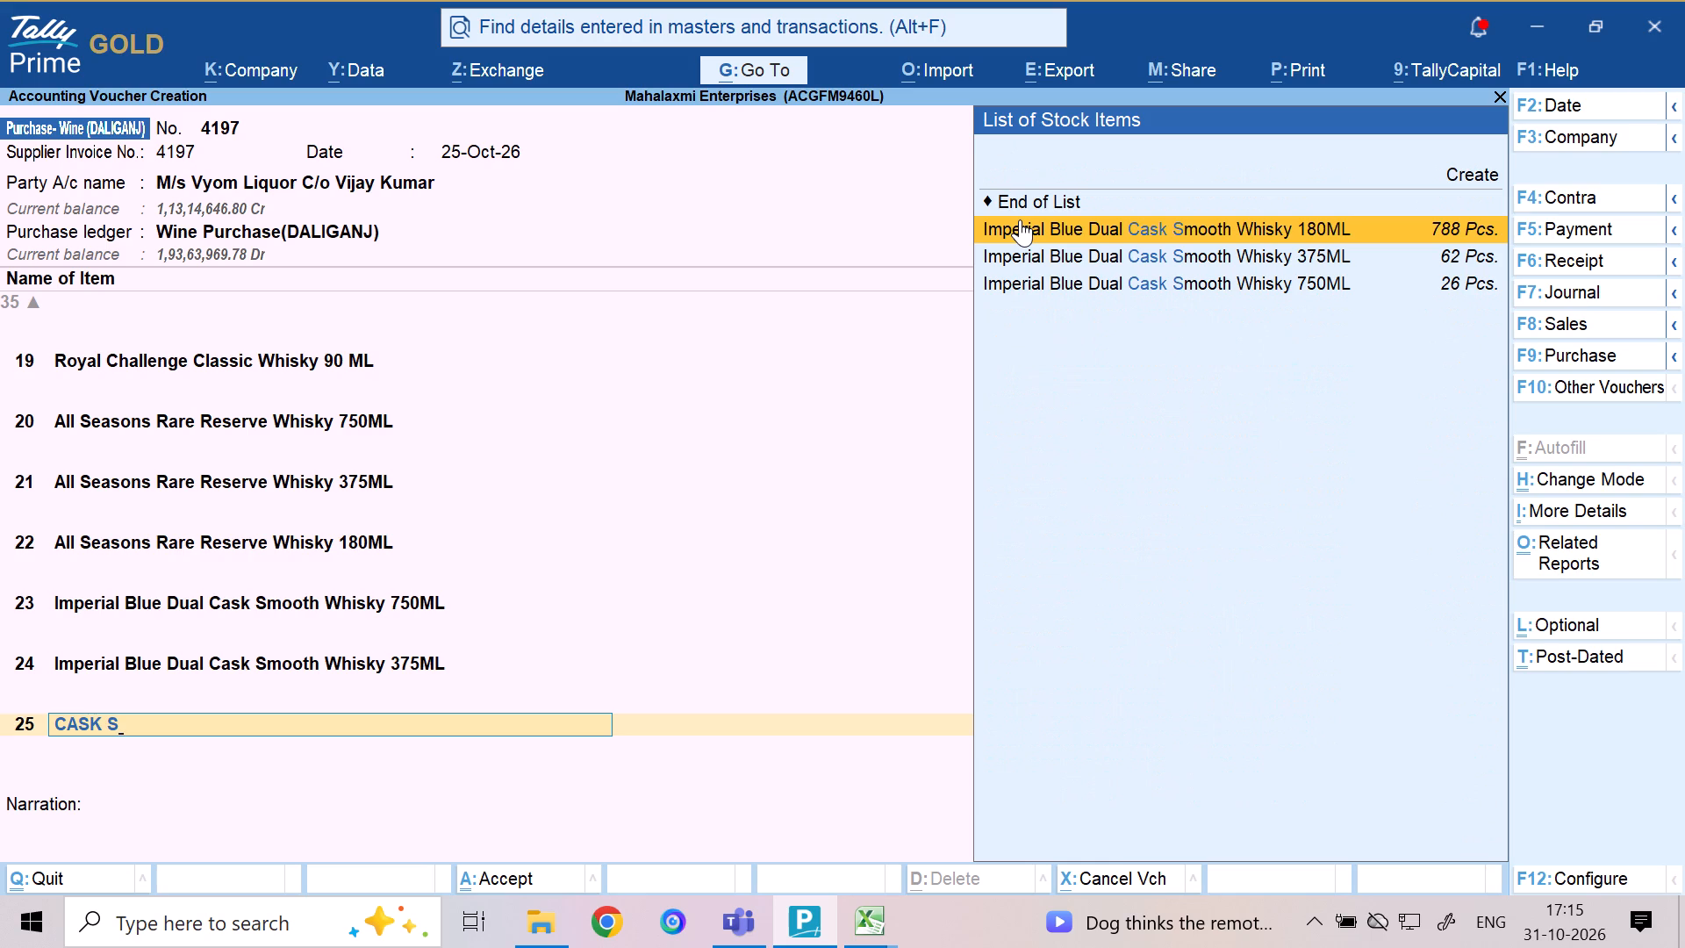
{"action": "key", "text": "Return"}
Allocate 192 Pcs. of the 180ML Imperial Blue to the Daliganj FL godown, keeping the prefilled rate of 149.60 per Pcs.
{"action": "type", "text": "DA"}
{"action": "key", "text": "Return"}
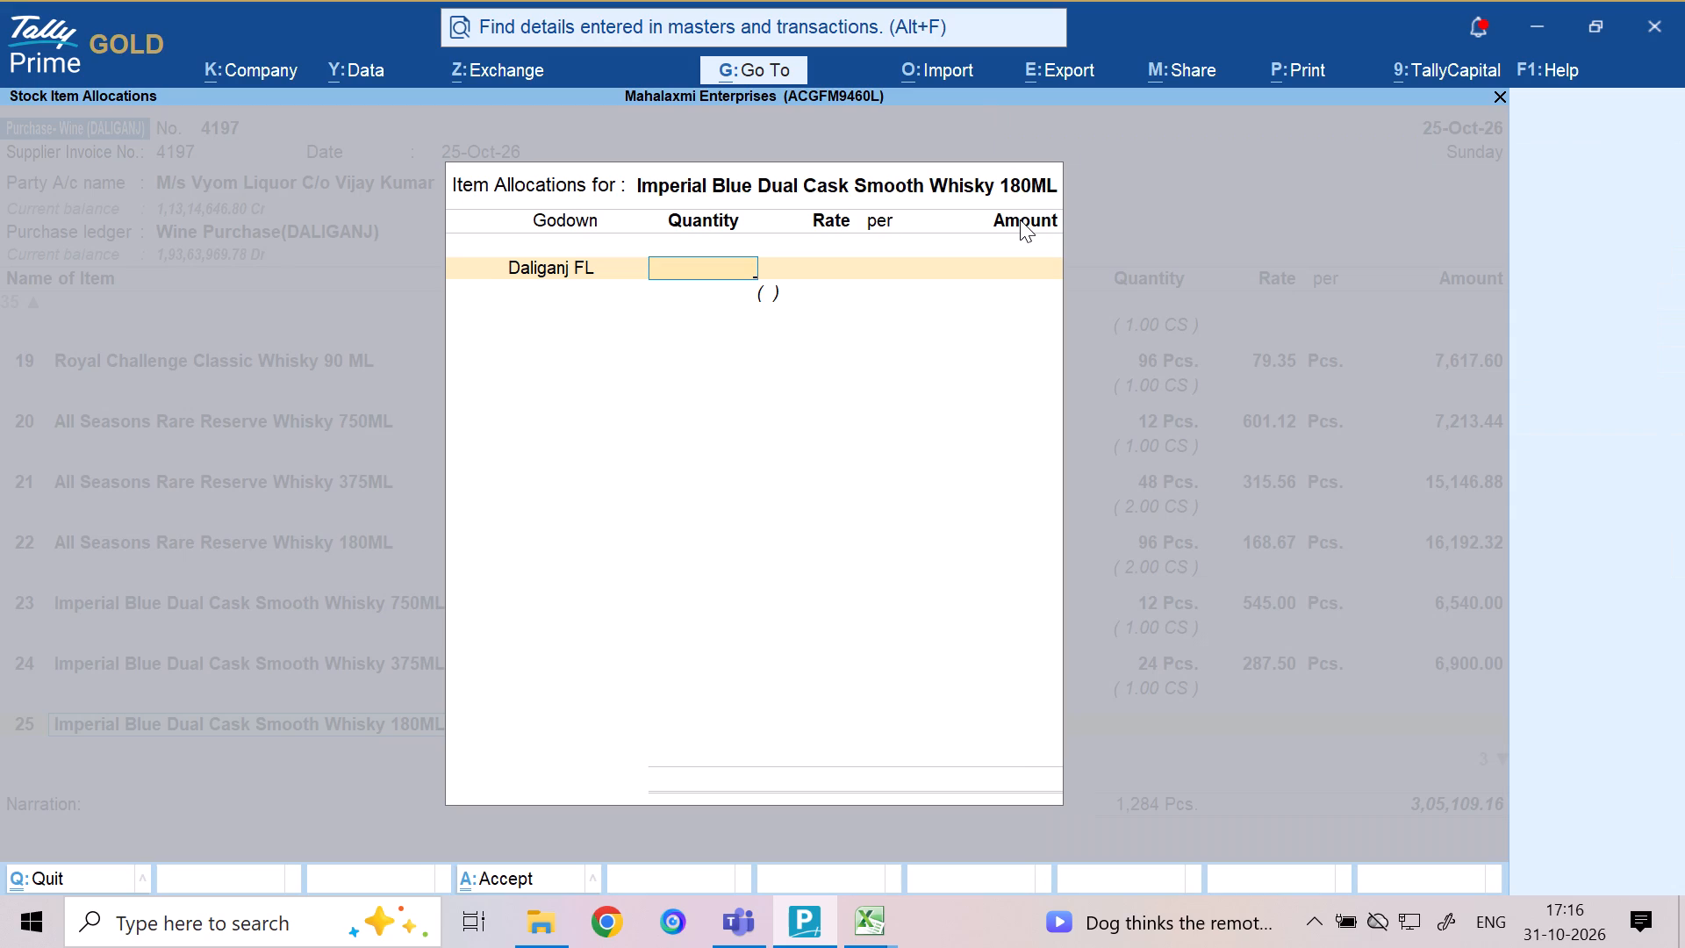
{"action": "type", "text": "192"}
{"action": "key", "text": "Return"}
{"action": "key", "text": "Return"}
{"action": "key", "text": "Return"}
{"action": "key", "text": "Return"}
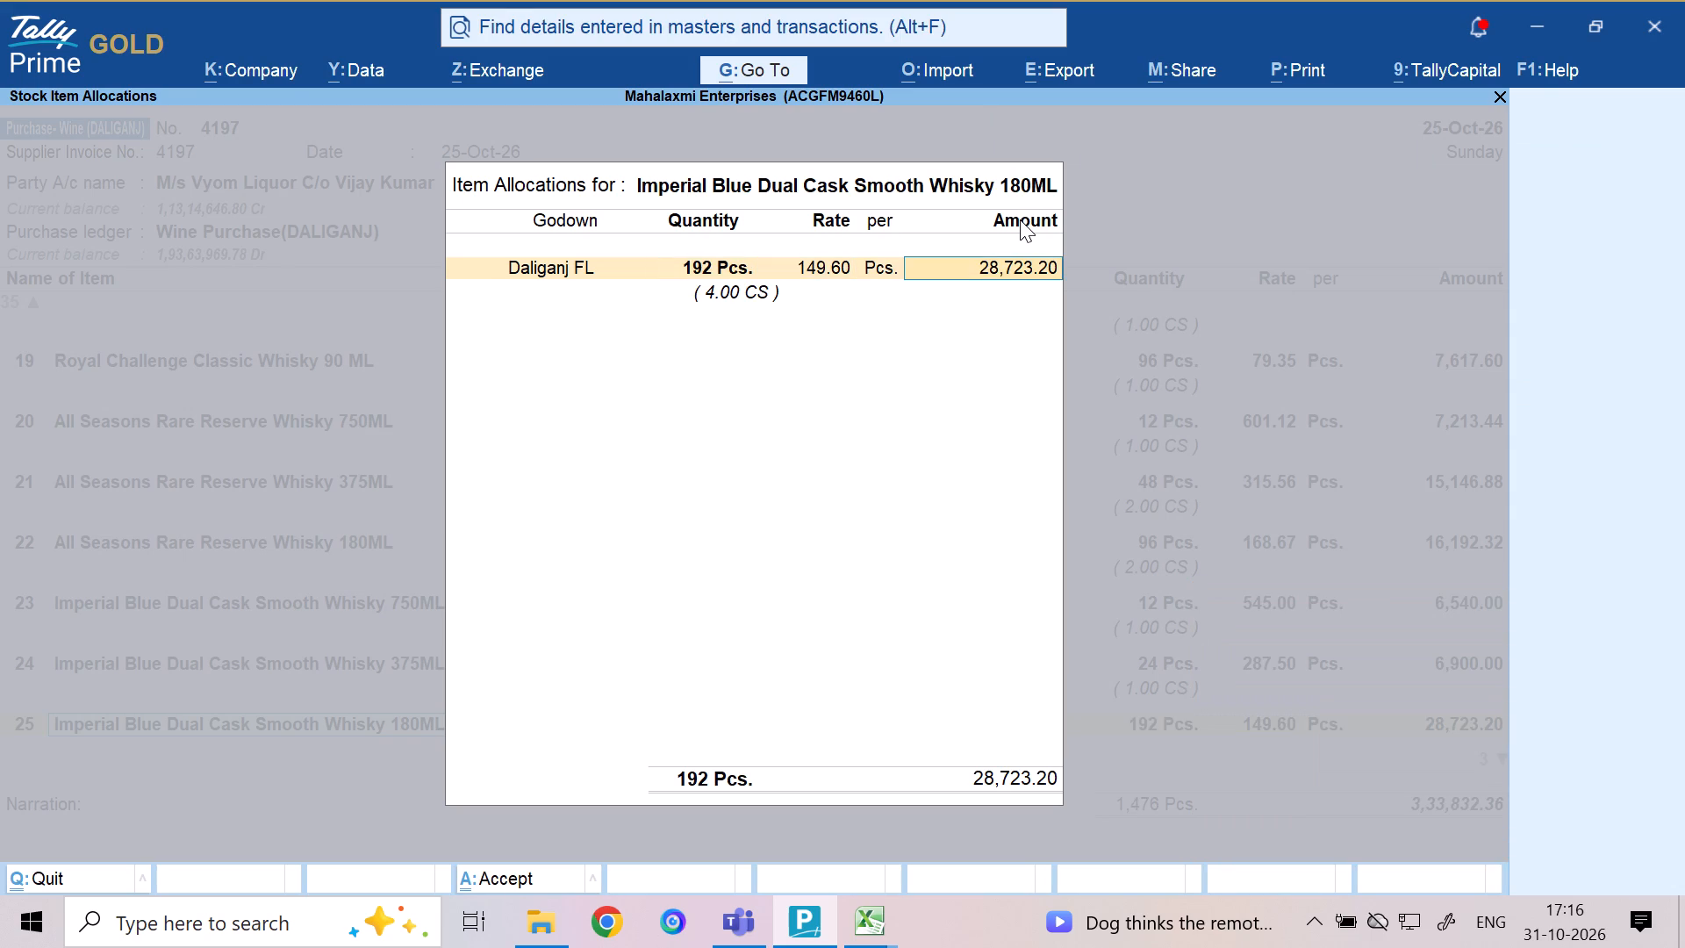
{"action": "key", "text": "Return"}
{"action": "key", "text": "Return"}
{"action": "key", "text": "Return"}
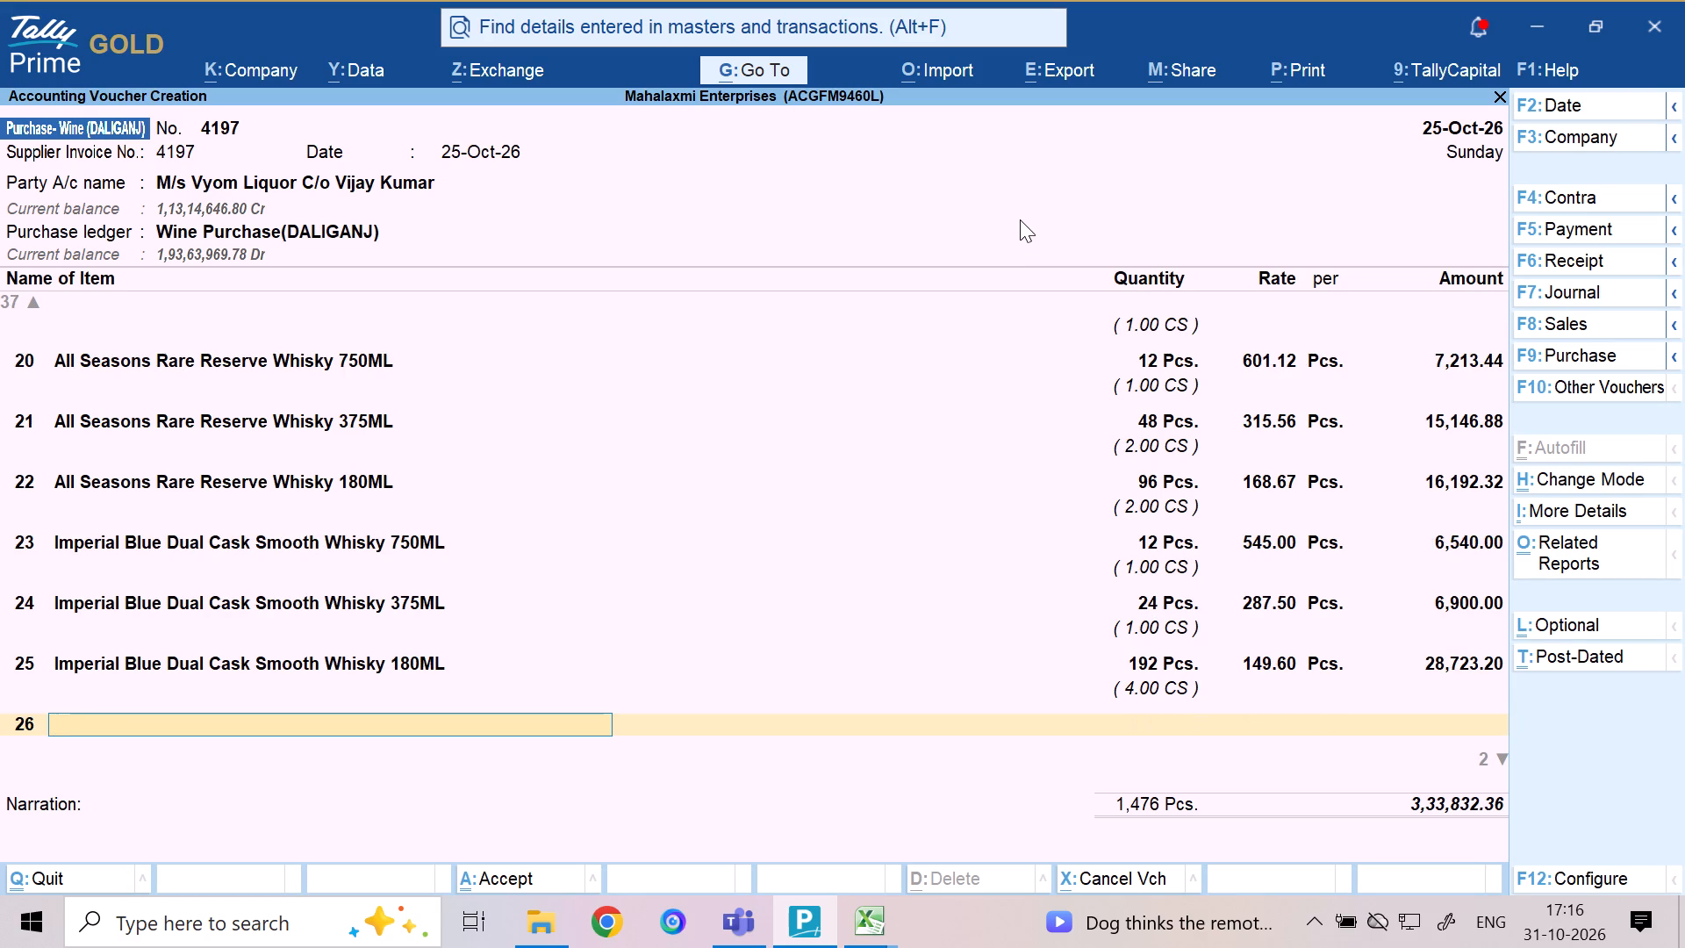
Select 9 Race Cource Superior Grain Whisky 180 ML as the voucher's twenty-sixth stock item.
{"action": "type", "text": "9 RA"}
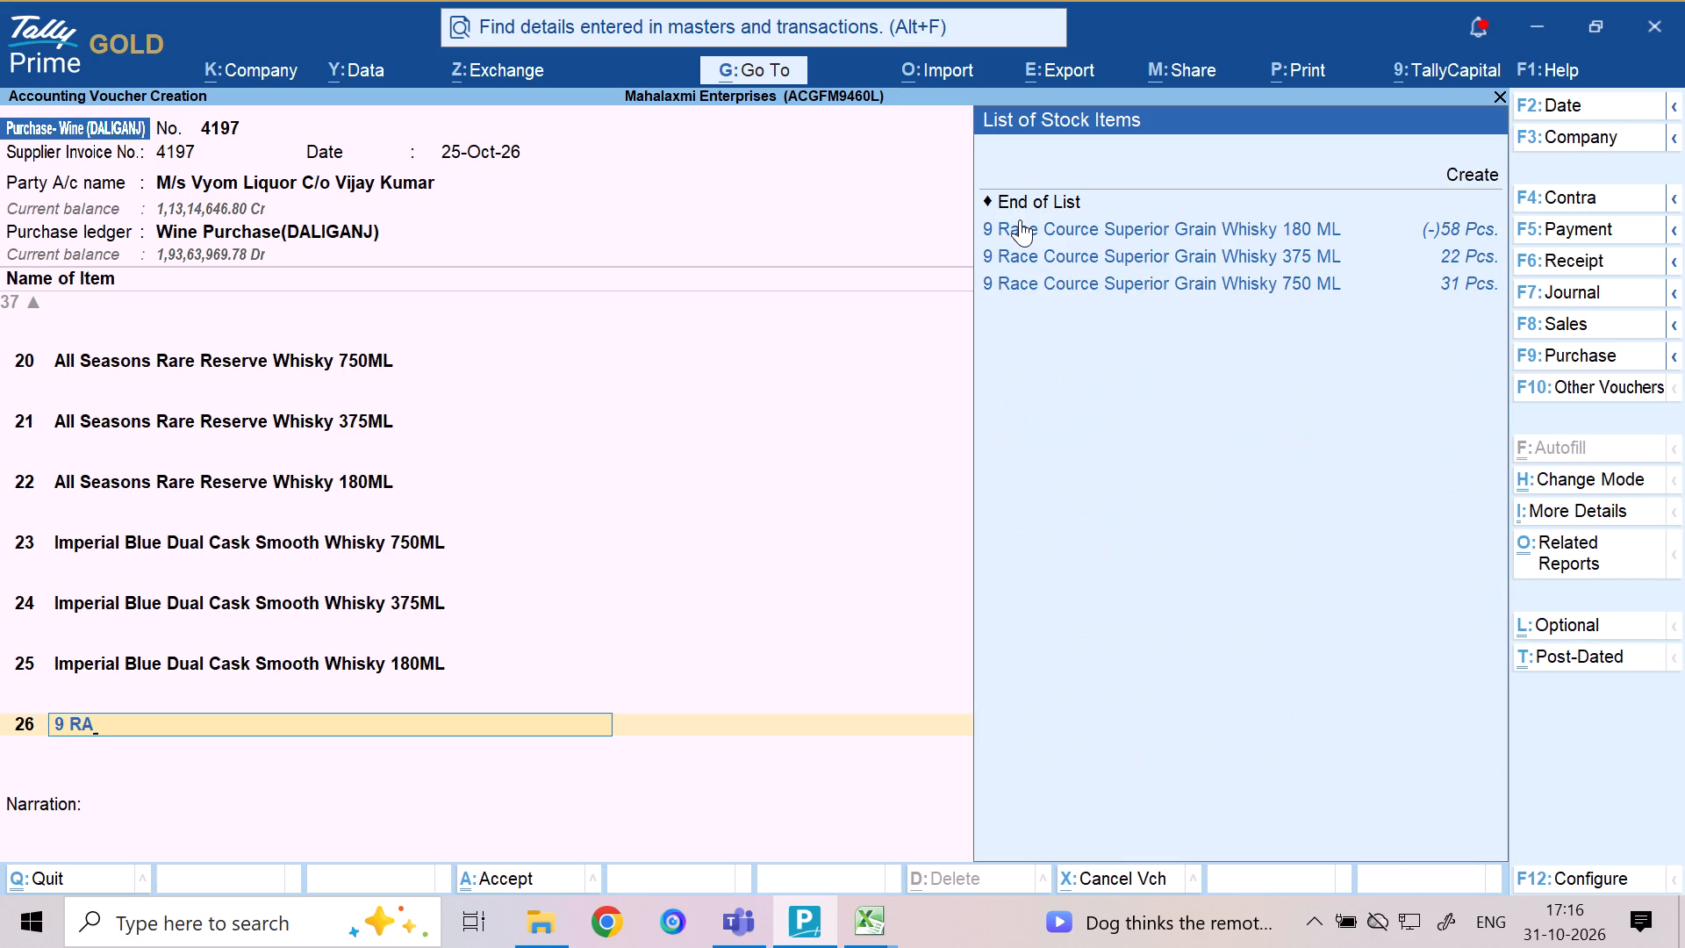
{"action": "key", "text": "Down"}
{"action": "key", "text": "Down"}
{"action": "key", "text": "Up"}
{"action": "key", "text": "Return"}
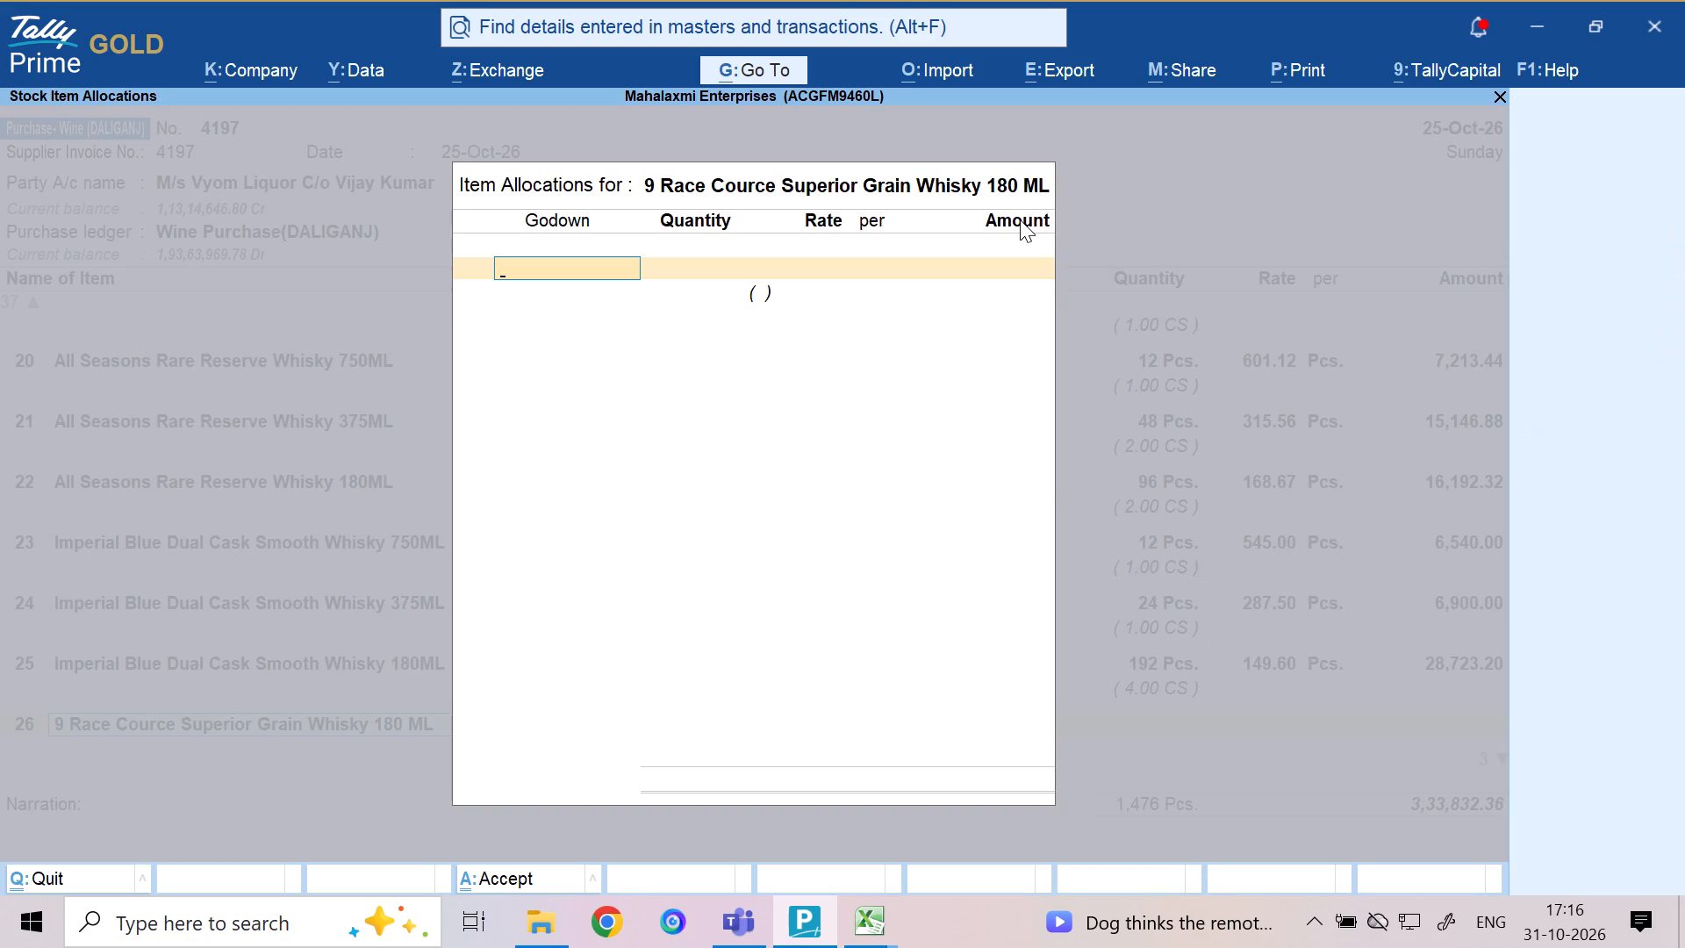
Allocate 48 Pcs. of the 9 Race Cource 180 ML to the Daliganj FL godown, keeping the prefilled rate of 139.89 per Pcs.
{"action": "type", "text": "DA"}
{"action": "key", "text": "Return"}
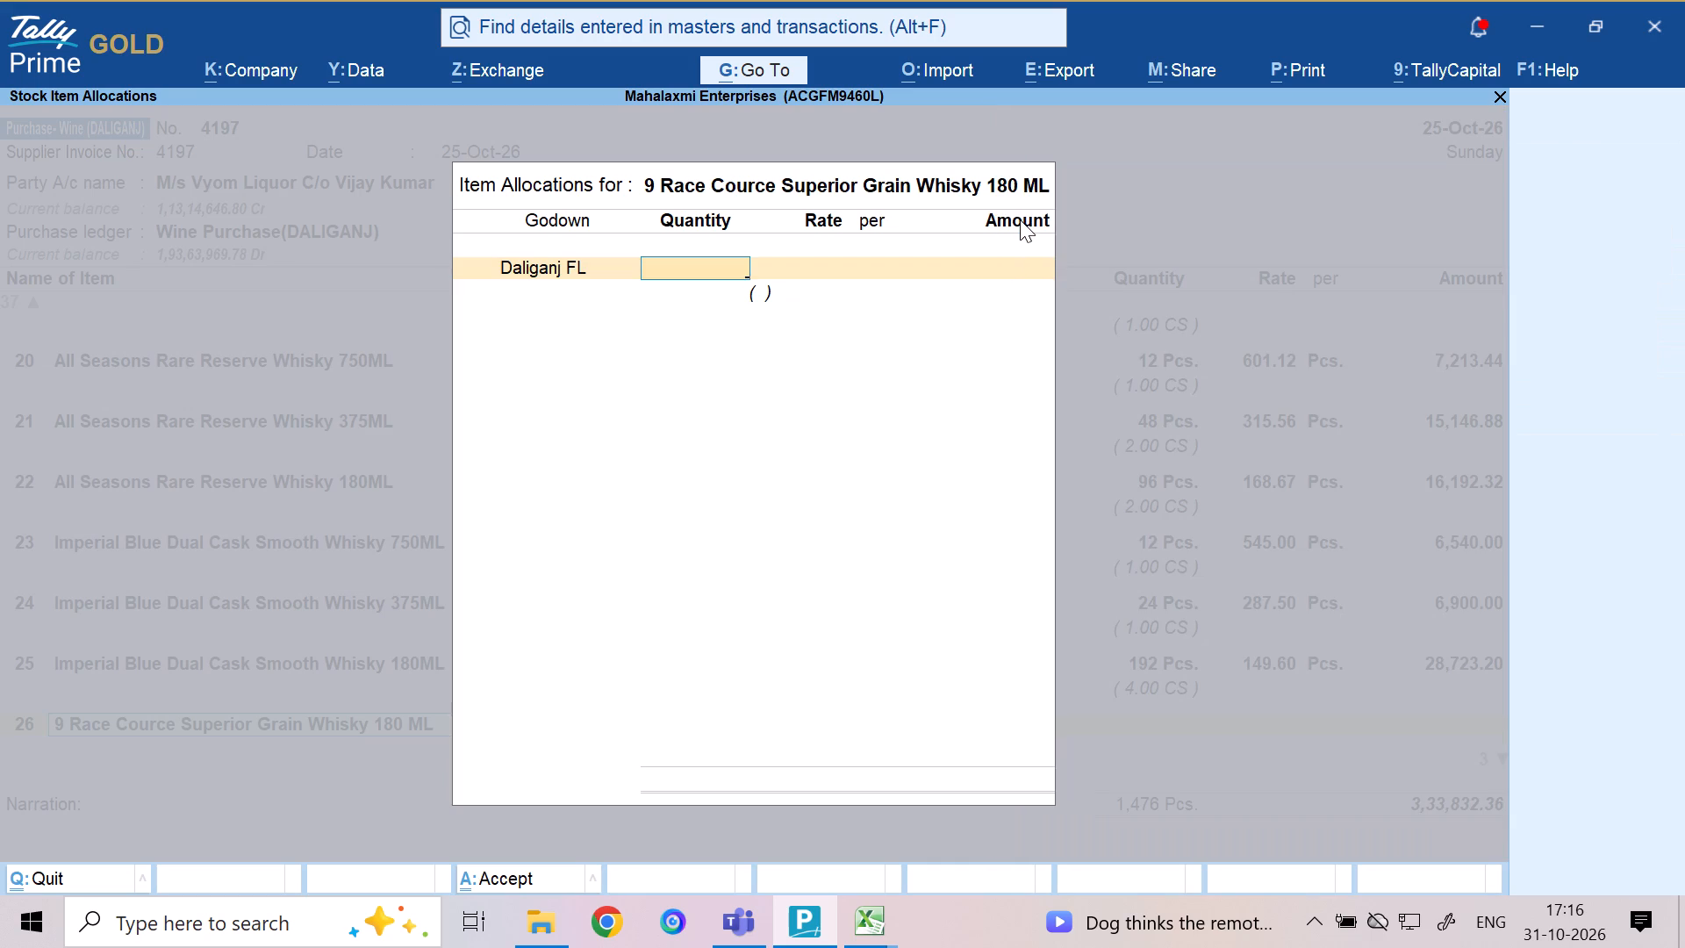
{"action": "type", "text": "48"}
{"action": "key", "text": "Return"}
{"action": "key", "text": "Return"}
{"action": "key", "text": "Return"}
{"action": "key", "text": "Return"}
{"action": "key", "text": "Return"}
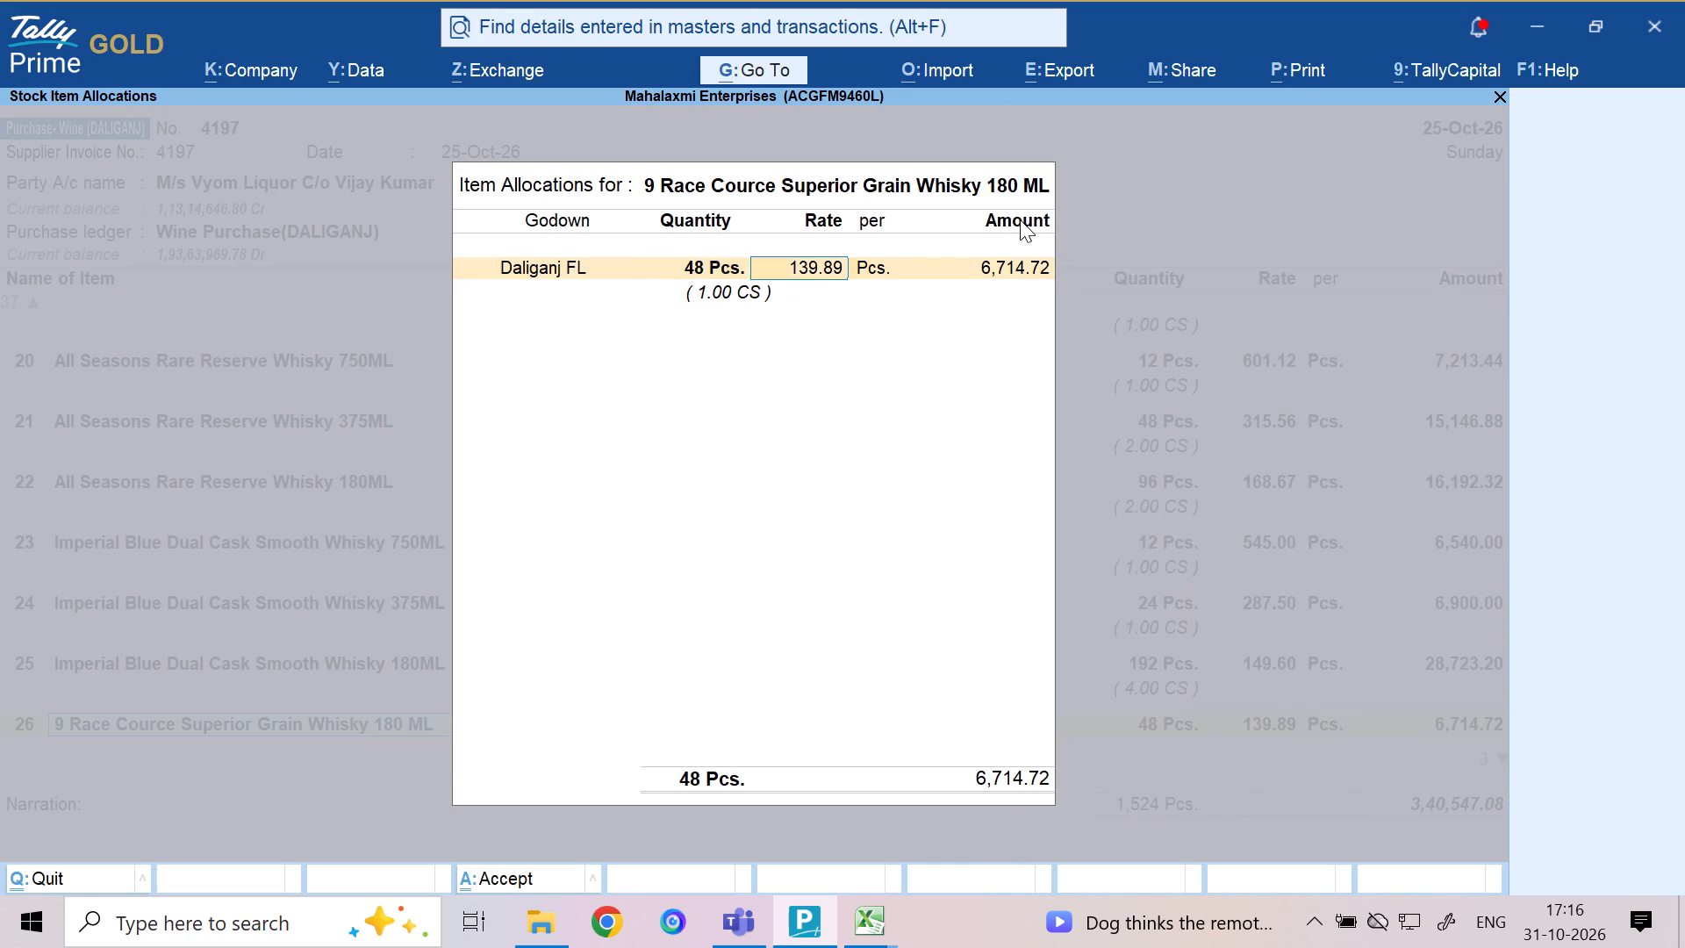
{"action": "key", "text": "Return"}
{"action": "key", "text": "Return"}
{"action": "key", "text": "Return"}
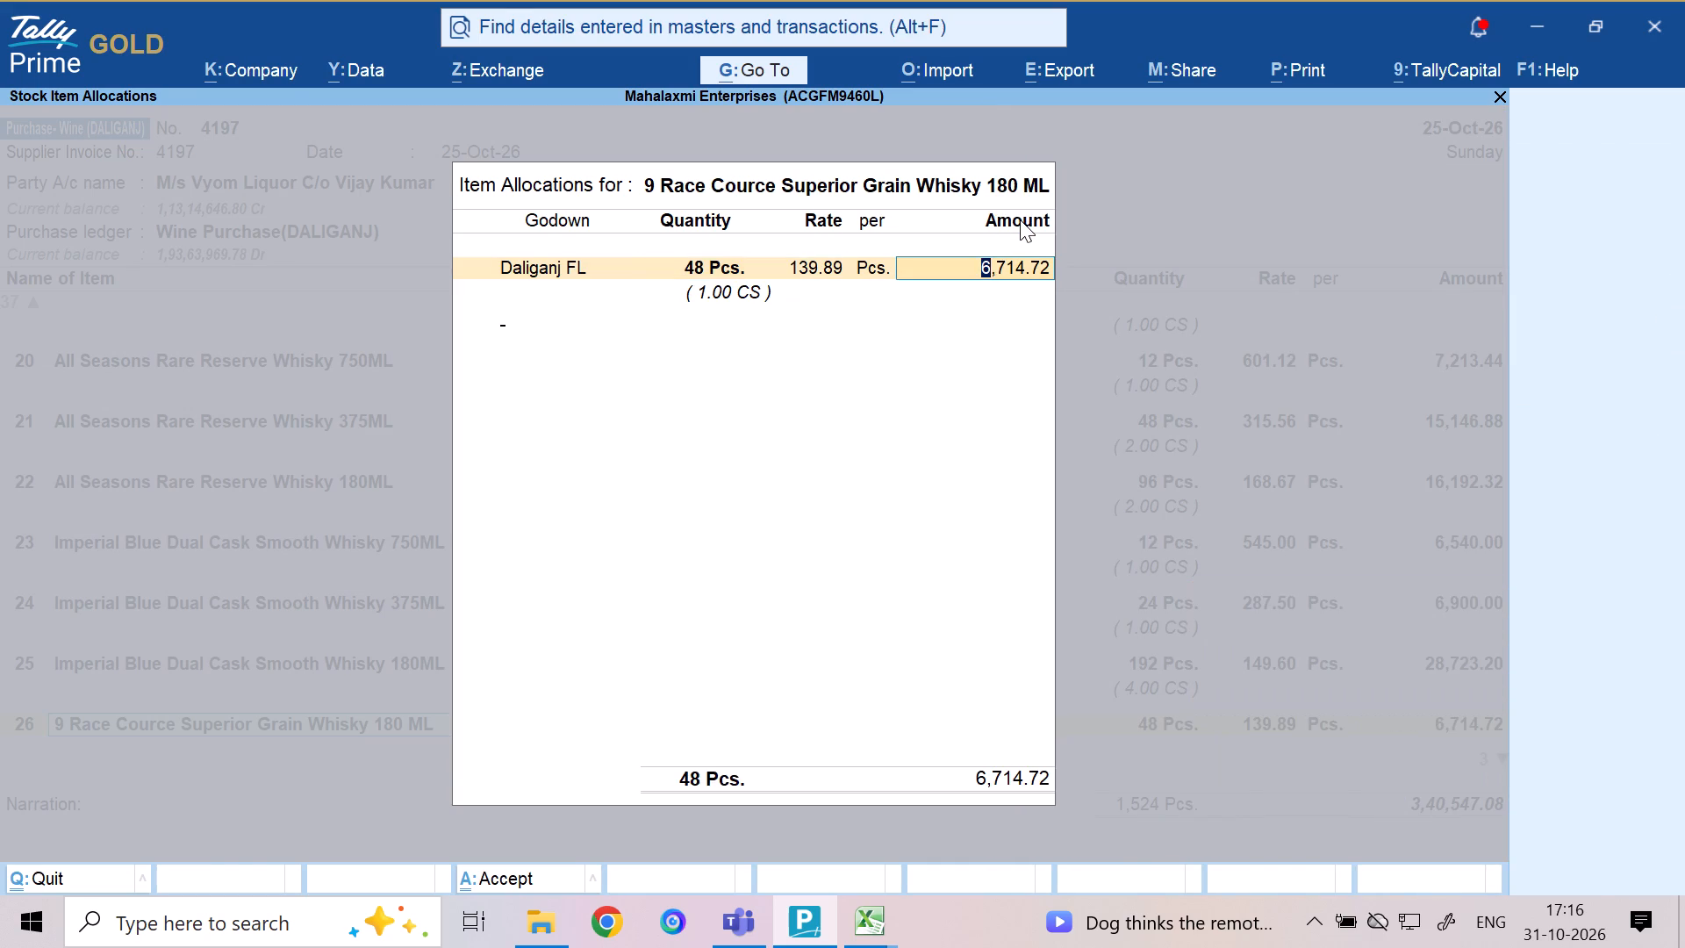
{"action": "key", "text": "Return"}
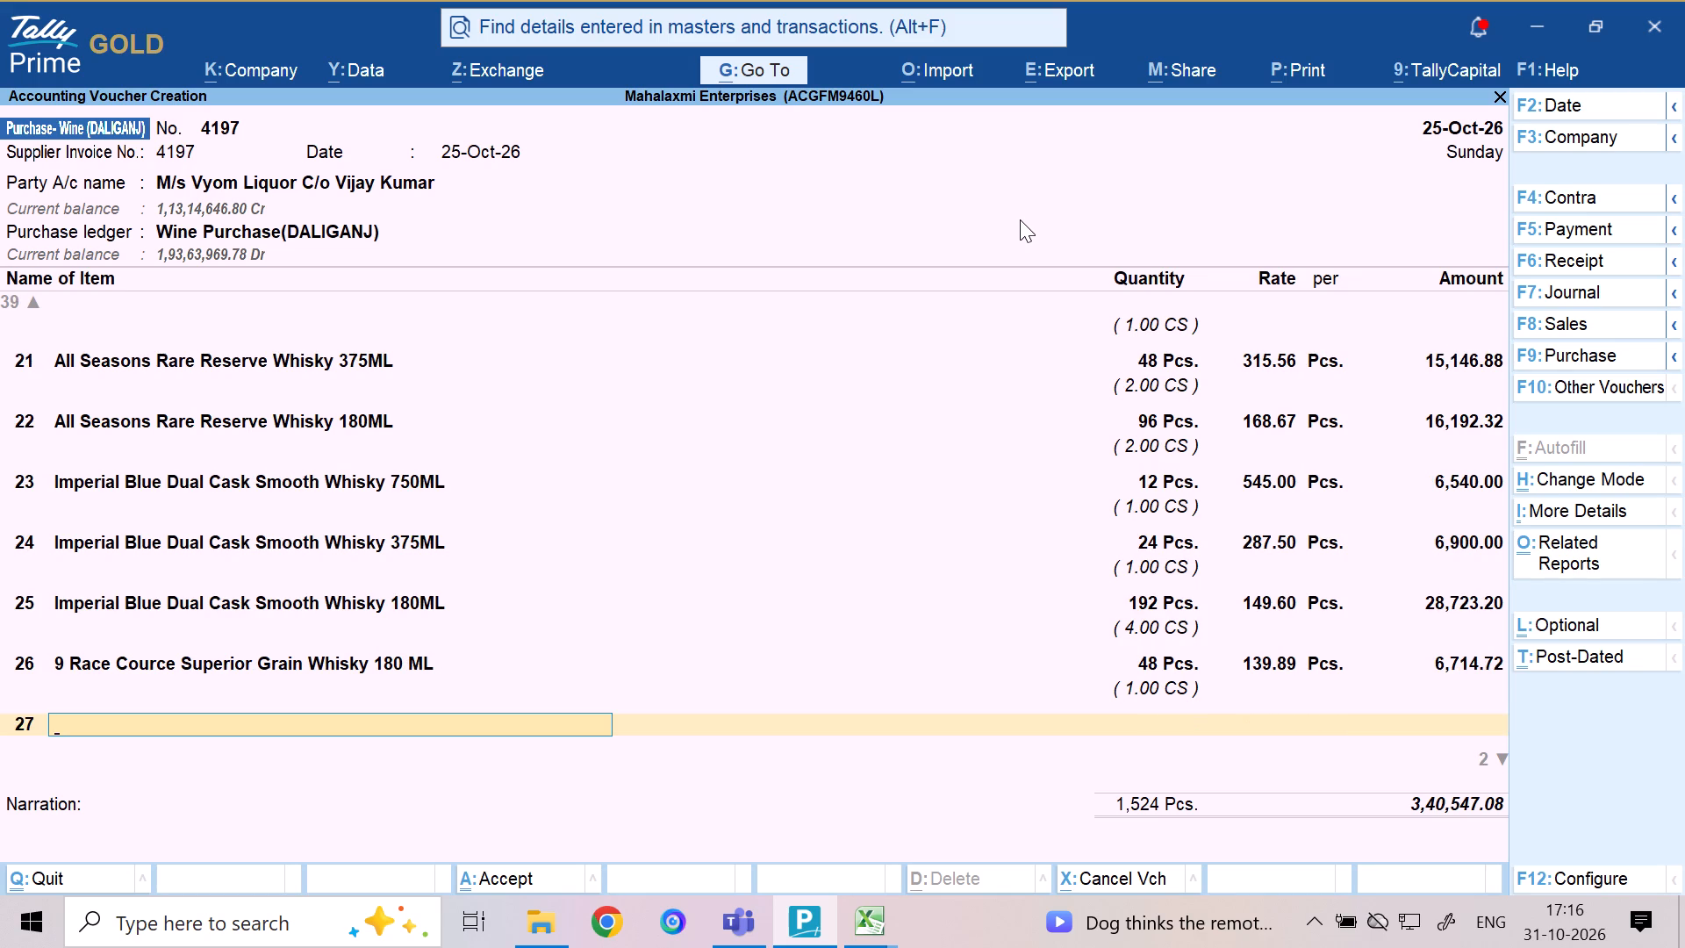
Select Iconiq White Deluxe Whisky 750ML as the voucher's twenty-seventh stock item.
{"action": "type", "text": "ICONIQ"}
{"action": "key", "text": "space"}
{"action": "type", "text": "WHI"}
{"action": "key", "text": "Down"}
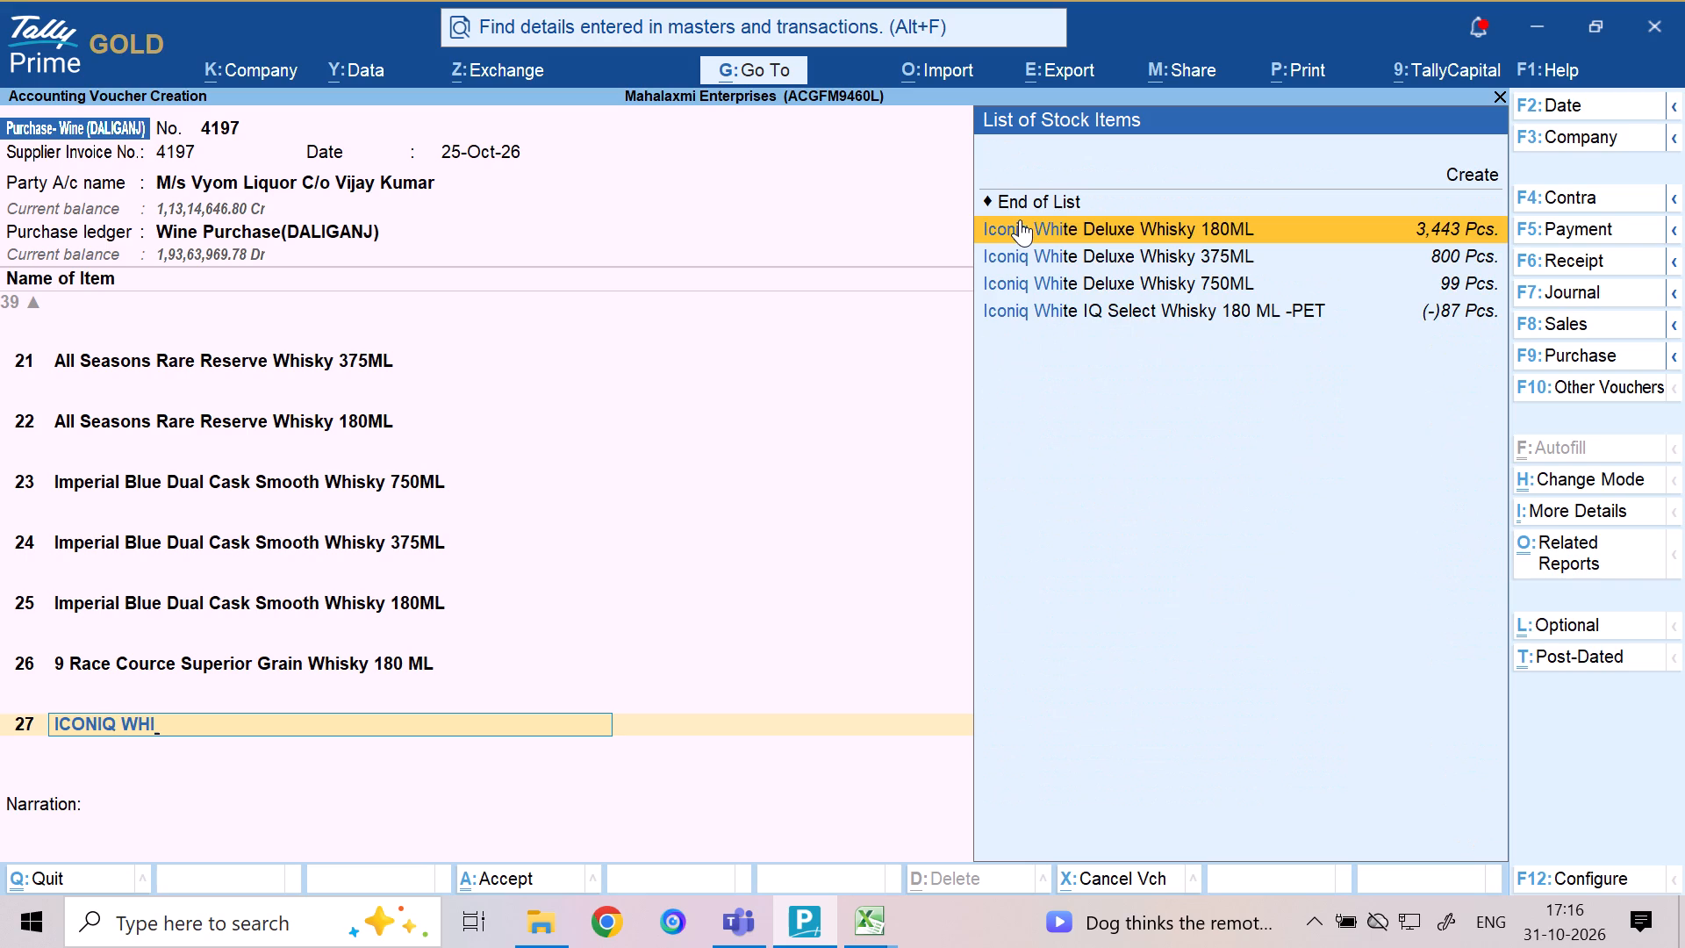
{"action": "key", "text": "Down"}
{"action": "key", "text": "Down"}
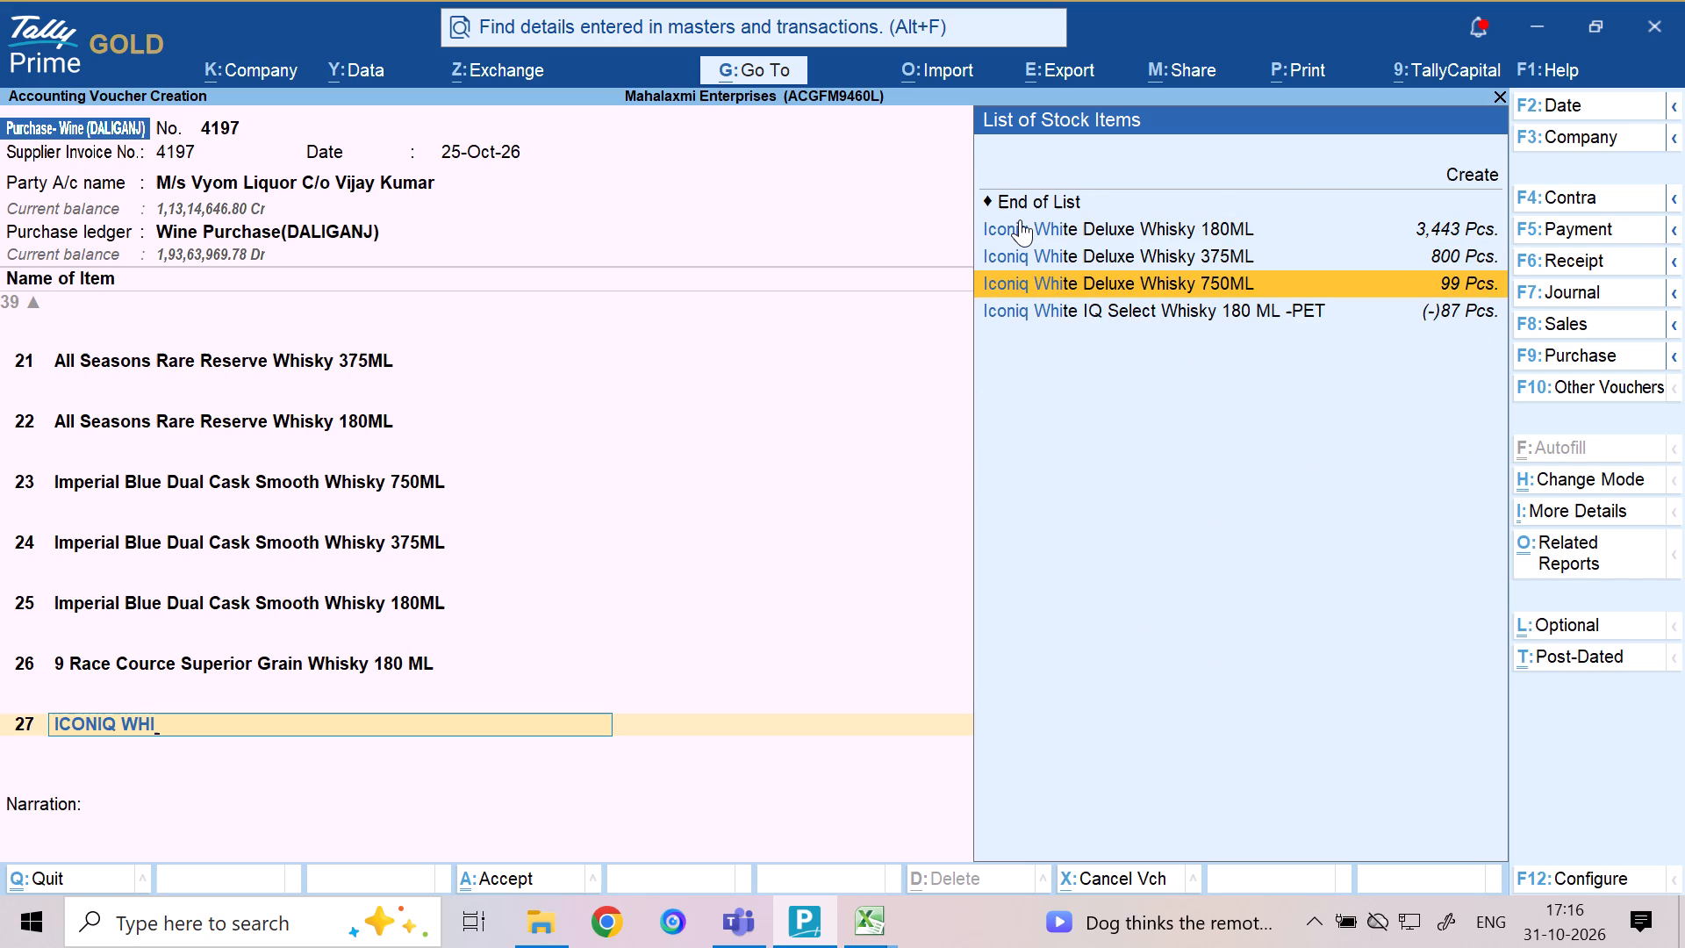
{"action": "key", "text": "Return"}
Allocate 12 Pcs. of the 750ML Iconiq White to the Daliganj FL godown at the prefilled rate of 526.42, setting the amount to 6317.
{"action": "type", "text": "DA"}
{"action": "key", "text": "Return"}
{"action": "type", "text": "12"}
{"action": "key", "text": "Return"}
{"action": "key", "text": "Return"}
{"action": "key", "text": "Return"}
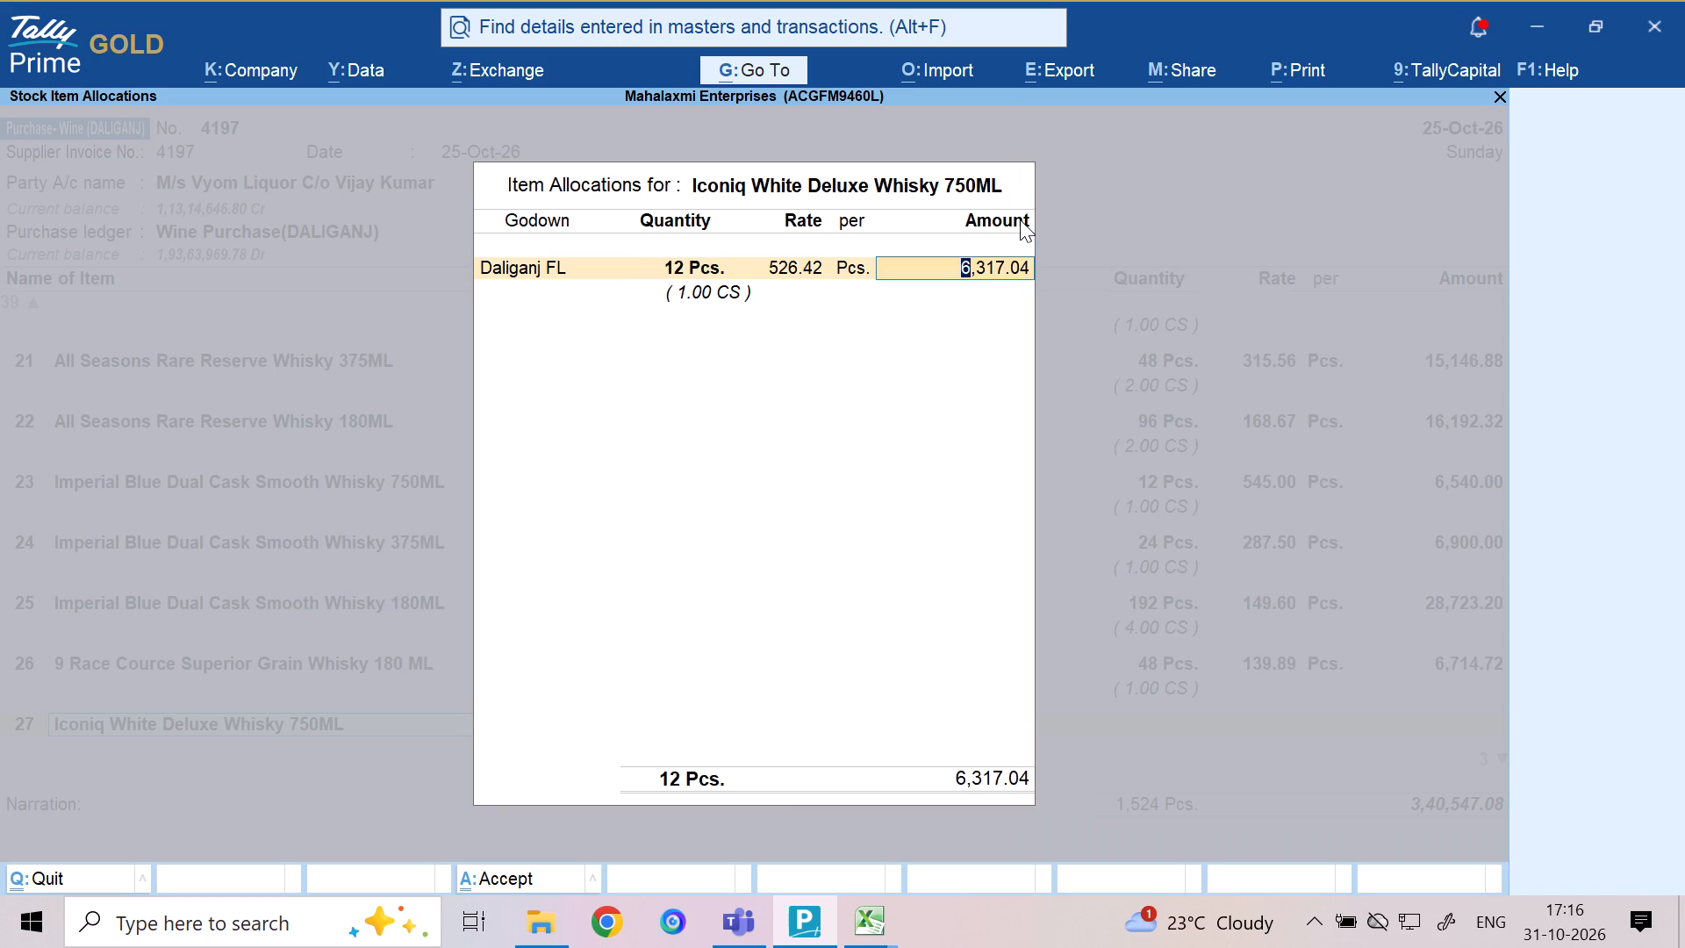
{"action": "type", "text": "6314"}
{"action": "key", "text": "BackSpace"}
{"action": "key", "text": "7"}
{"action": "key", "text": "Return"}
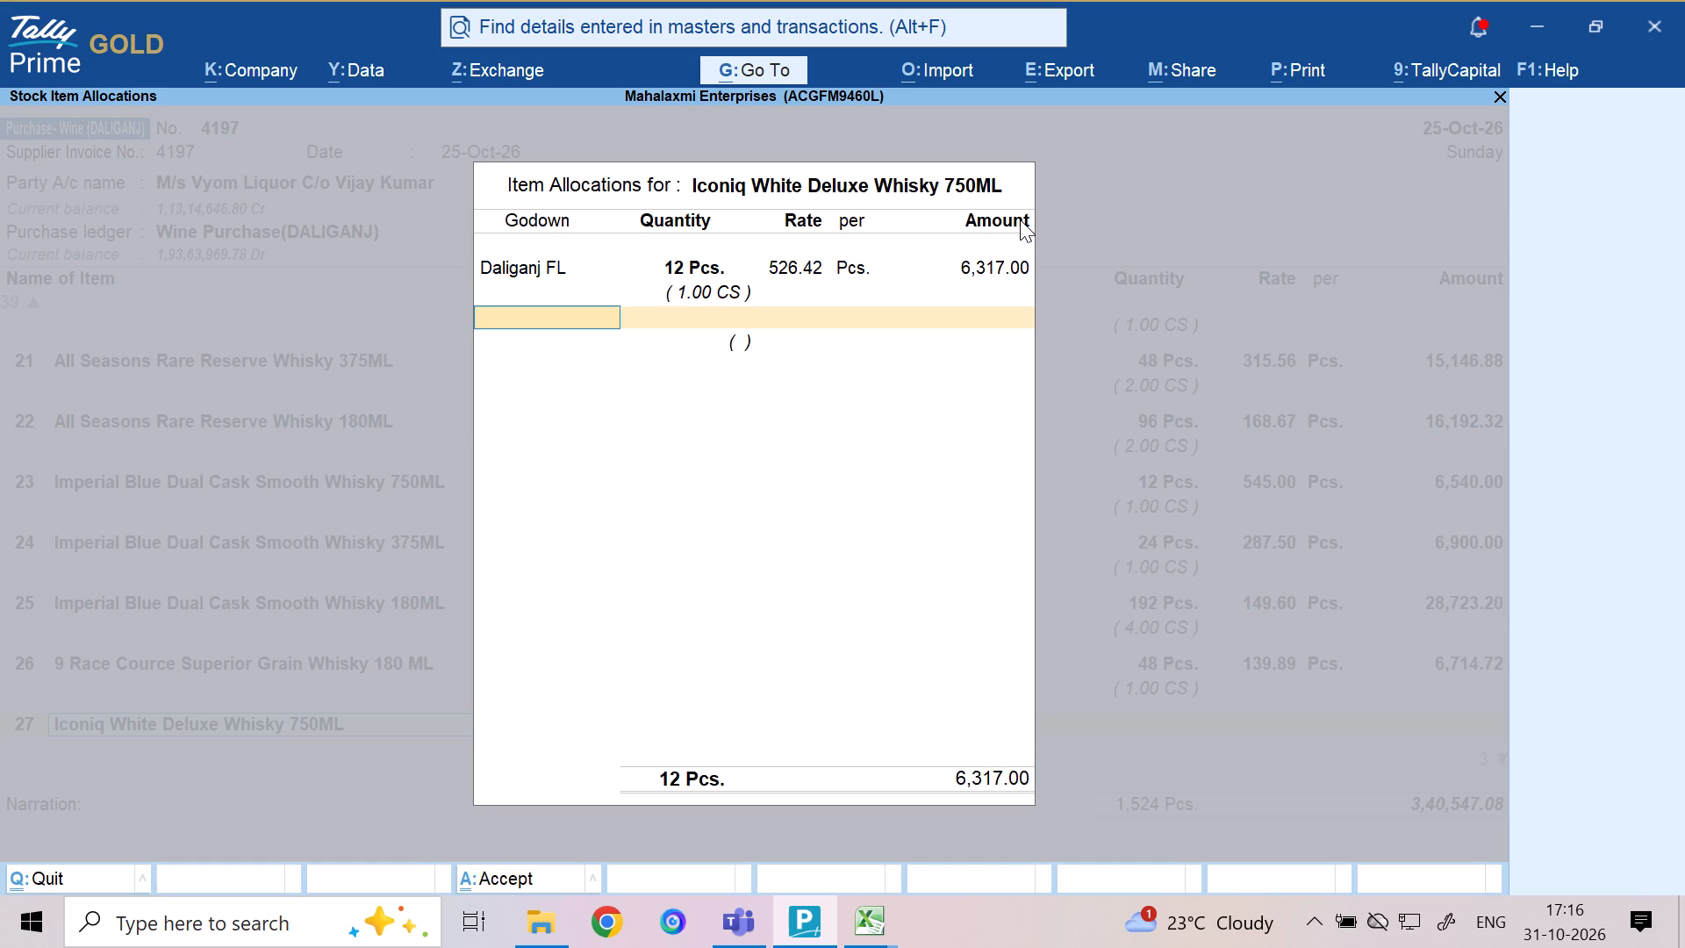
{"action": "key", "text": "Return"}
{"action": "key", "text": "Return"}
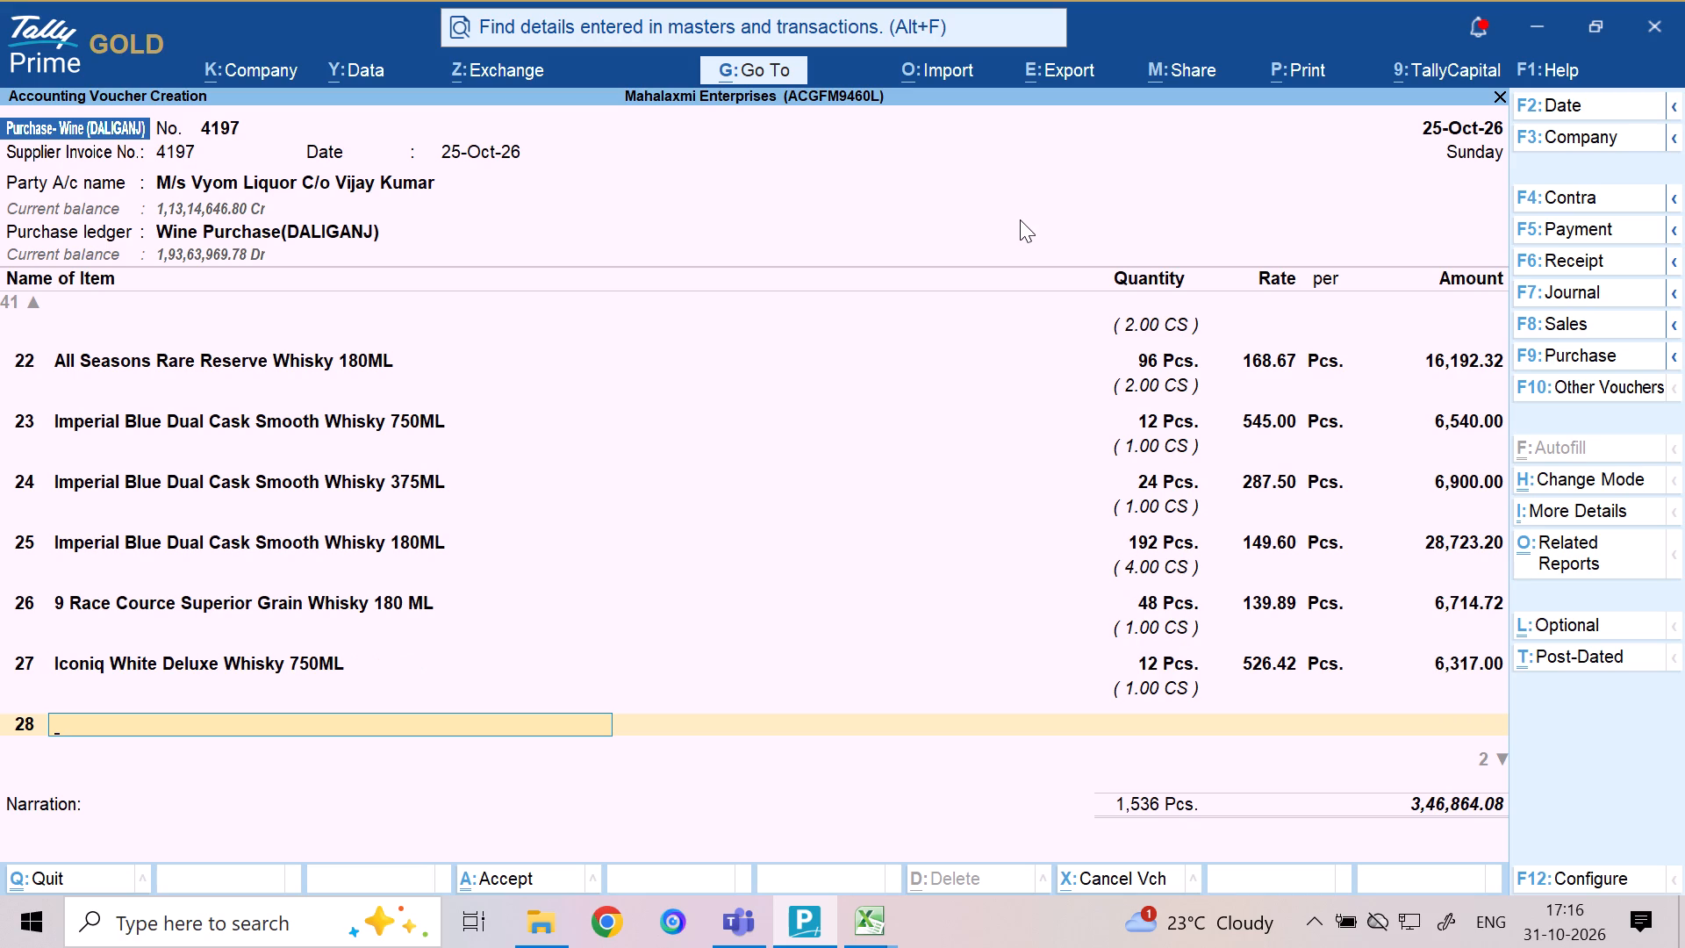
Select Iconiq White Deluxe Whisky 375ML as the voucher's twenty-eighth stock item.
{"action": "type", "text": "ICONI"}
{"action": "type", "text": "Q"}
{"action": "key", "text": "space"}
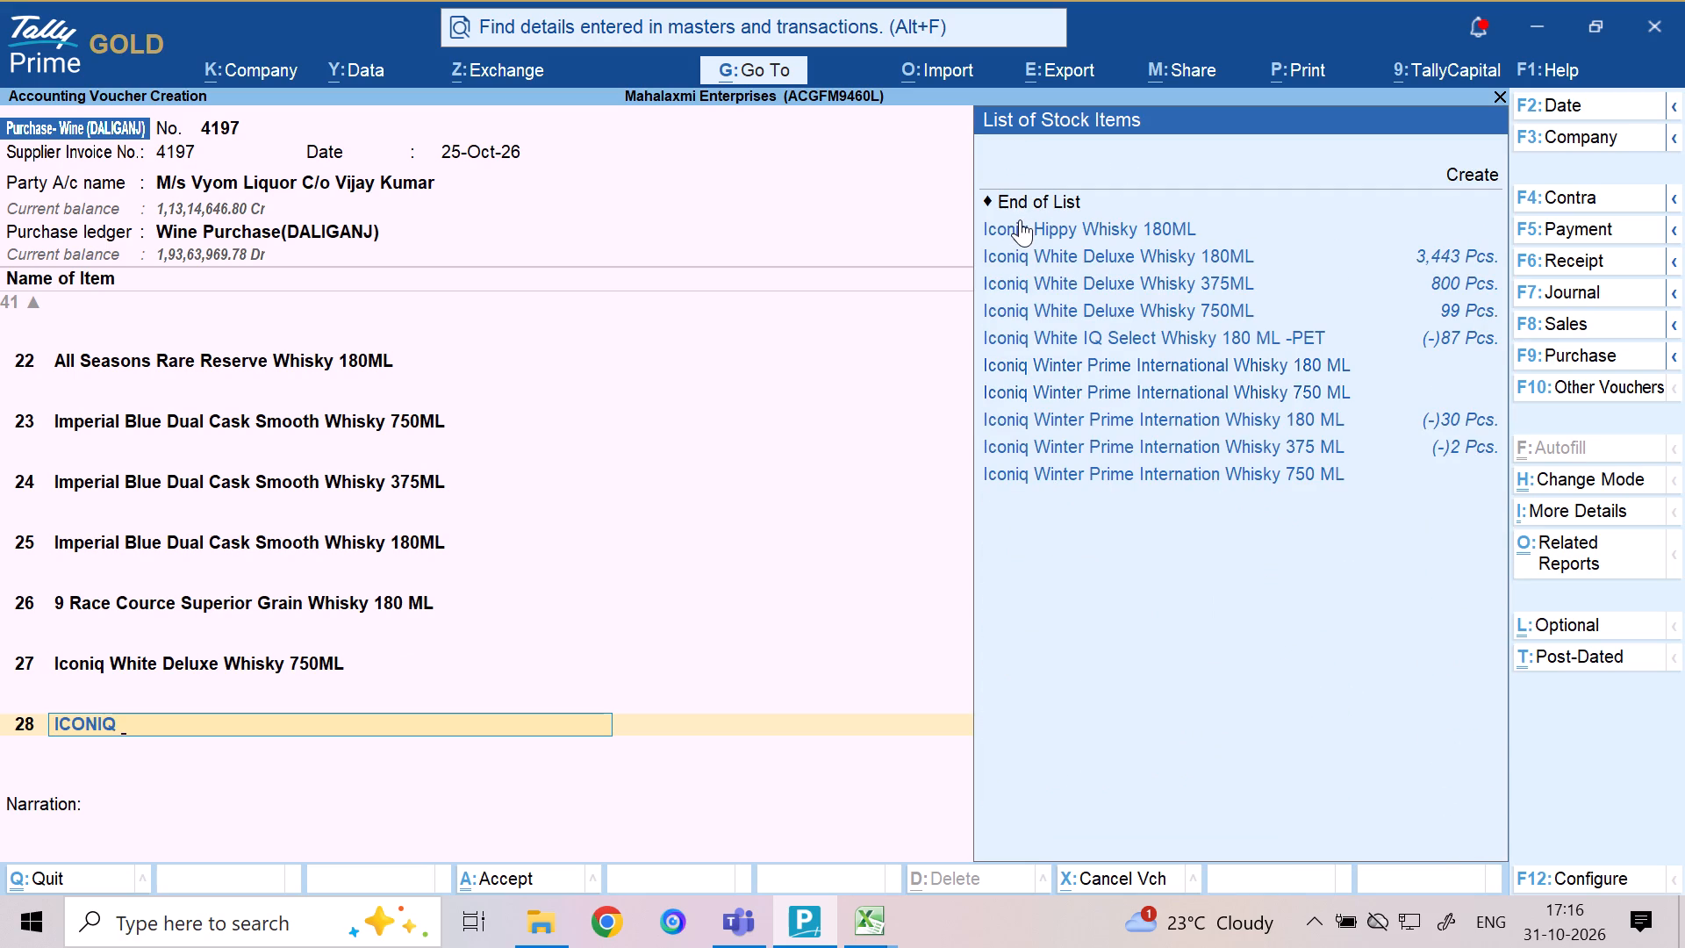
{"action": "type", "text": "WHI"}
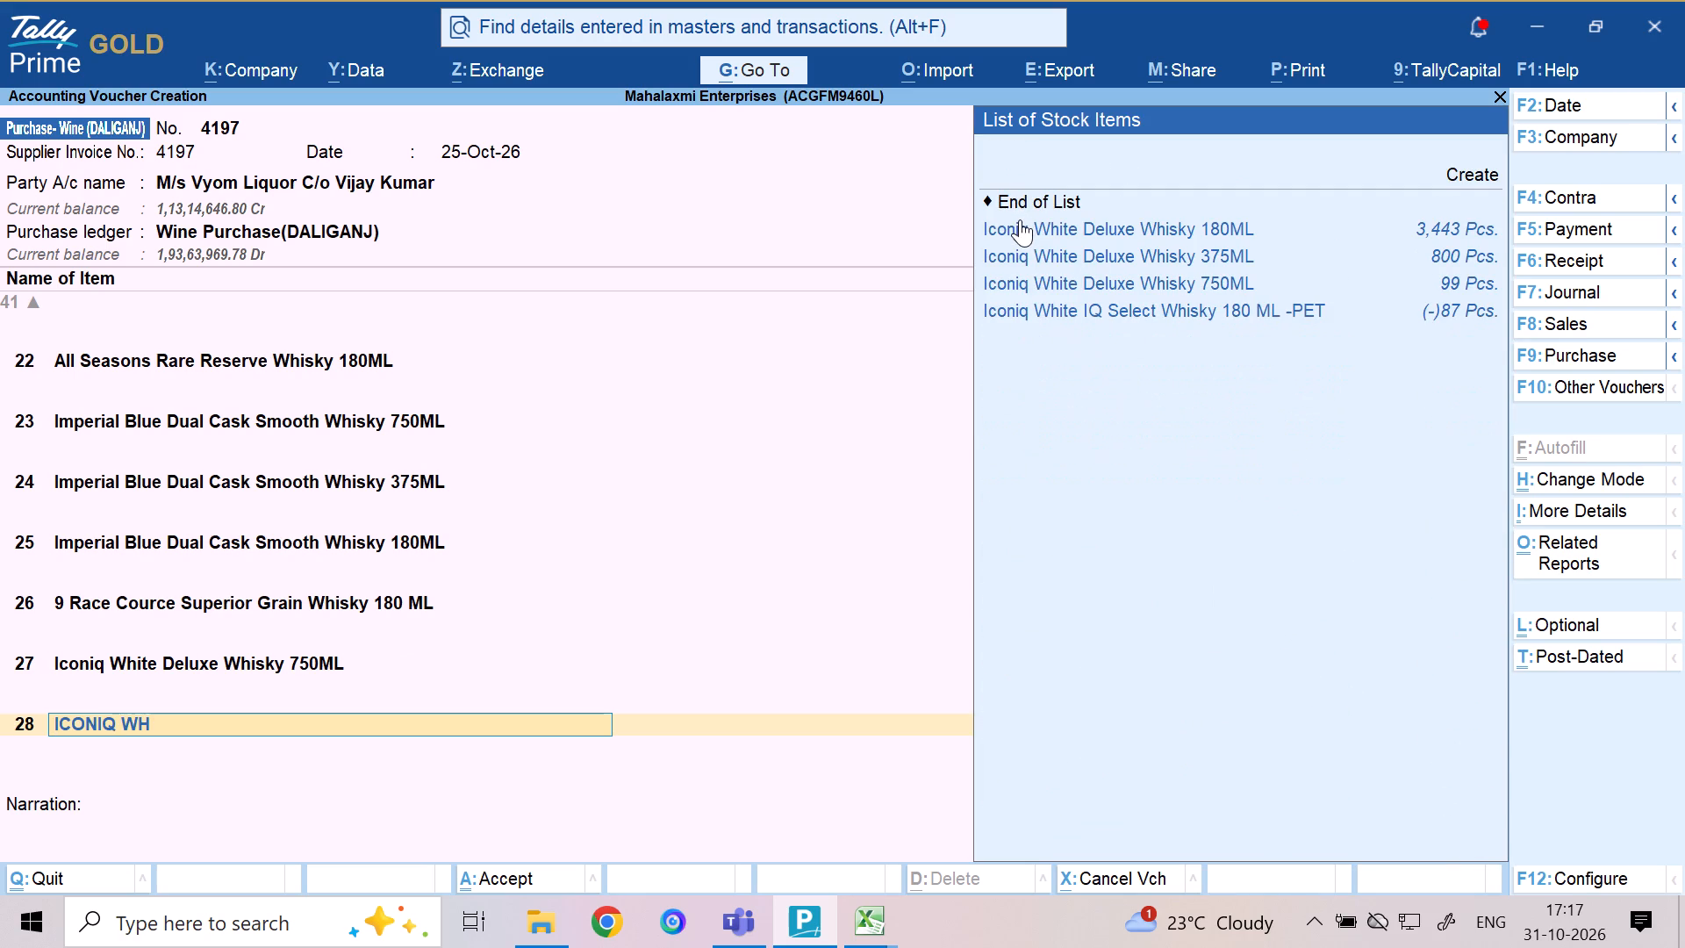
{"action": "key", "text": "Down"}
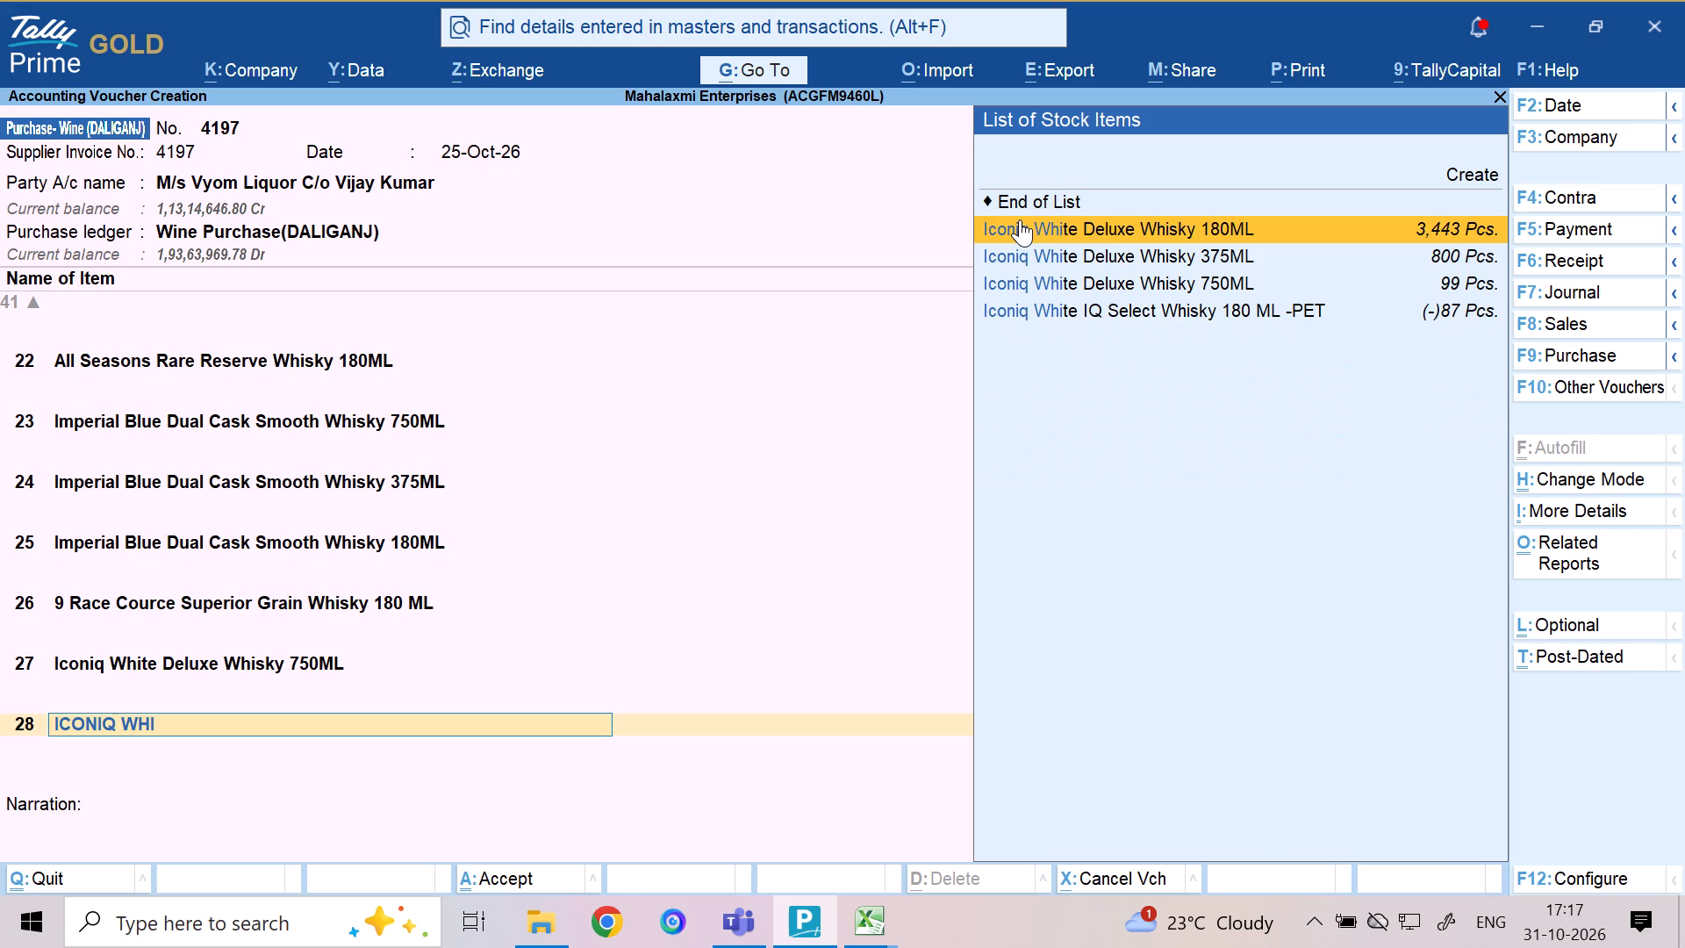
{"action": "key", "text": "Down"}
{"action": "key", "text": "Return"}
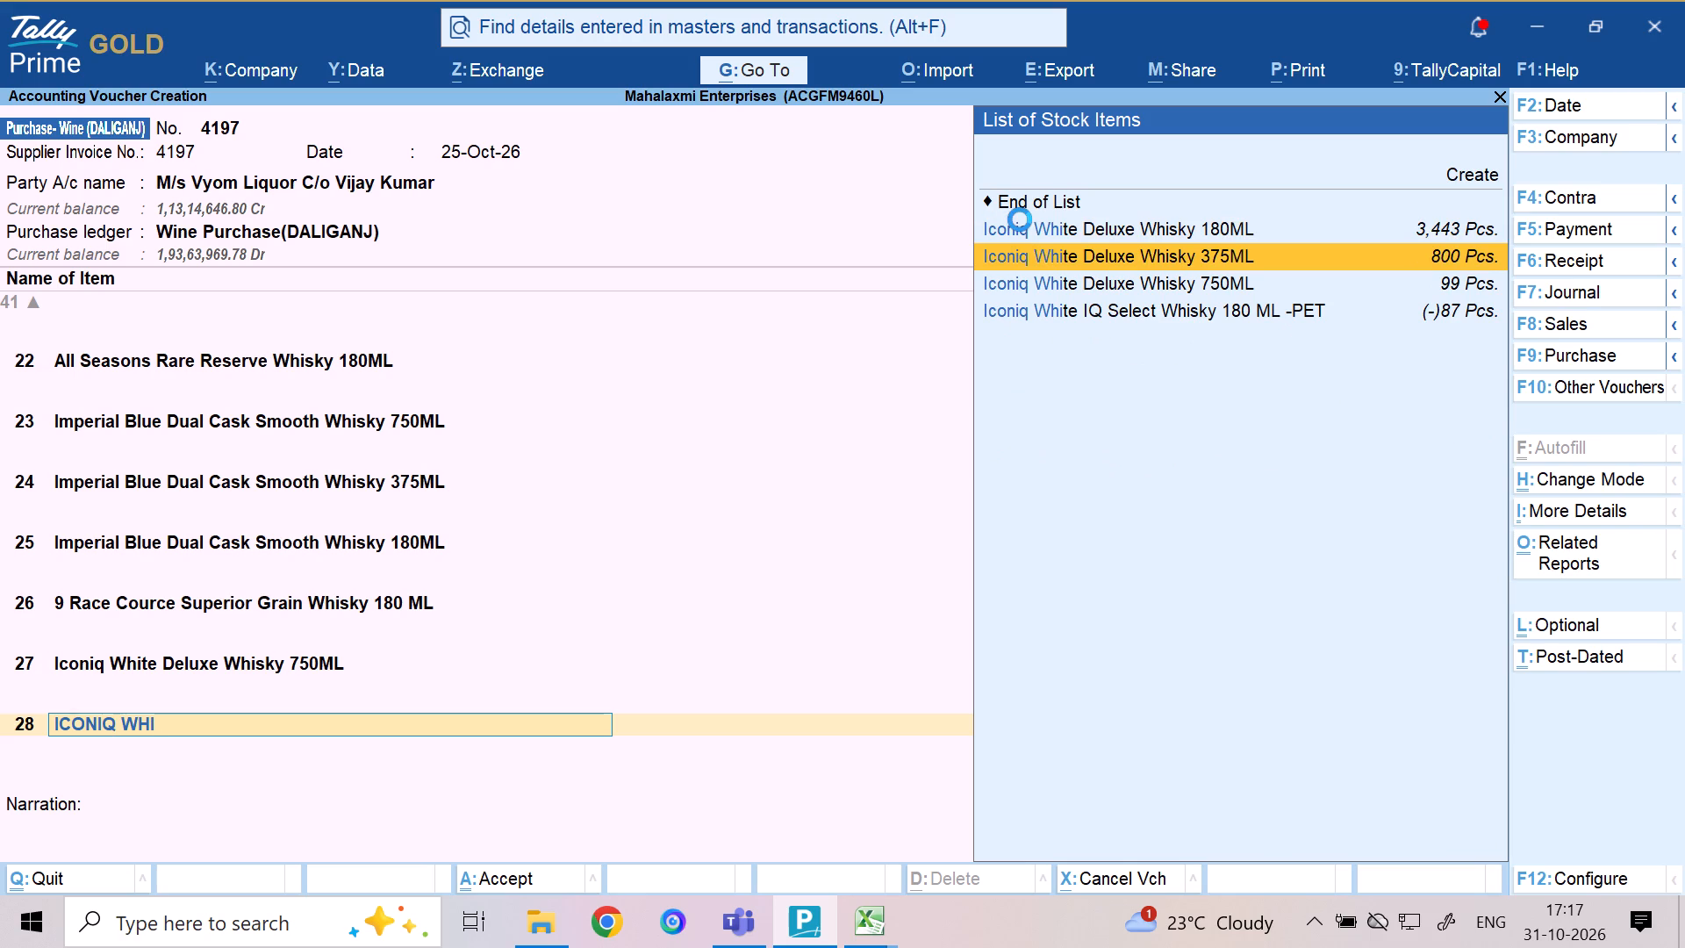
Allocate 24 Pcs. of the 375ML Iconiq White to the Daliganj FL godown at the prefilled rate of 278.21, setting the amount to 6677.
{"action": "type", "text": "DA"}
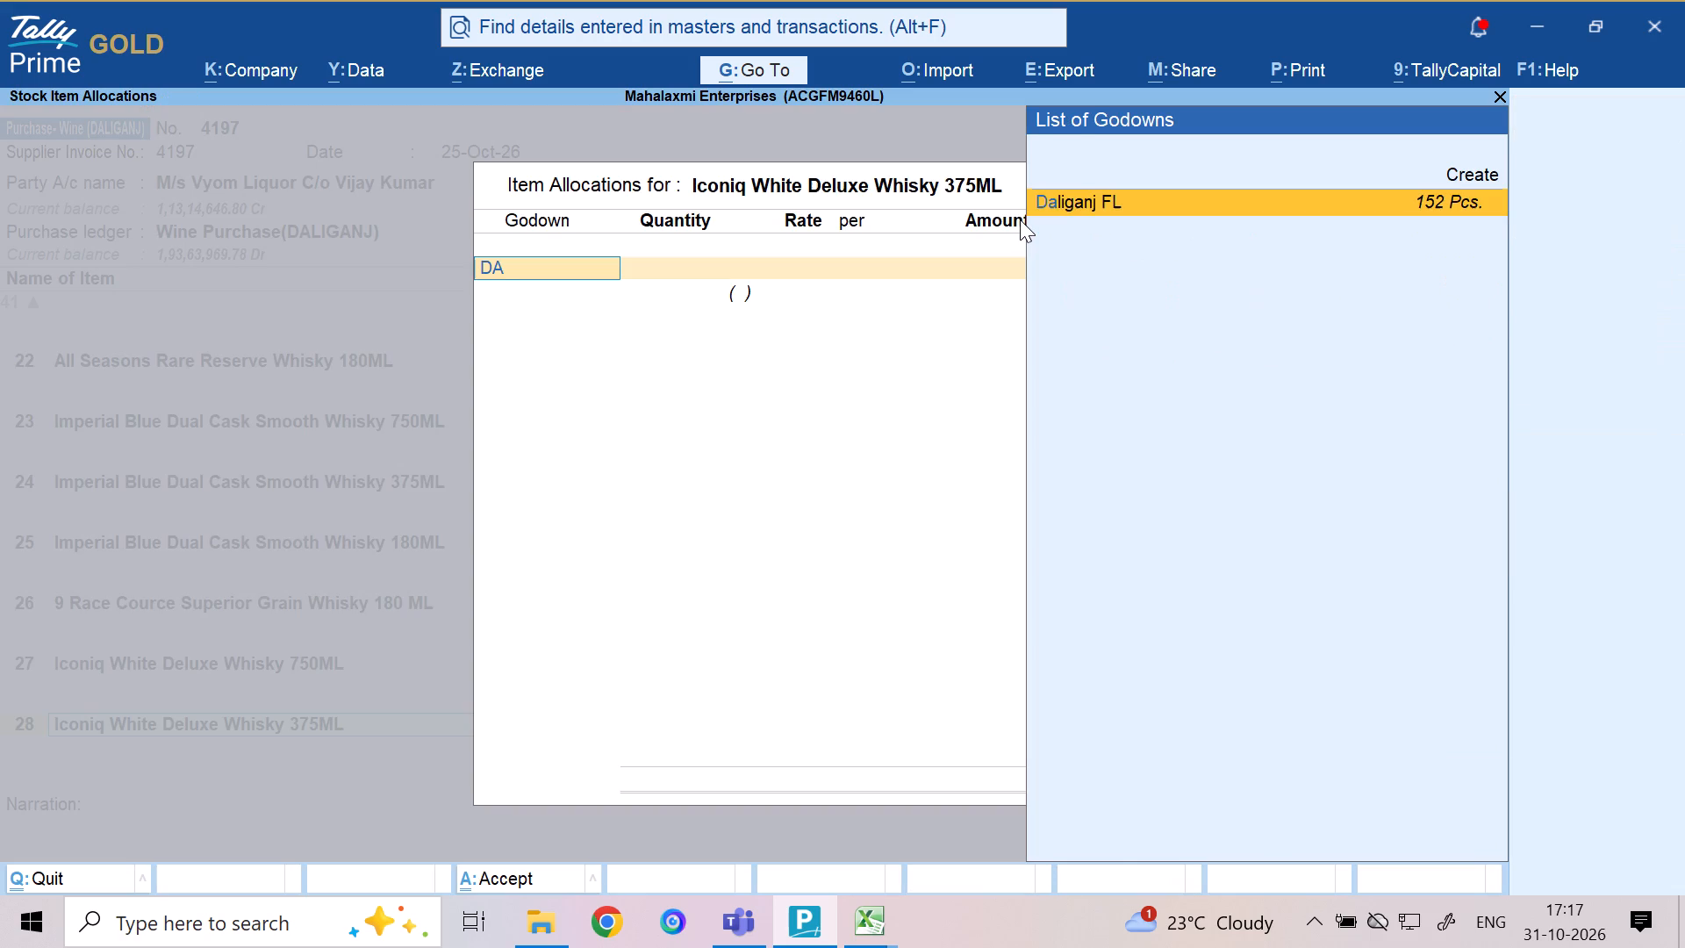
{"action": "key", "text": "Return"}
{"action": "type", "text": "24"}
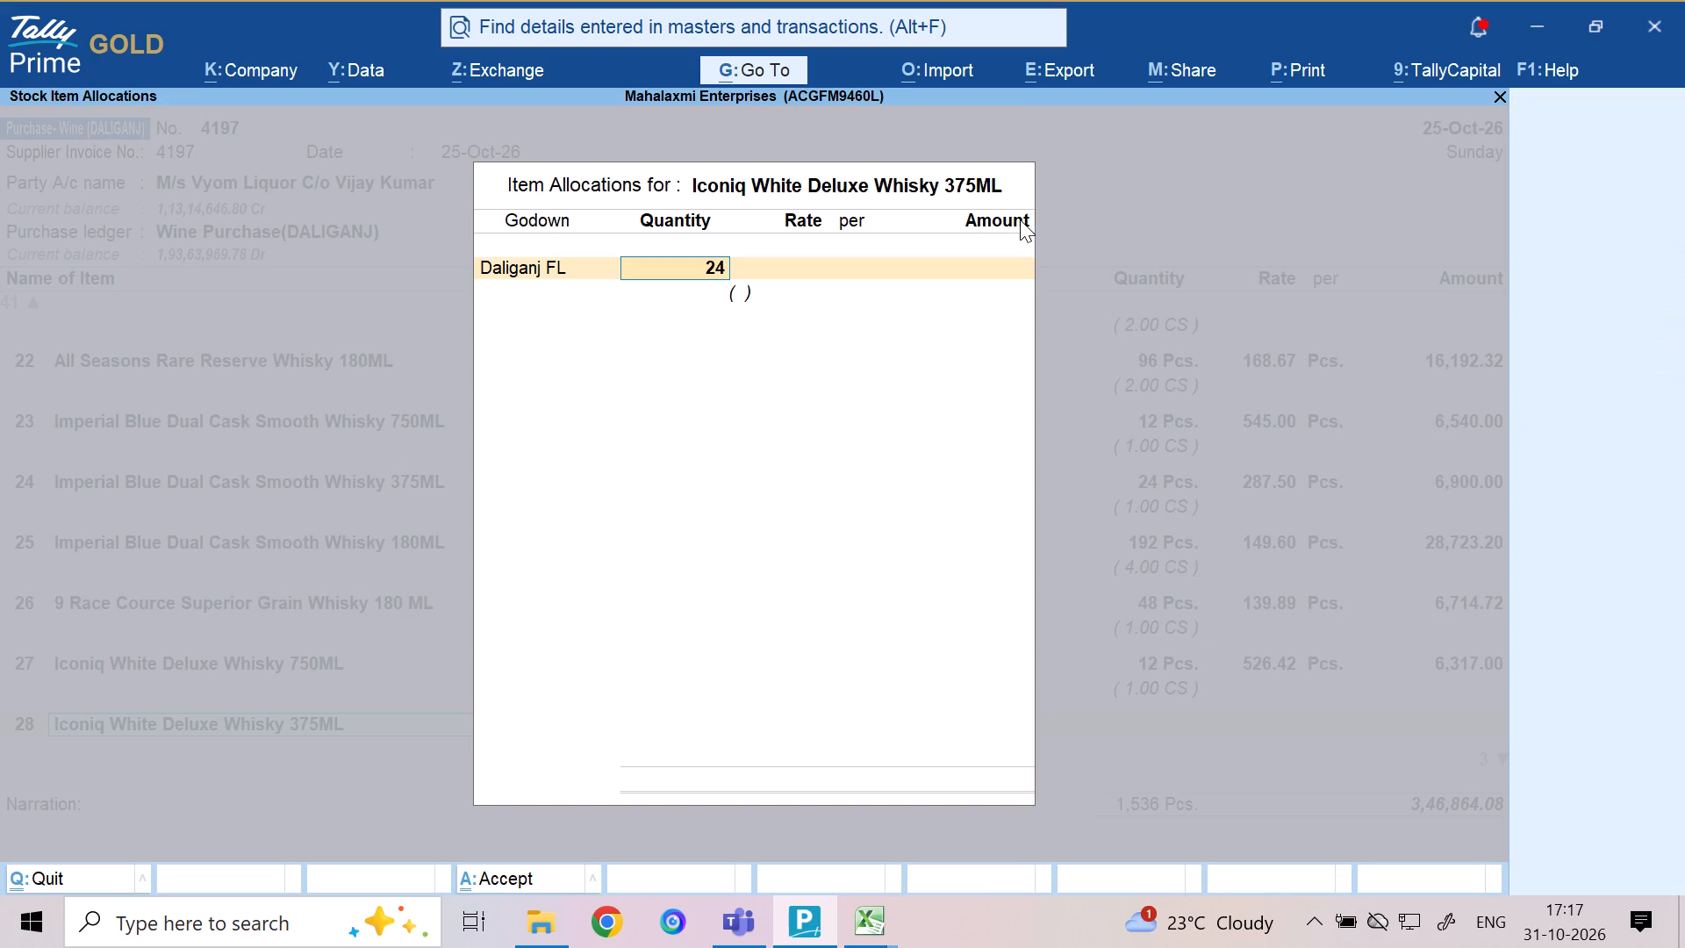
{"action": "key", "text": "Return"}
{"action": "key", "text": "Return"}
{"action": "key", "text": "Return"}
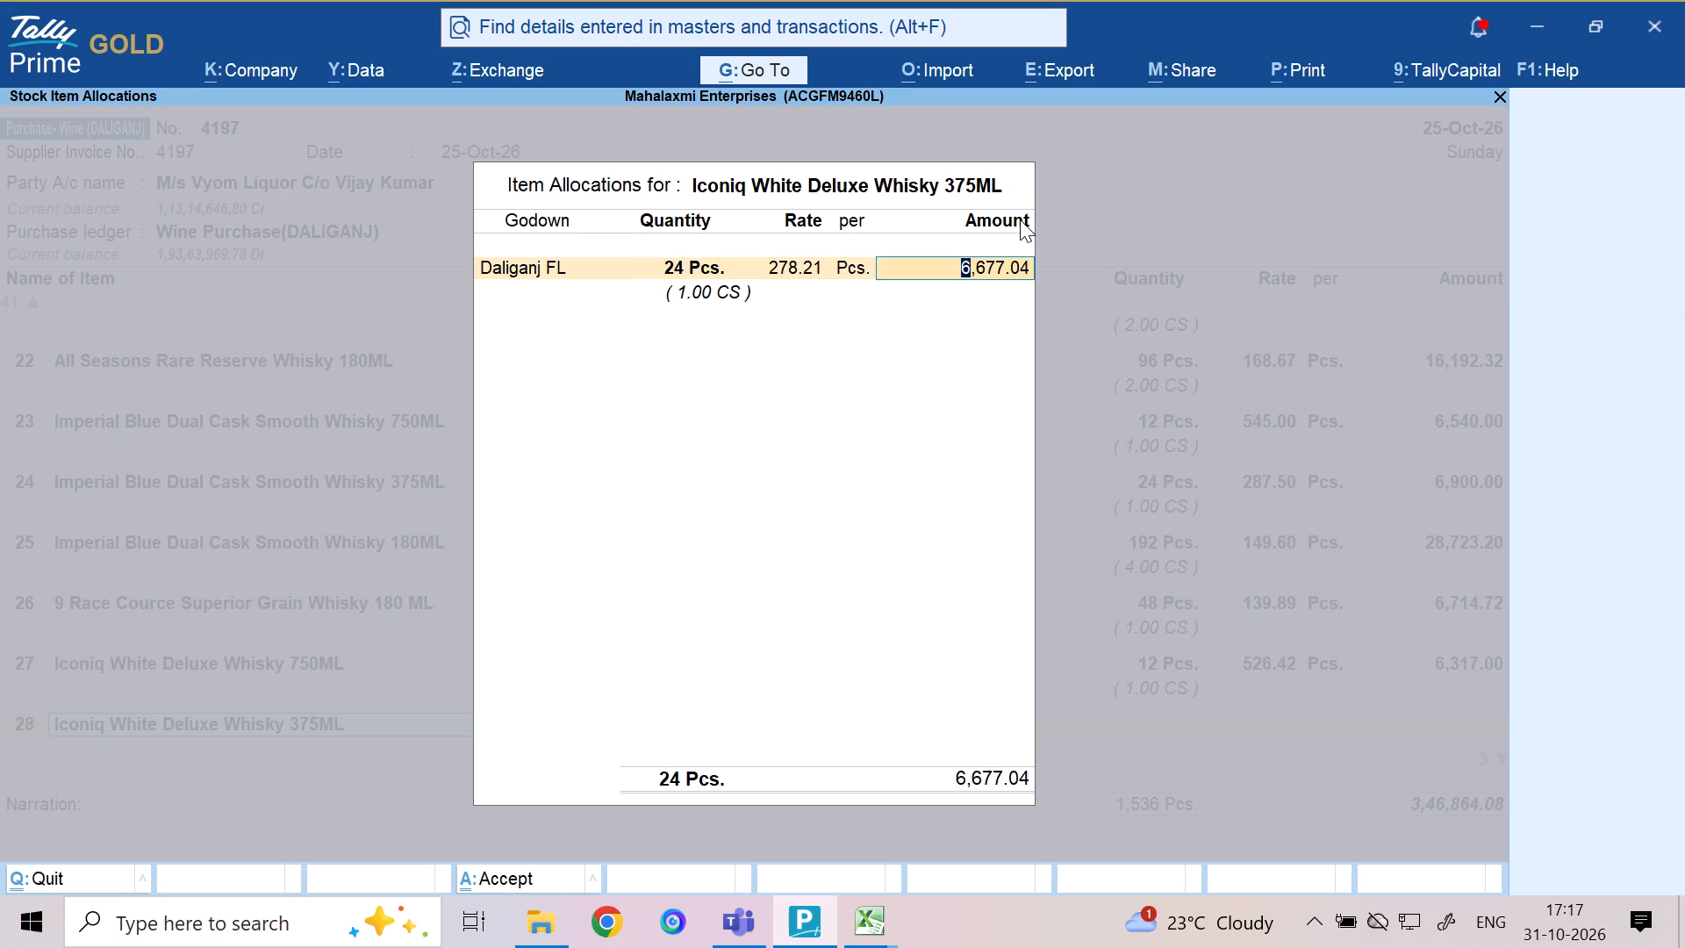
{"action": "type", "text": "6677"}
{"action": "key", "text": "Return"}
{"action": "key", "text": "Return"}
{"action": "key", "text": "Return"}
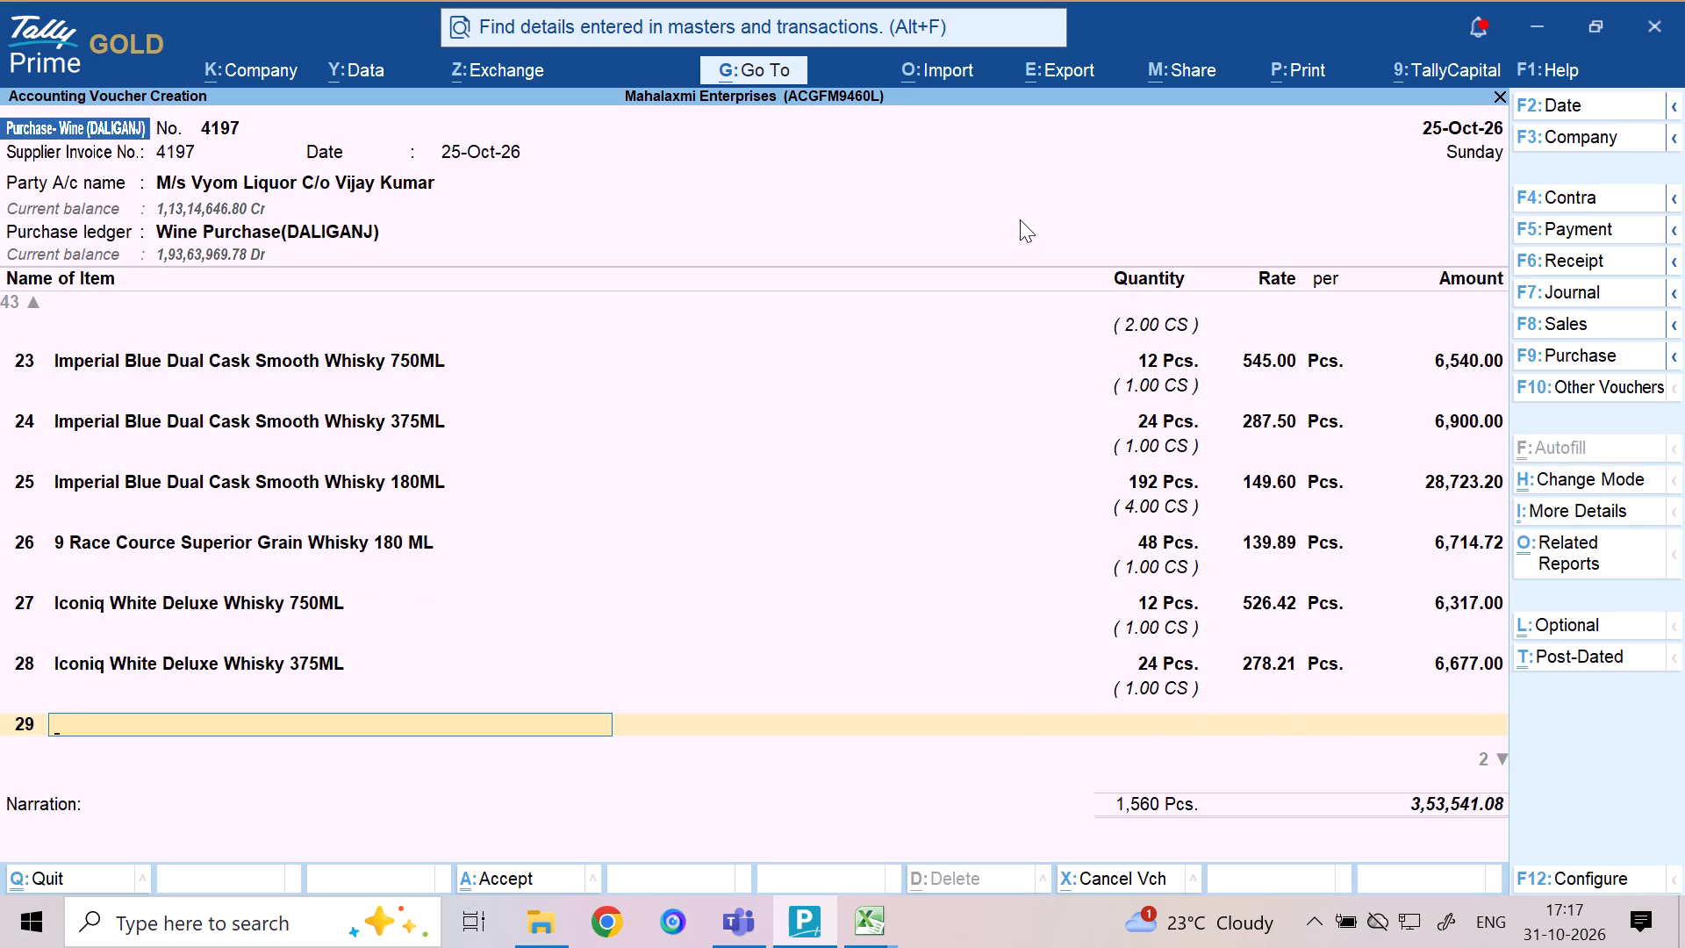
Select Iconiq White Deluxe Whisky 180ML as the voucher's twenty-ninth stock item.
{"action": "type", "text": "ICONIQ"}
{"action": "key", "text": "space"}
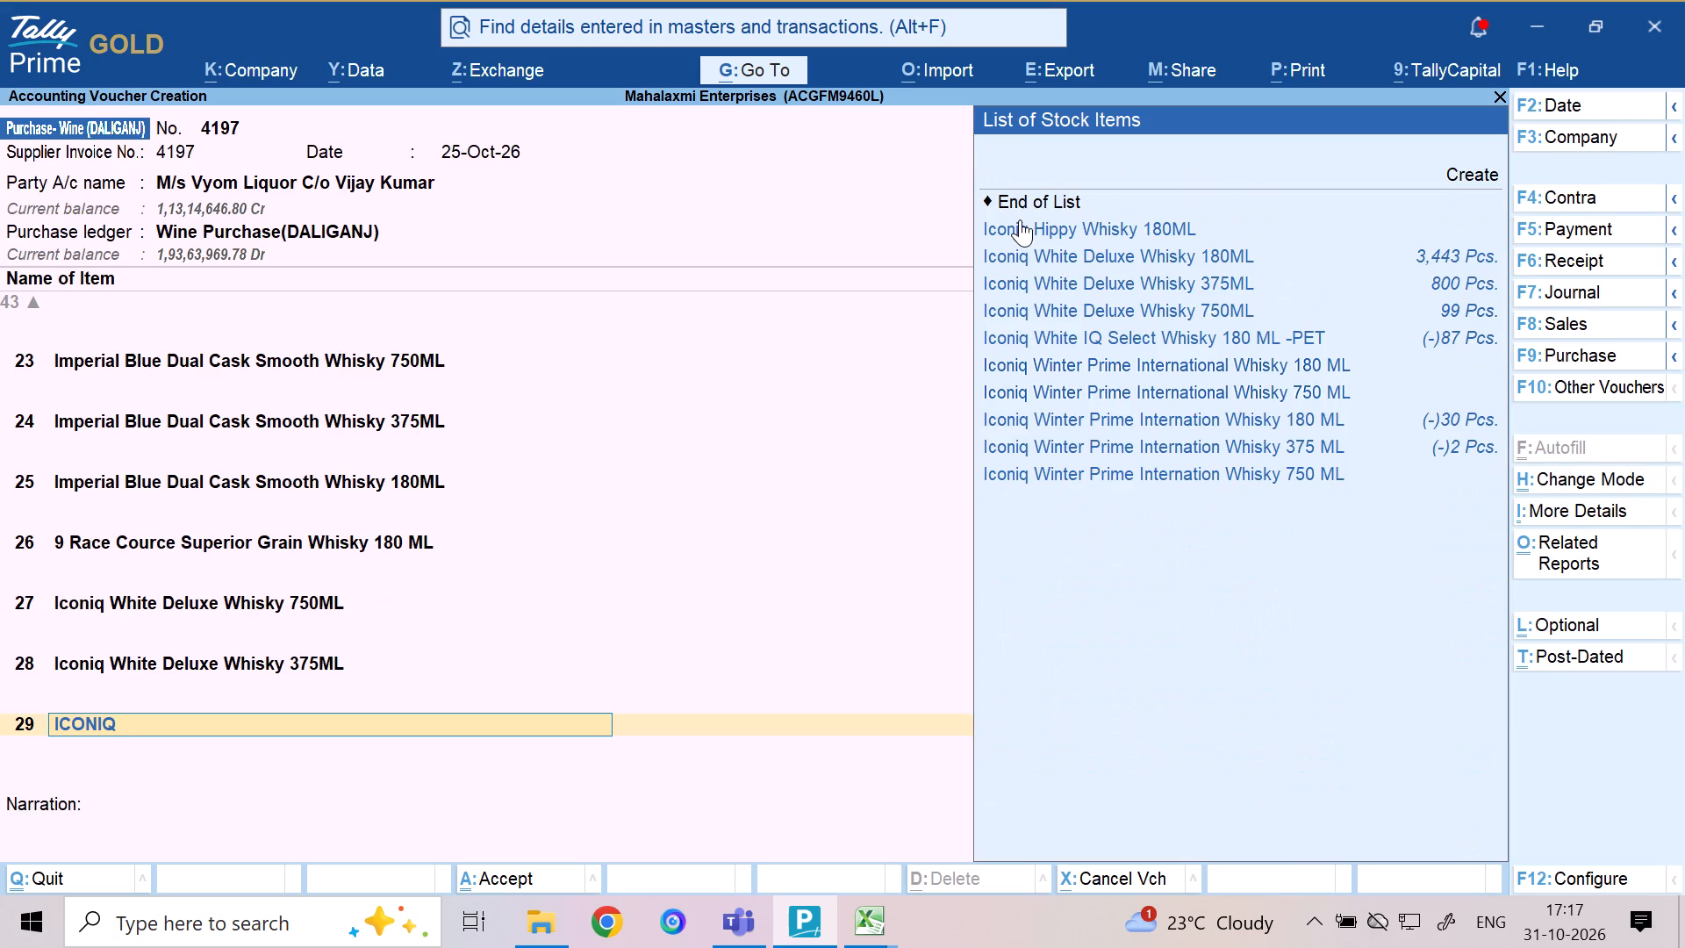
{"action": "type", "text": "WHIT"}
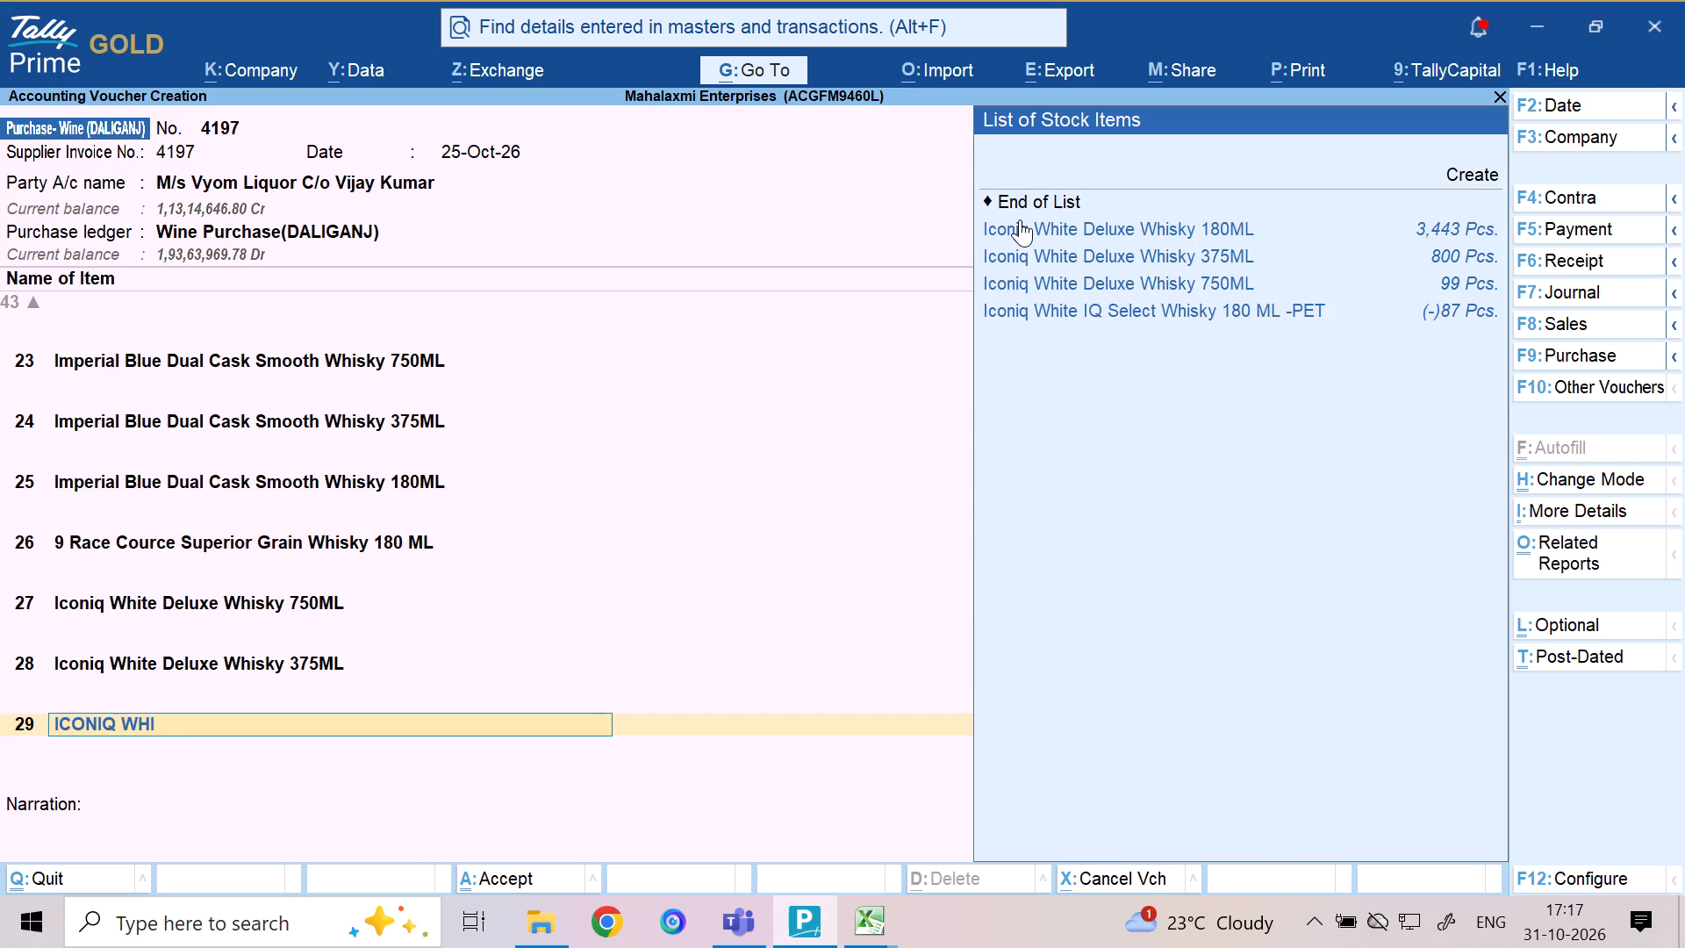
{"action": "key", "text": "Down"}
{"action": "key", "text": "Return"}
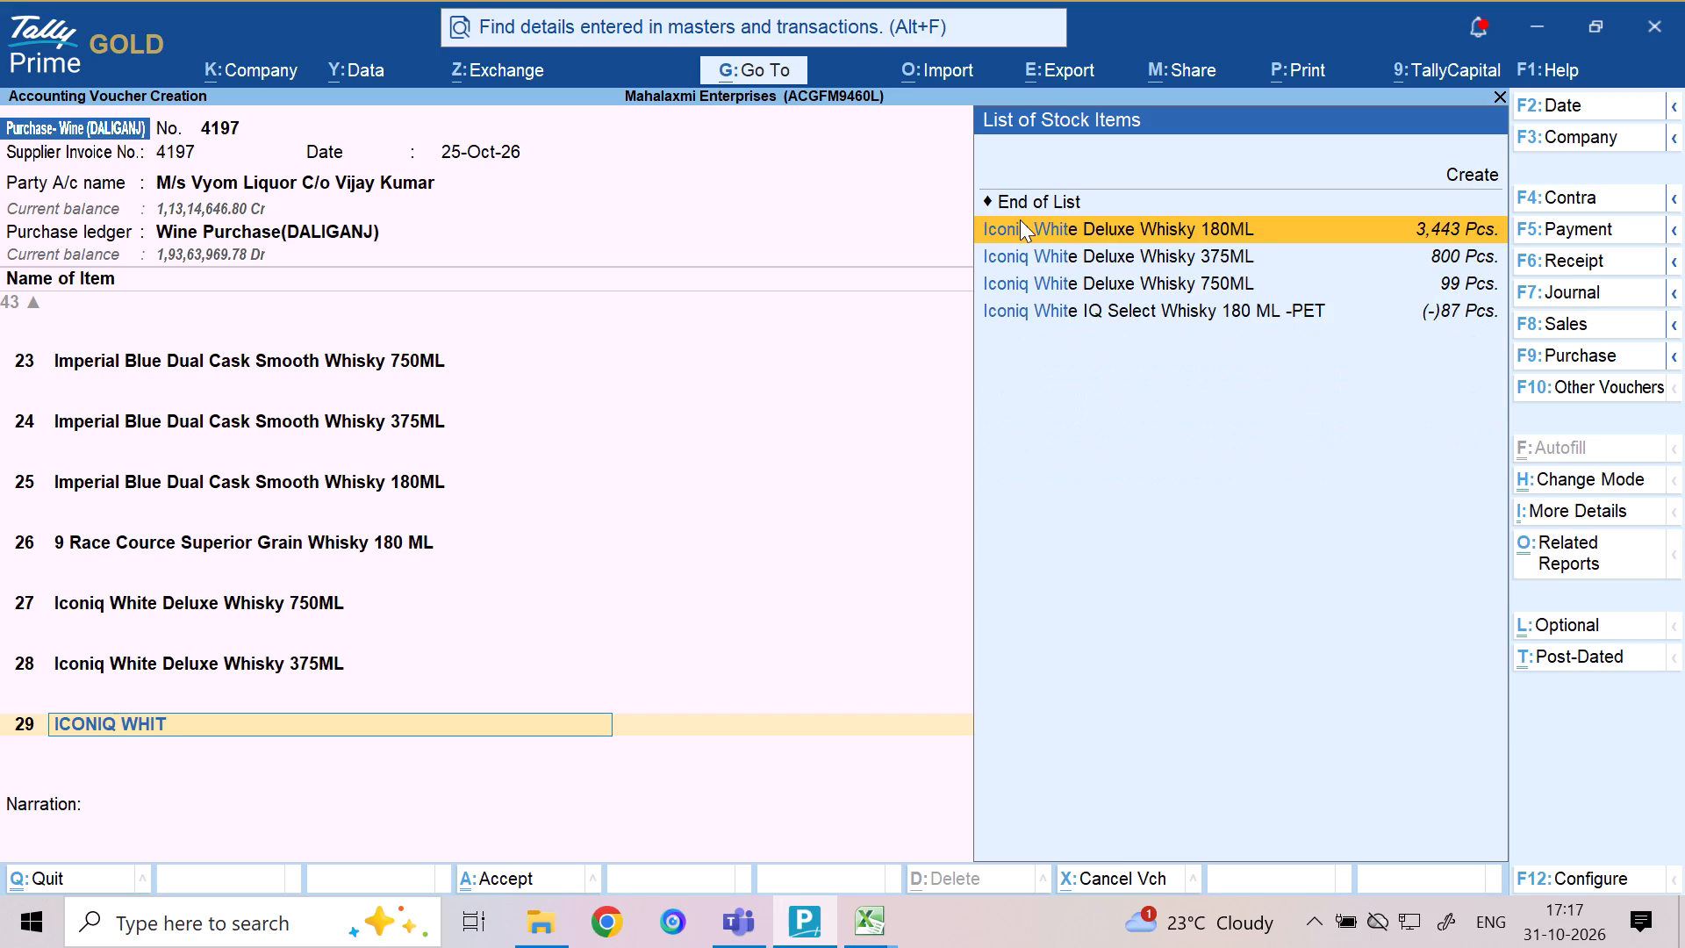
Allocate 240 Pcs. of the 180ML Iconiq White to the Daliganj FL godown at the prefilled rate of 139.94, setting the amount to 33585.
{"action": "type", "text": "DA"}
{"action": "key", "text": "Return"}
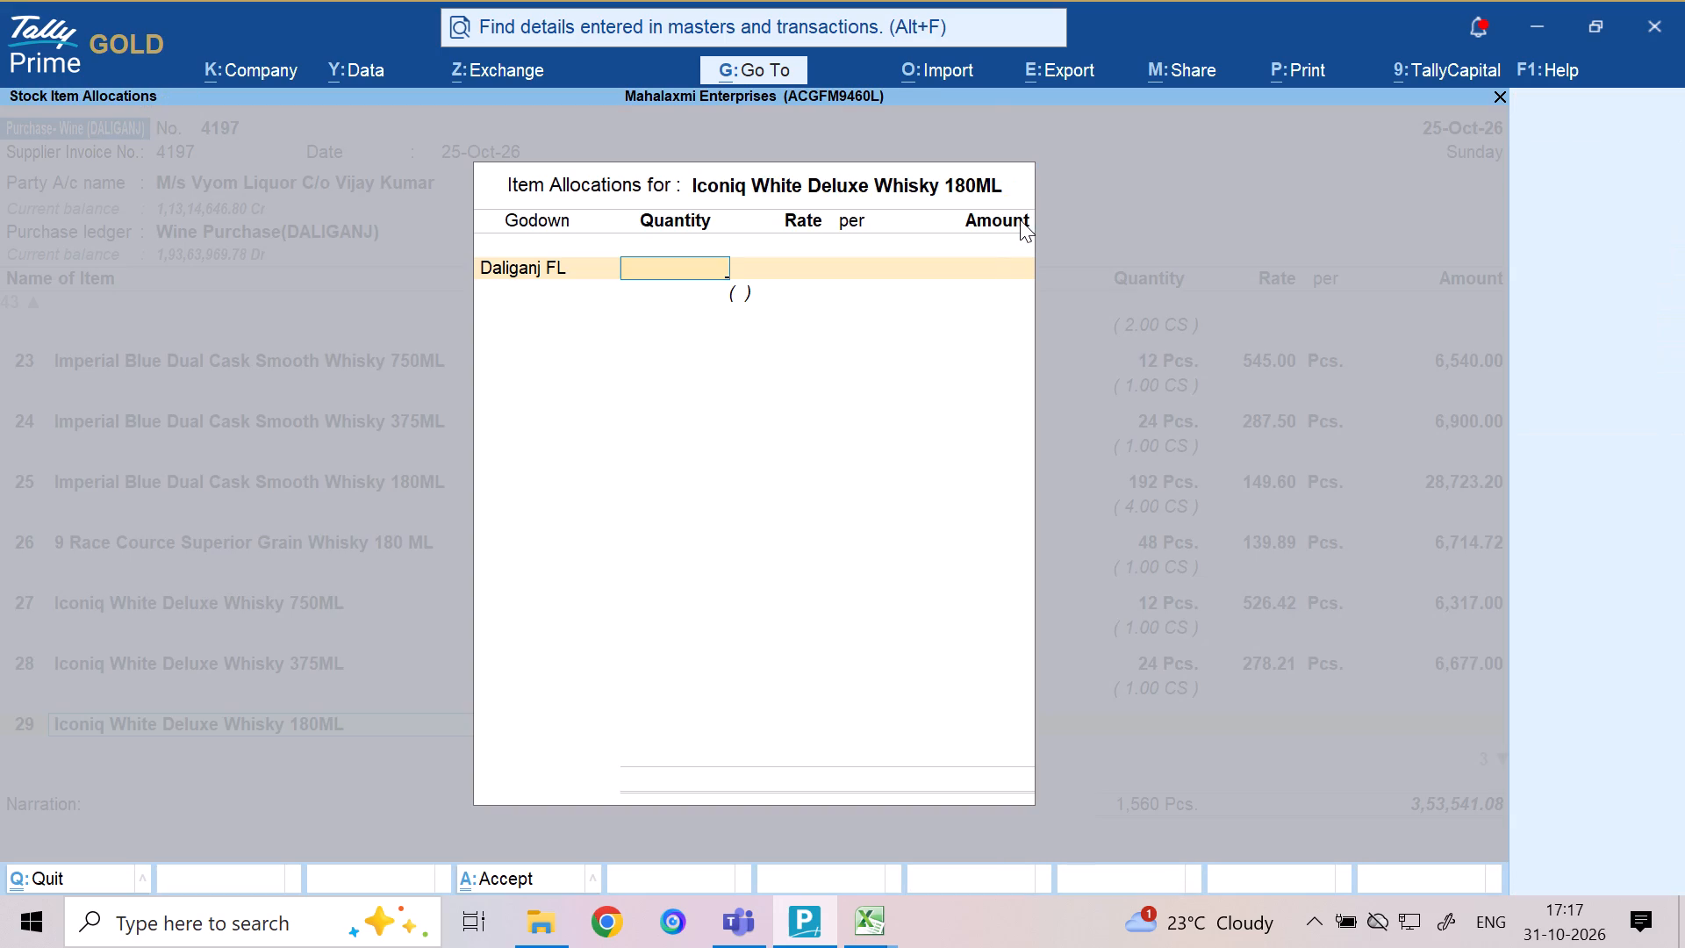
{"action": "type", "text": "240"}
{"action": "key", "text": "Return"}
{"action": "key", "text": "Return"}
{"action": "key", "text": "Return"}
{"action": "key", "text": "Return"}
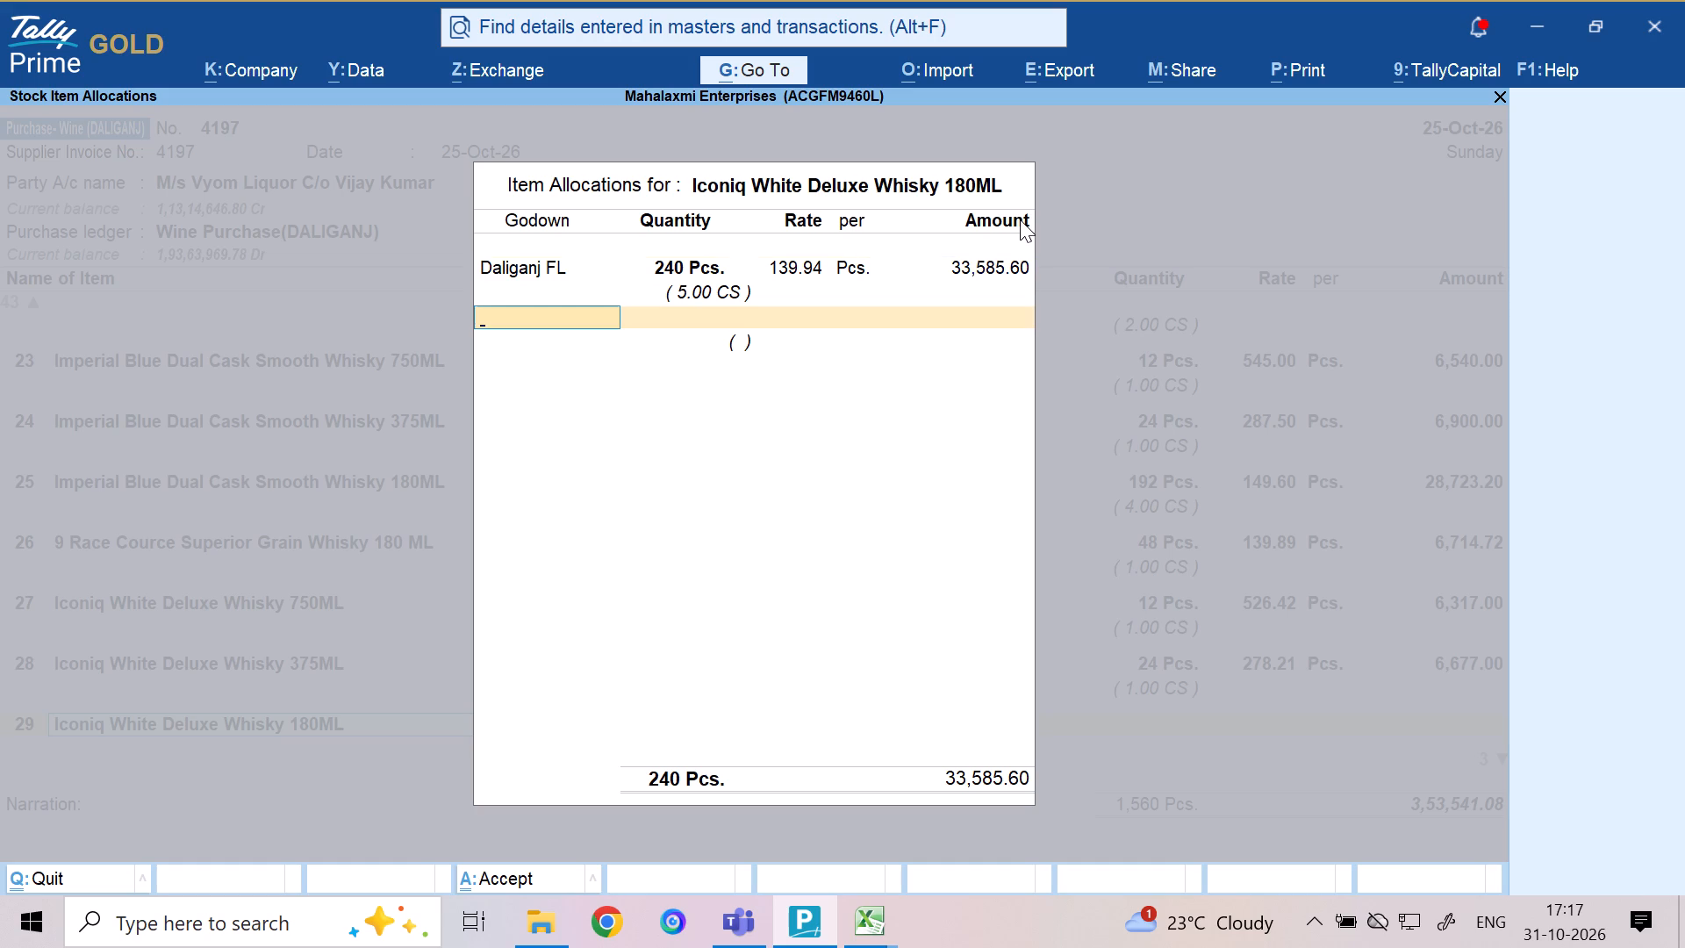
{"action": "key", "text": "BackSpace"}
{"action": "type", "text": "33585"}
{"action": "key", "text": "Return"}
{"action": "key", "text": "Return"}
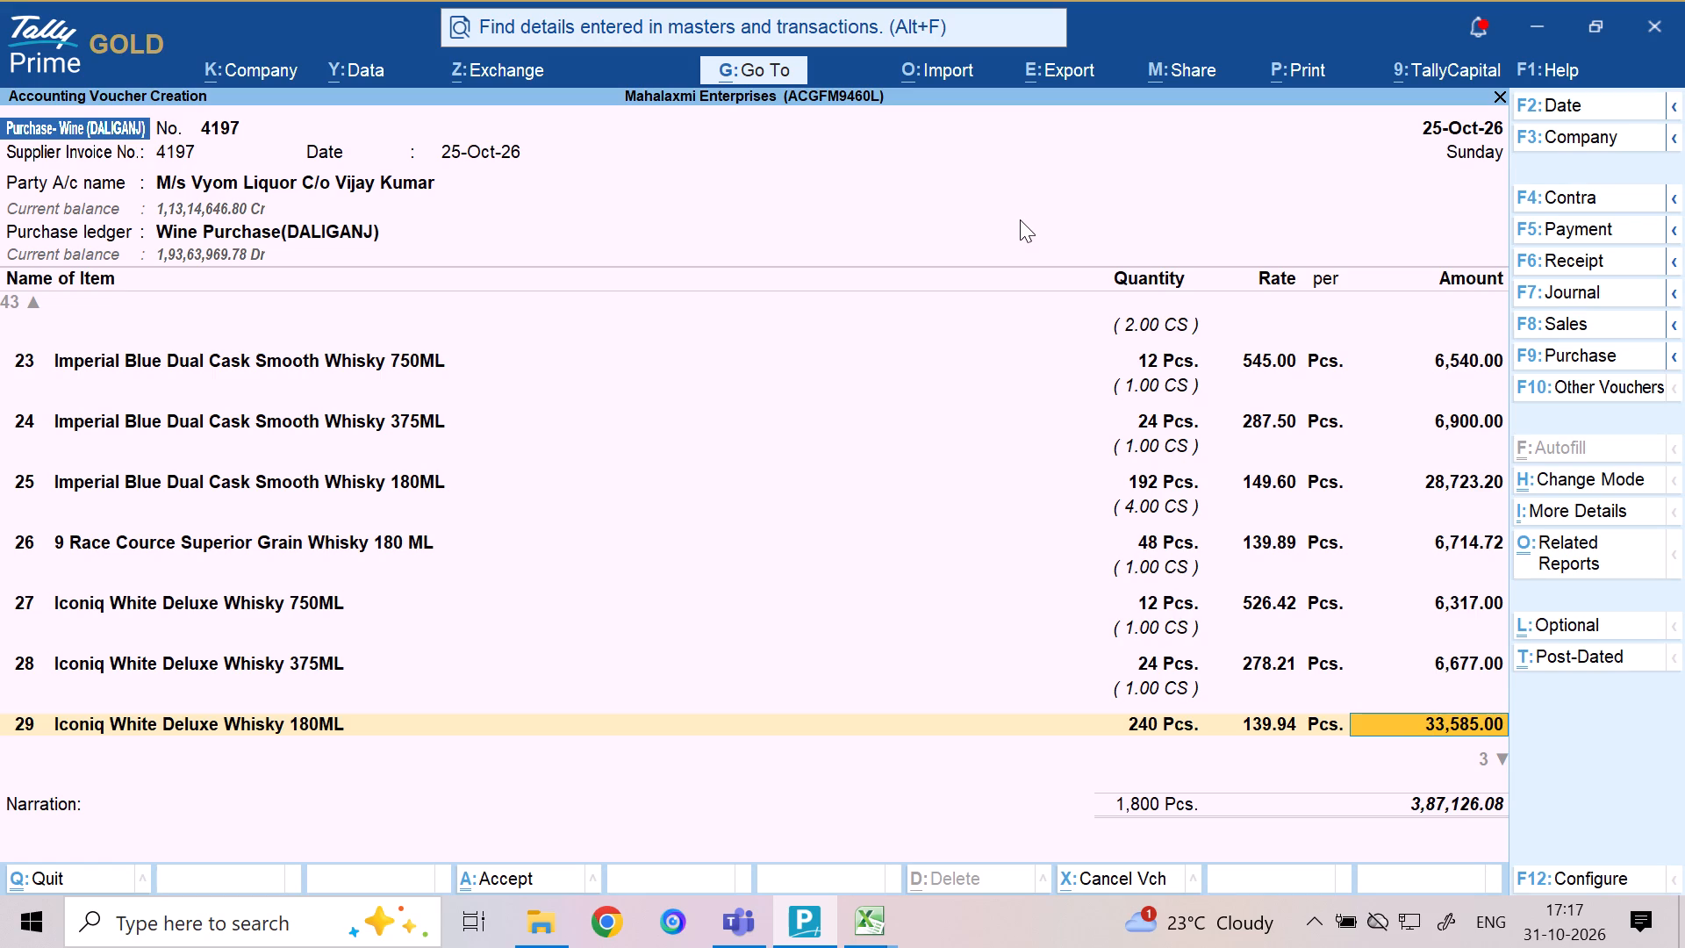
{"action": "key", "text": "Return"}
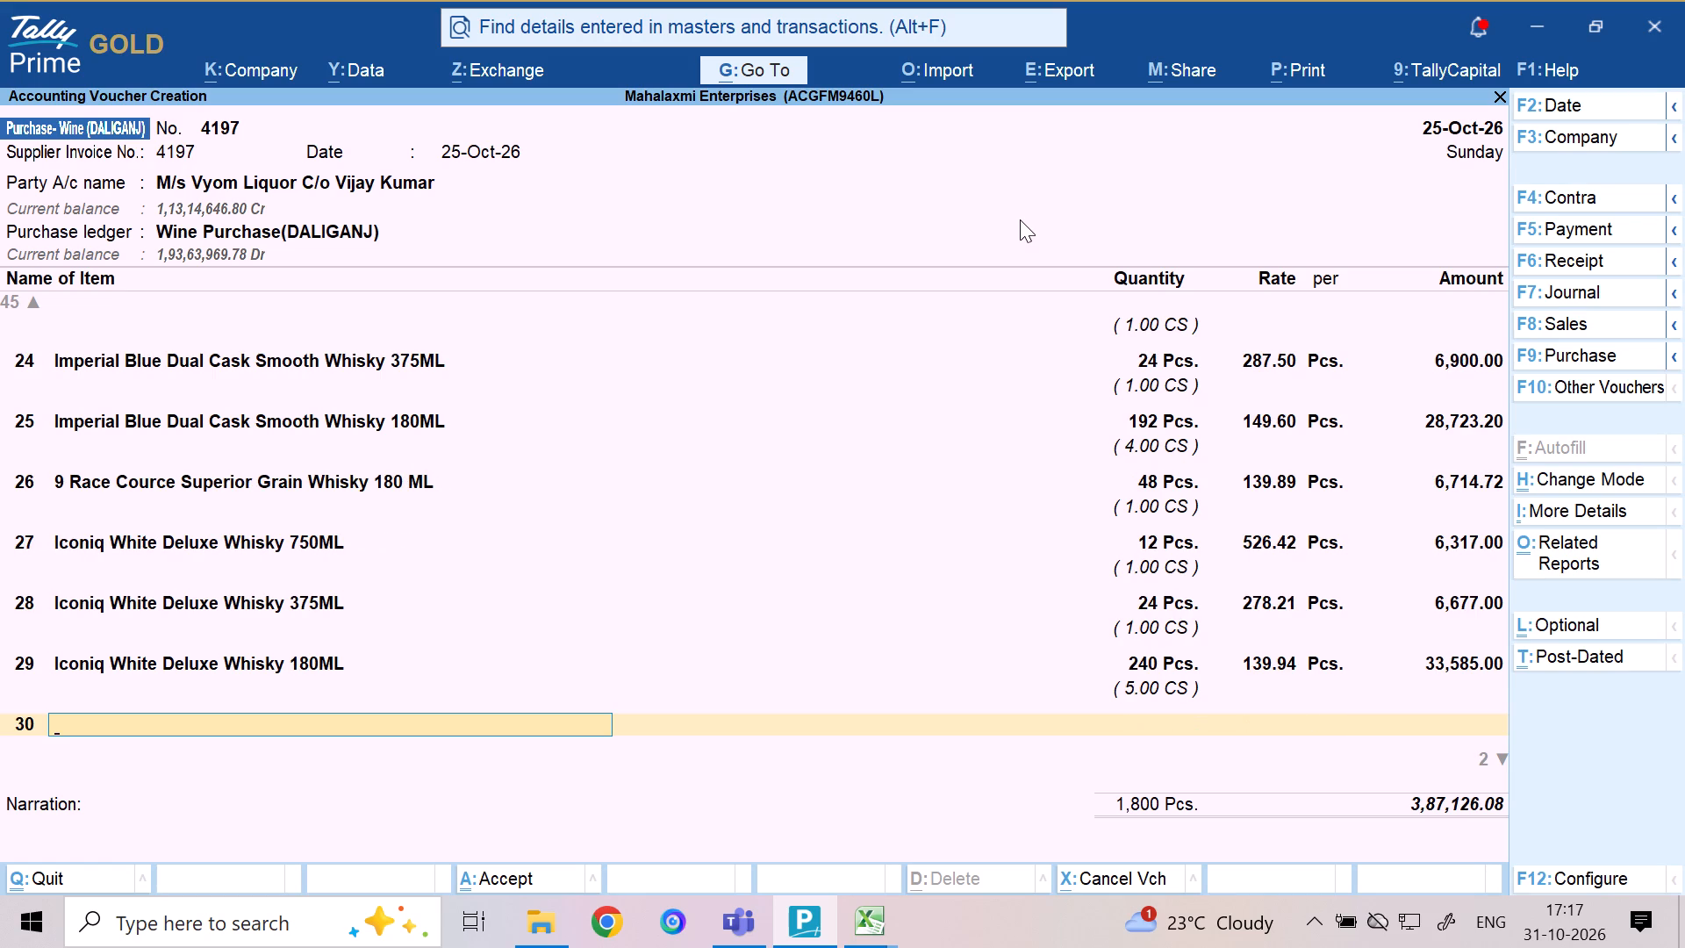
Select Mountain Oak Select Grain Whisky 180ML as the voucher's thirtieth stock item.
{"action": "type", "text": "OAK"}
{"action": "key", "text": "space"}
{"action": "type", "text": "SE"}
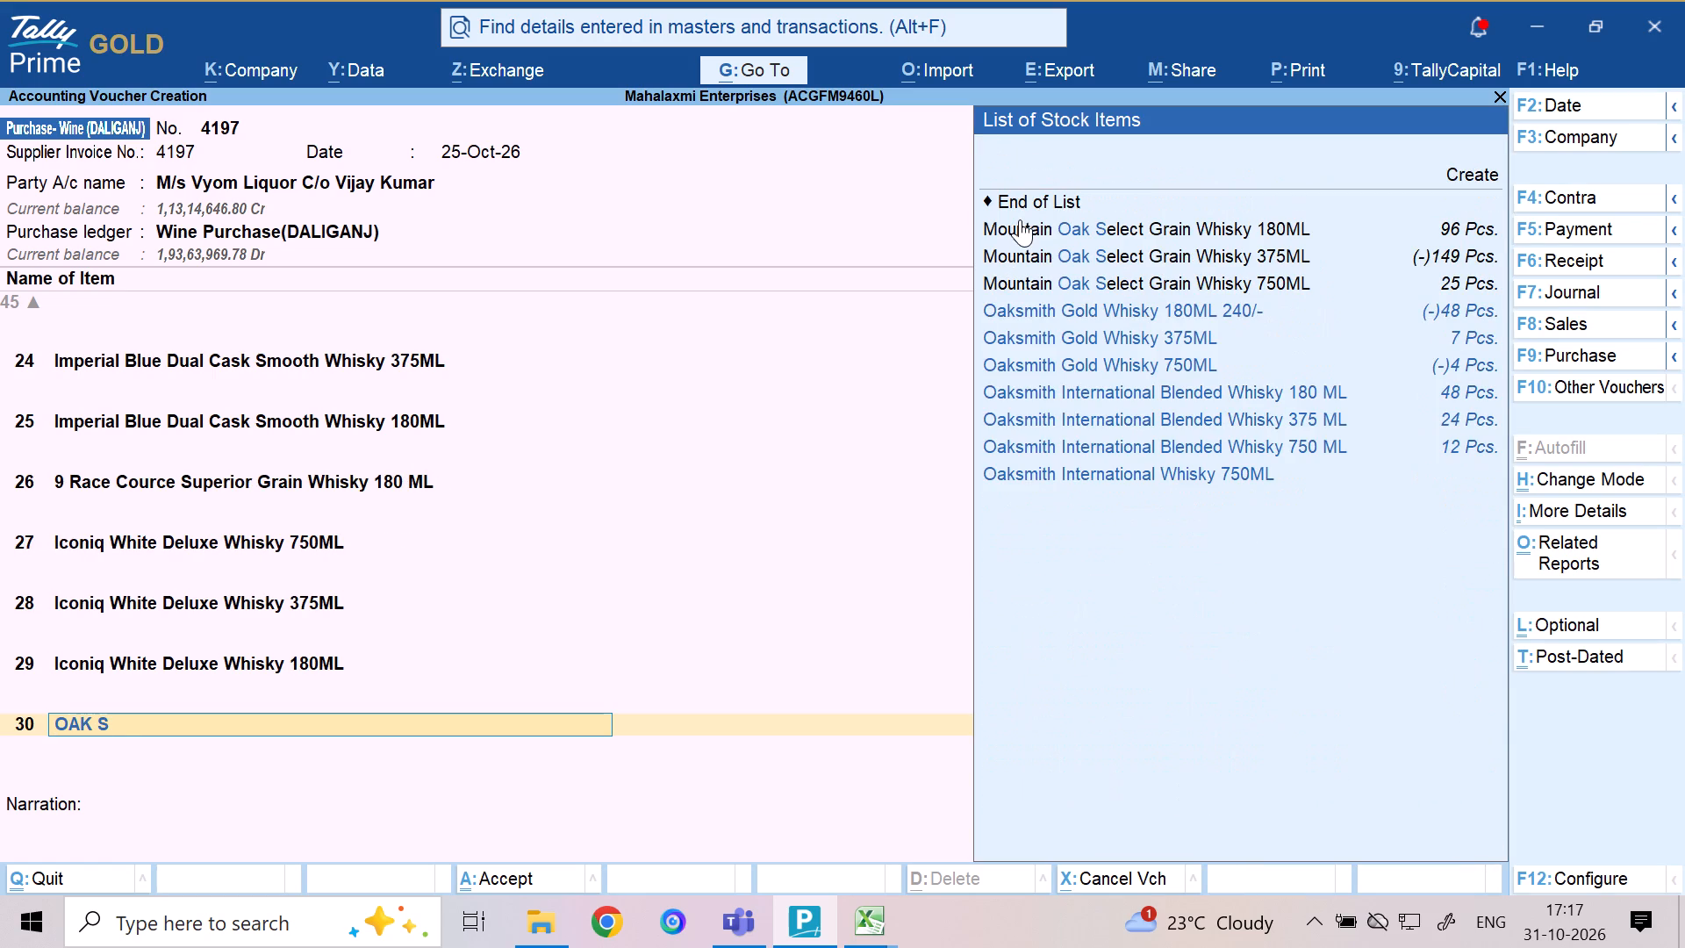
{"action": "key", "text": "Down"}
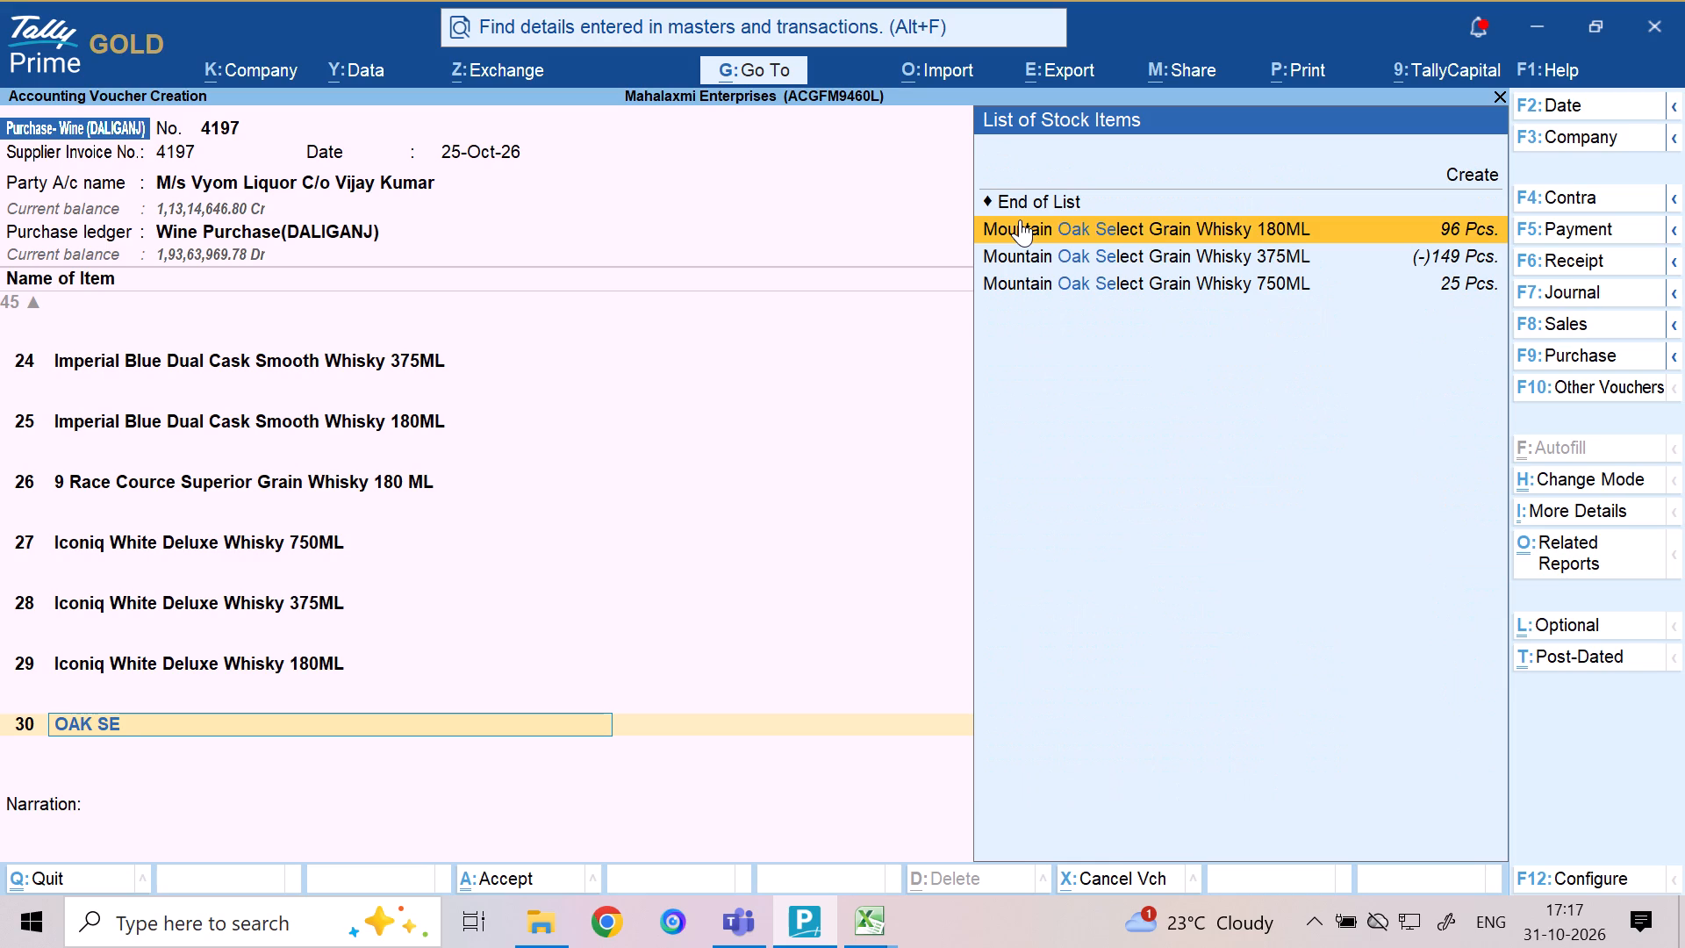
{"action": "key", "text": "Return"}
Allocate 288 Pcs. of the 180ML Mountain Oak to the Daliganj FL godown, accepting the prefilled rate of 139.84 and the calculated amount.
{"action": "type", "text": "DA"}
{"action": "key", "text": "Return"}
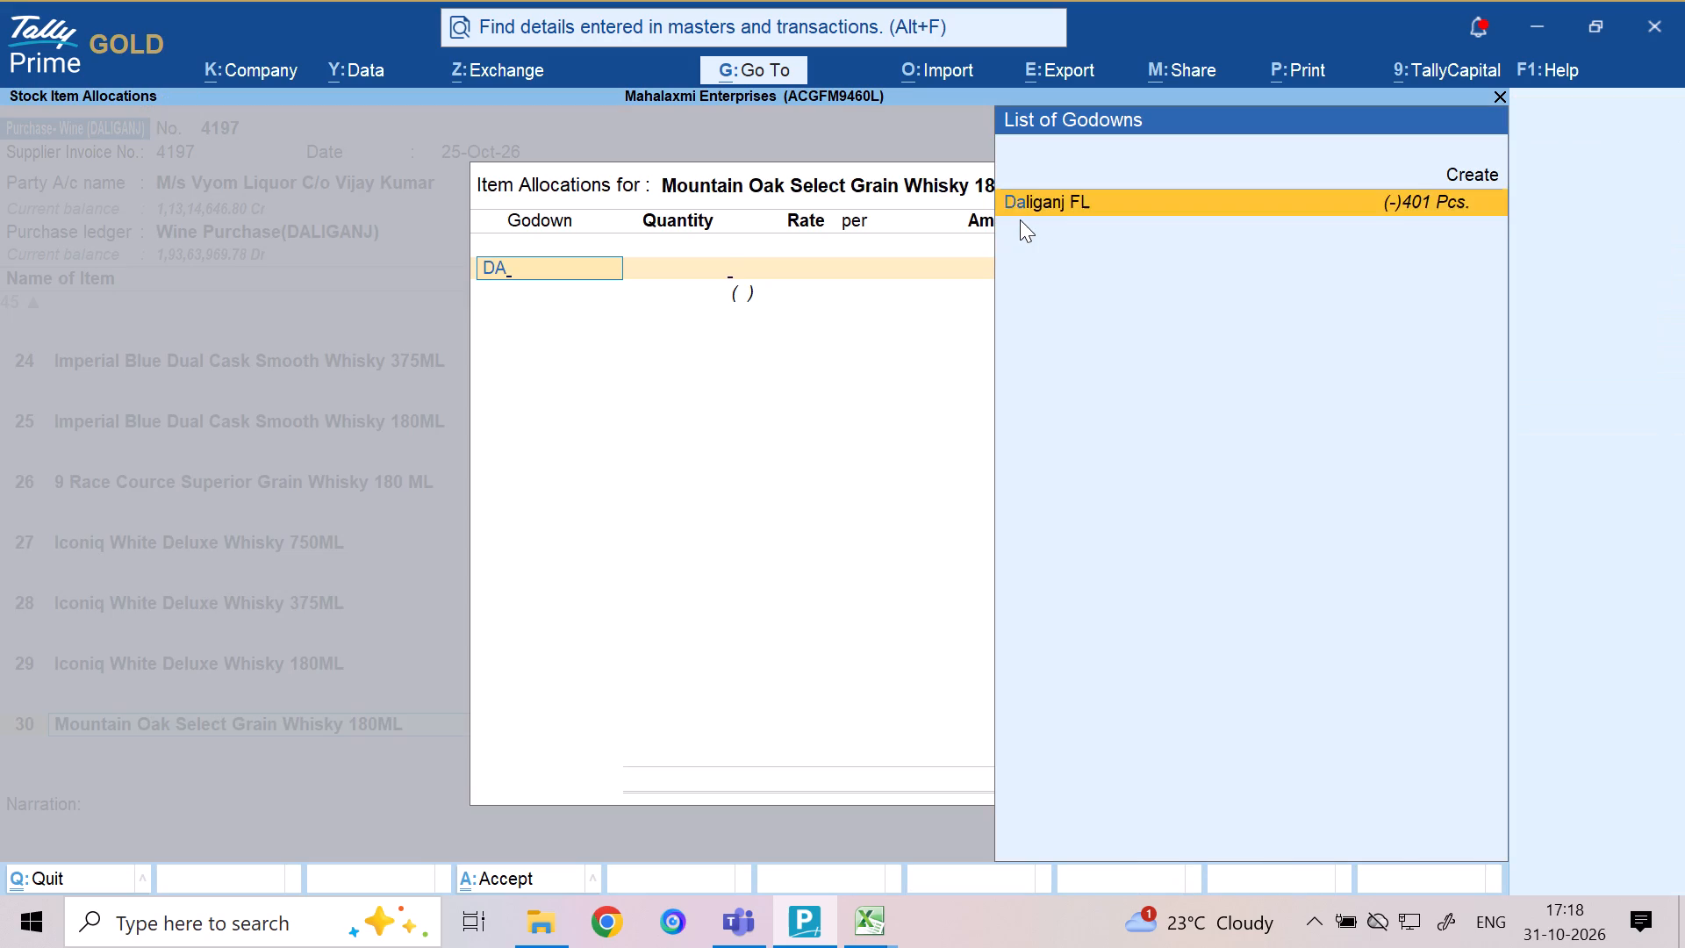
{"action": "type", "text": "288"}
{"action": "key", "text": "Return"}
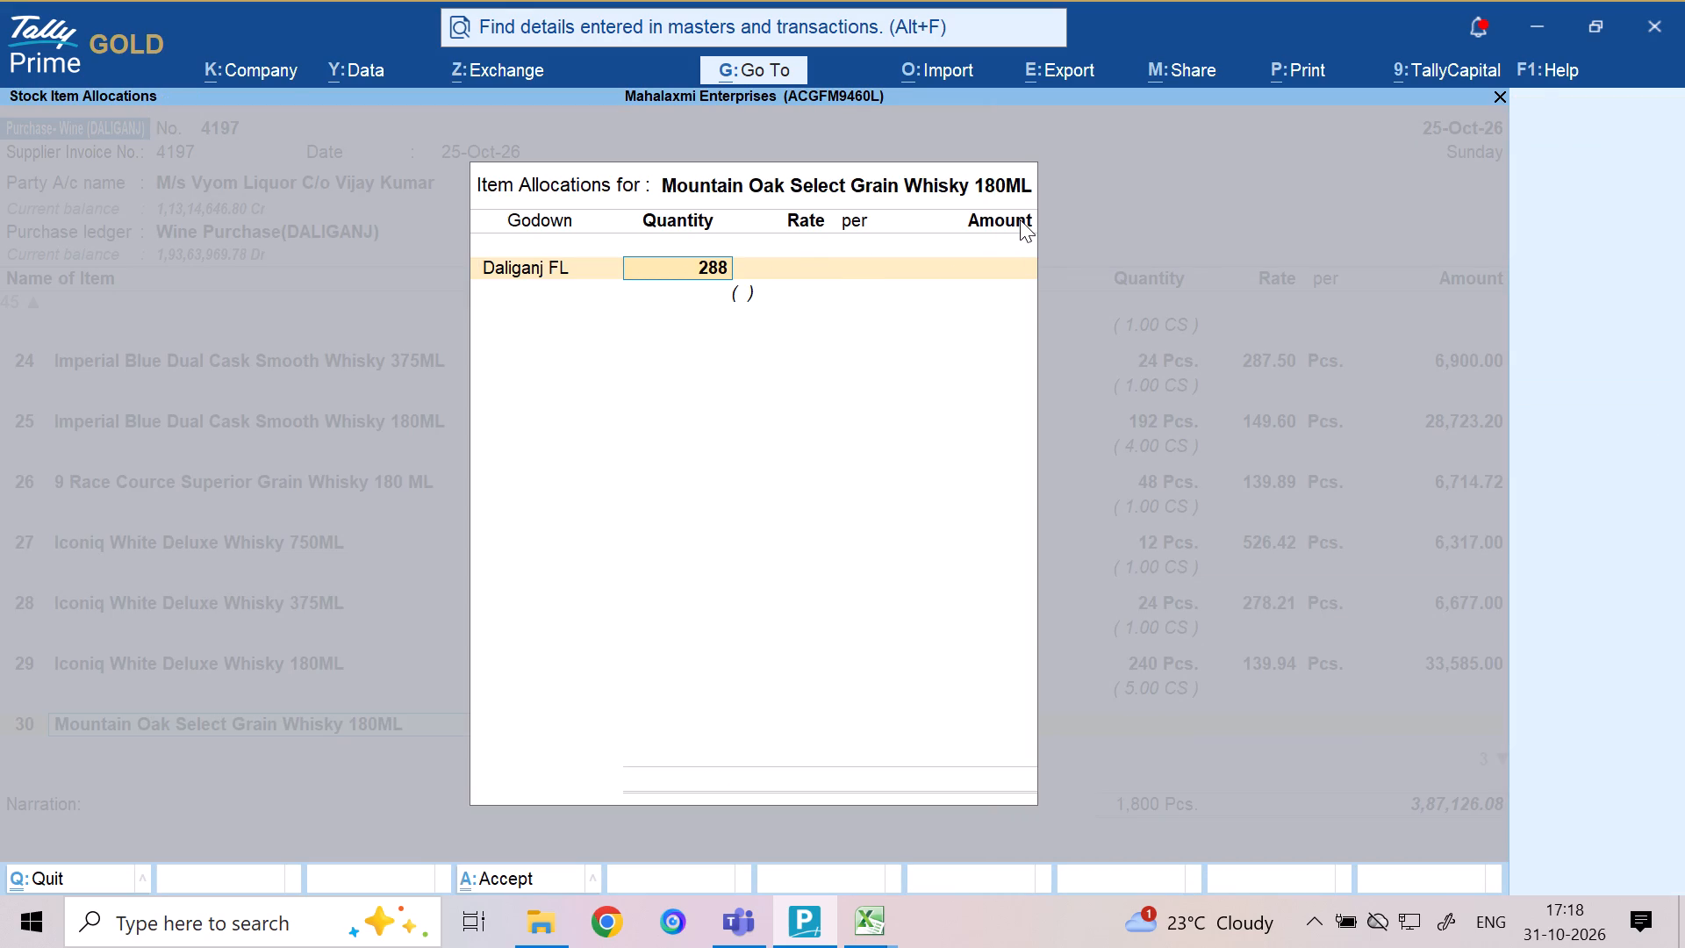
{"action": "key", "text": "Return"}
{"action": "key", "text": "Return"}
{"action": "key", "text": "Return"}
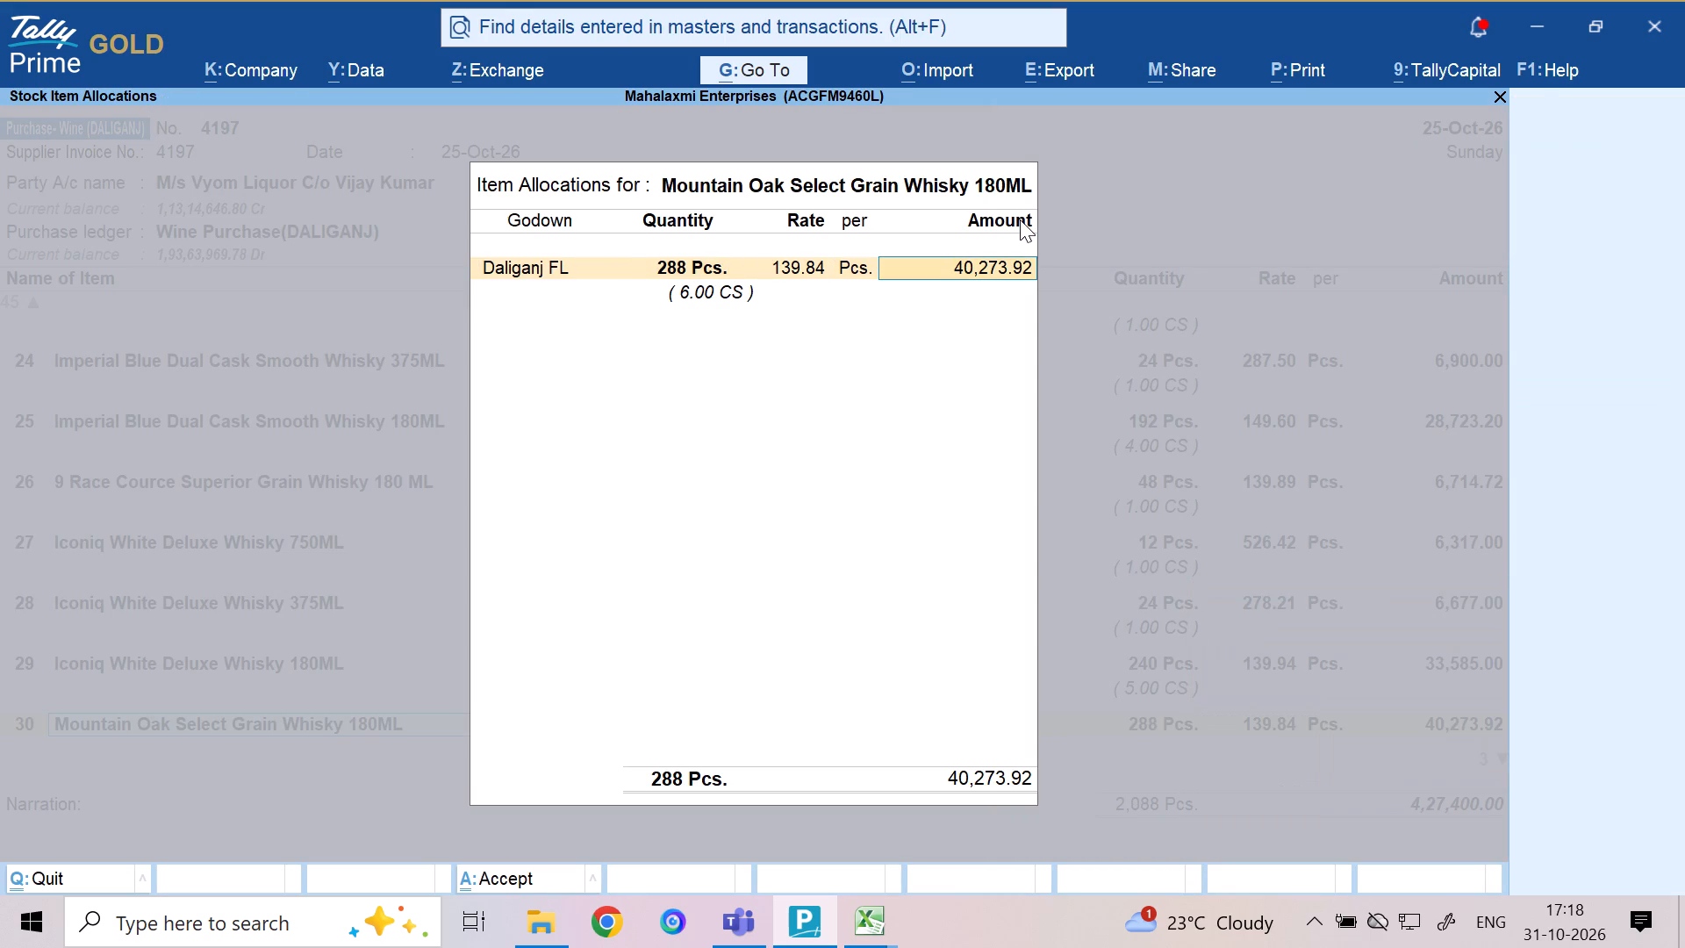
{"action": "key", "text": "Return"}
{"action": "key", "text": "Return"}
{"action": "key", "text": "Return"}
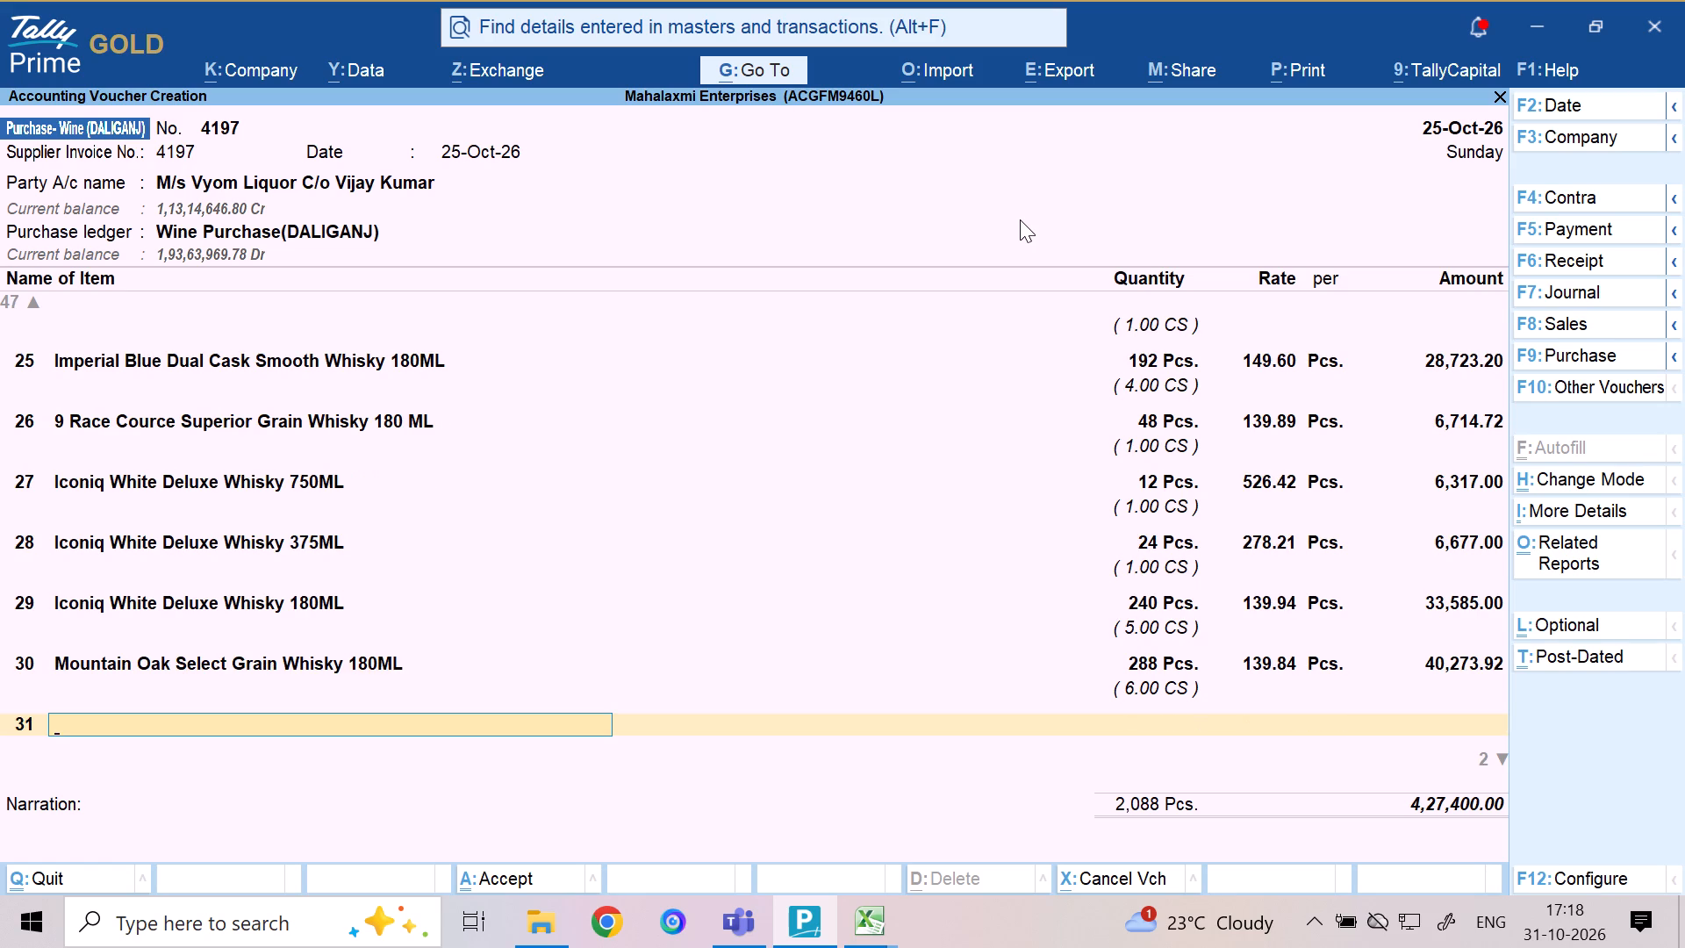
Select Officers Choice Whisky 180ML as the voucher's thirty-first stock item.
{"action": "type", "text": "CHOI"}
{"action": "key", "text": "Down"}
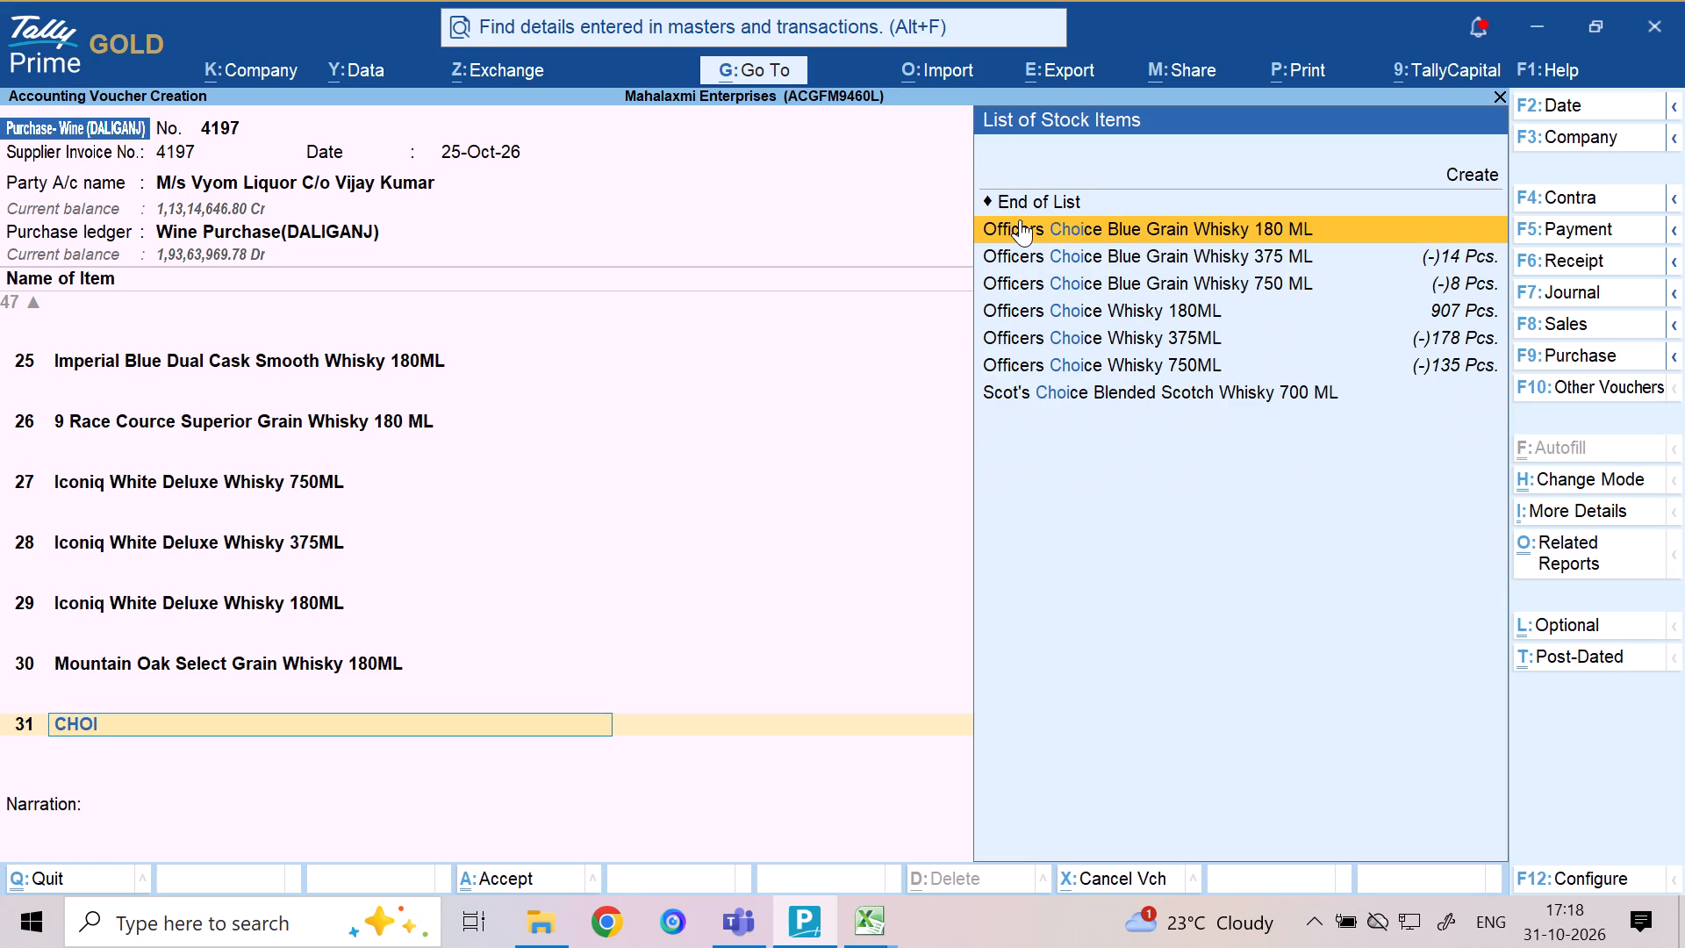
{"action": "key", "text": "Down"}
{"action": "key", "text": "Down"}
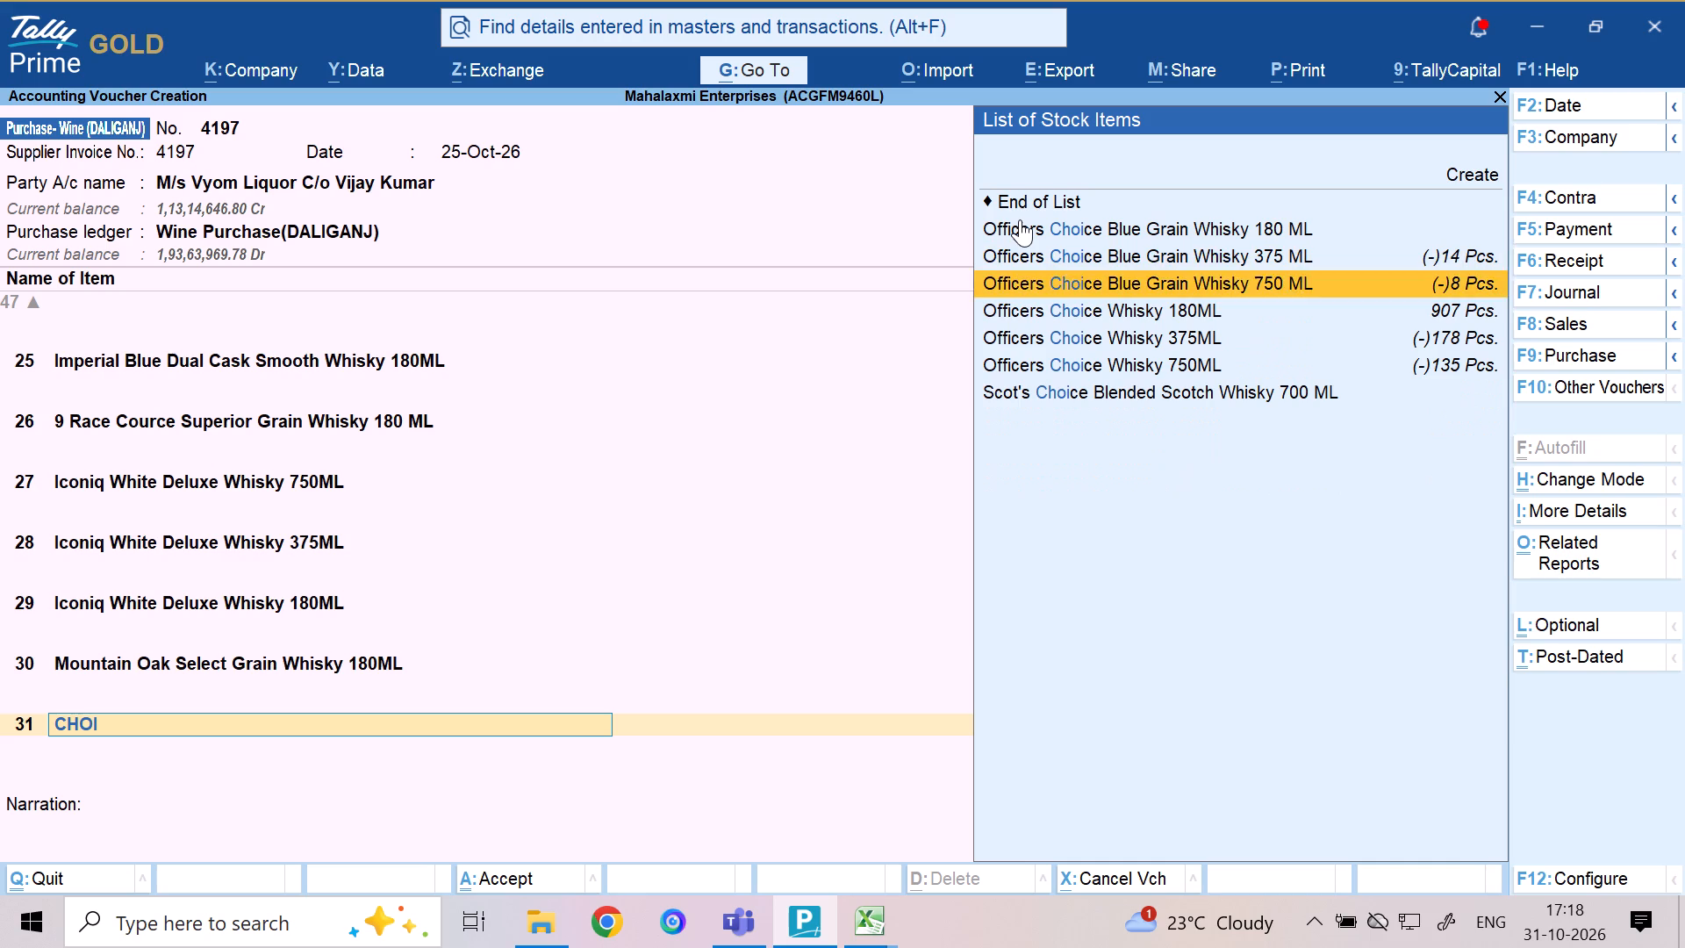
{"action": "key", "text": "Down"}
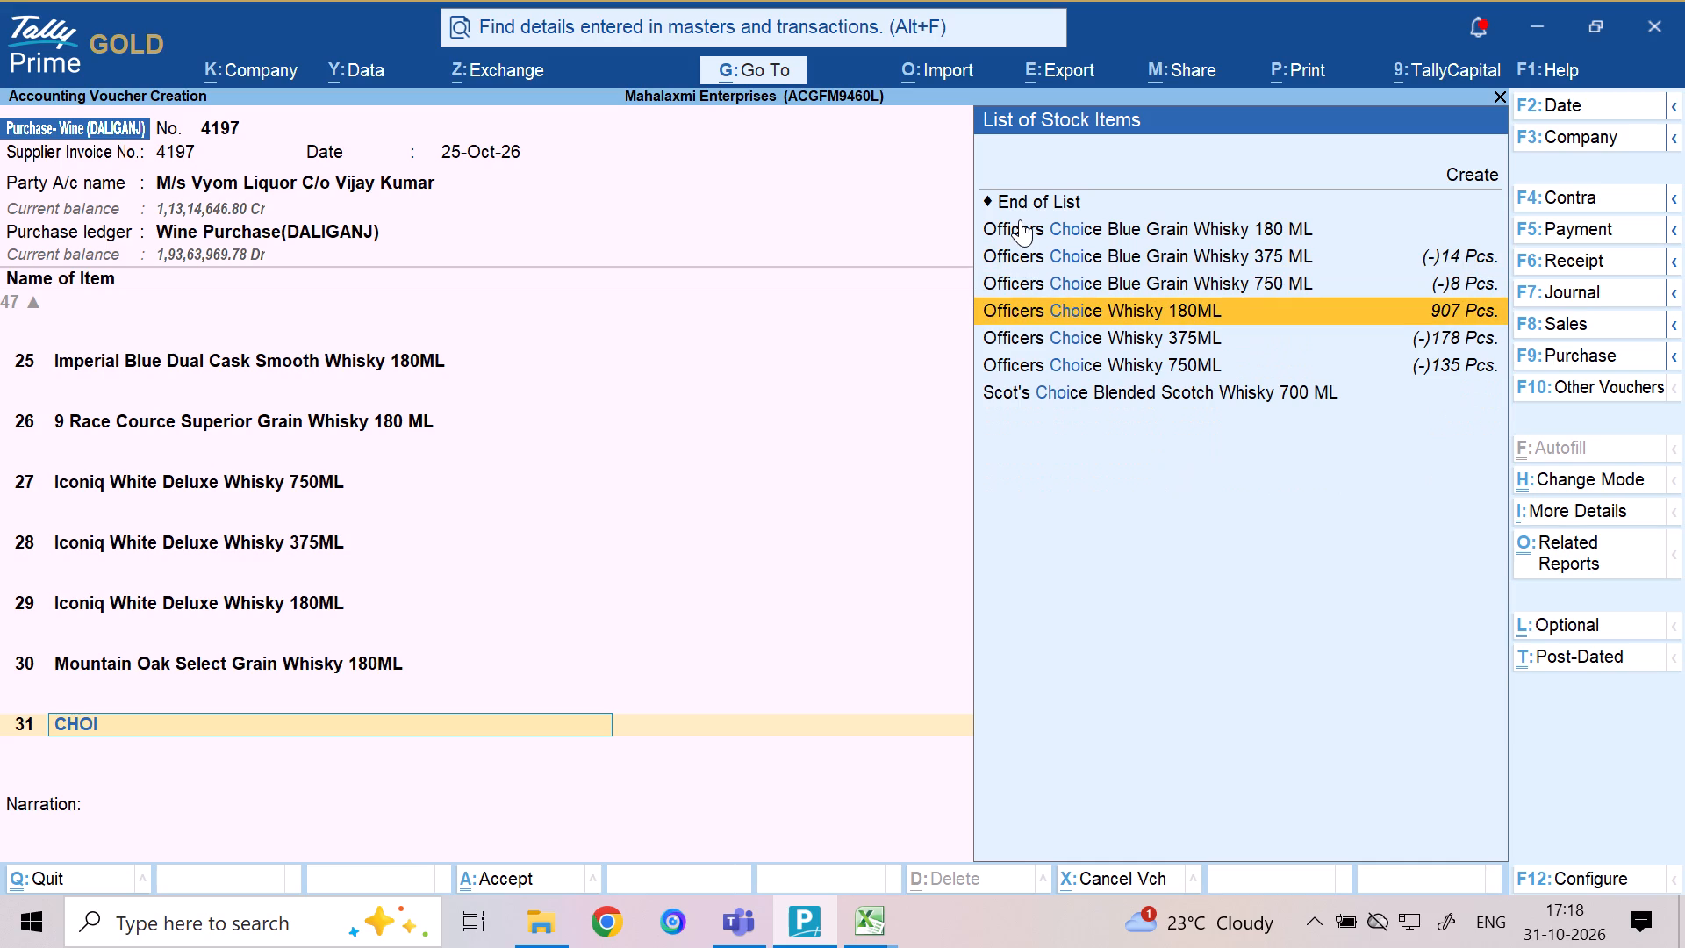
{"action": "key", "text": "Return"}
Allocate 96 Pcs. of the 180ML Officers Choice to the Daliganj FL godown at the prefilled rate of 112.71, setting the amount to 10820.
{"action": "type", "text": "DA"}
{"action": "key", "text": "Return"}
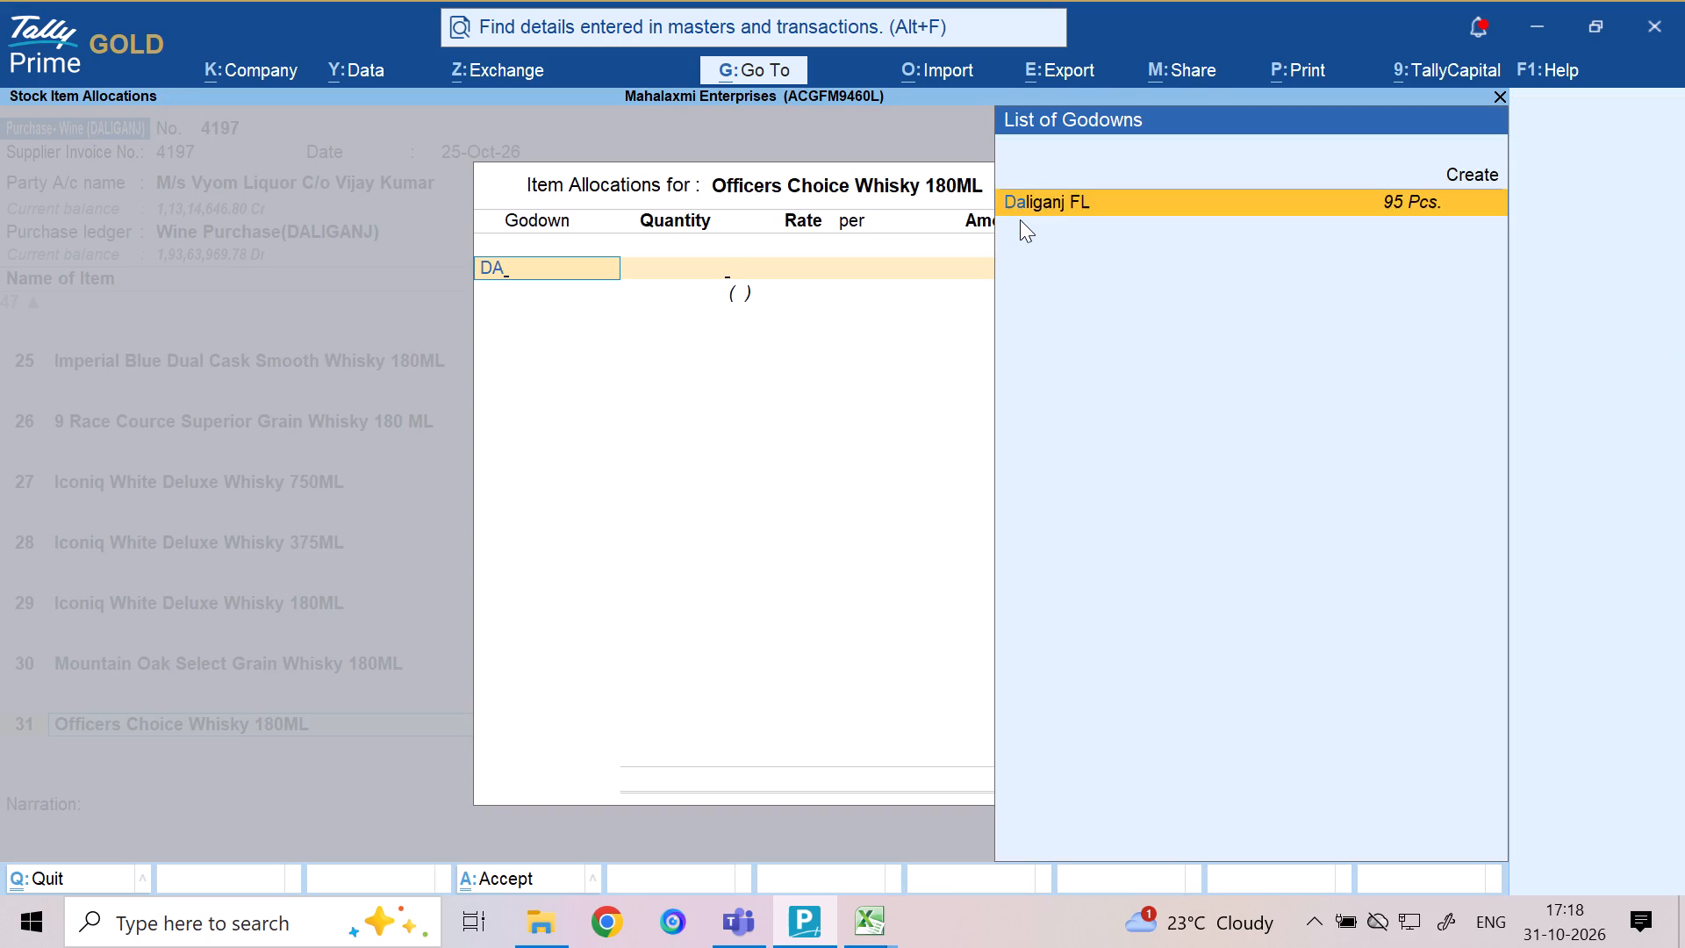
{"action": "type", "text": "96"}
{"action": "key", "text": "Return"}
{"action": "key", "text": "Return"}
{"action": "key", "text": "Return"}
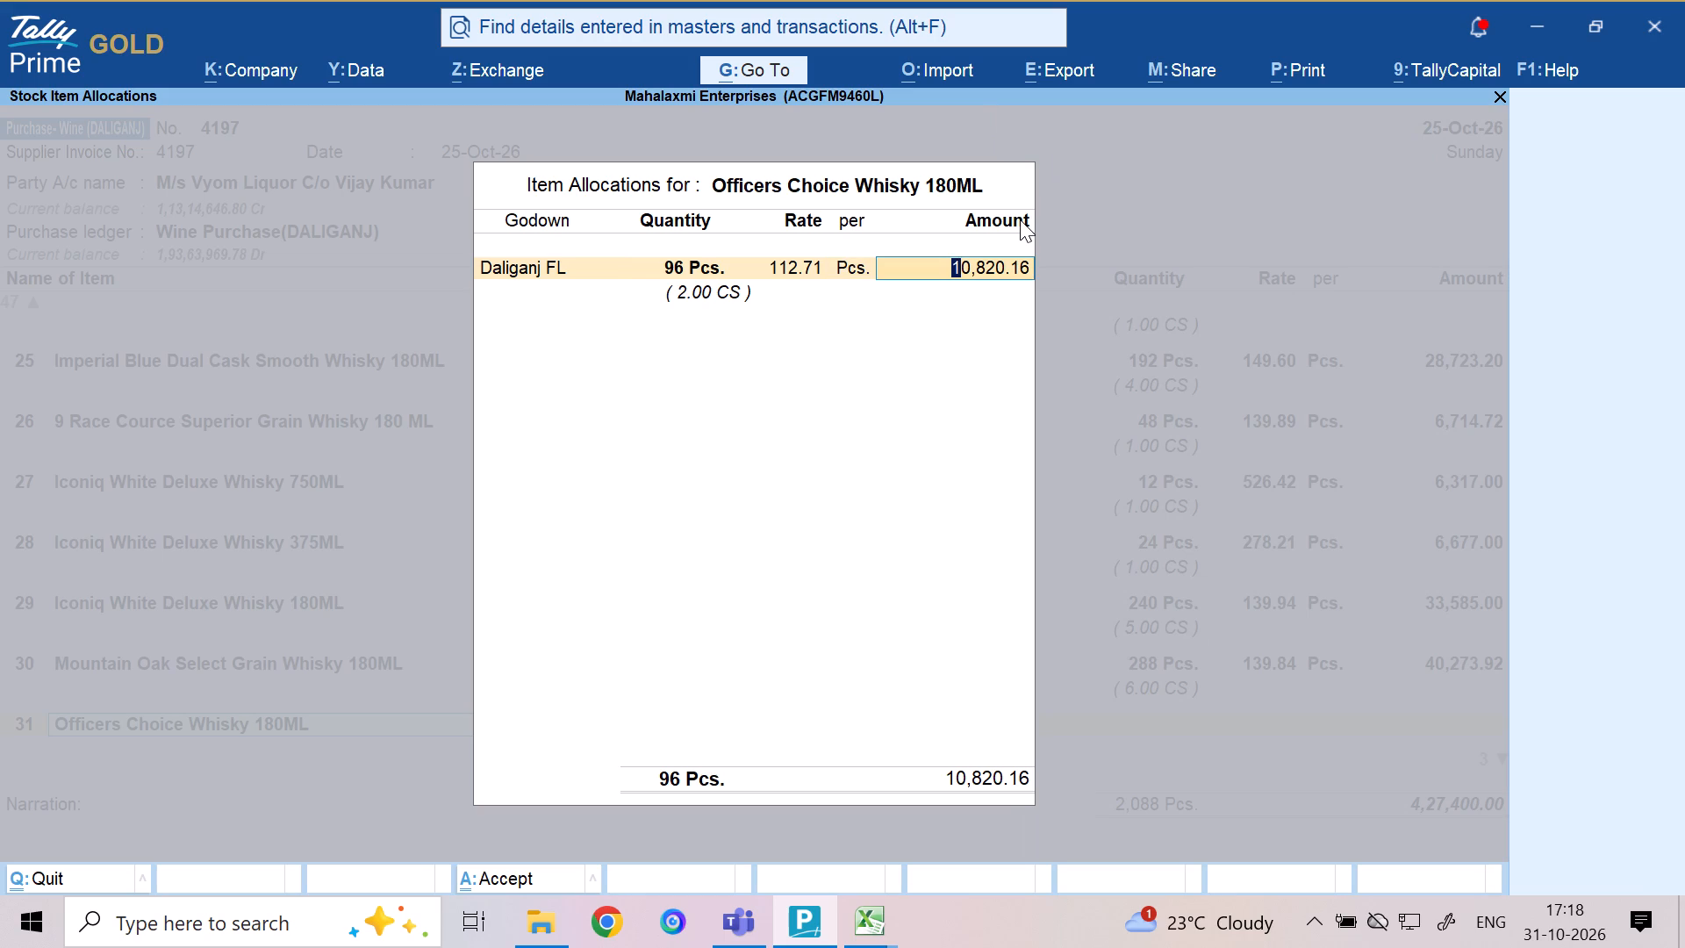
{"action": "type", "text": "10820"}
{"action": "key", "text": "Return"}
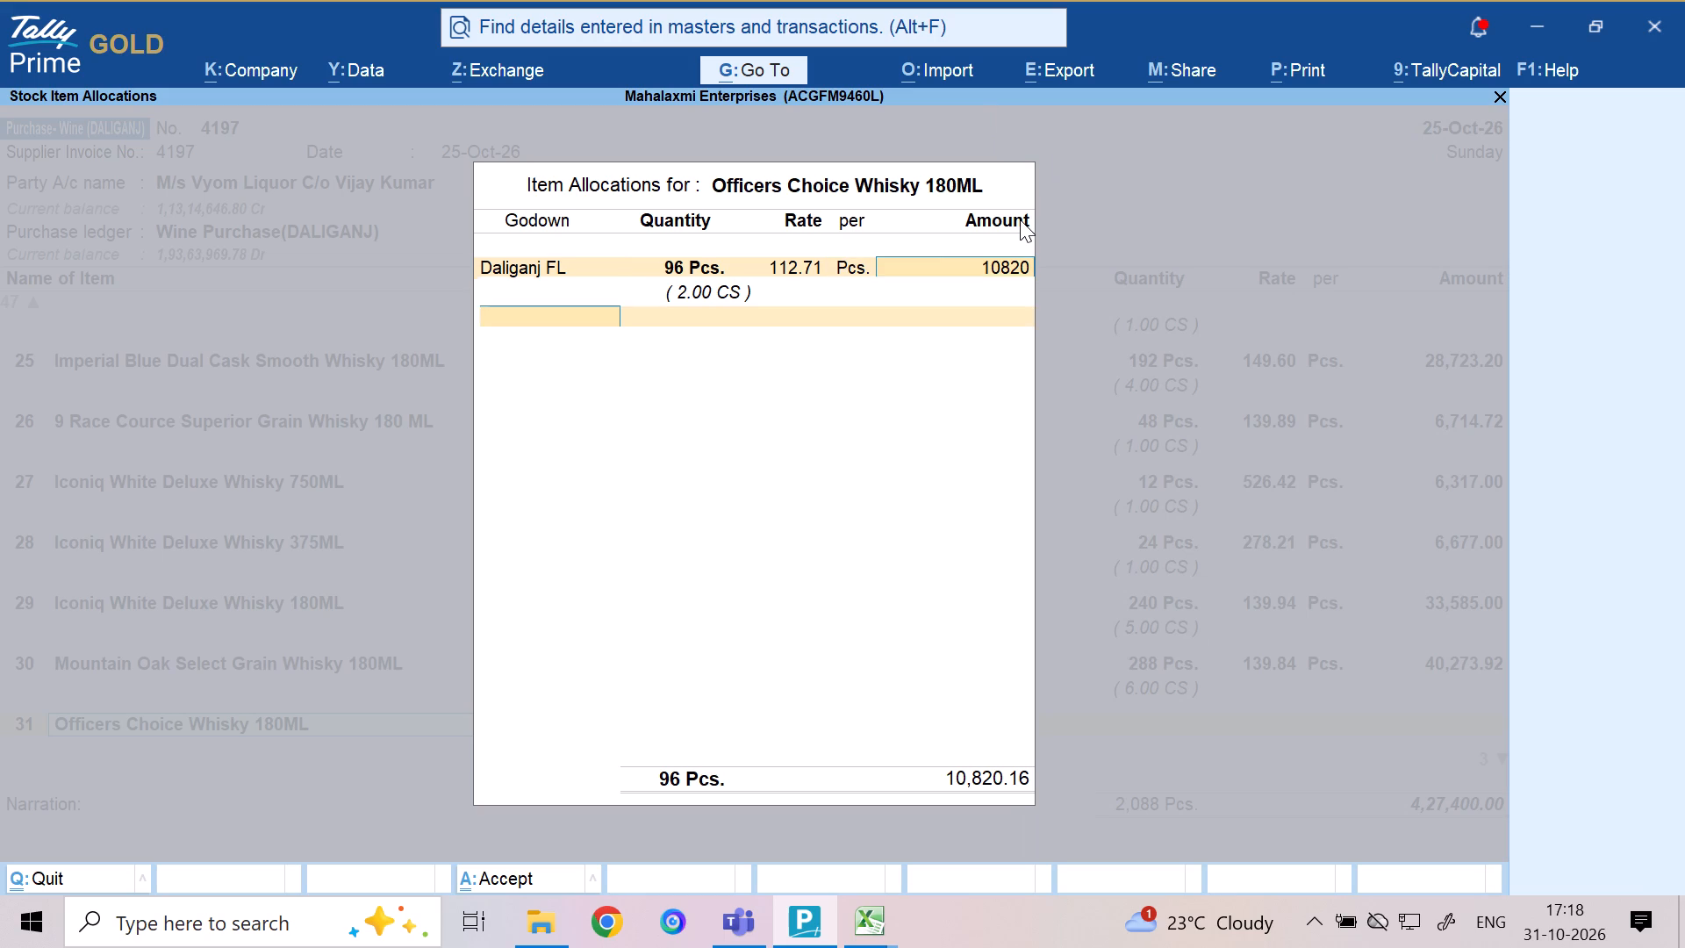
{"action": "key", "text": "Return"}
{"action": "key", "text": "Return"}
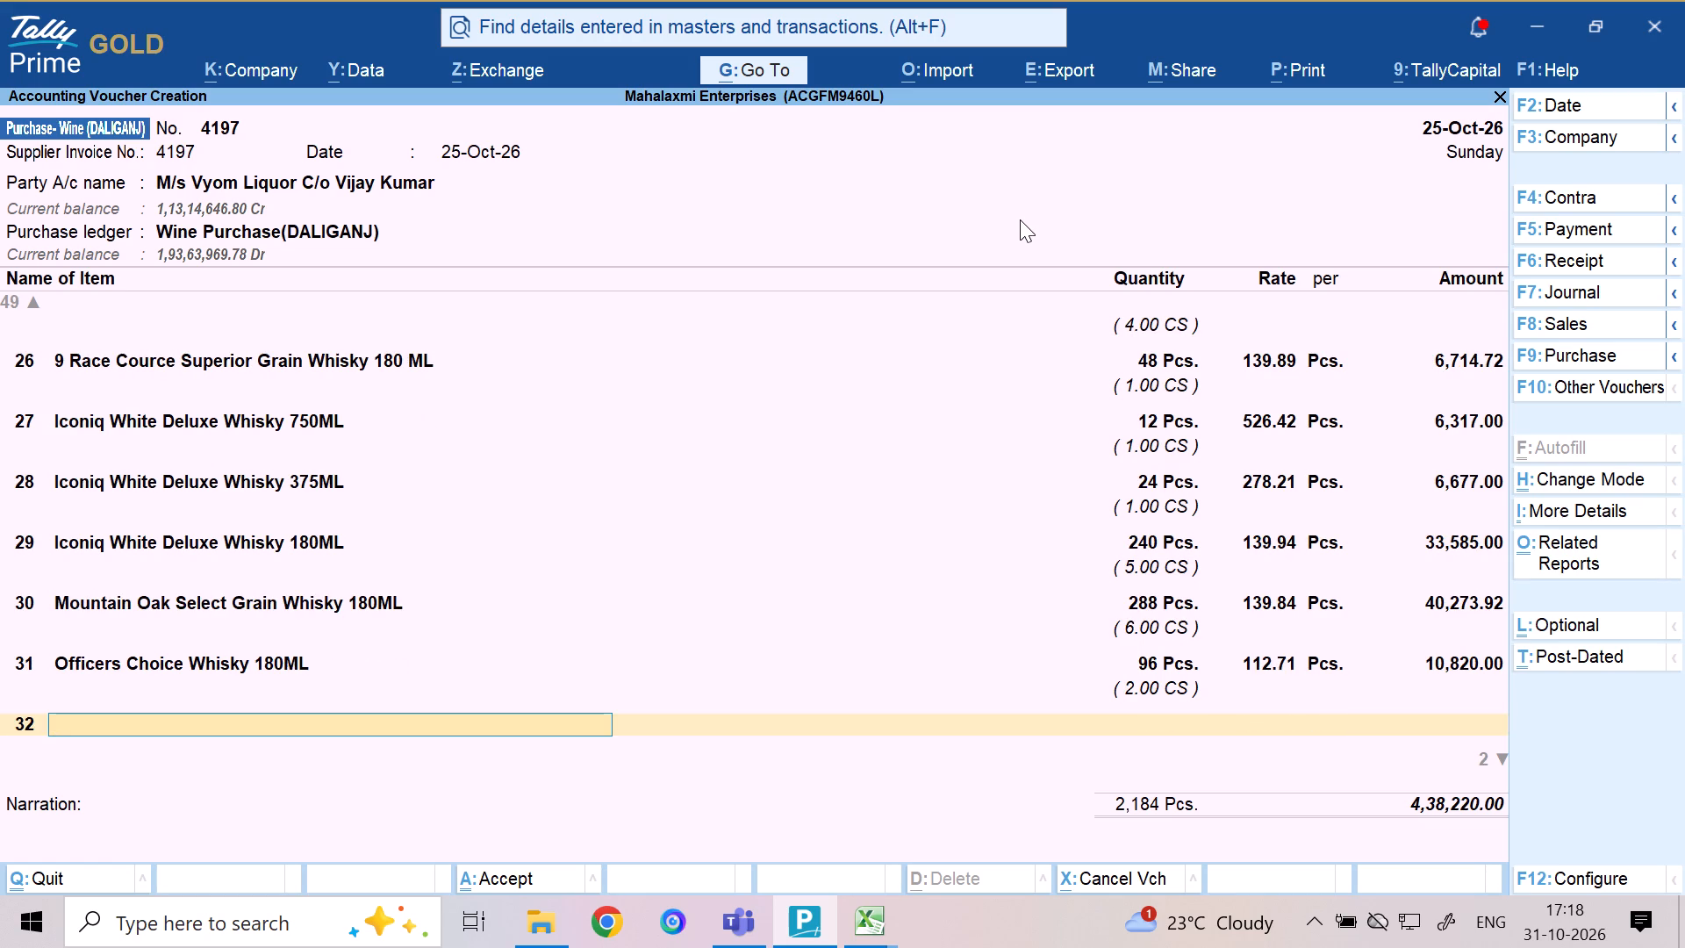
Select Prestige Green Classic Whisky 180 ML as the voucher's thirty-second stock item.
{"action": "type", "text": "PR"}
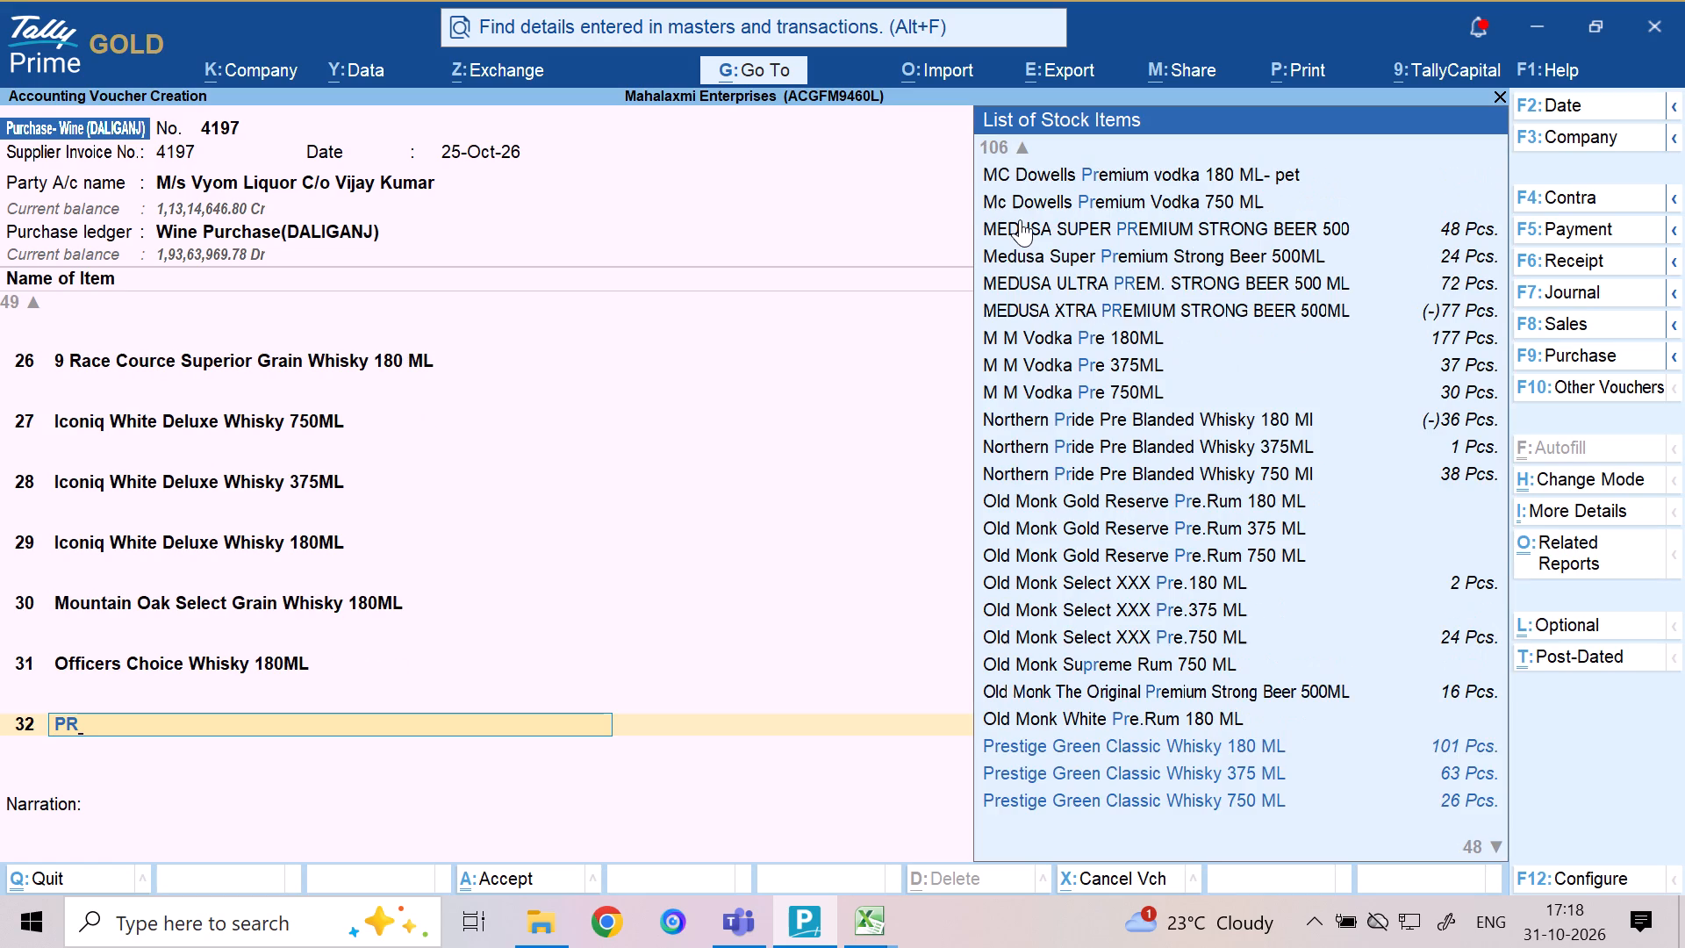
{"action": "type", "text": "ES"}
{"action": "key", "text": "t"}
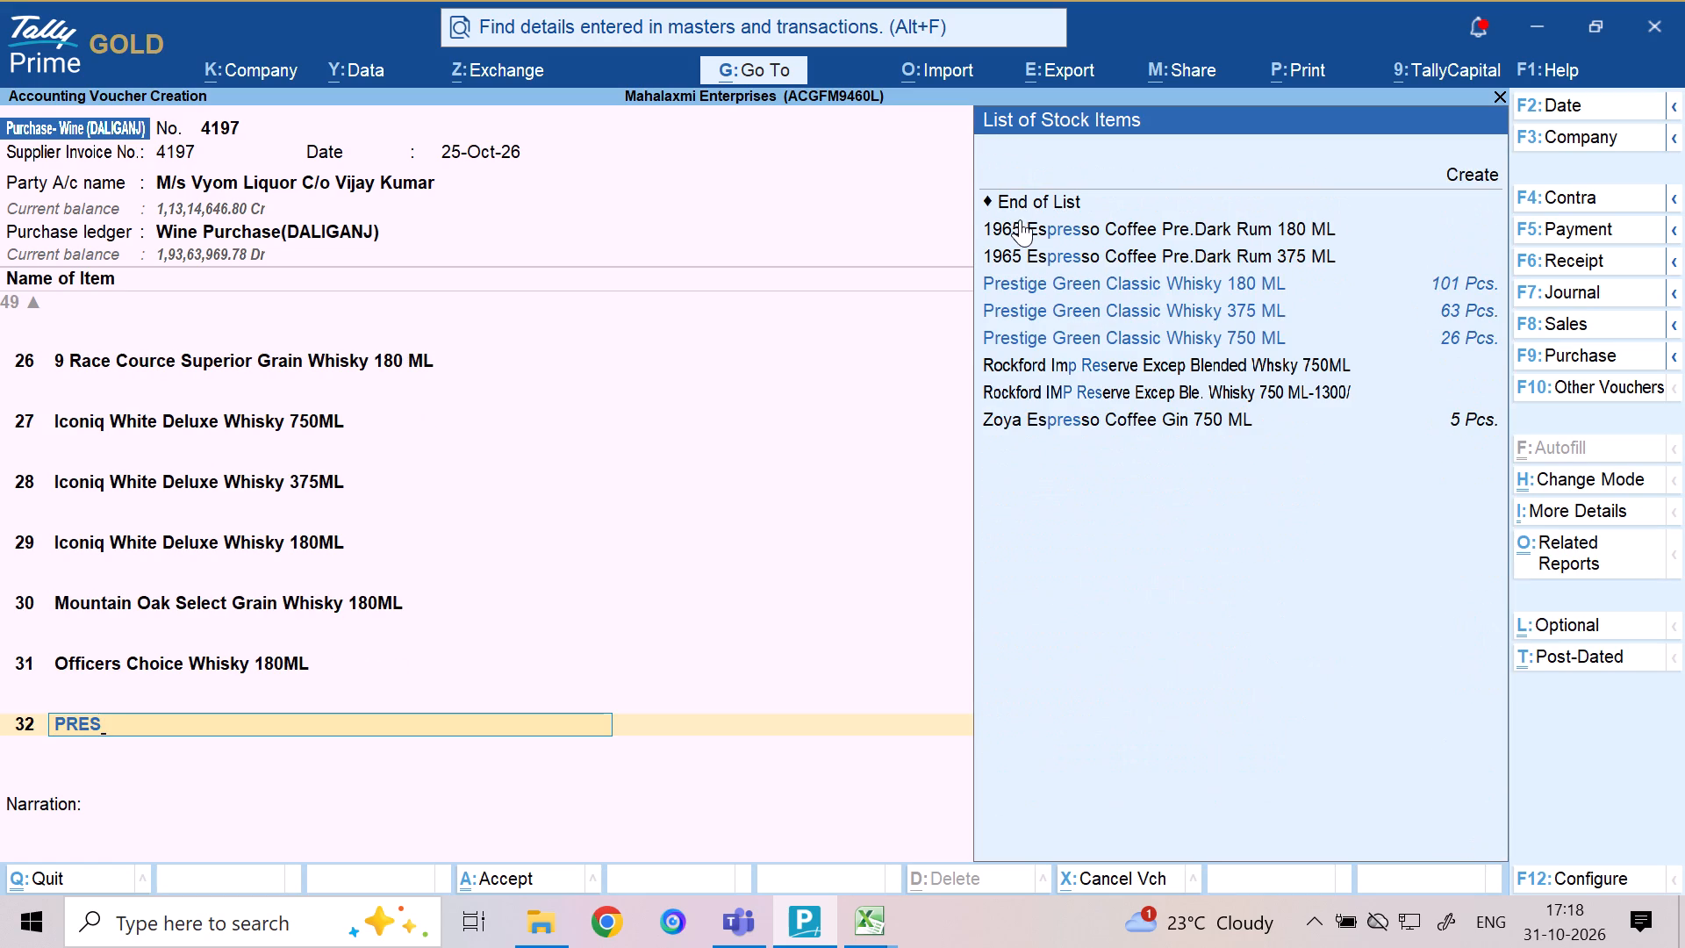
{"action": "type", "text": "IG"}
{"action": "key", "text": "Down"}
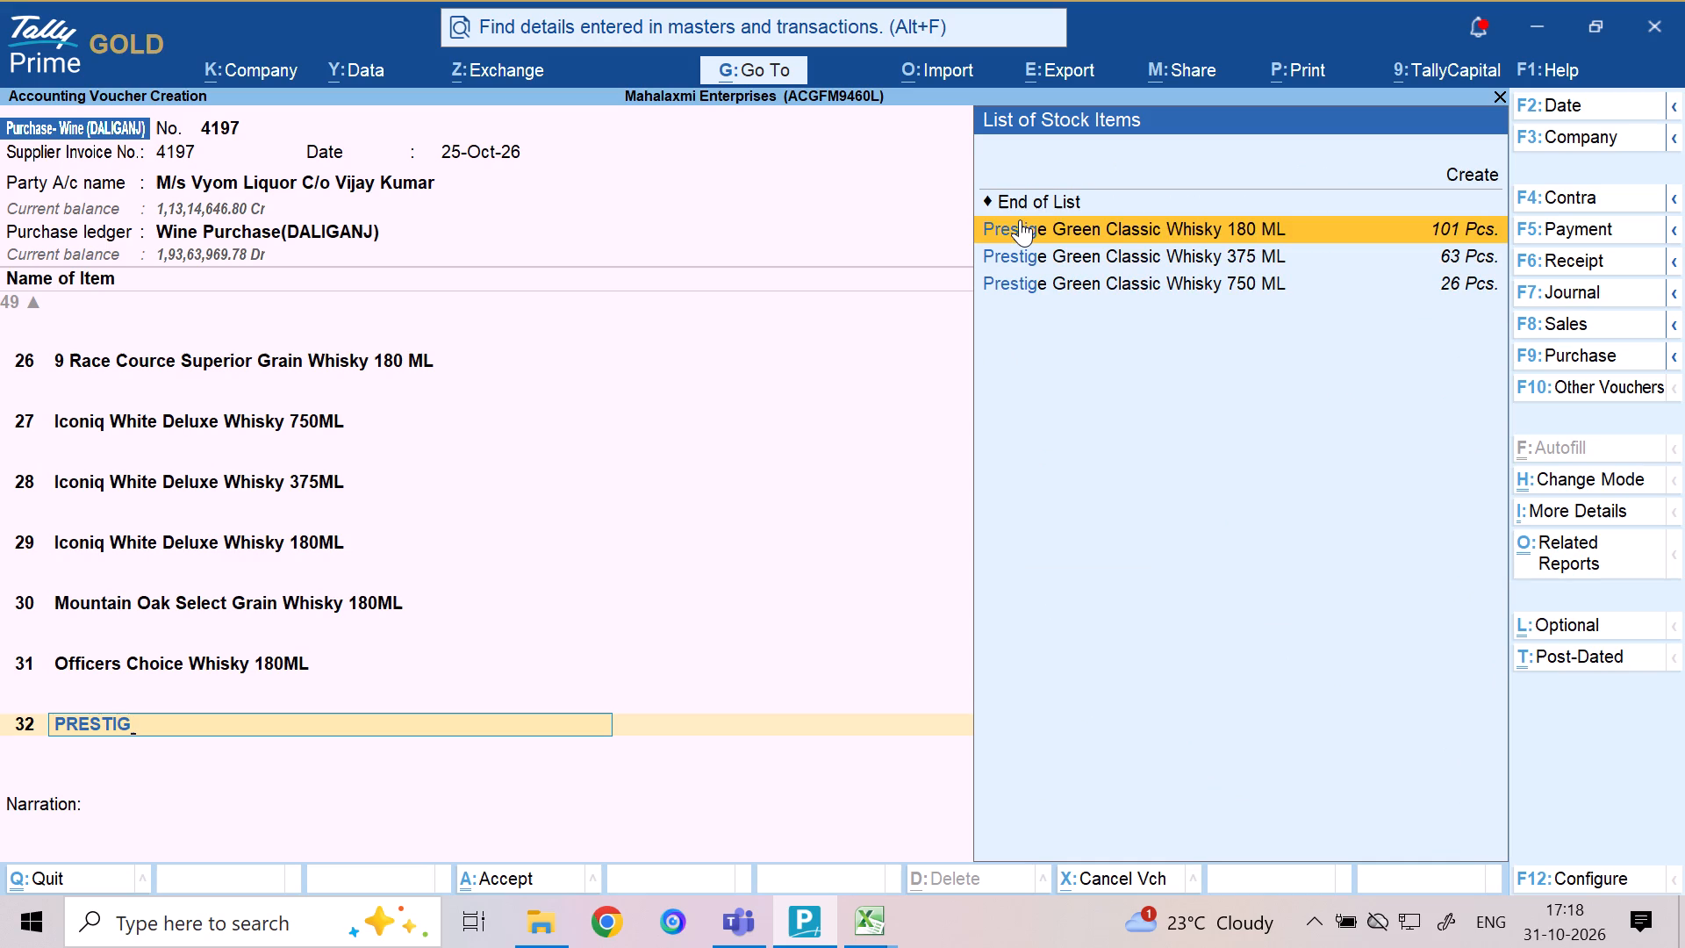
{"action": "key", "text": "Return"}
Allocate 48 Pcs. of the 180 ML Prestige Green to the Daliganj FL godown, accepting the prefilled rate of 139.94 and the calculated amount.
{"action": "type", "text": "DA"}
{"action": "key", "text": "Return"}
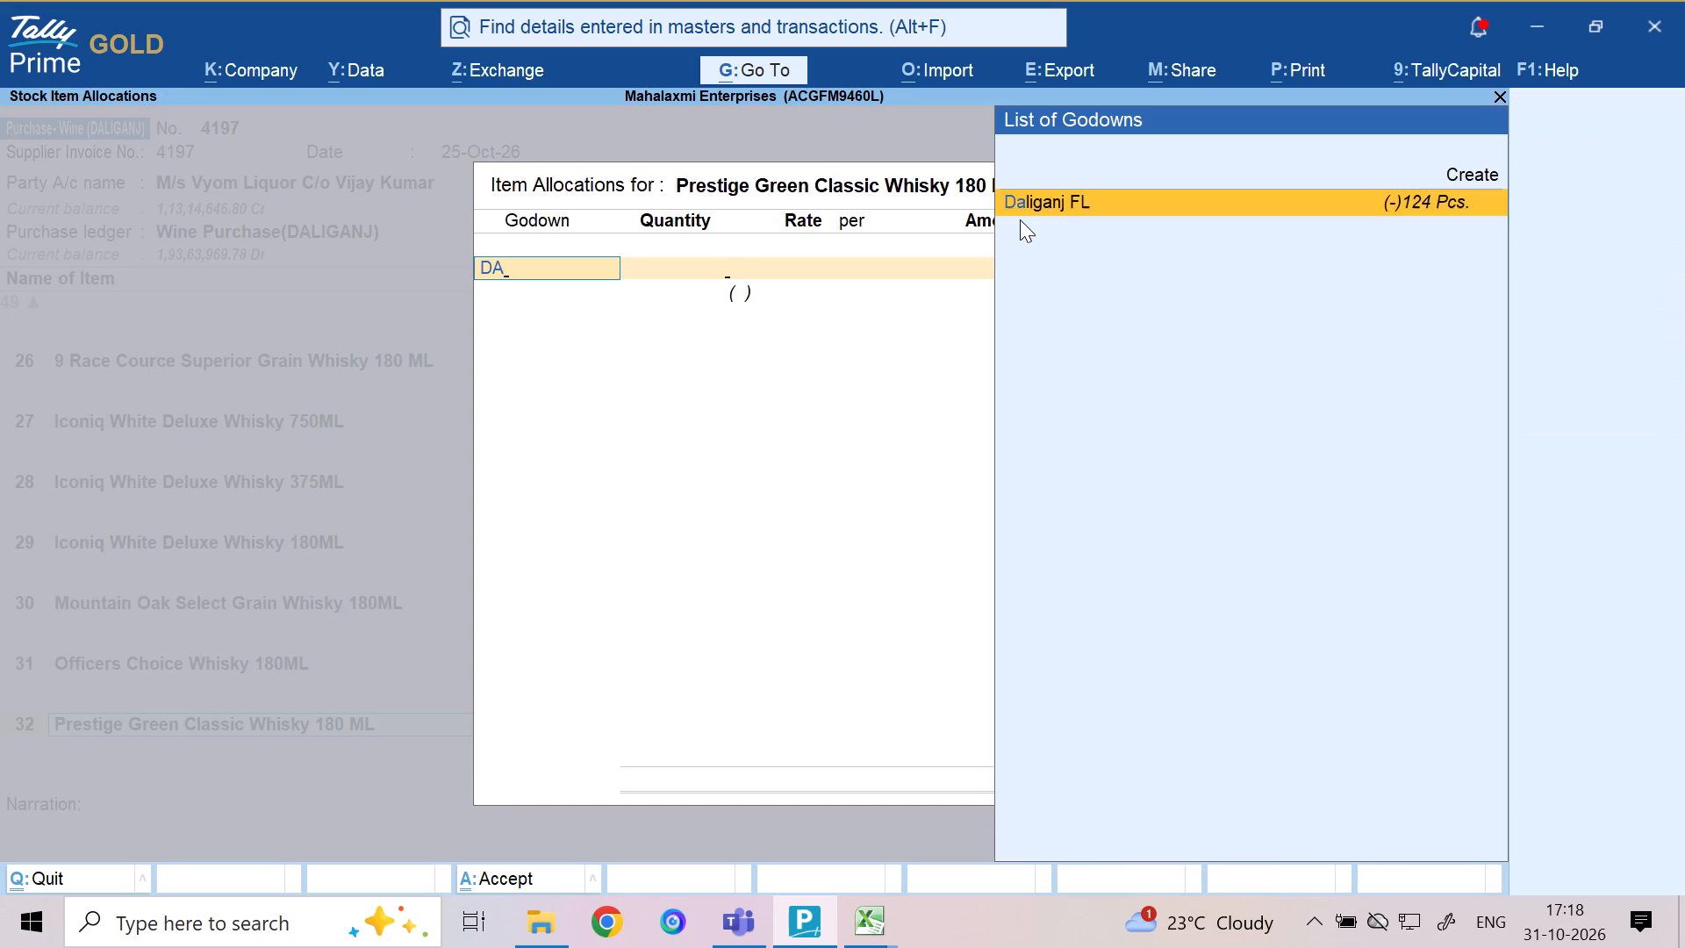
{"action": "type", "text": "48"}
{"action": "key", "text": "Return"}
{"action": "key", "text": "Return"}
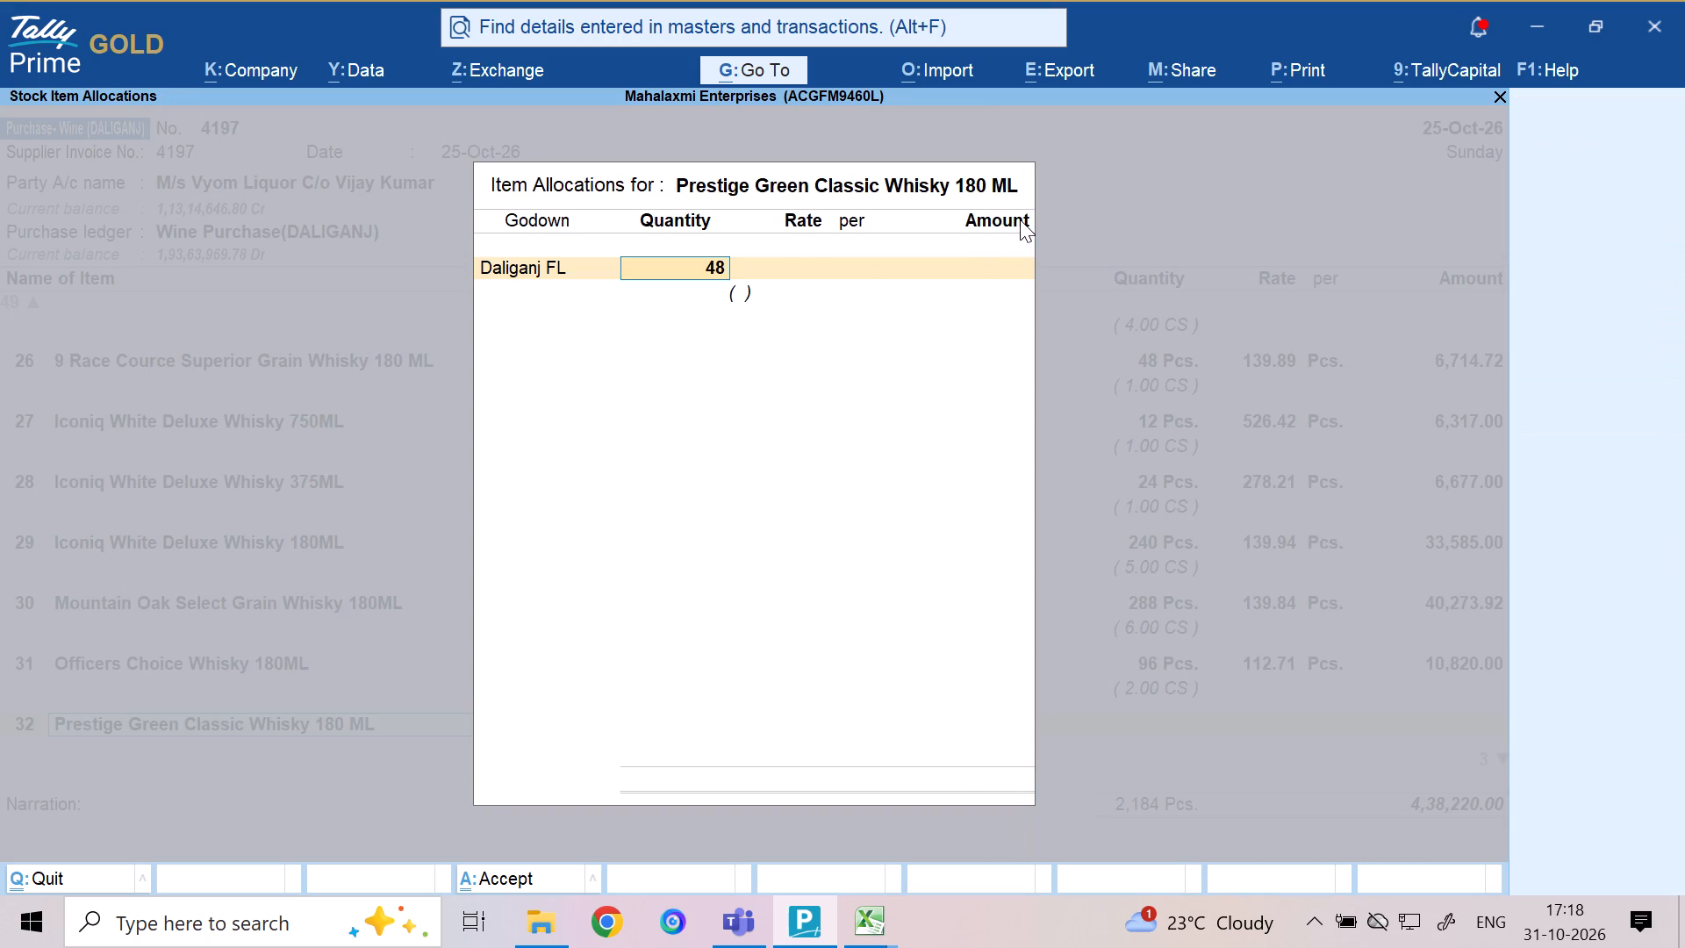
{"action": "key", "text": "Return"}
{"action": "key", "text": "Return"}
{"action": "key", "text": "Return"}
{"action": "key", "text": "Return"}
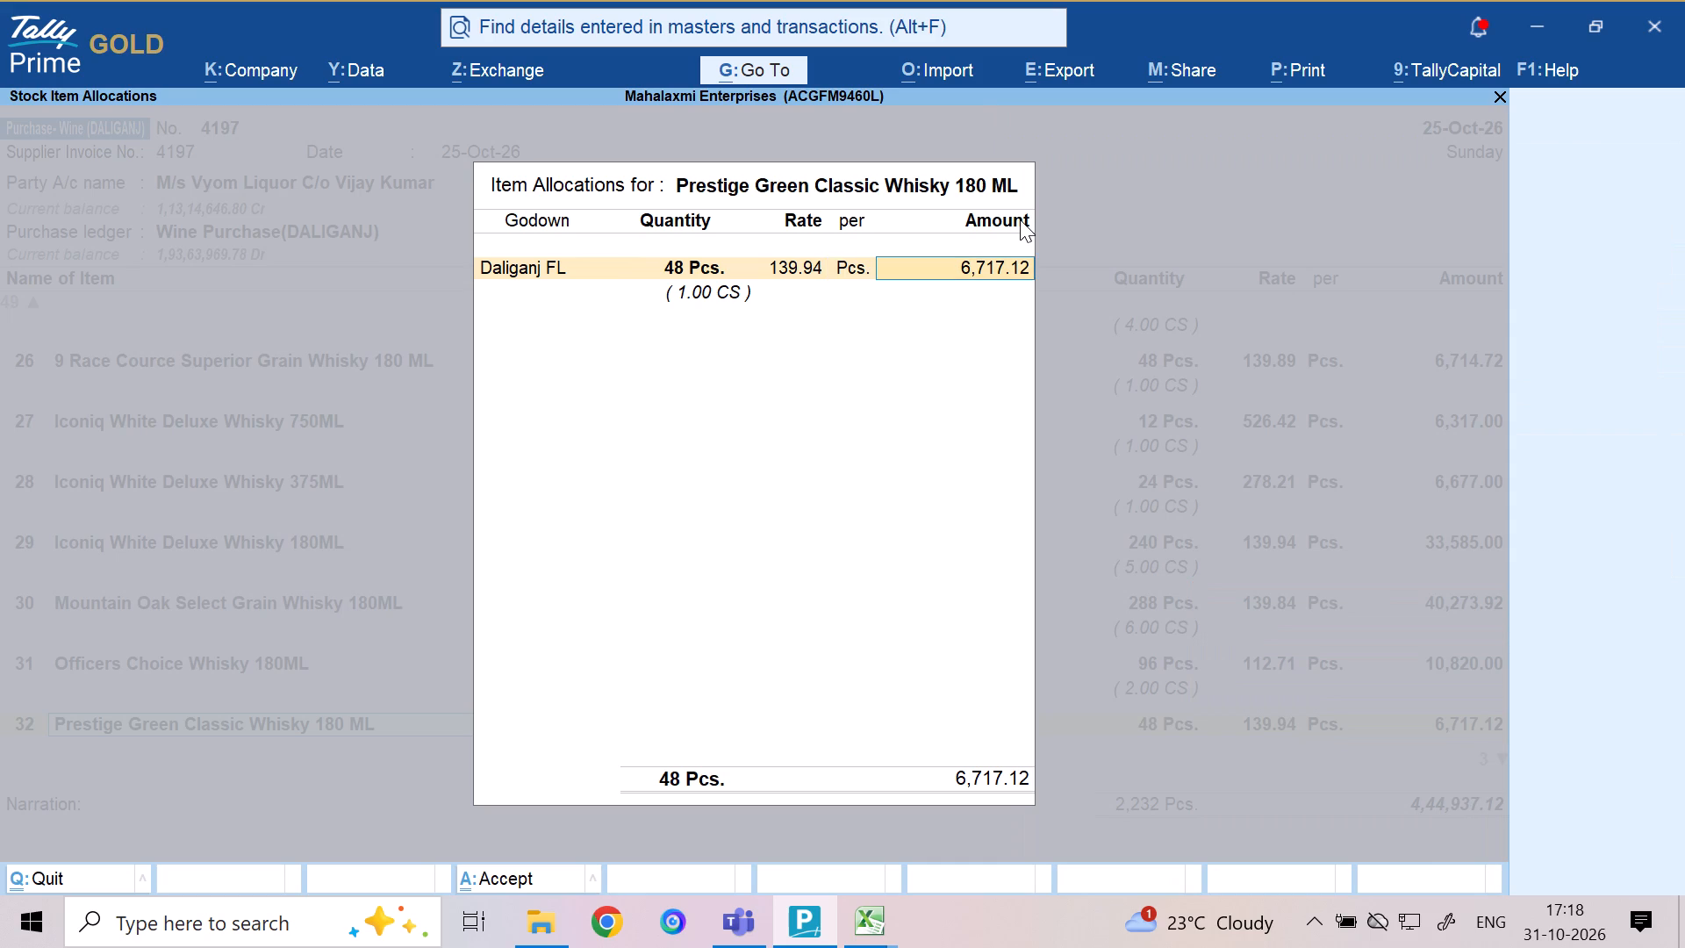
{"action": "key", "text": "Return"}
{"action": "key", "text": "Return"}
{"action": "key", "text": "Return"}
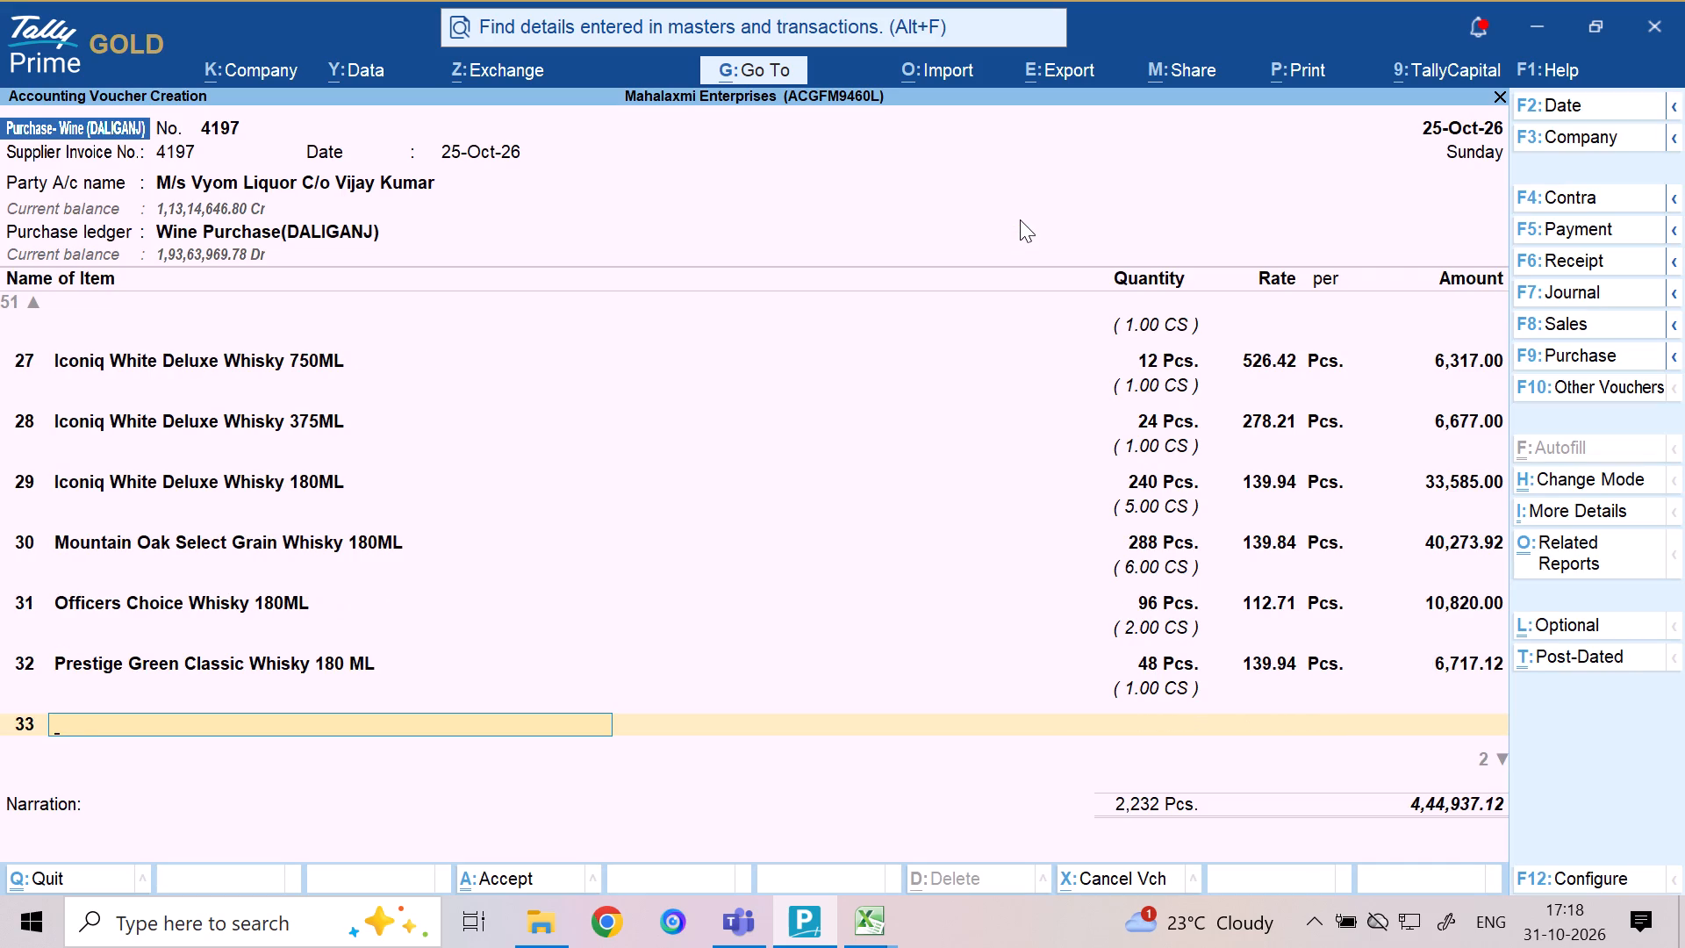
Select Amazing Premium Grain Vodka Mint Jamun 180ML as the voucher's thirty-third stock item.
{"action": "type", "text": "GR"}
{"action": "type", "text": "AIN"}
{"action": "key", "text": "space"}
{"action": "key", "text": "v"}
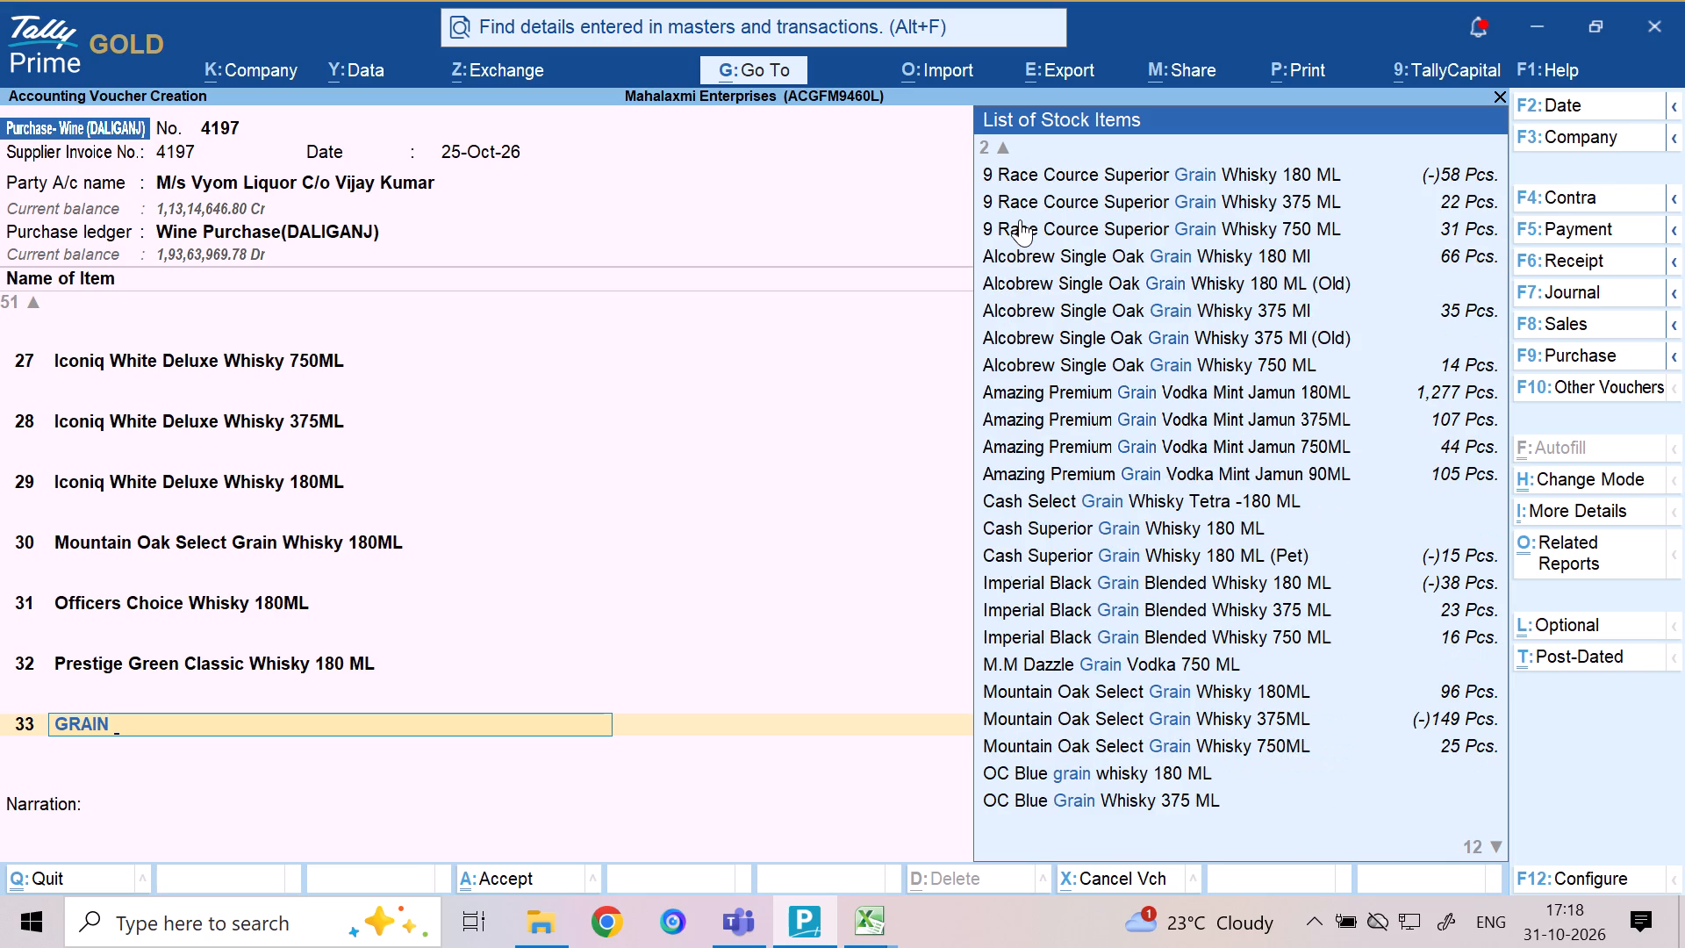
{"action": "key", "text": "Down"}
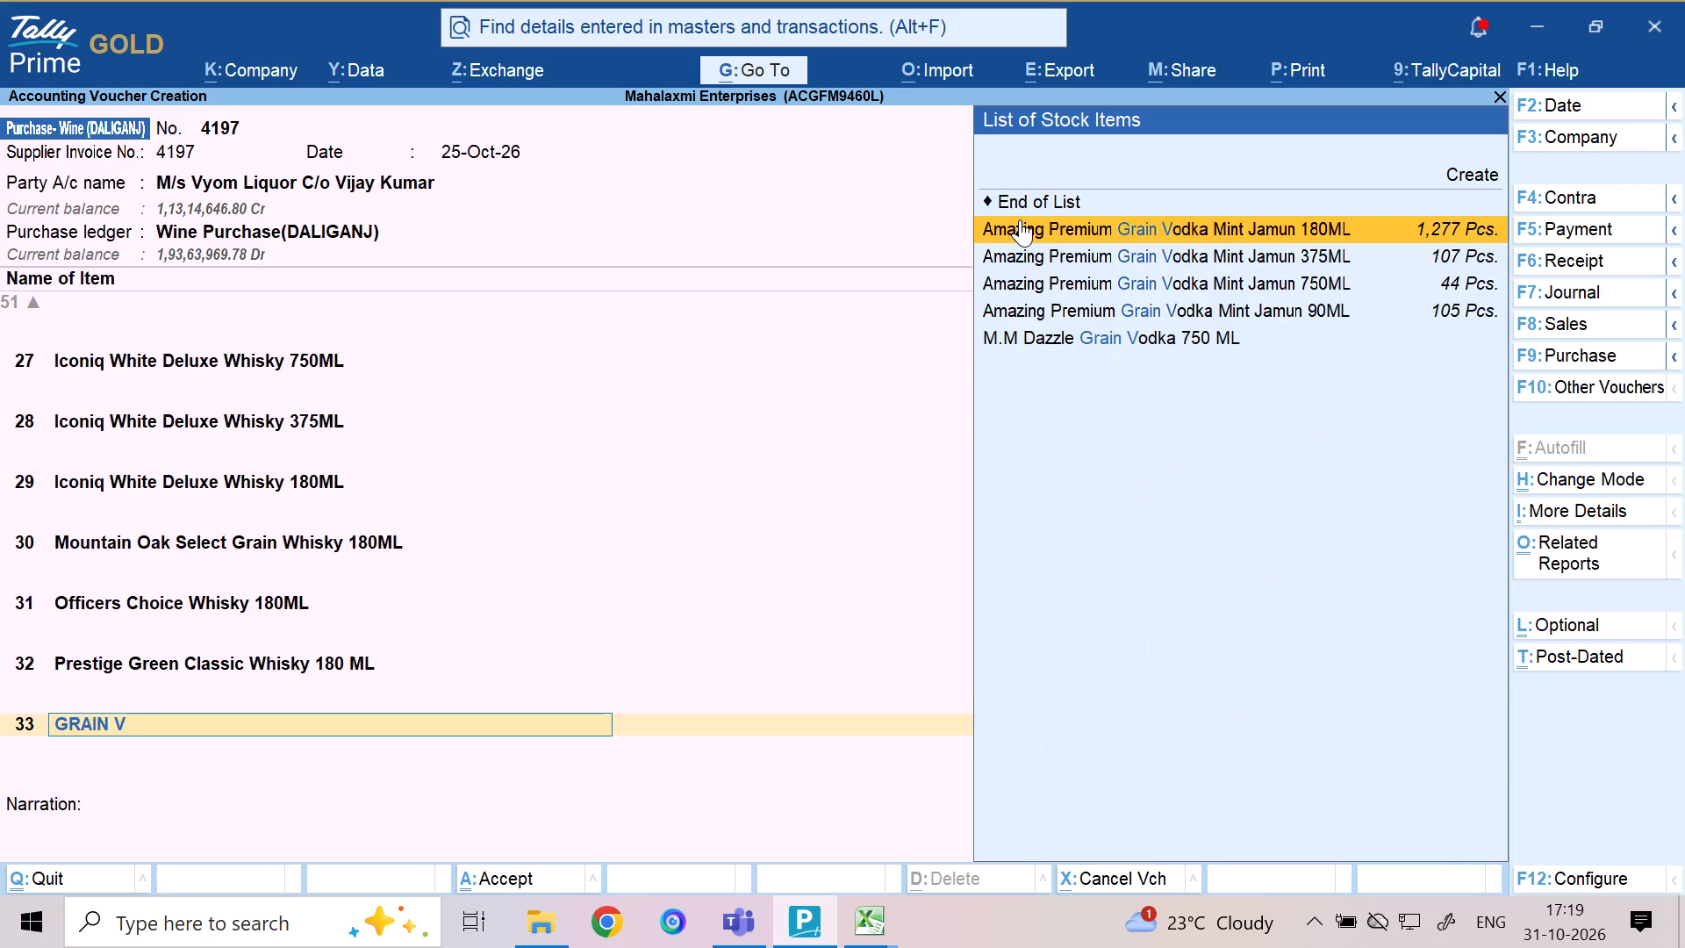
{"action": "key", "text": "Return"}
Allocate 144 Pcs. of the 180ML Mint Jamun vodka to the Daliganj FL godown, accepting the prefilled rate of 158.83 and the calculated amount.
{"action": "type", "text": "DA"}
{"action": "key", "text": "Return"}
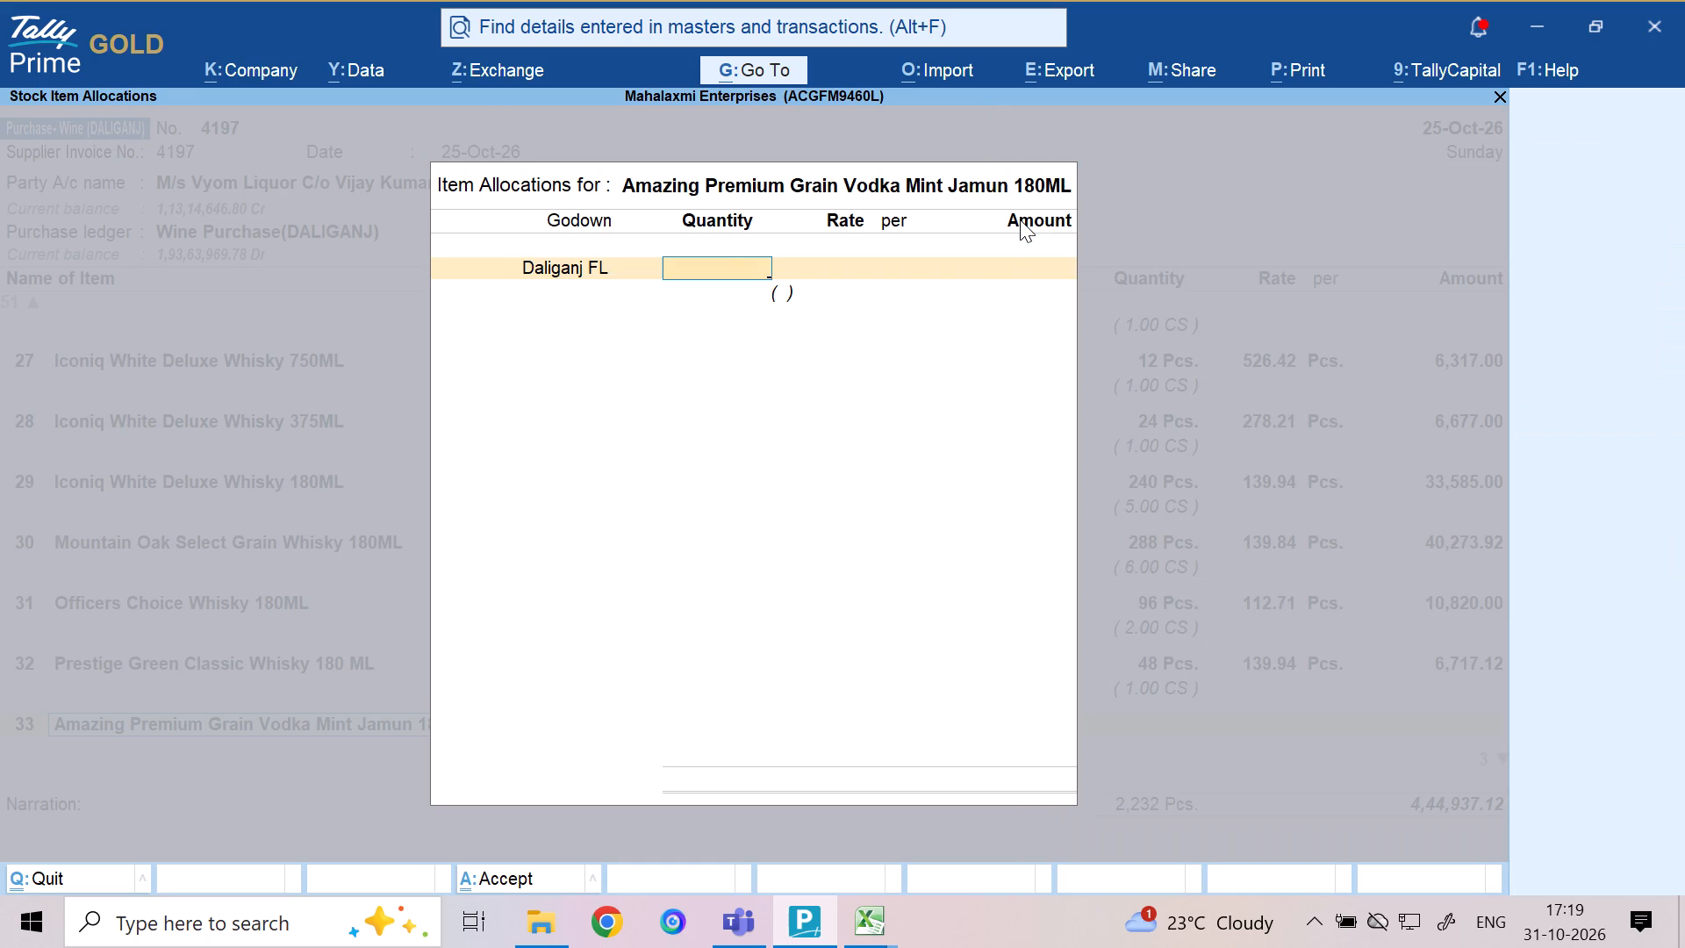
{"action": "type", "text": "144"}
{"action": "key", "text": "Return"}
{"action": "key", "text": "Return"}
{"action": "key", "text": "Return"}
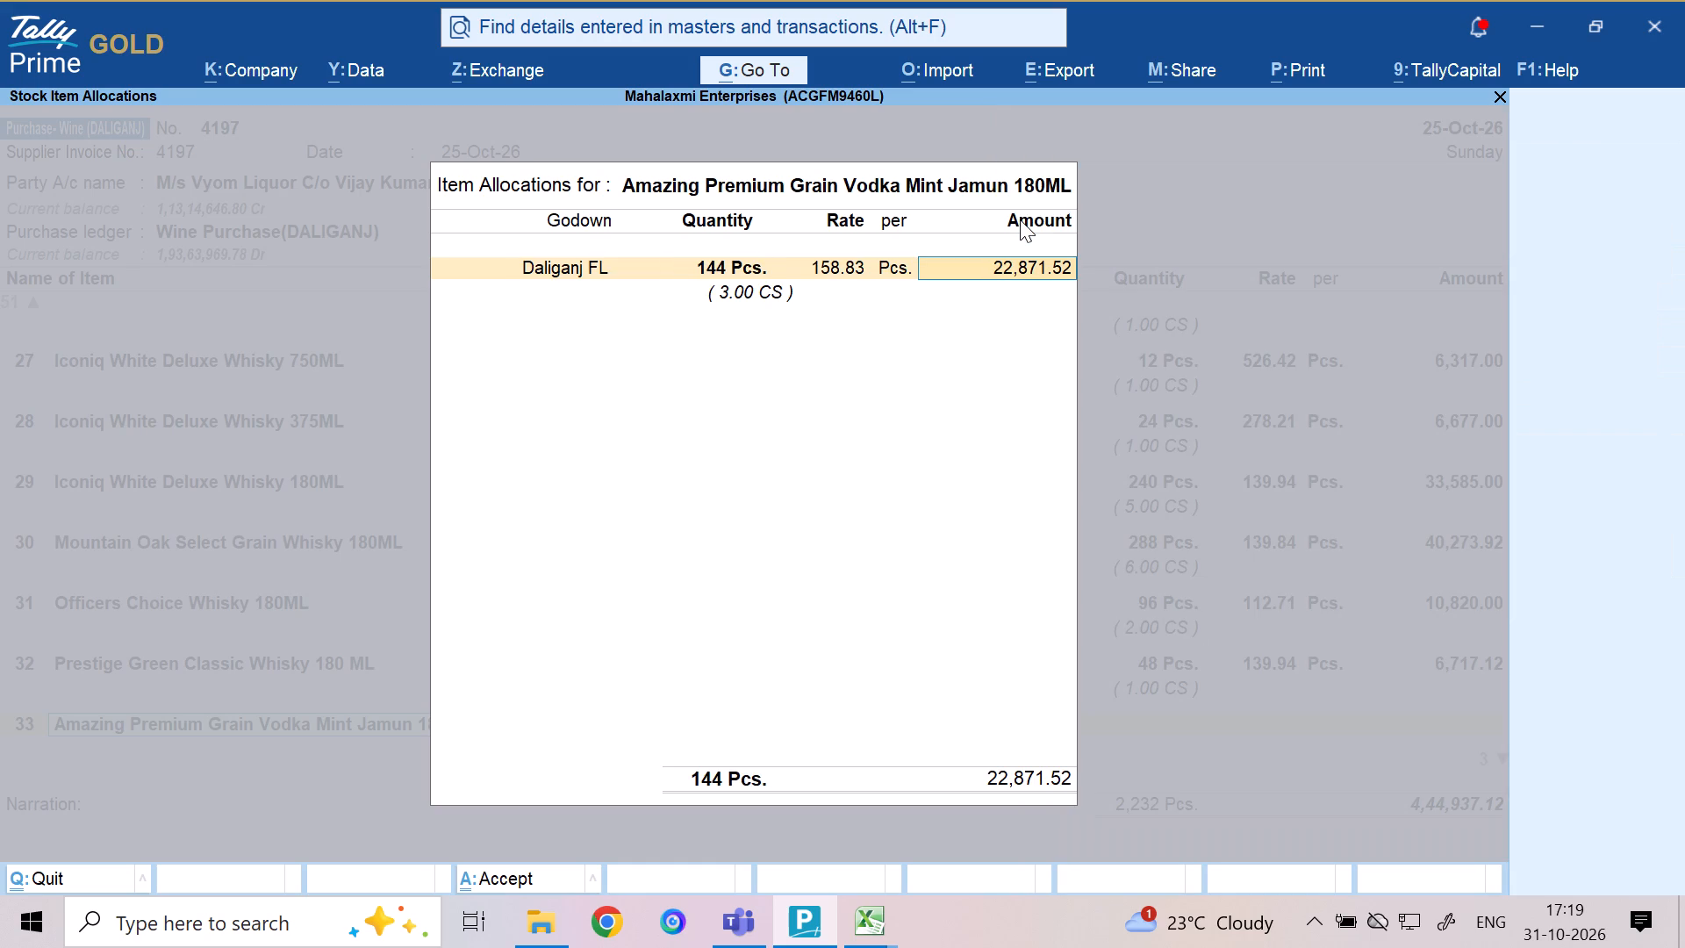
{"action": "key", "text": "Return"}
{"action": "key", "text": "Return"}
{"action": "key", "text": "Return"}
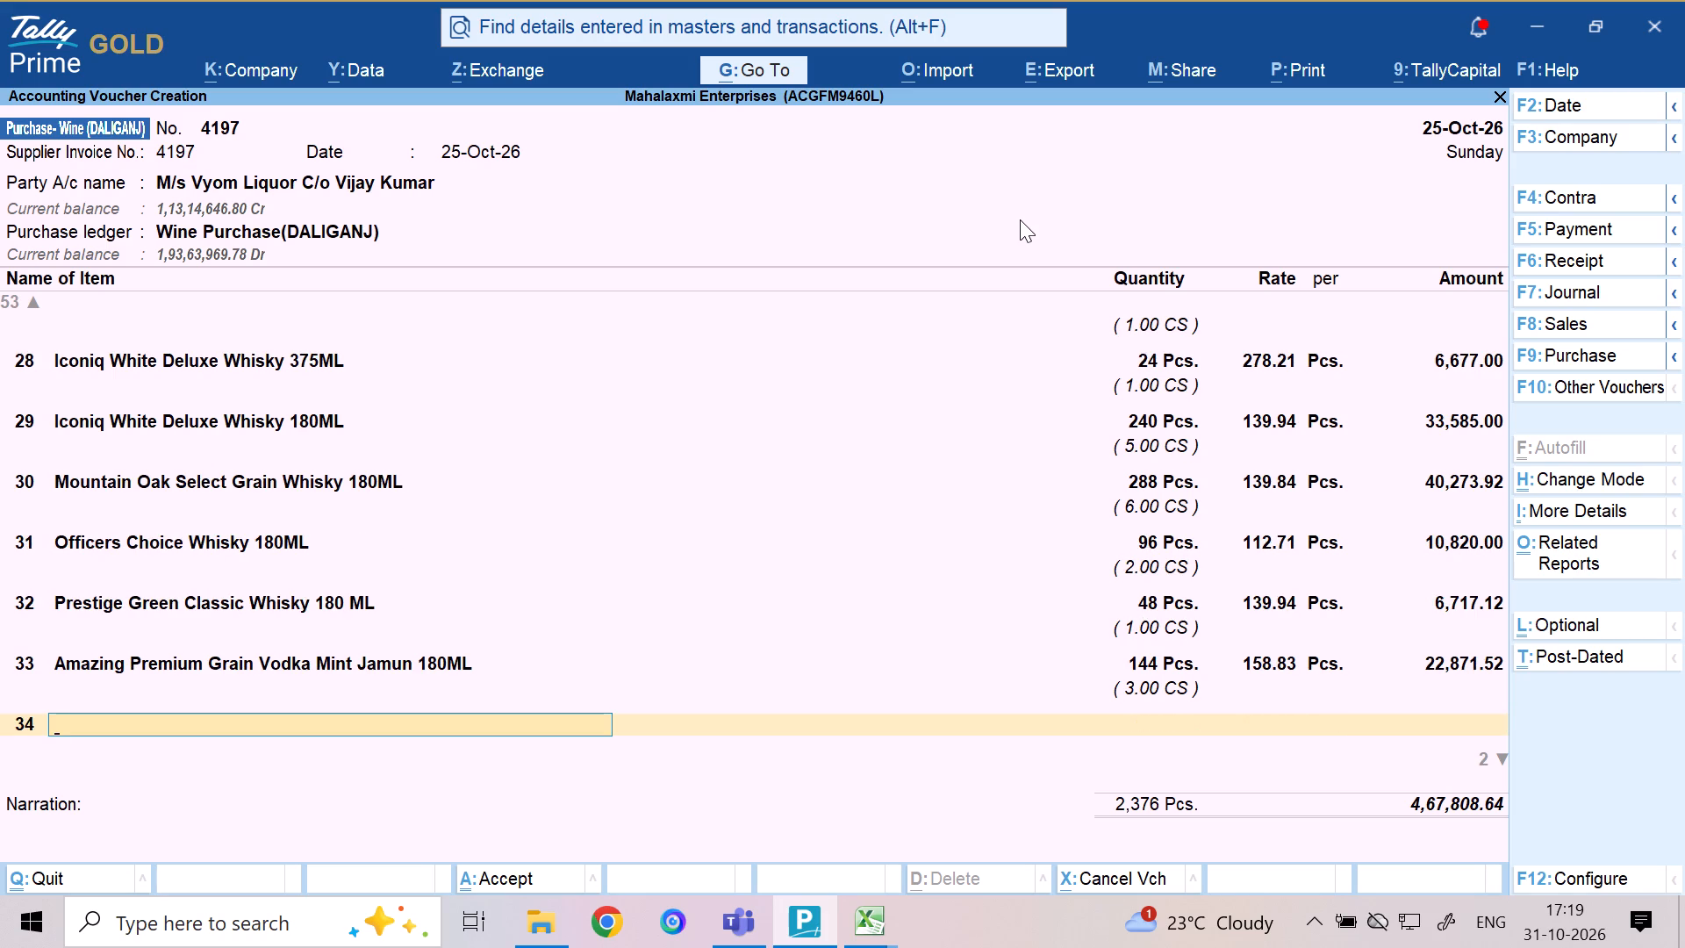
Select IGL Bunty Green Apple Vodka 180ML as the voucher's thirty-fourth stock item.
{"action": "type", "text": "IGL"}
{"action": "key", "text": "space"}
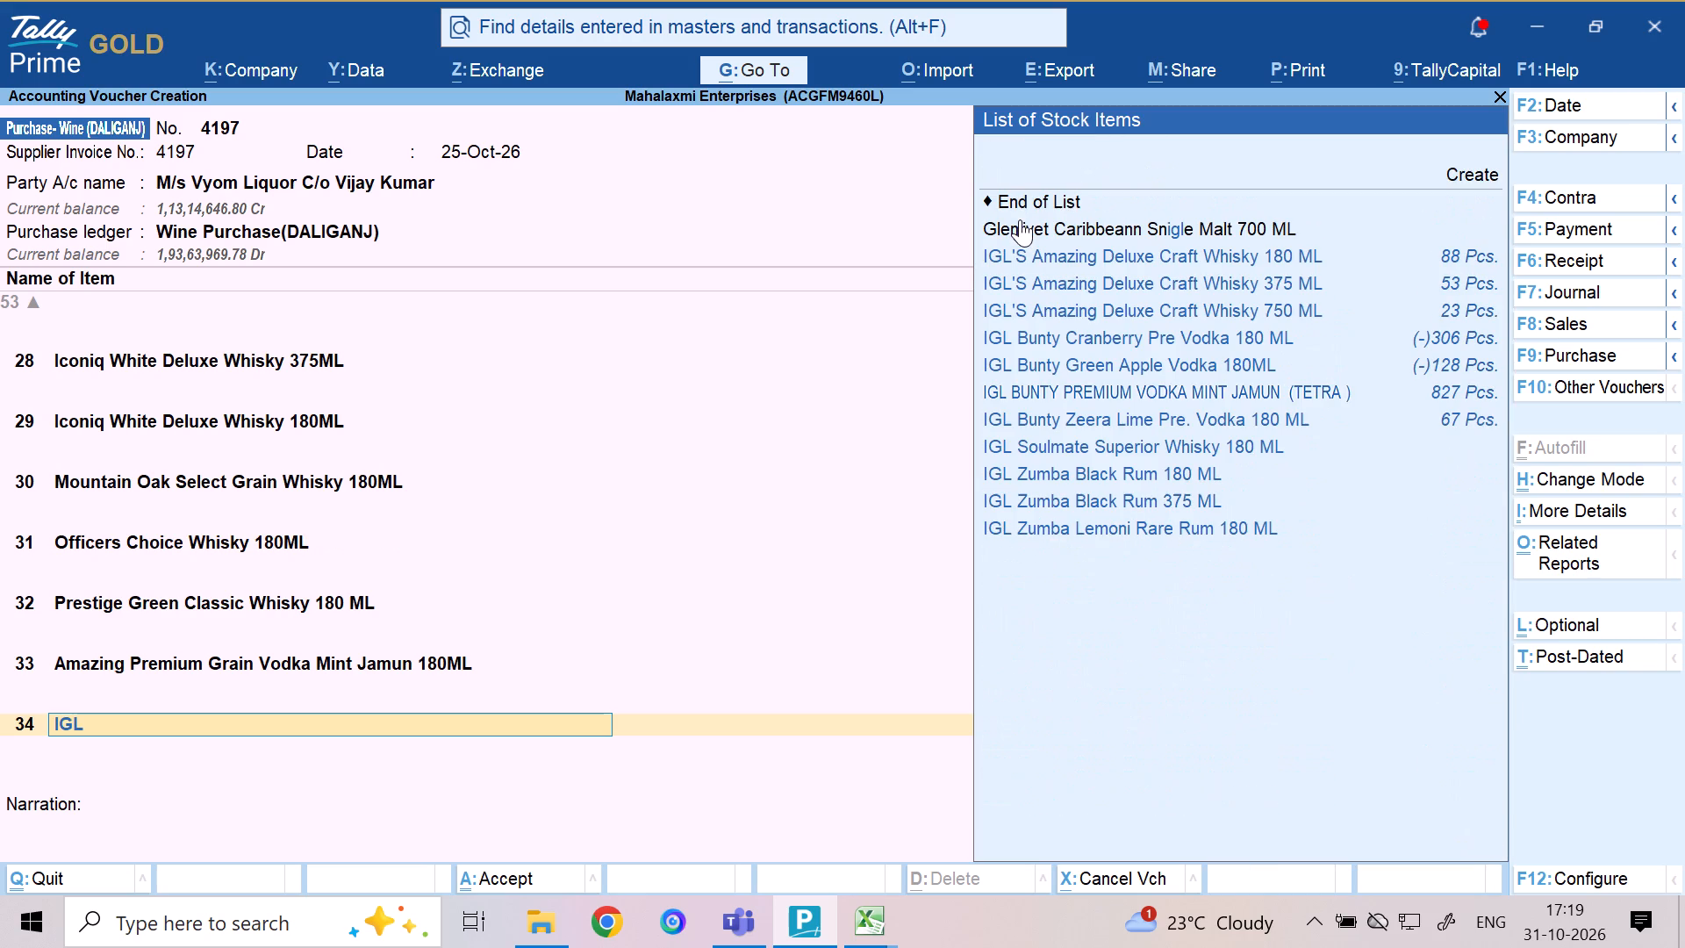
{"action": "type", "text": "BUN"}
{"action": "type", "text": "TY"}
{"action": "key", "text": "space"}
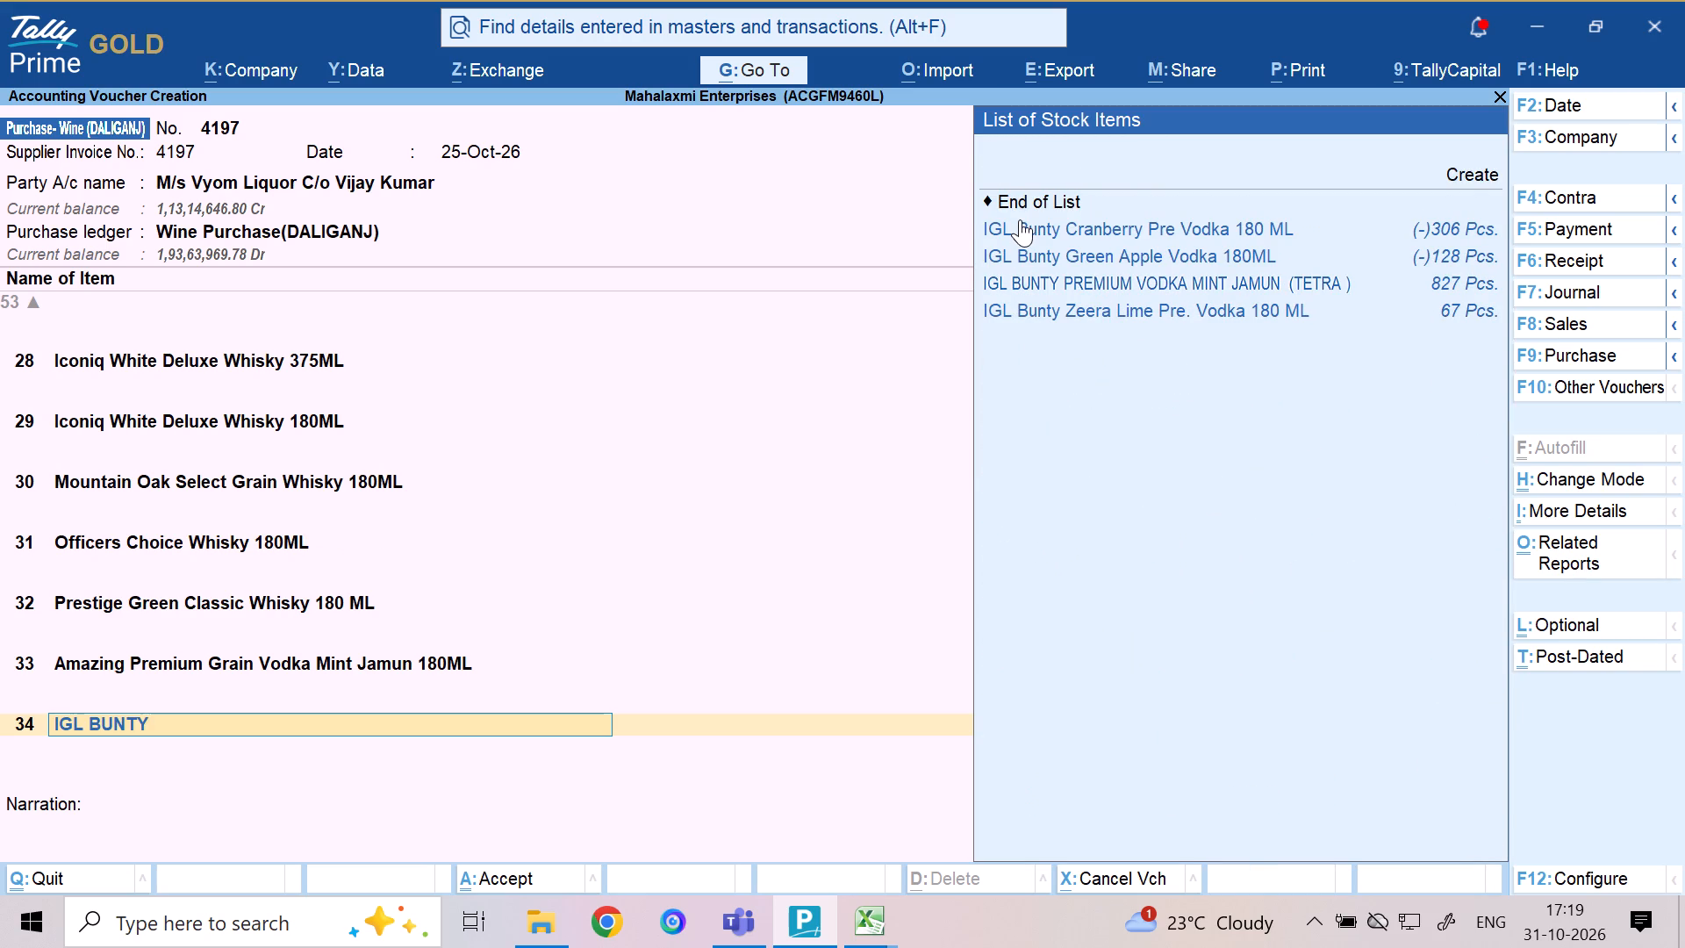
{"action": "key", "text": "g"}
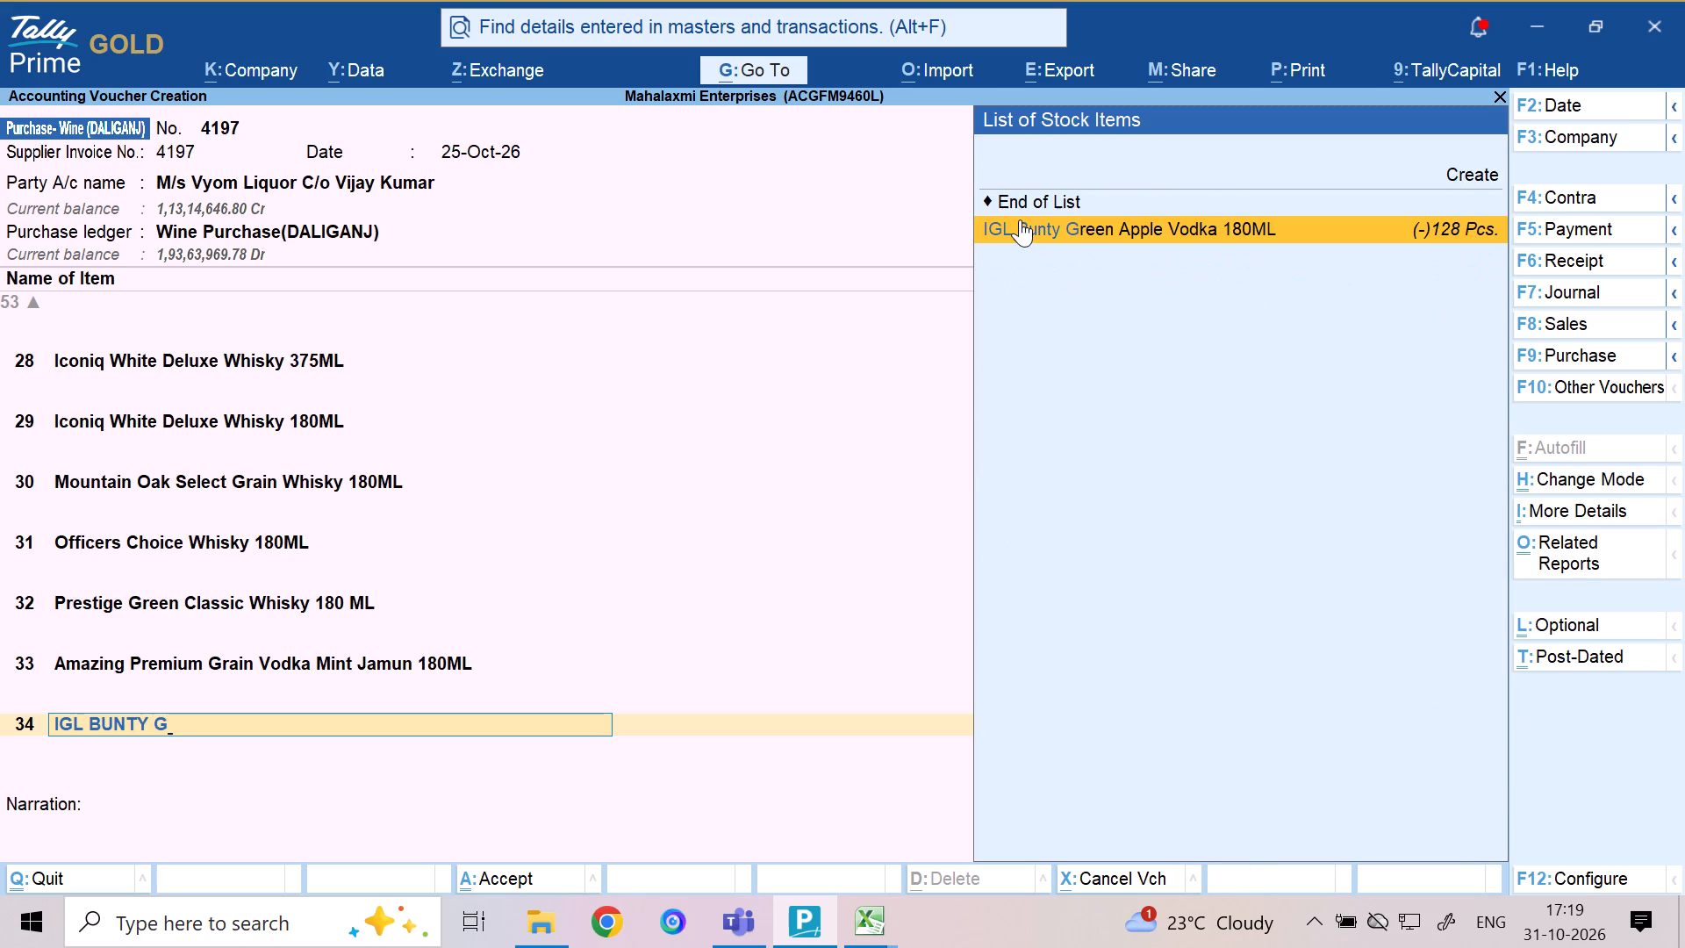
{"action": "key", "text": "Return"}
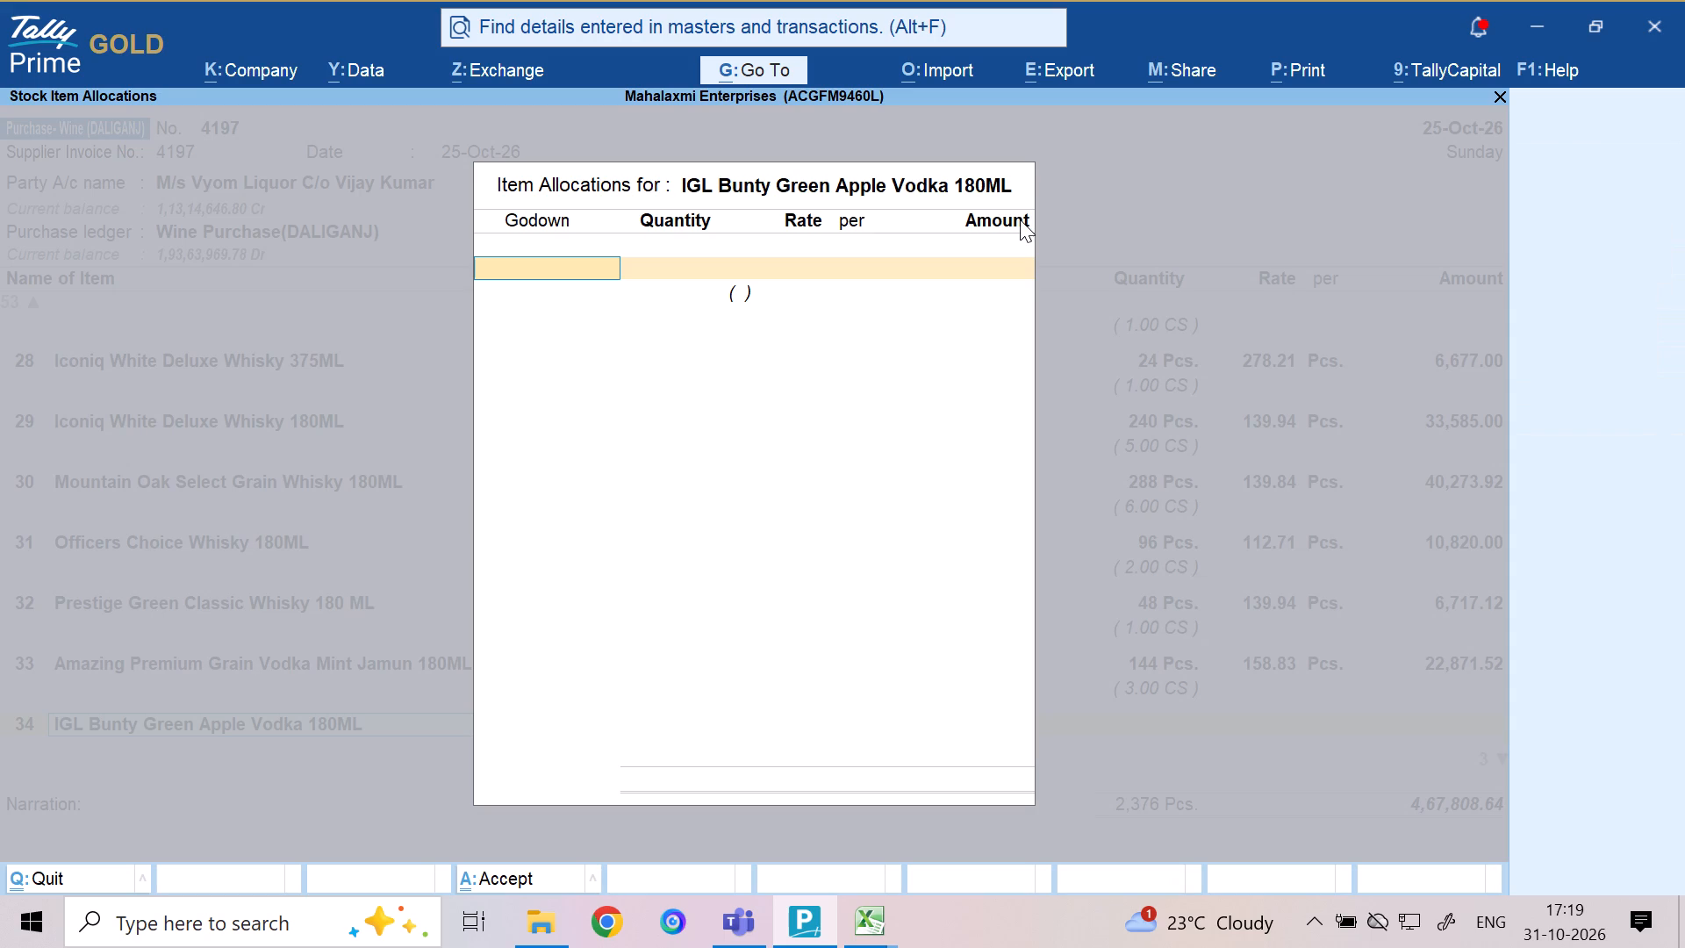
Allocate 144 Pcs. of the Green Apple vodka to the Daliganj FL godown, accepting the prefilled rate of 112.71 and the calculated amount.
{"action": "type", "text": "DA"}
{"action": "key", "text": "Return"}
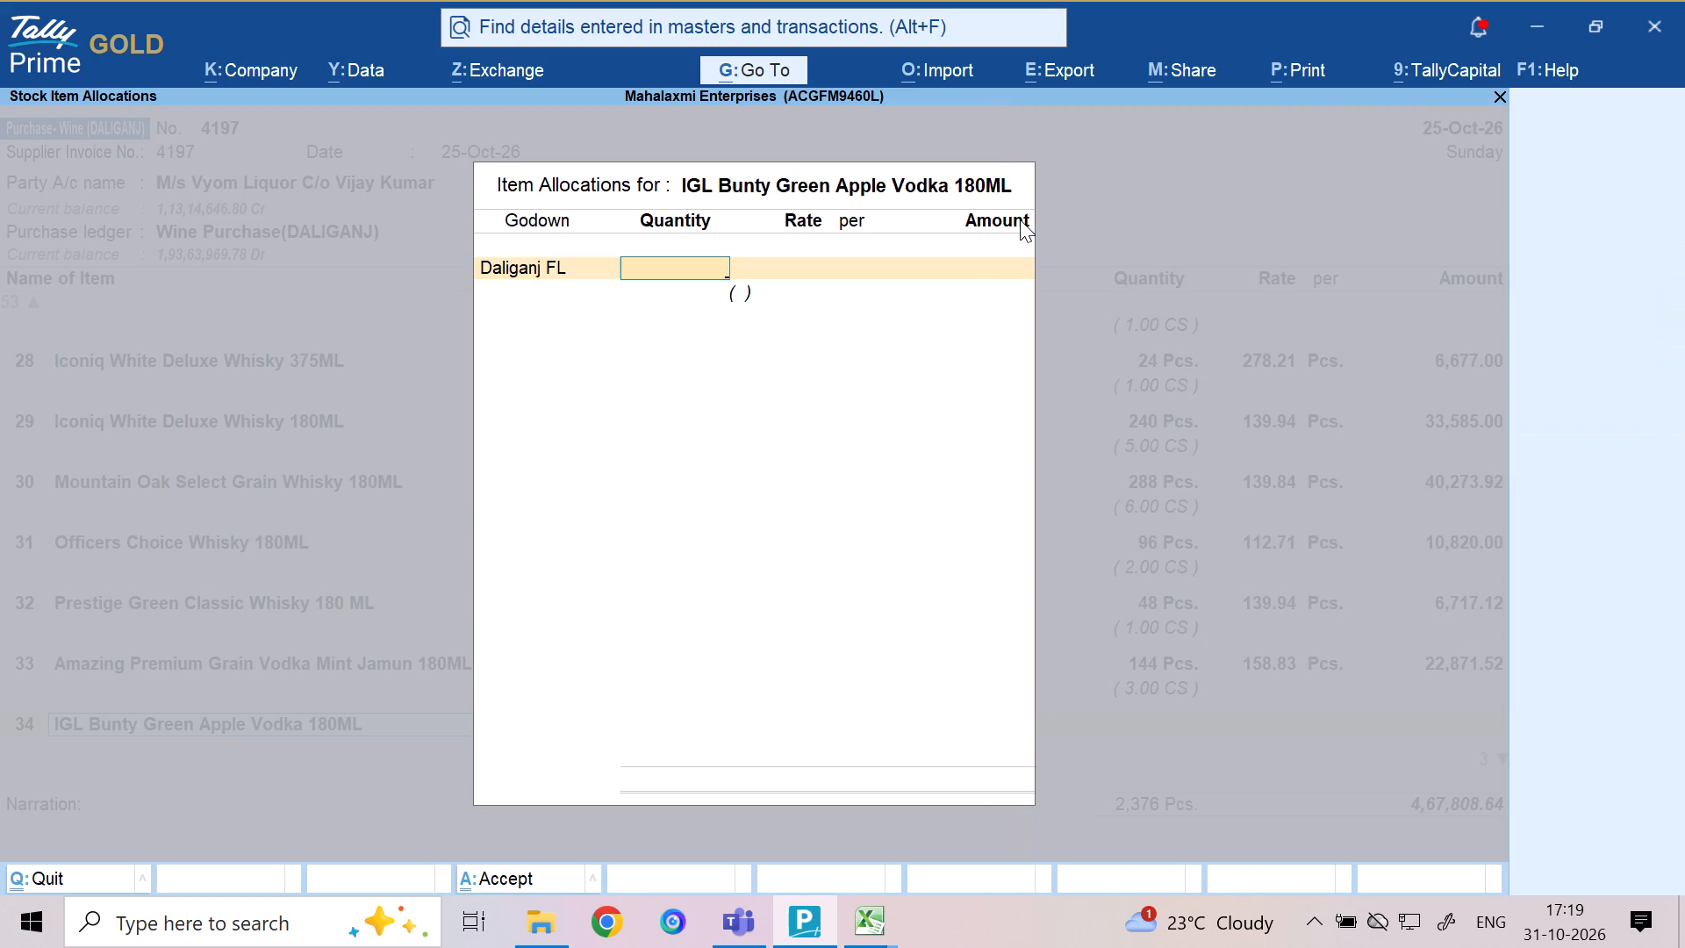
{"action": "type", "text": "144"}
{"action": "key", "text": "Return"}
{"action": "key", "text": "Return"}
{"action": "key", "text": "Return"}
{"action": "key", "text": "Return"}
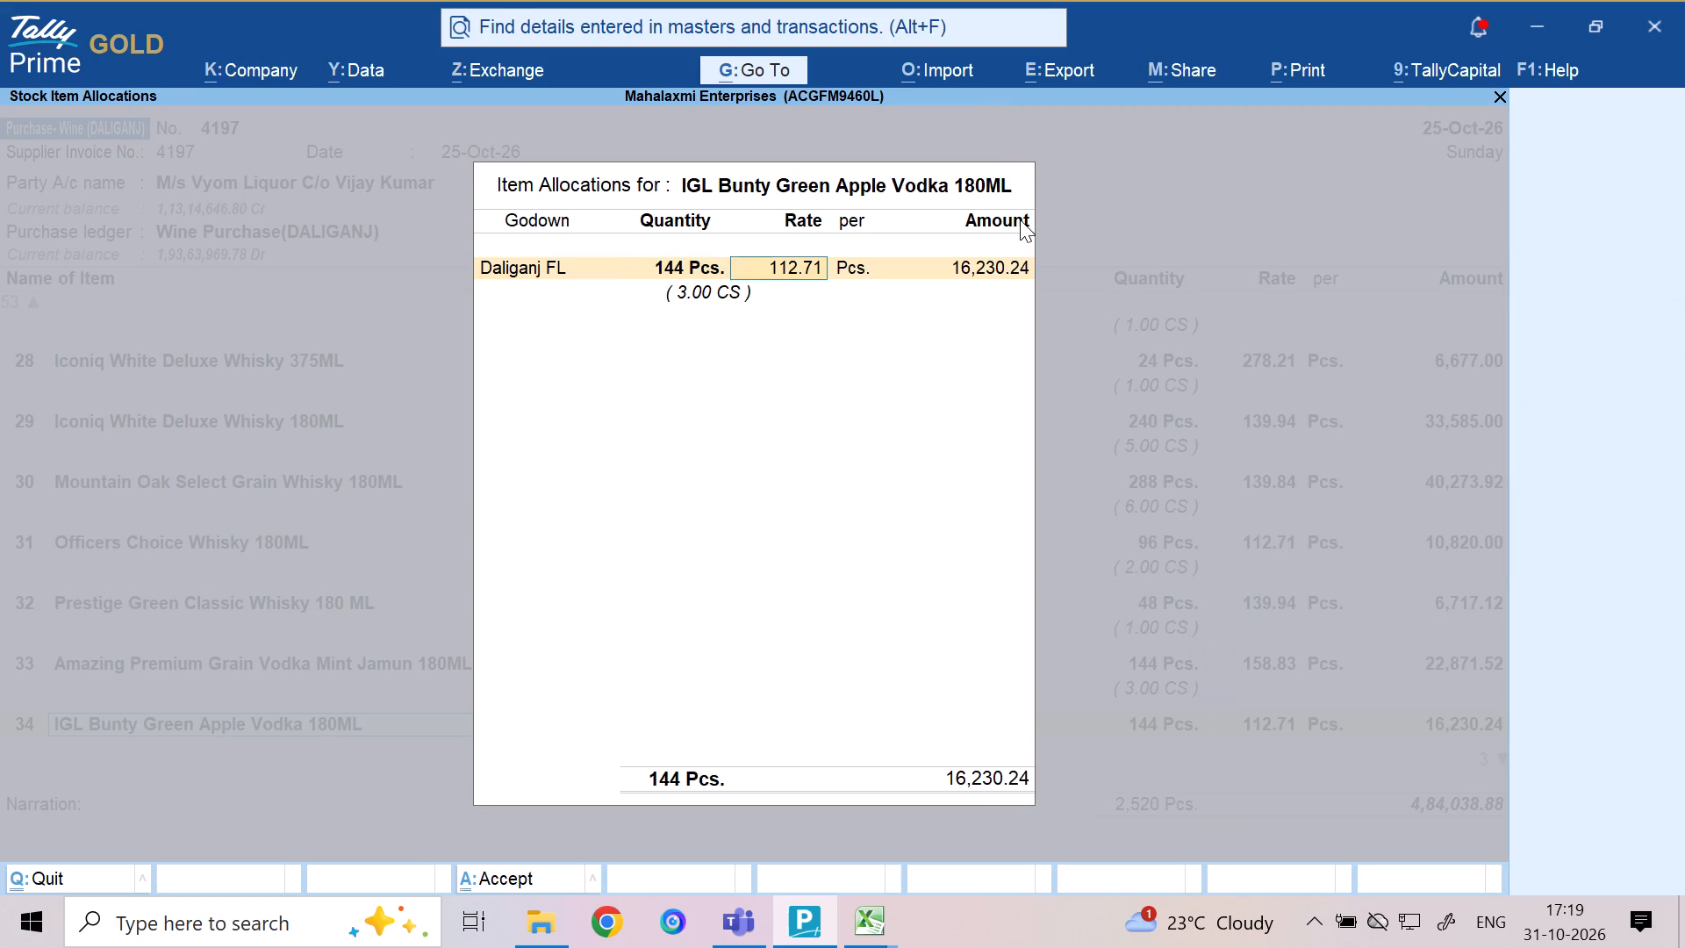
{"action": "key", "text": "Return"}
{"action": "key", "text": "Return"}
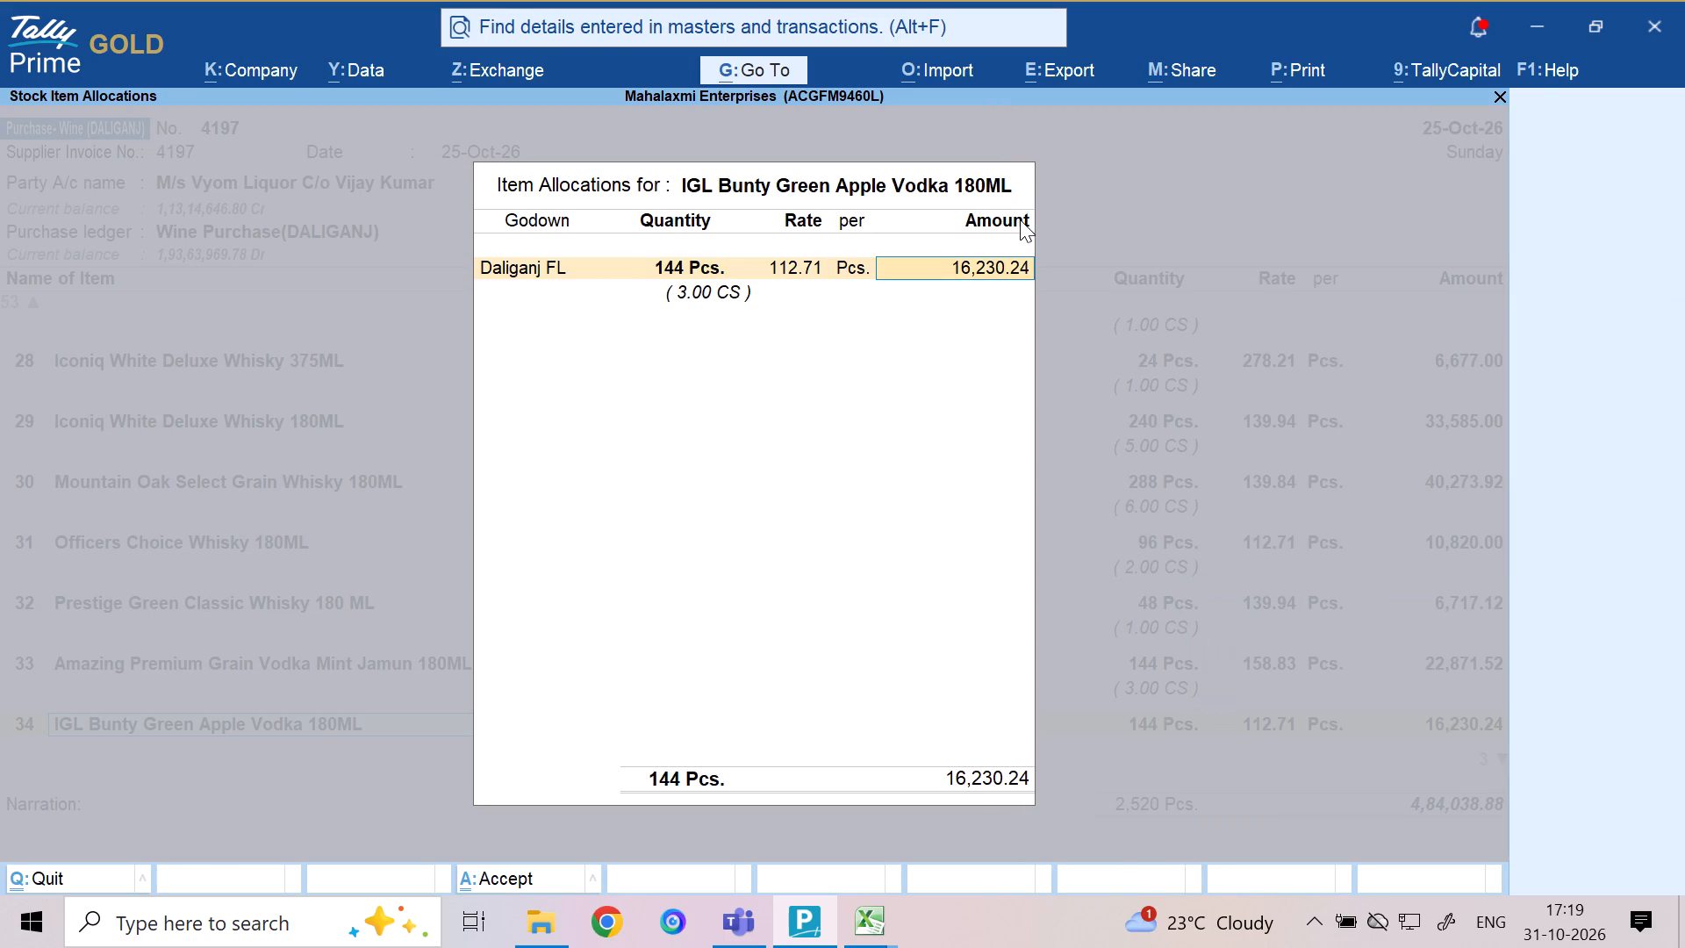
{"action": "key", "text": "Return"}
{"action": "key", "text": "Return"}
{"action": "key", "text": "Return"}
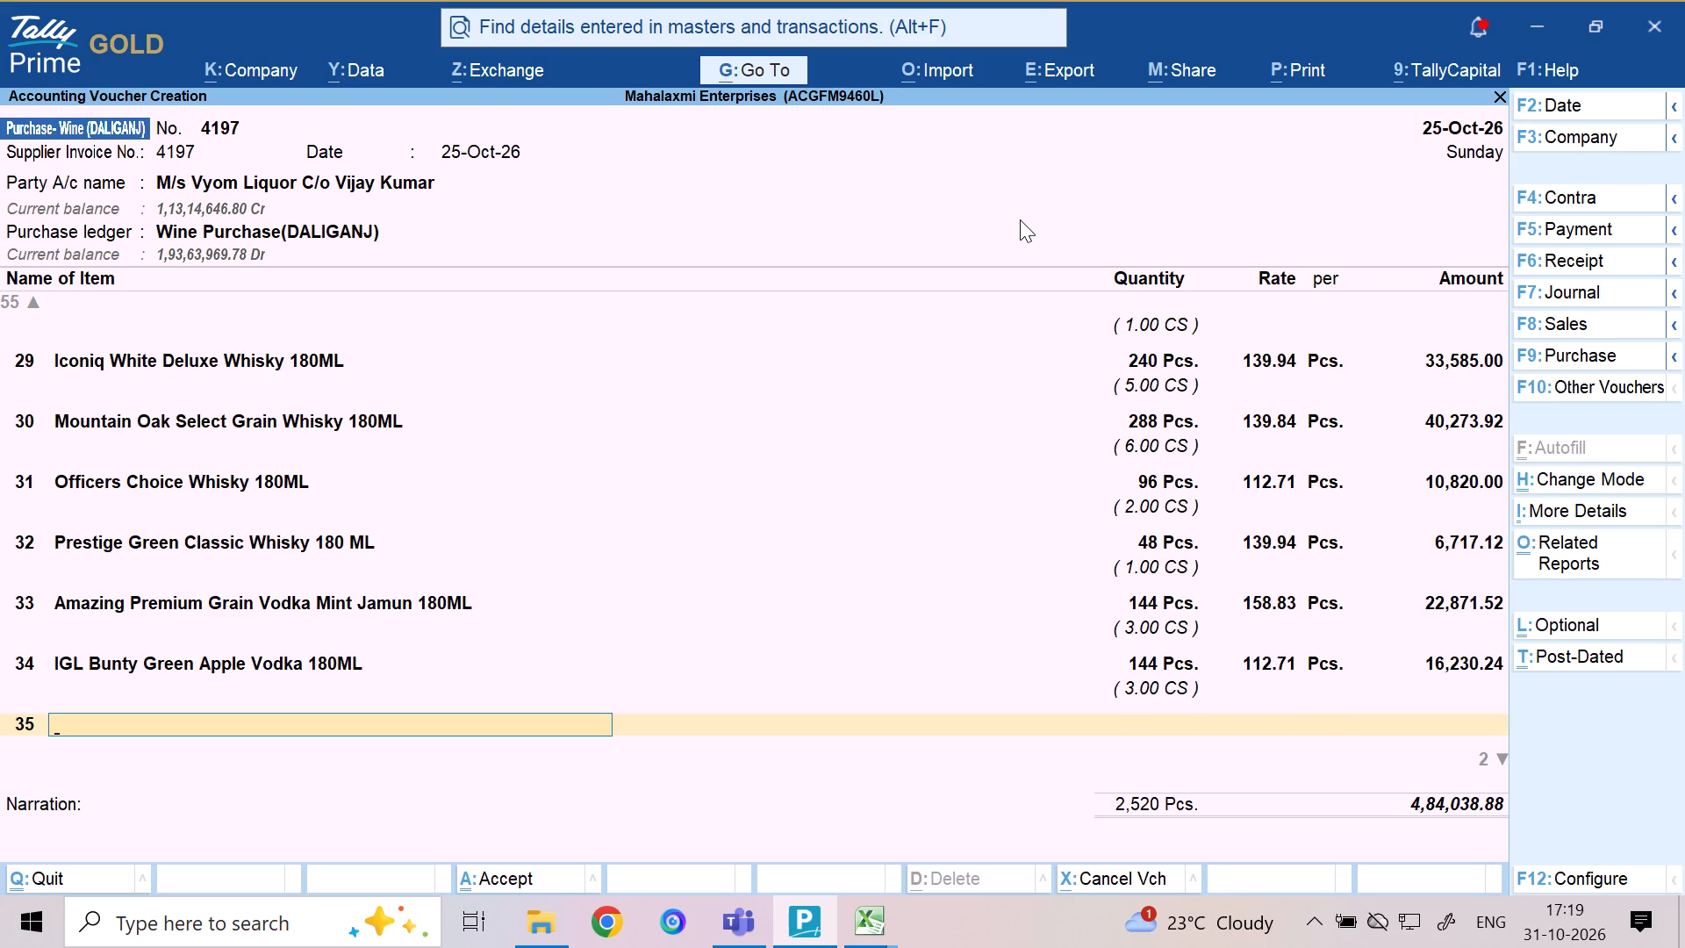
Select IGL BUNTY PREMIUM VODKA MINT JAMUN (TETRA) as the voucher's thirty-fifth stock item.
{"action": "type", "text": "IGL"}
{"action": "key", "text": "space"}
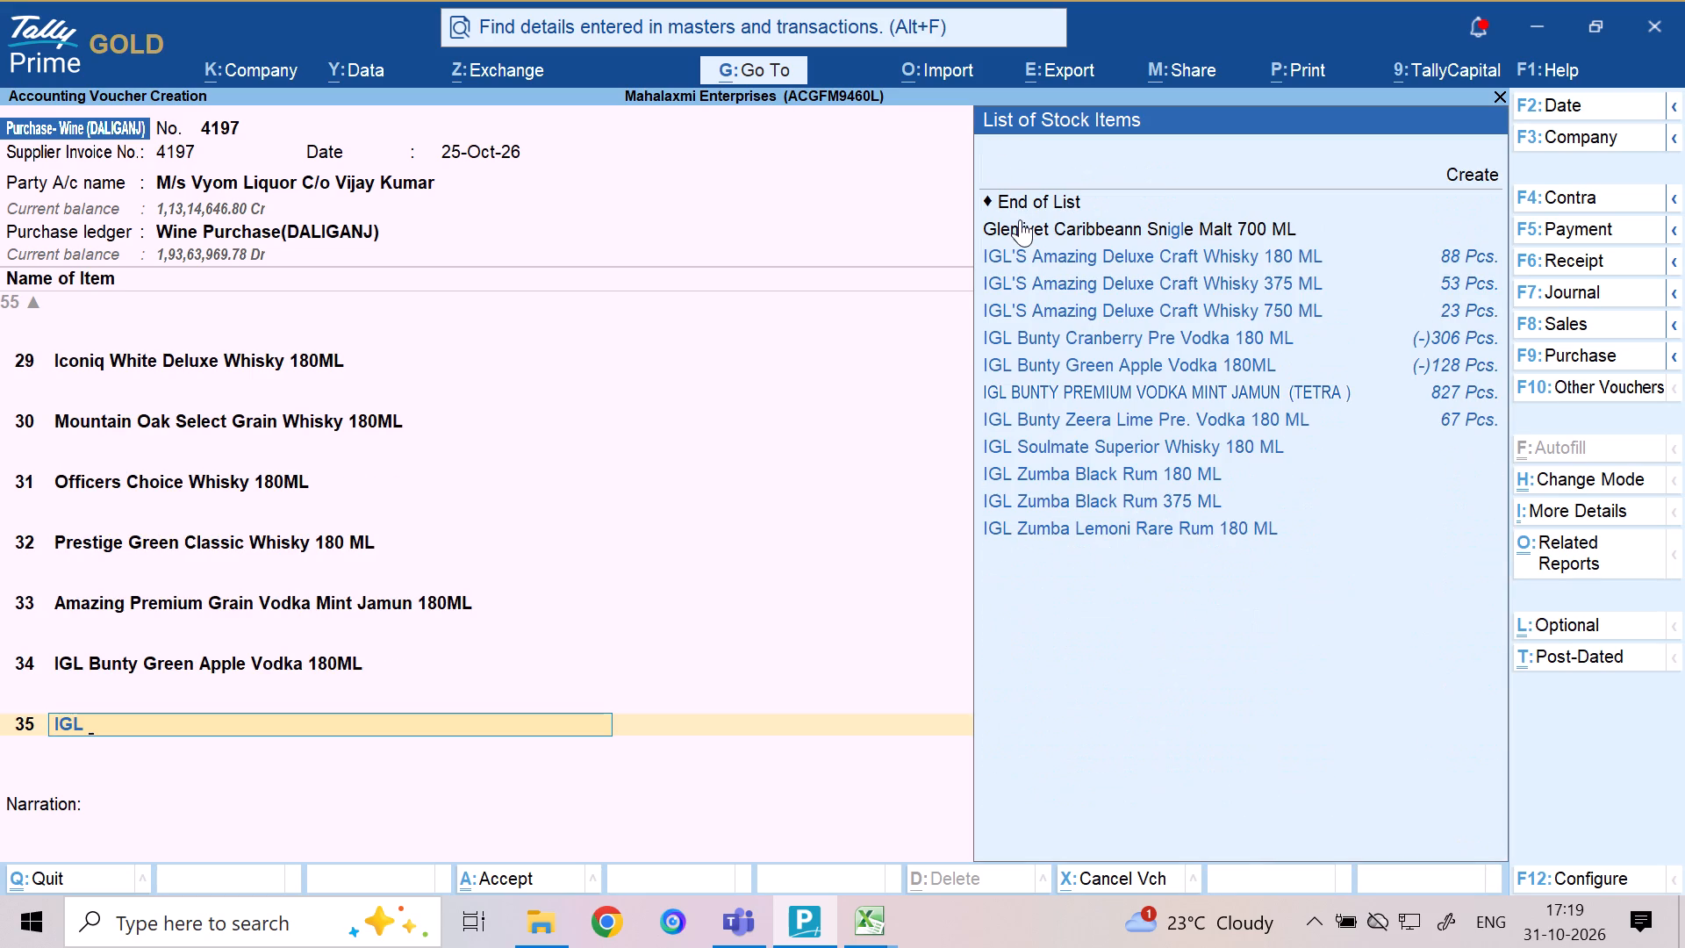
{"action": "type", "text": "BUNTY"}
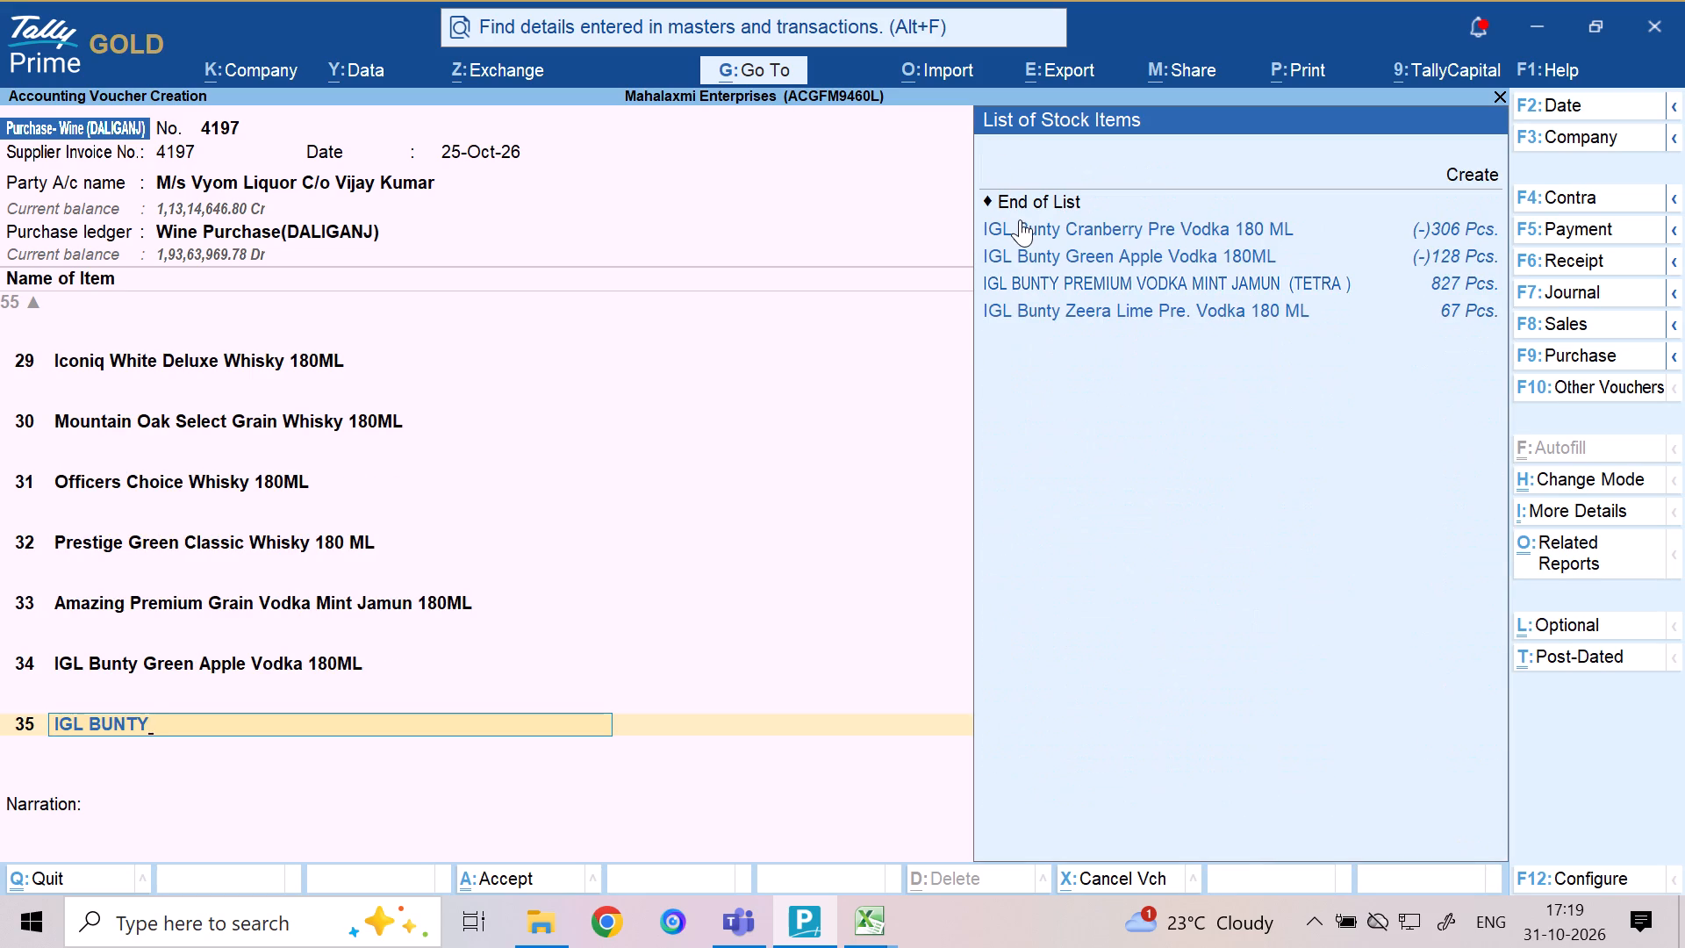
{"action": "key", "text": "Left"}
{"action": "key", "text": "Down"}
{"action": "key", "text": "Down"}
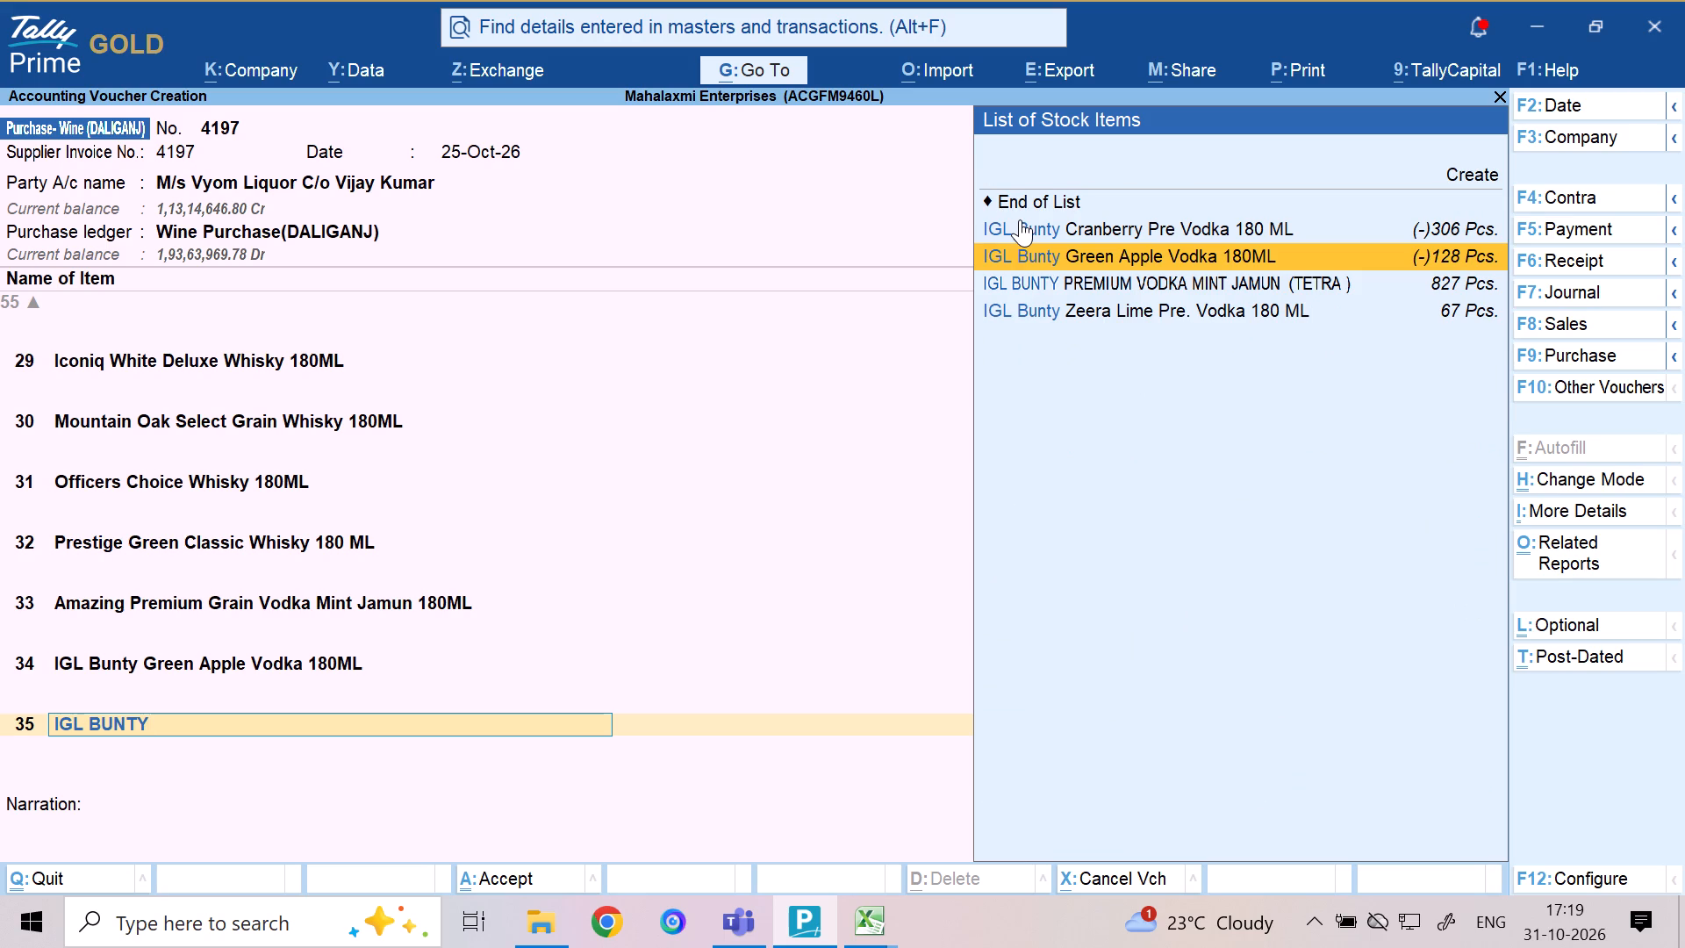
{"action": "key", "text": "Down"}
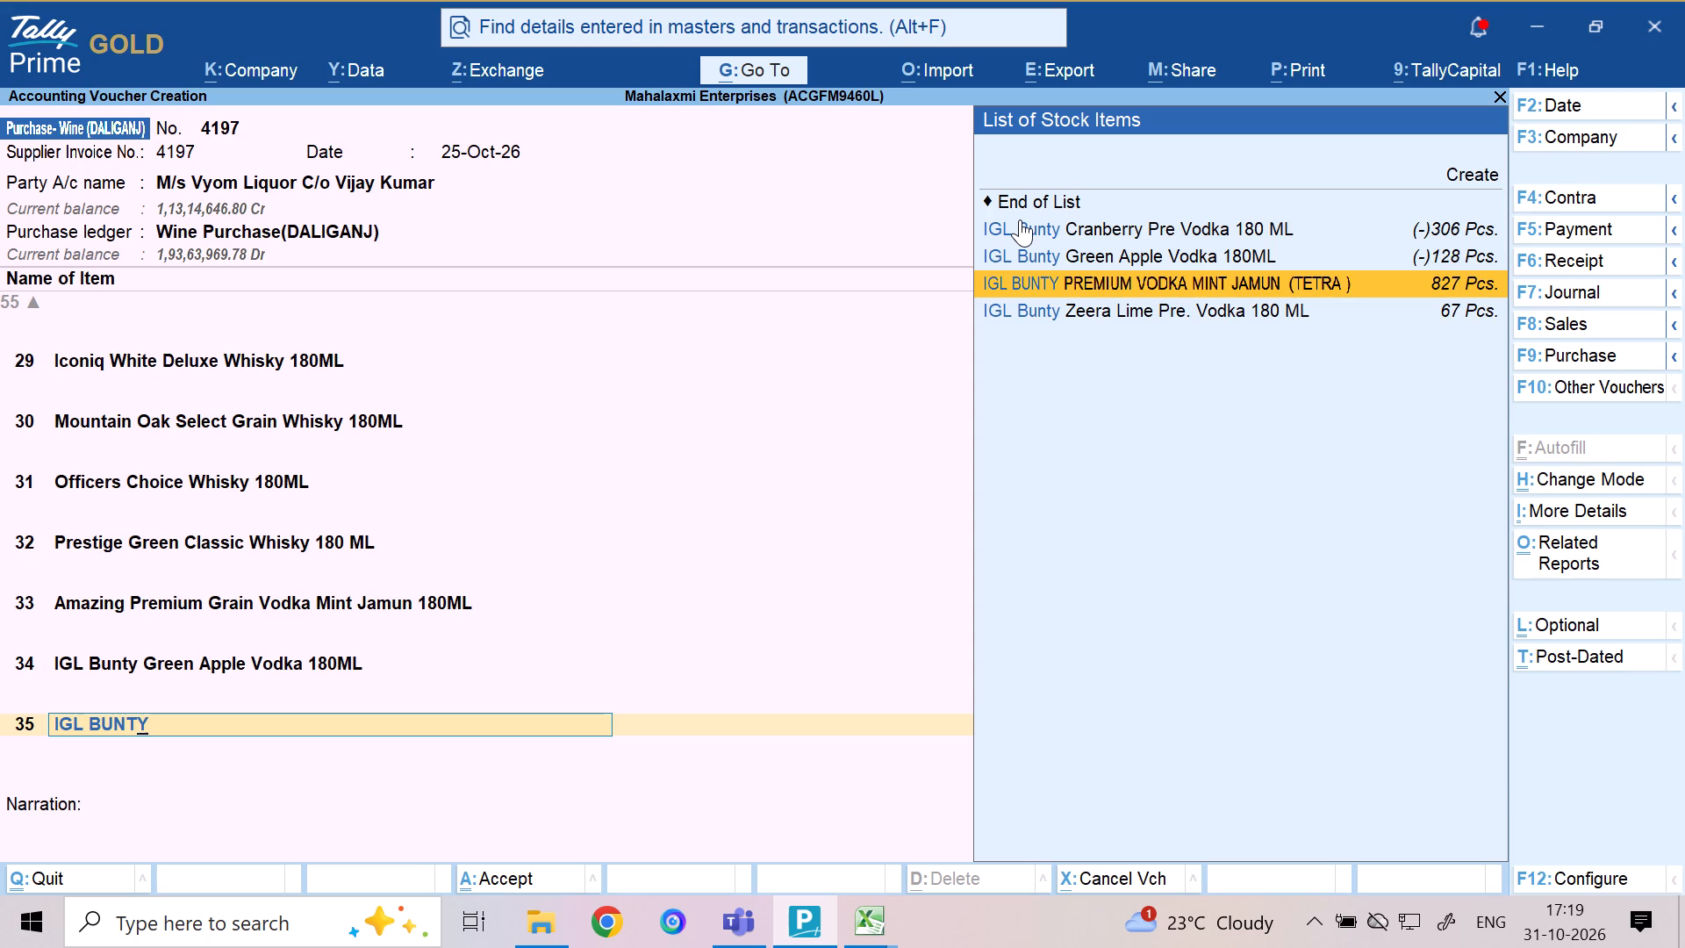
{"action": "key", "text": "Return"}
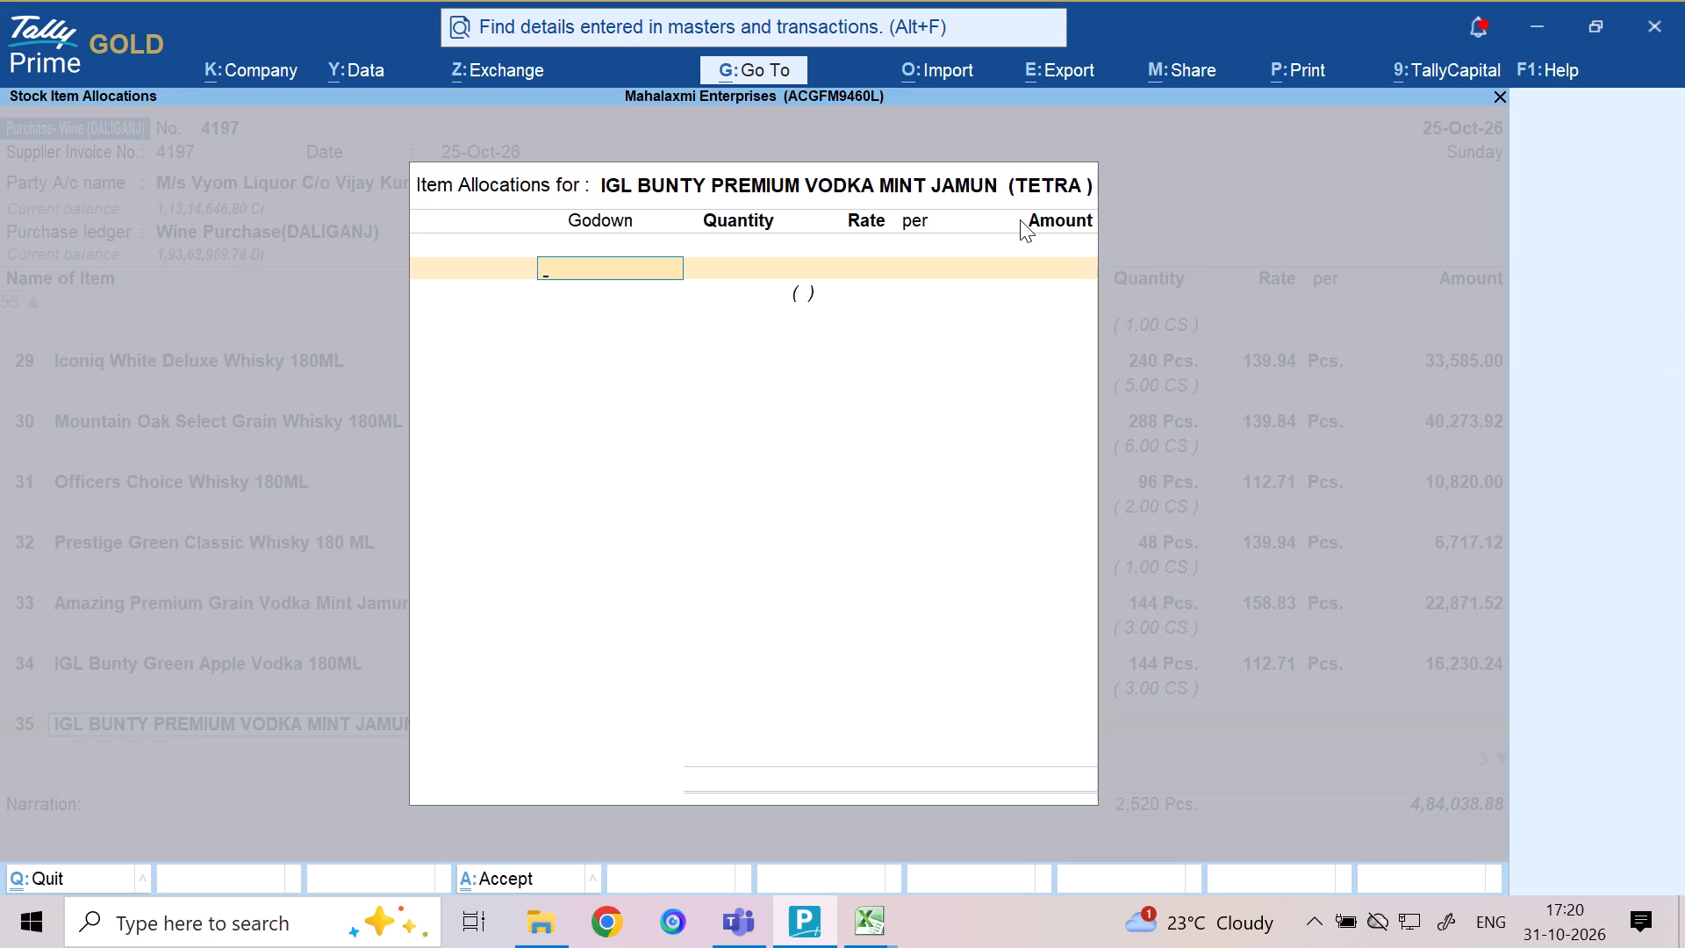
Allocate 48 Pcs. of the Mint Jamun tetra vodka to the Daliganj FL godown, accepting the prefilled rate of 112.71 and the calculated amount.
{"action": "key", "text": "d"}
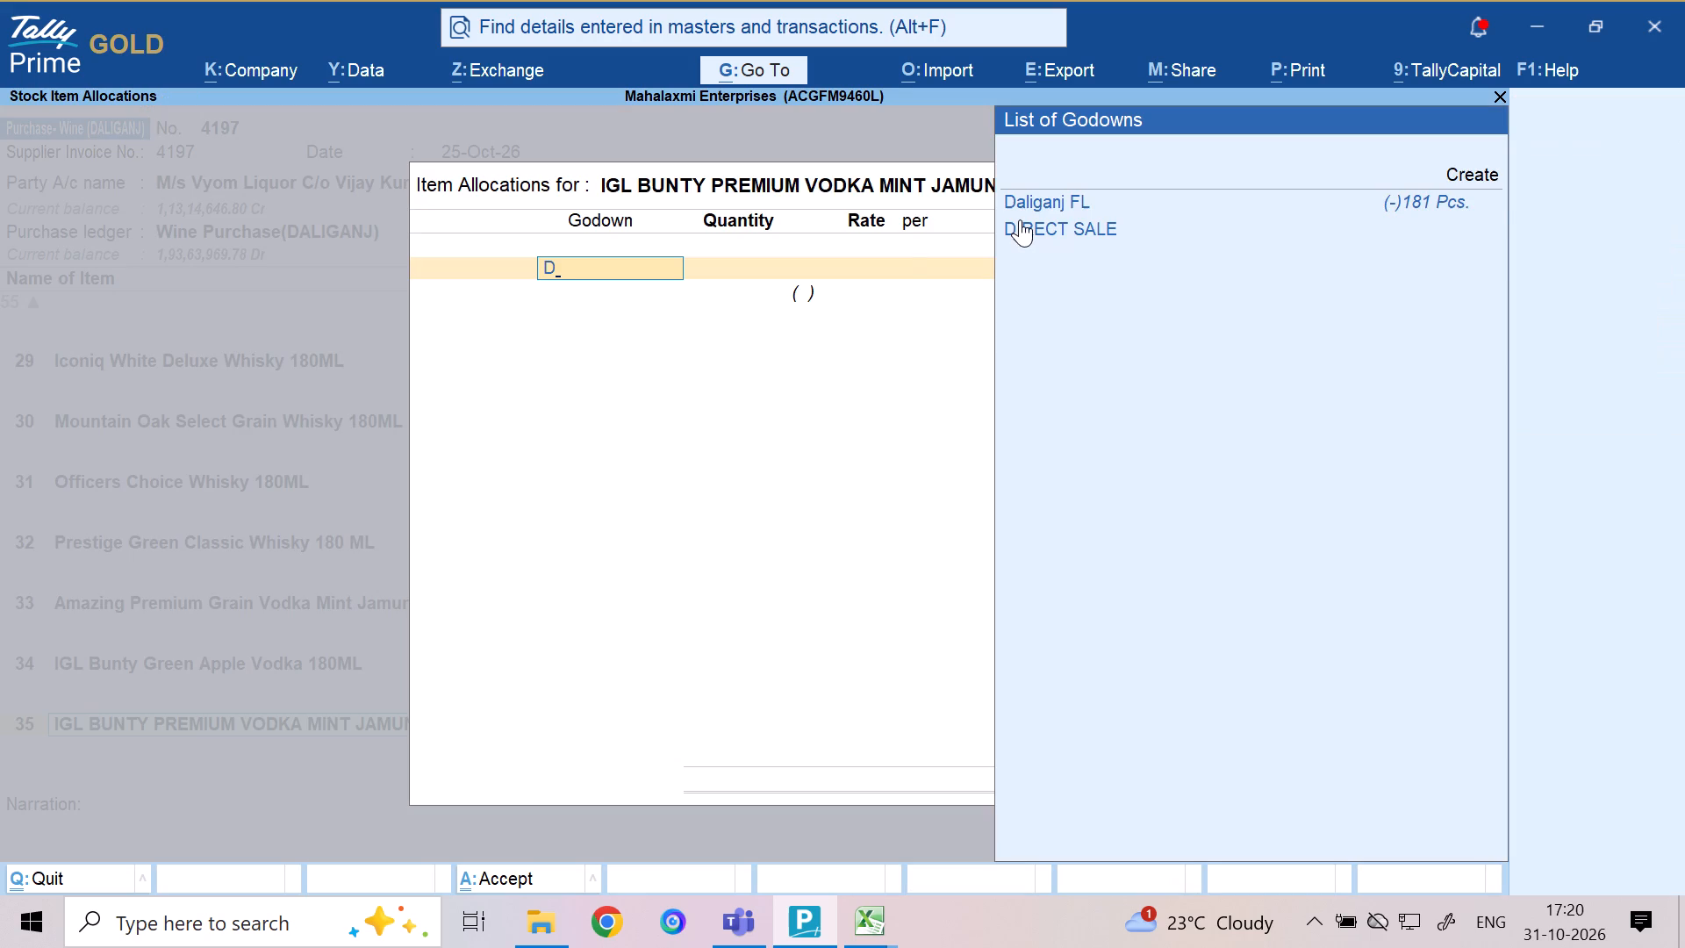
{"action": "key", "text": "Down"}
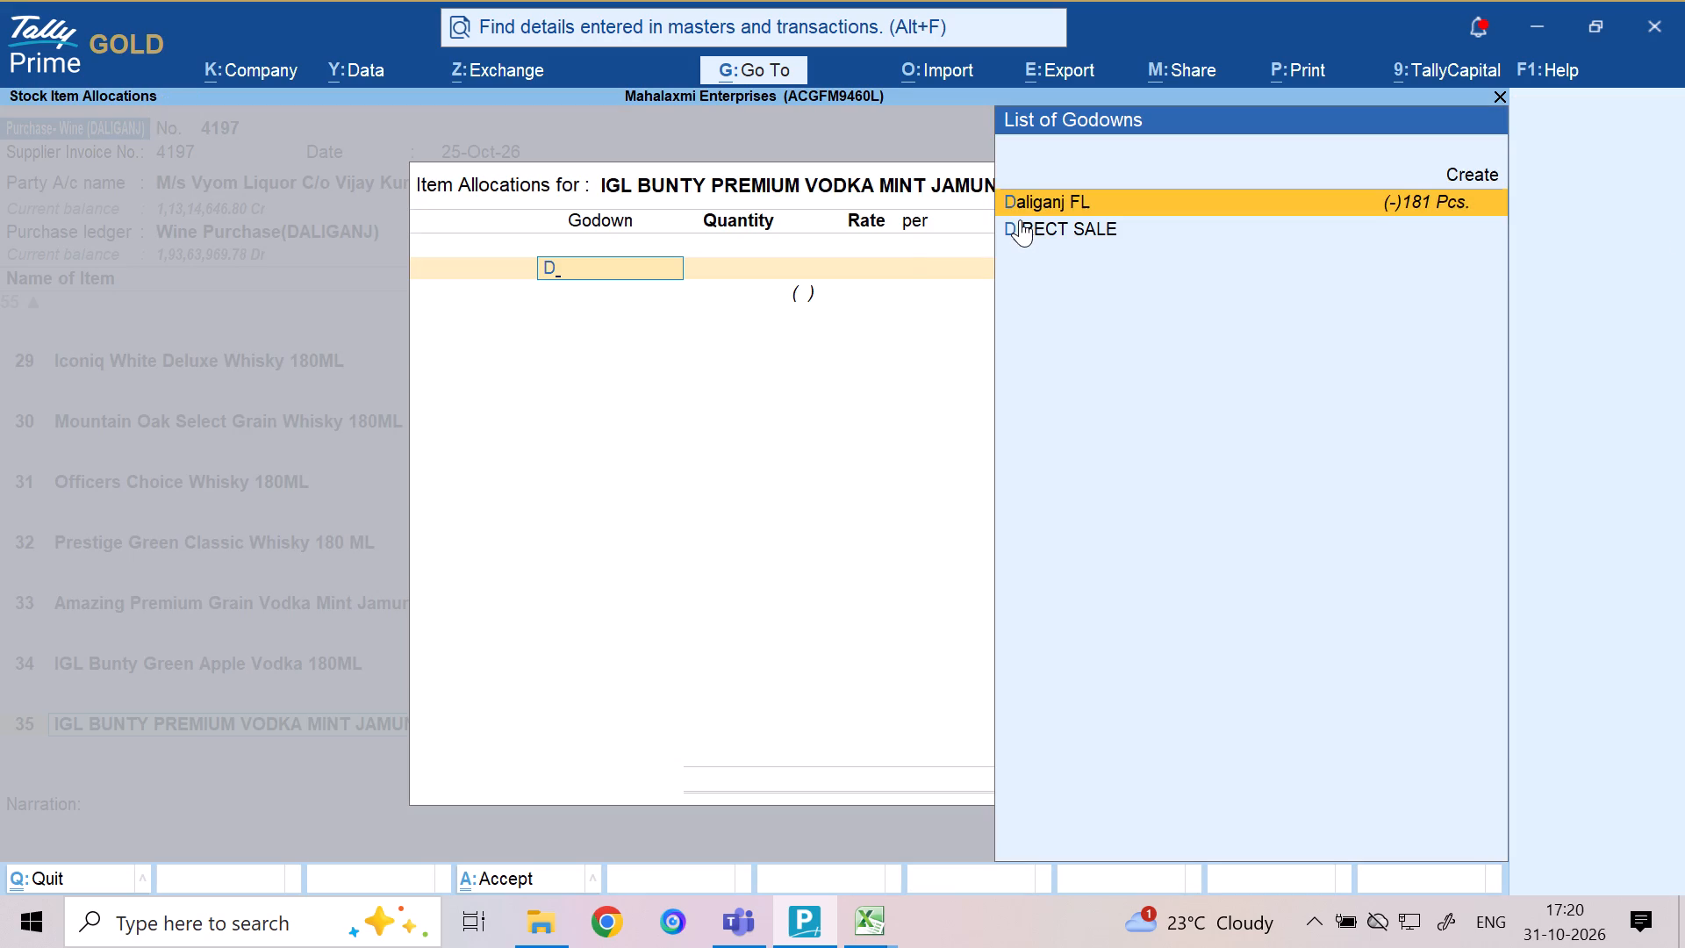
{"action": "key", "text": "Return"}
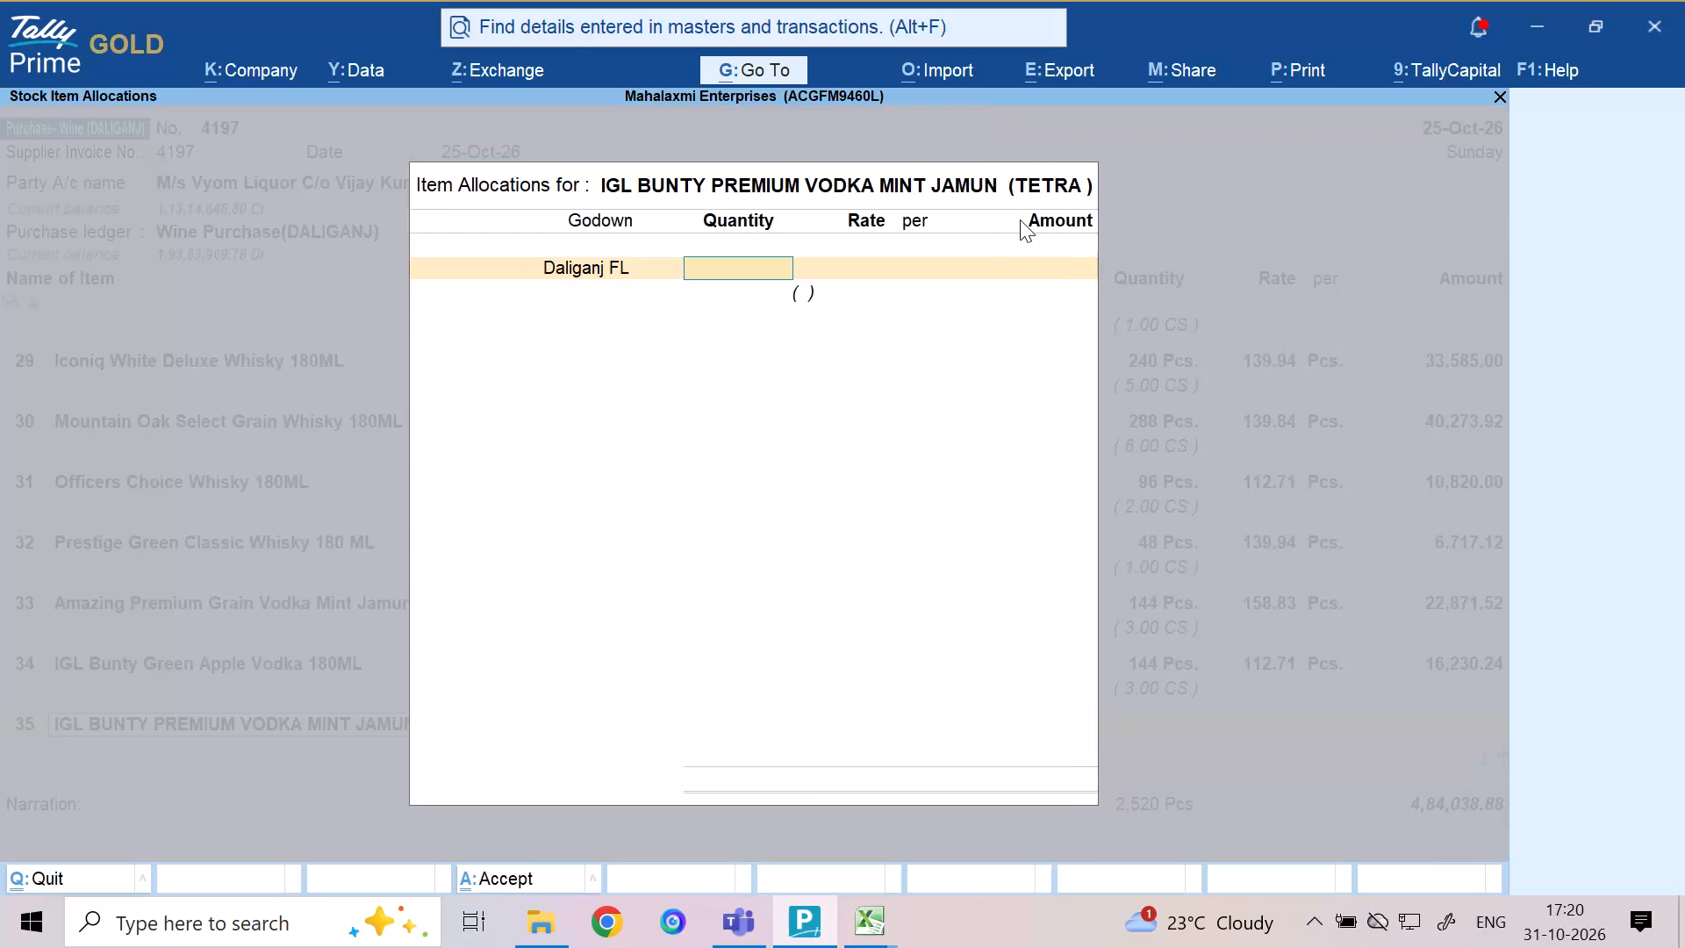
{"action": "type", "text": "48"}
{"action": "key", "text": "Return"}
{"action": "key", "text": "Return"}
{"action": "key", "text": "Return"}
{"action": "key", "text": "Return"}
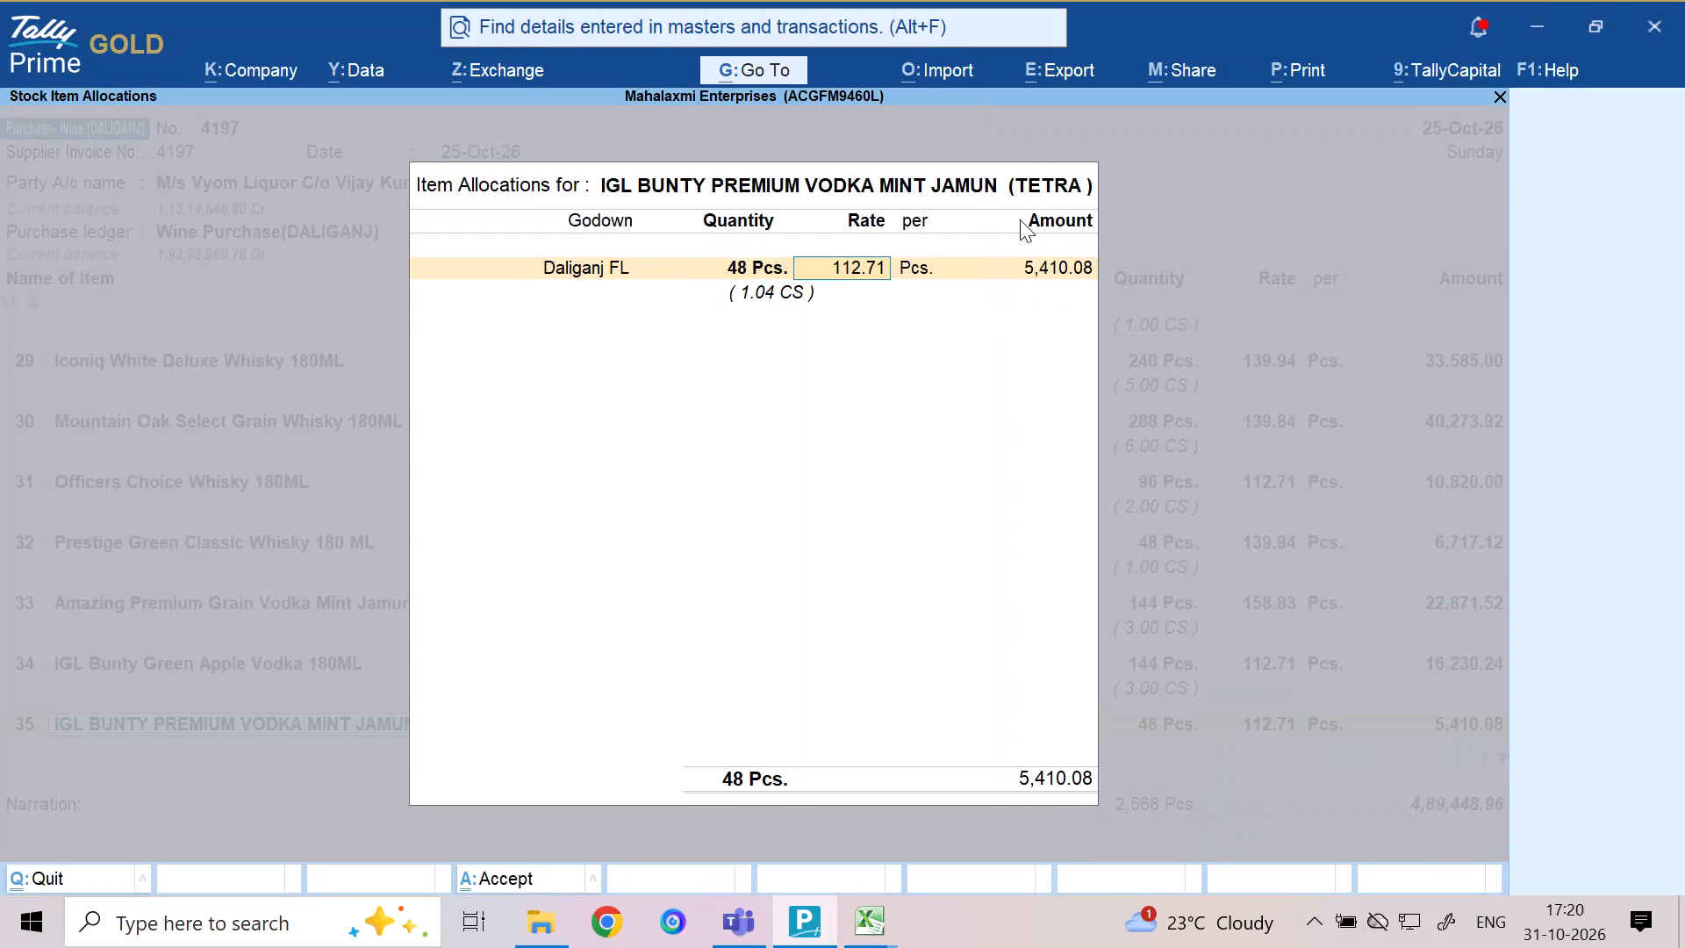
{"action": "key", "text": "Return"}
{"action": "key", "text": "Return"}
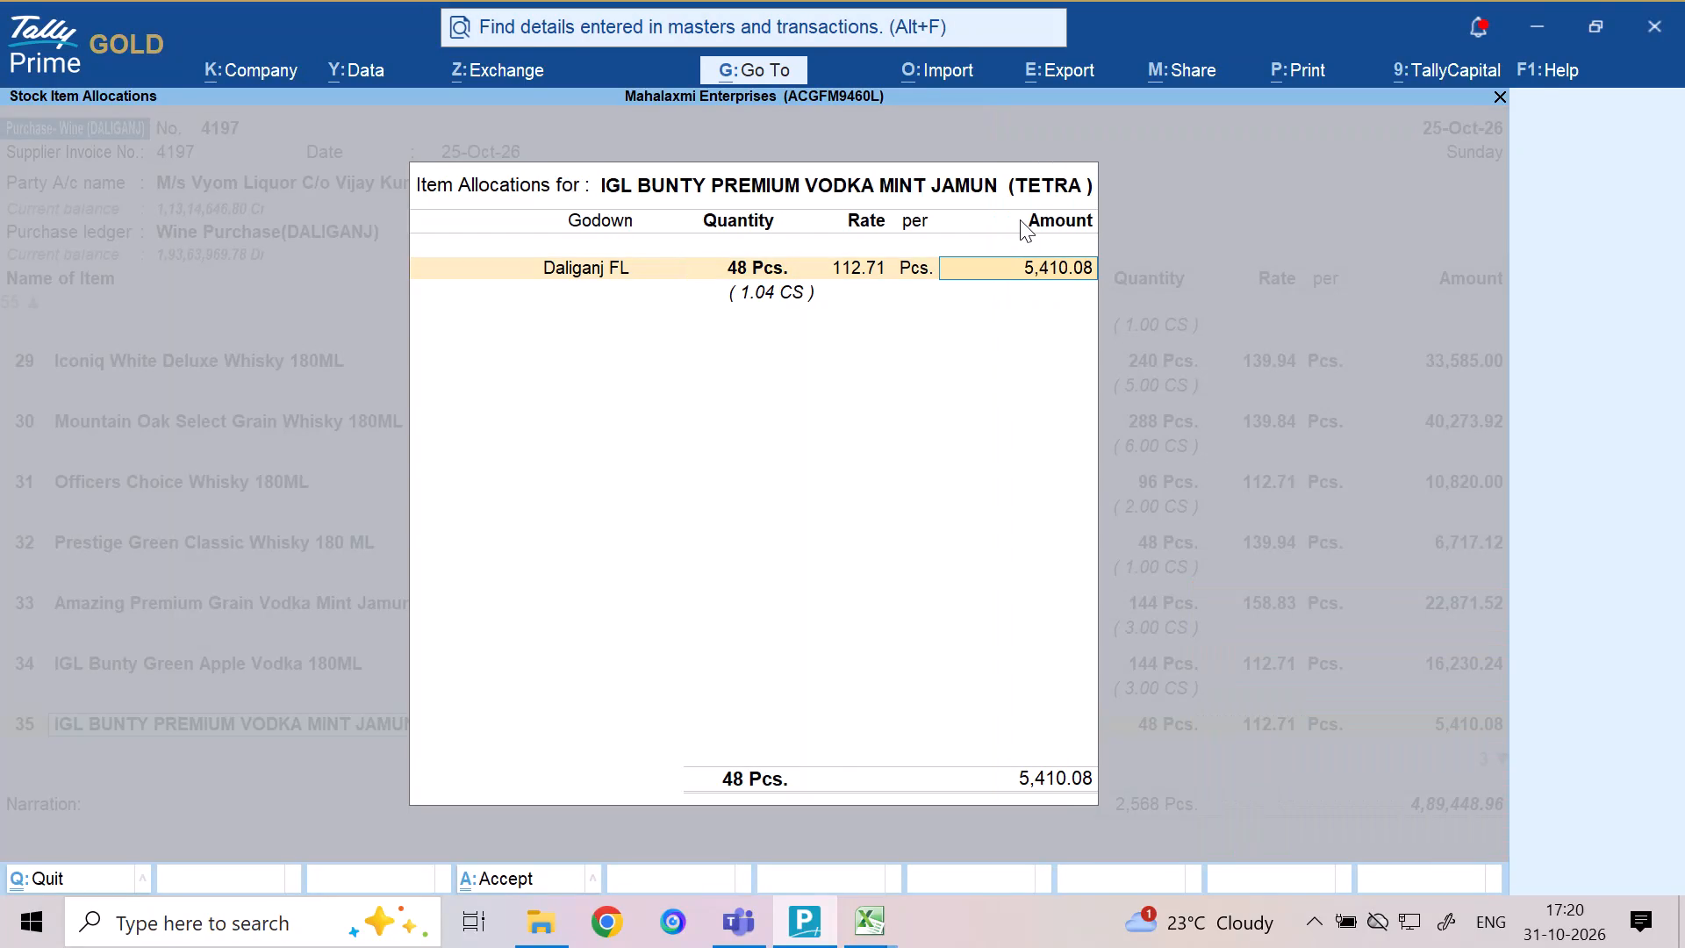
{"action": "key", "text": "Return"}
{"action": "key", "text": "Return"}
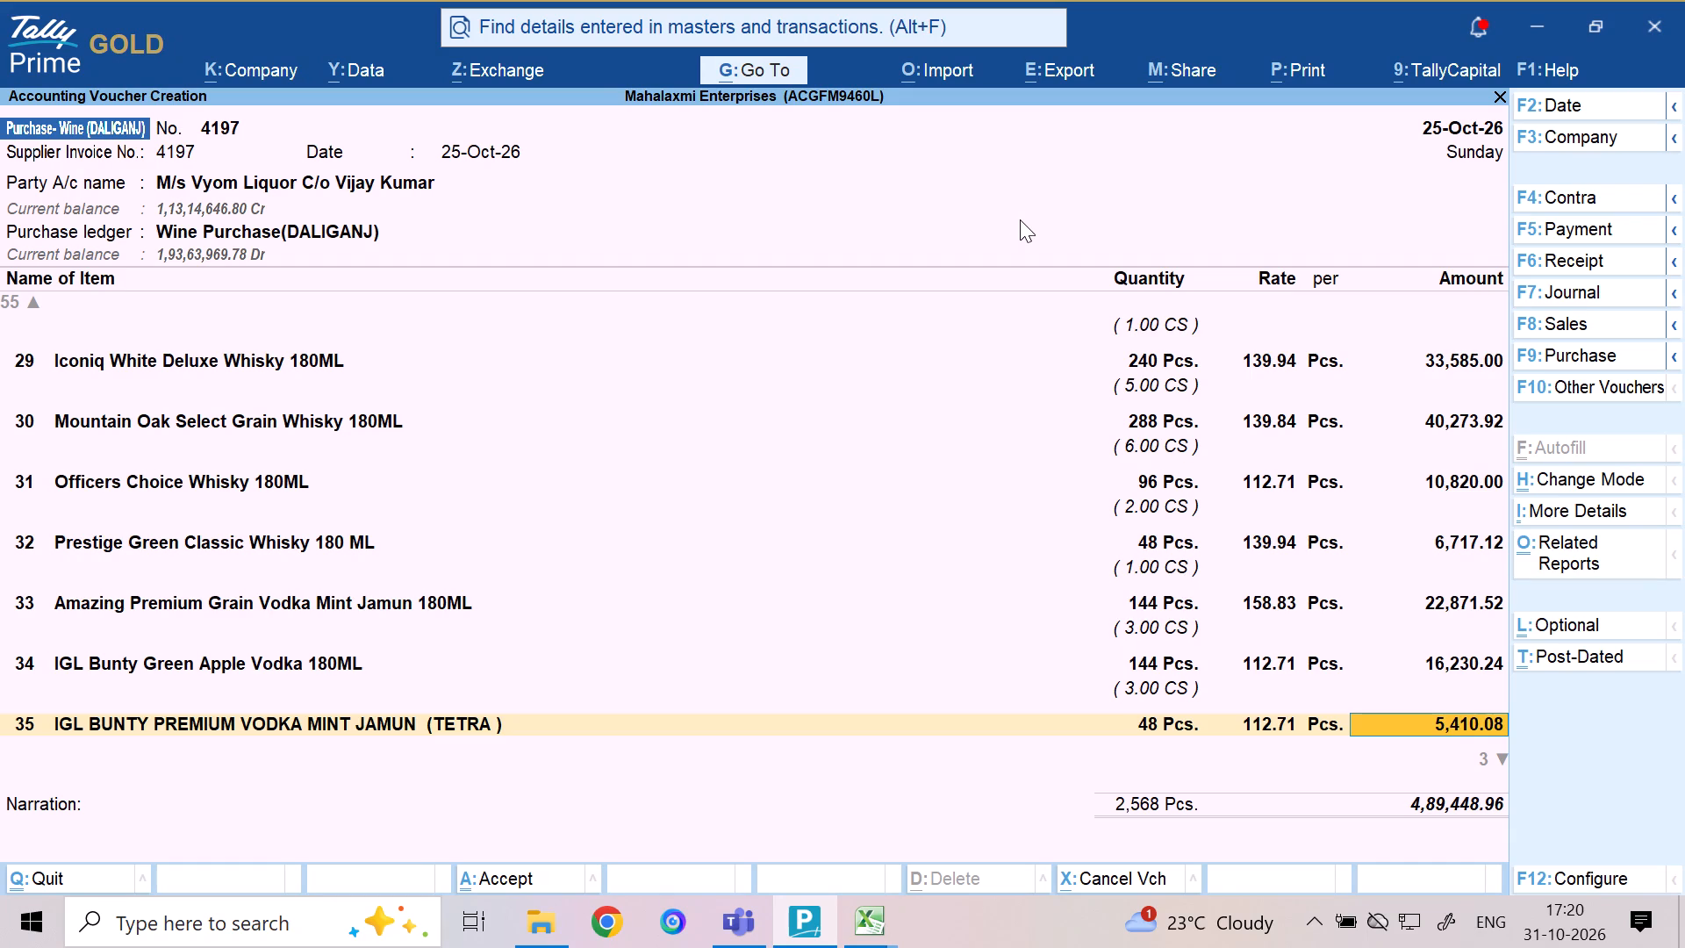
{"action": "key", "text": "Return"}
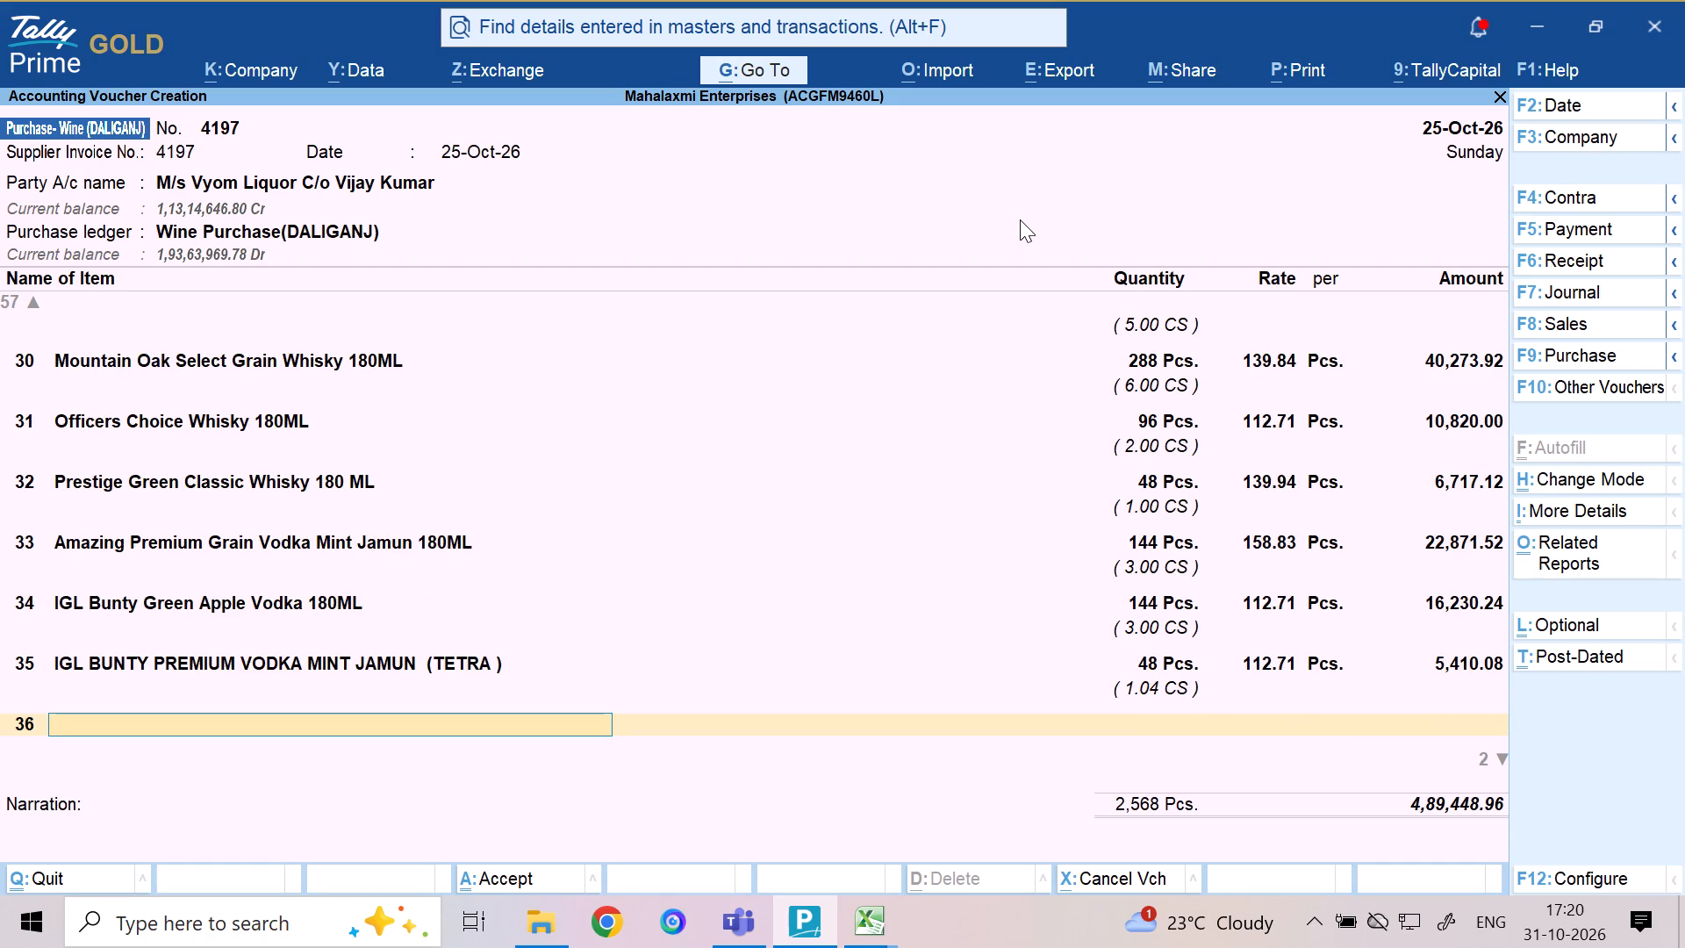
Select Bro Code Orignal BC 250 ML as the voucher's thirty-sixth stock item.
{"action": "type", "text": "BR"}
{"action": "type", "text": "O CODE"}
{"action": "key", "text": "space"}
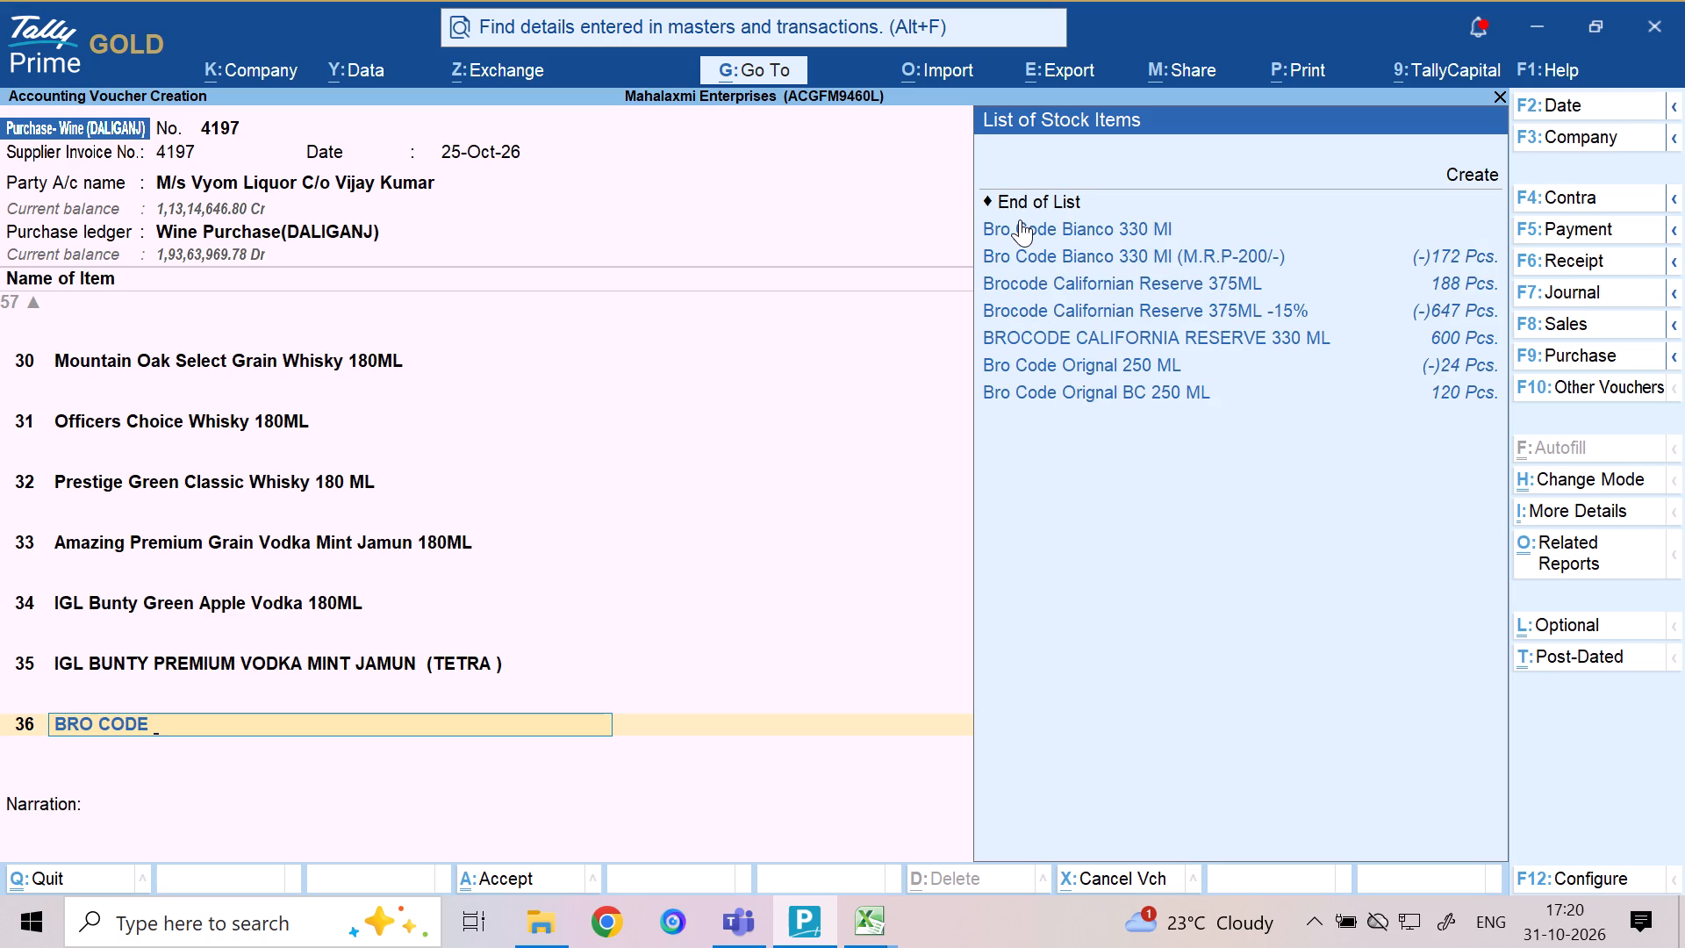
{"action": "key", "text": "o"}
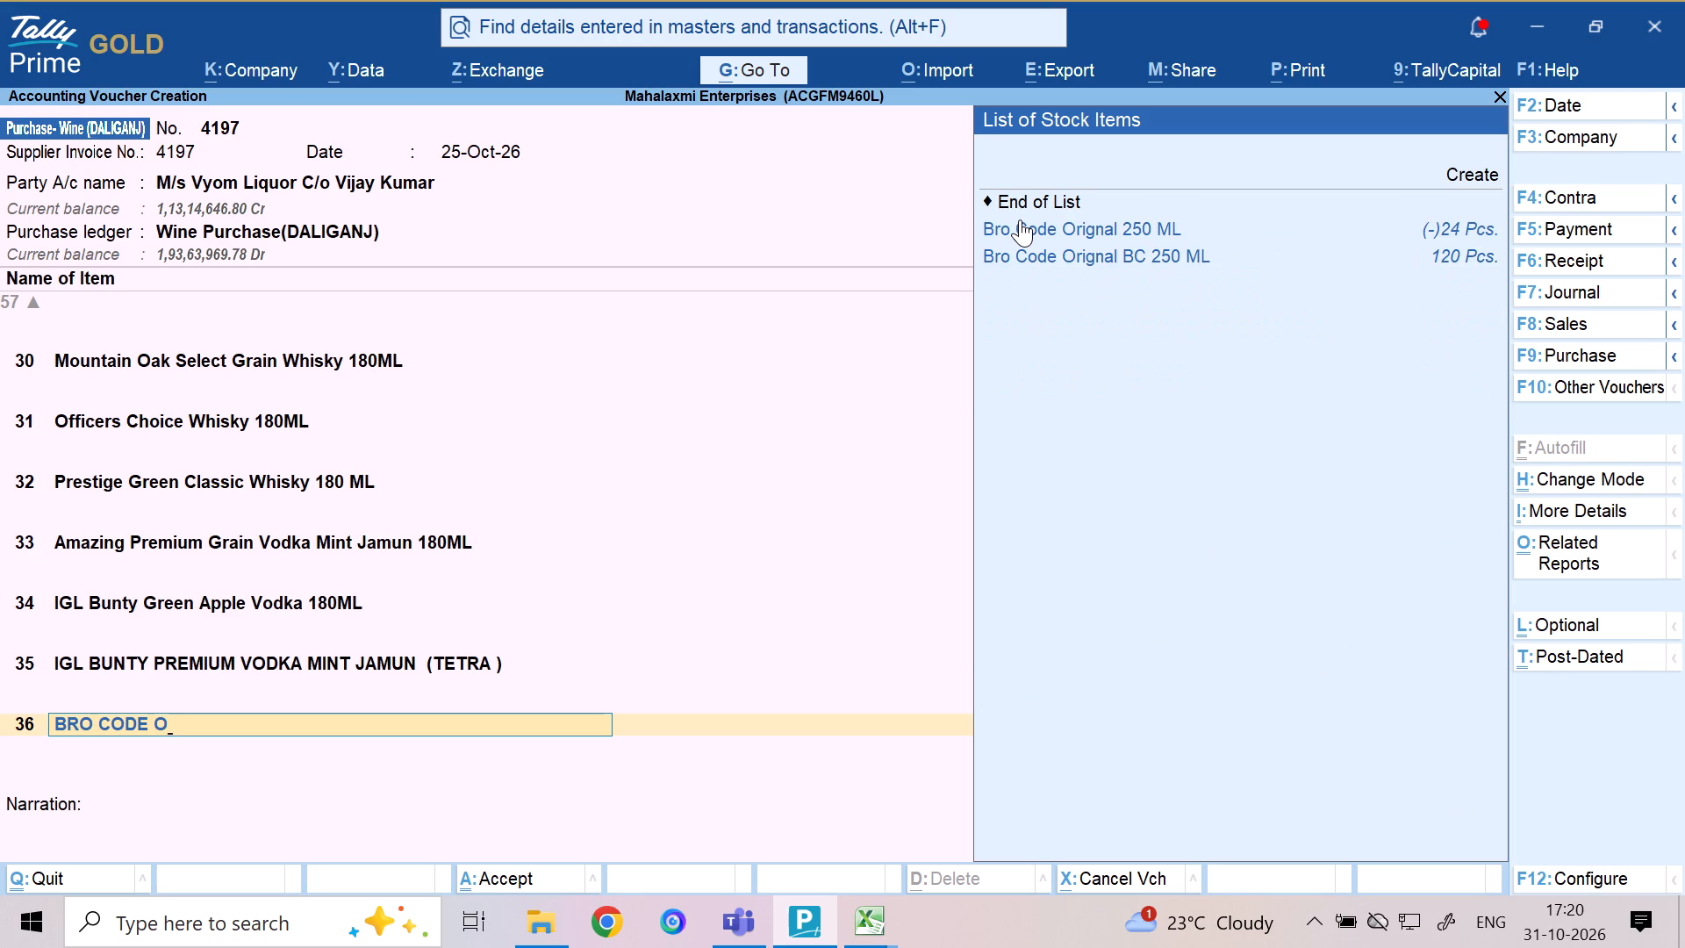
{"action": "key", "text": "Down"}
{"action": "key", "text": "Down"}
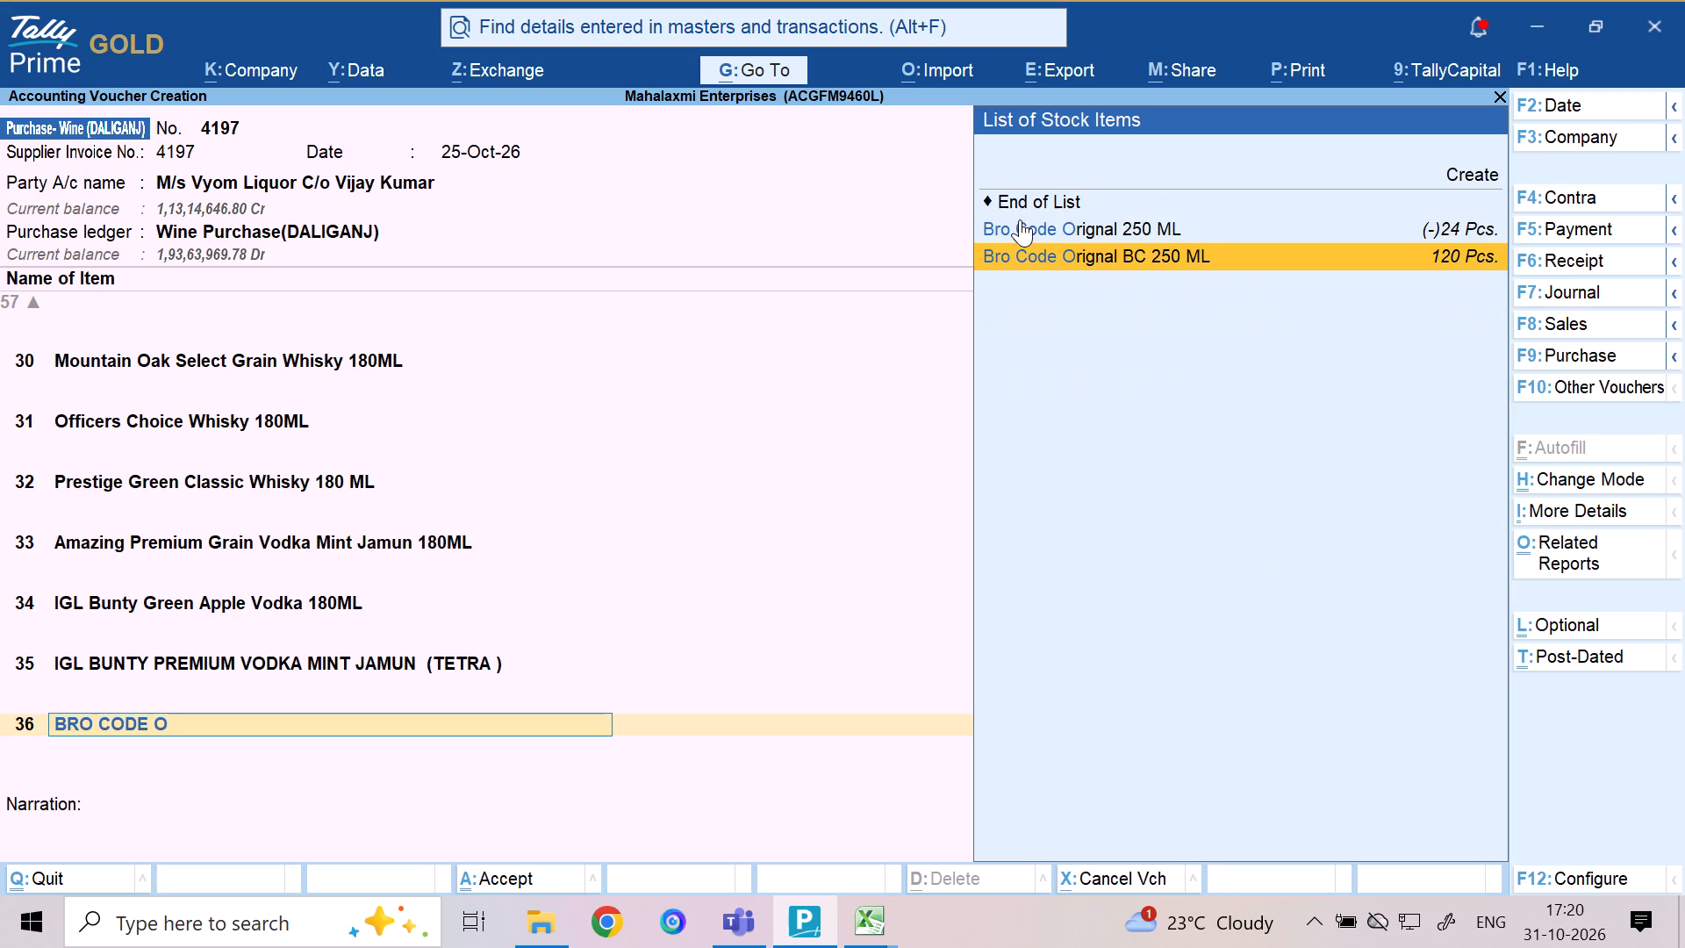
{"action": "key", "text": "Return"}
Allocate 72 Pcs. of Bro Code to the Daliganj FL godown at the prefilled rate of 139.06 and finish the item list.
{"action": "key", "text": "d"}
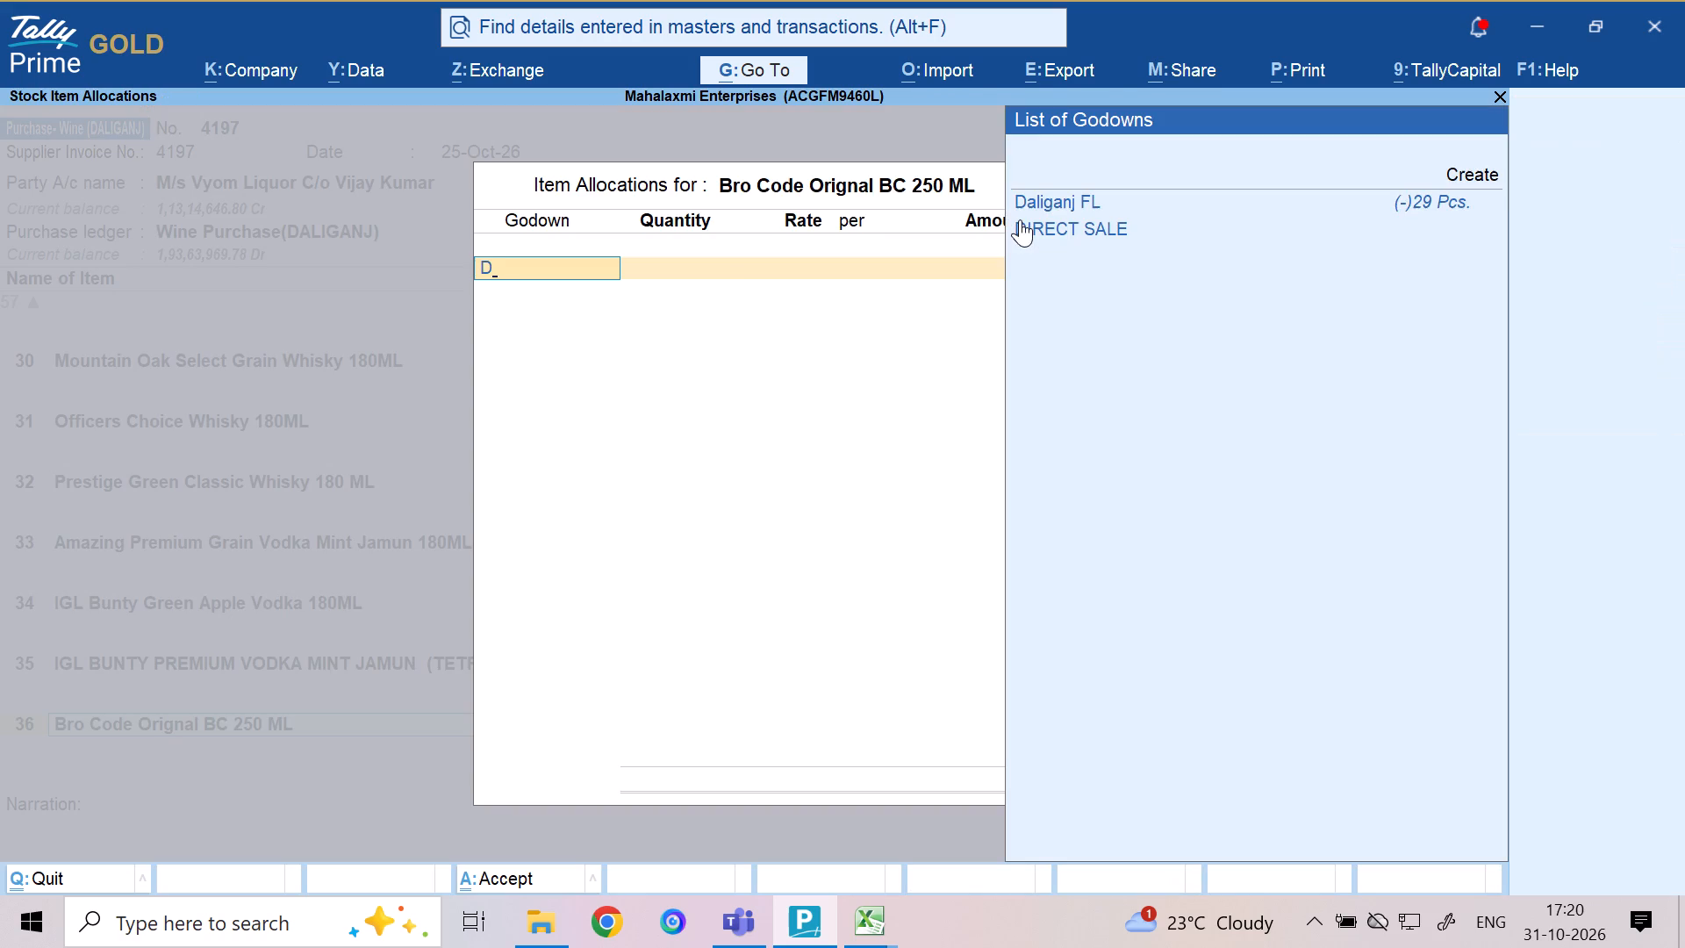
{"action": "key", "text": "Down"}
{"action": "key", "text": "Return"}
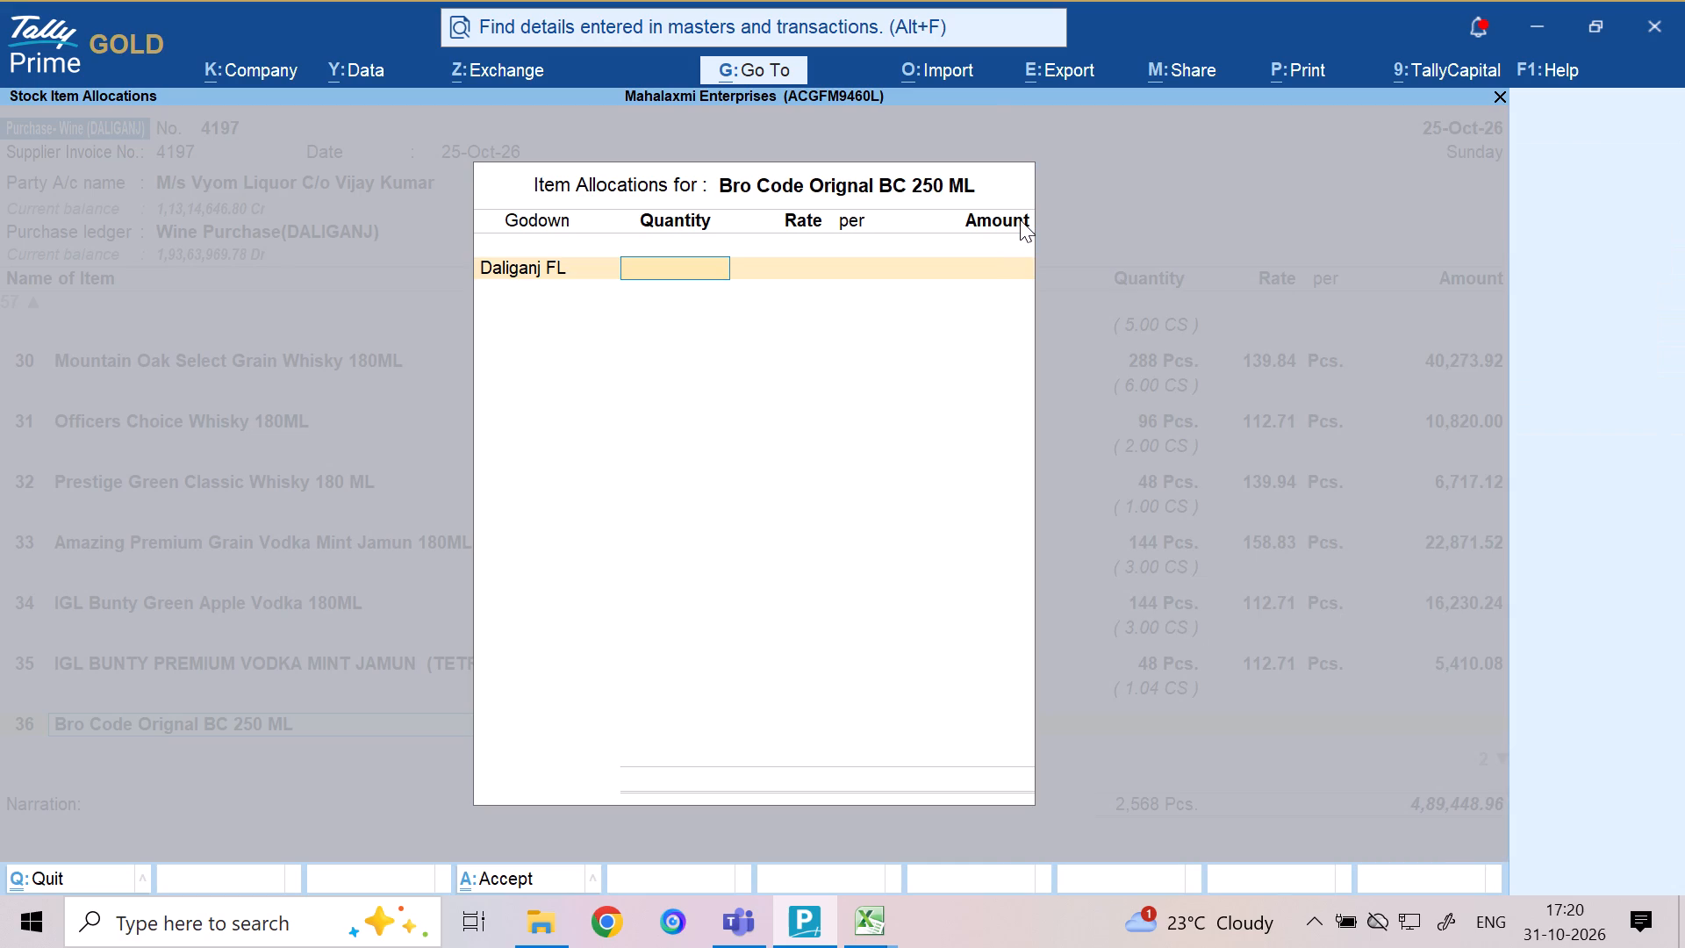
{"action": "type", "text": "72"}
{"action": "key", "text": "Return"}
{"action": "key", "text": "Return"}
{"action": "key", "text": "Return"}
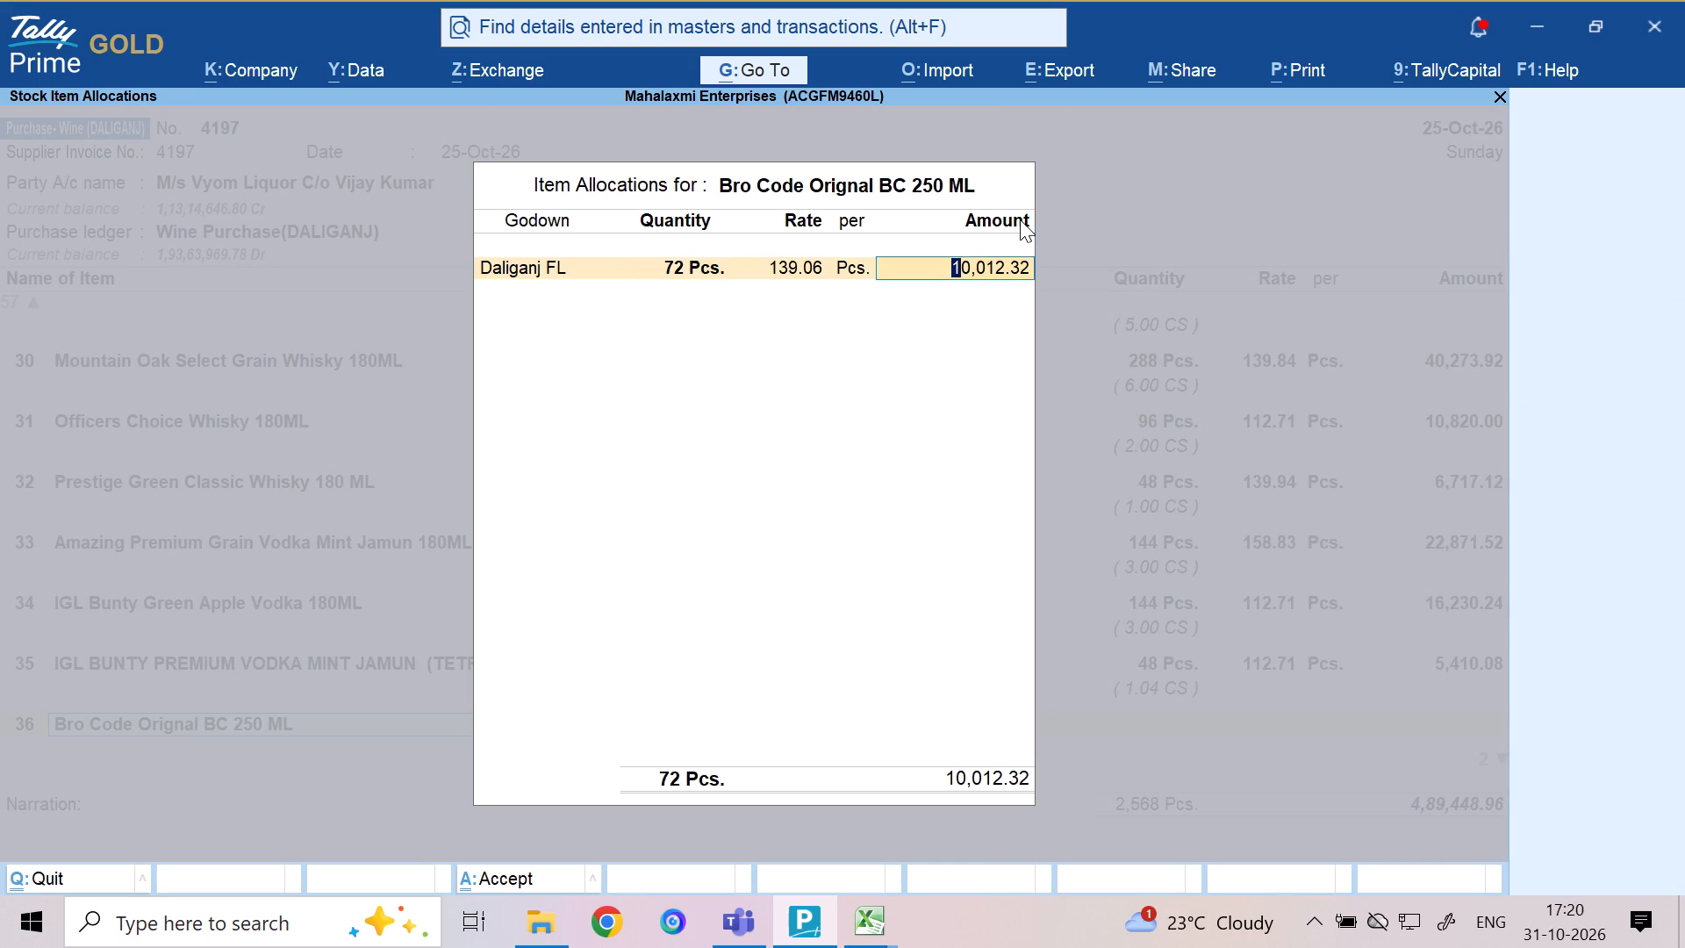
{"action": "key", "text": "Return"}
{"action": "key", "text": "Return"}
{"action": "key", "text": "Return"}
{"action": "key", "text": "Return"}
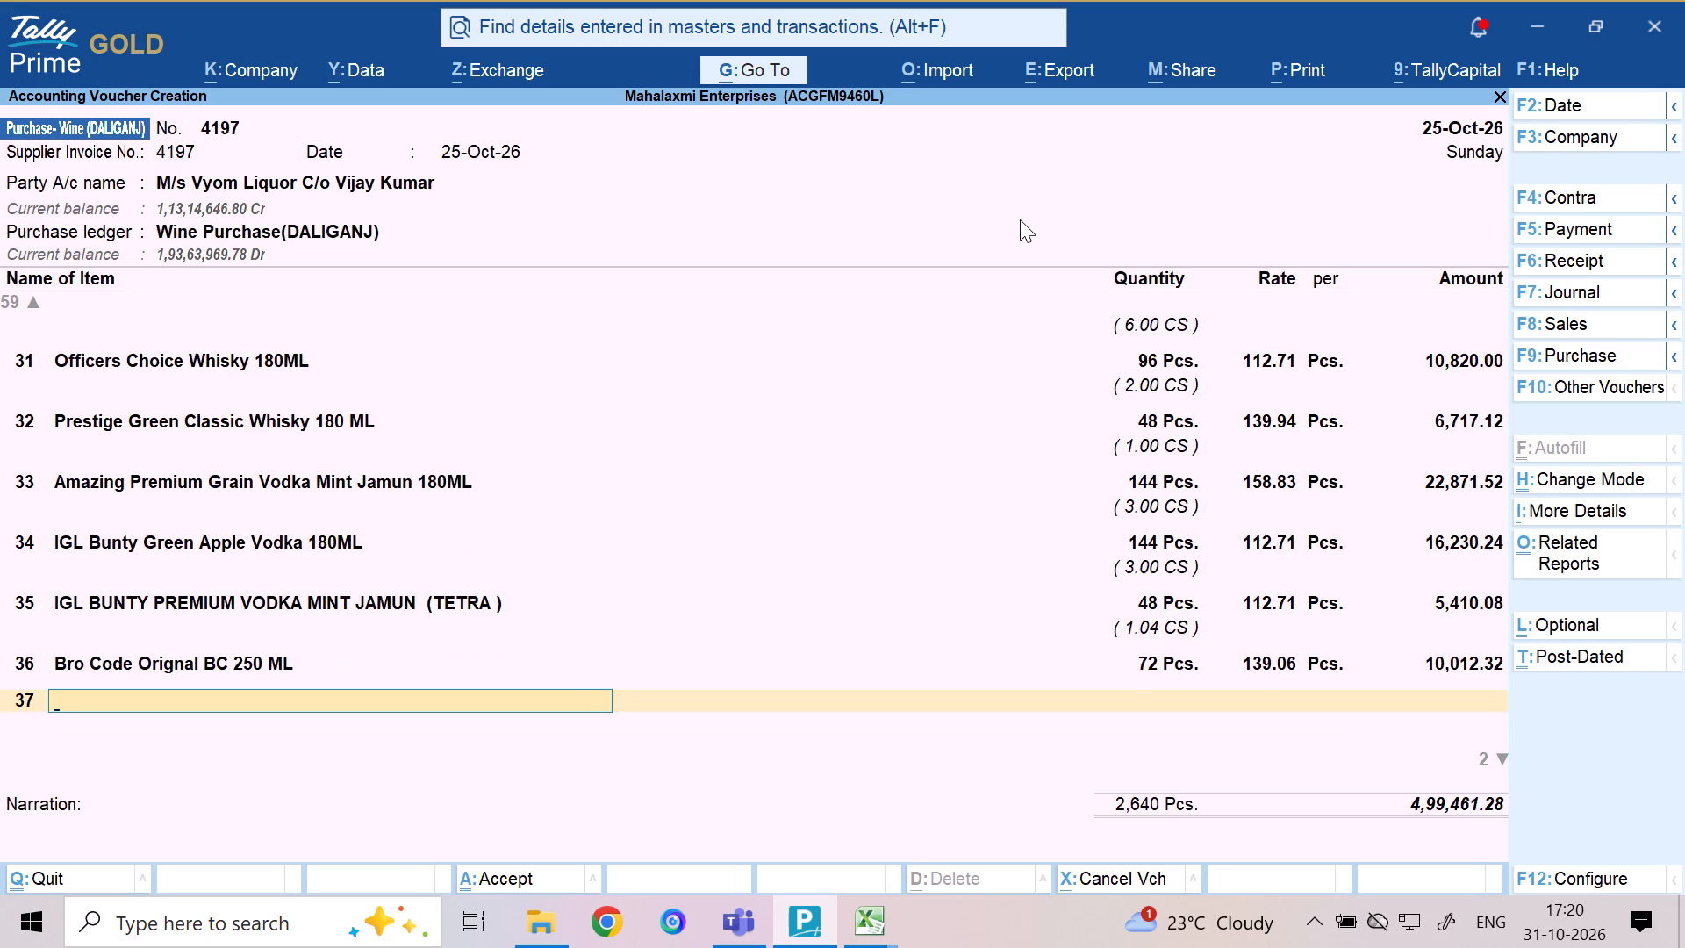
Add the TCS @2 % ledger below the items with a rate of 2 % and an amount of 9989.
{"action": "key", "text": "r"}
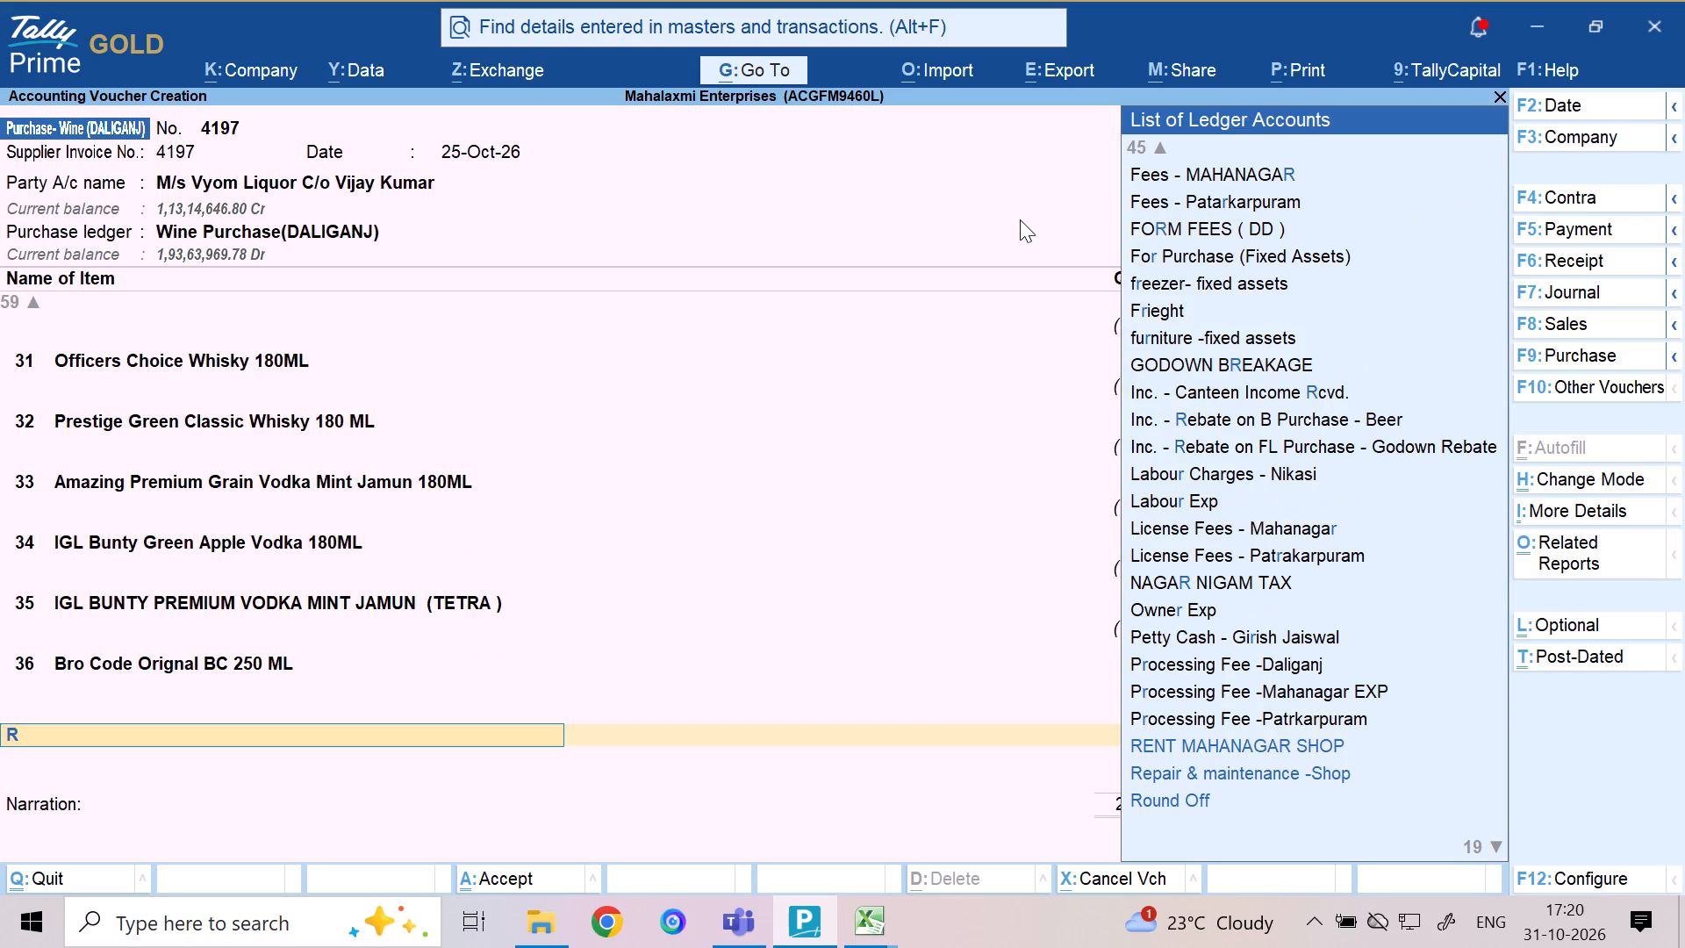
{"action": "key", "text": "BackSpace"}
{"action": "type", "text": "TCS"}
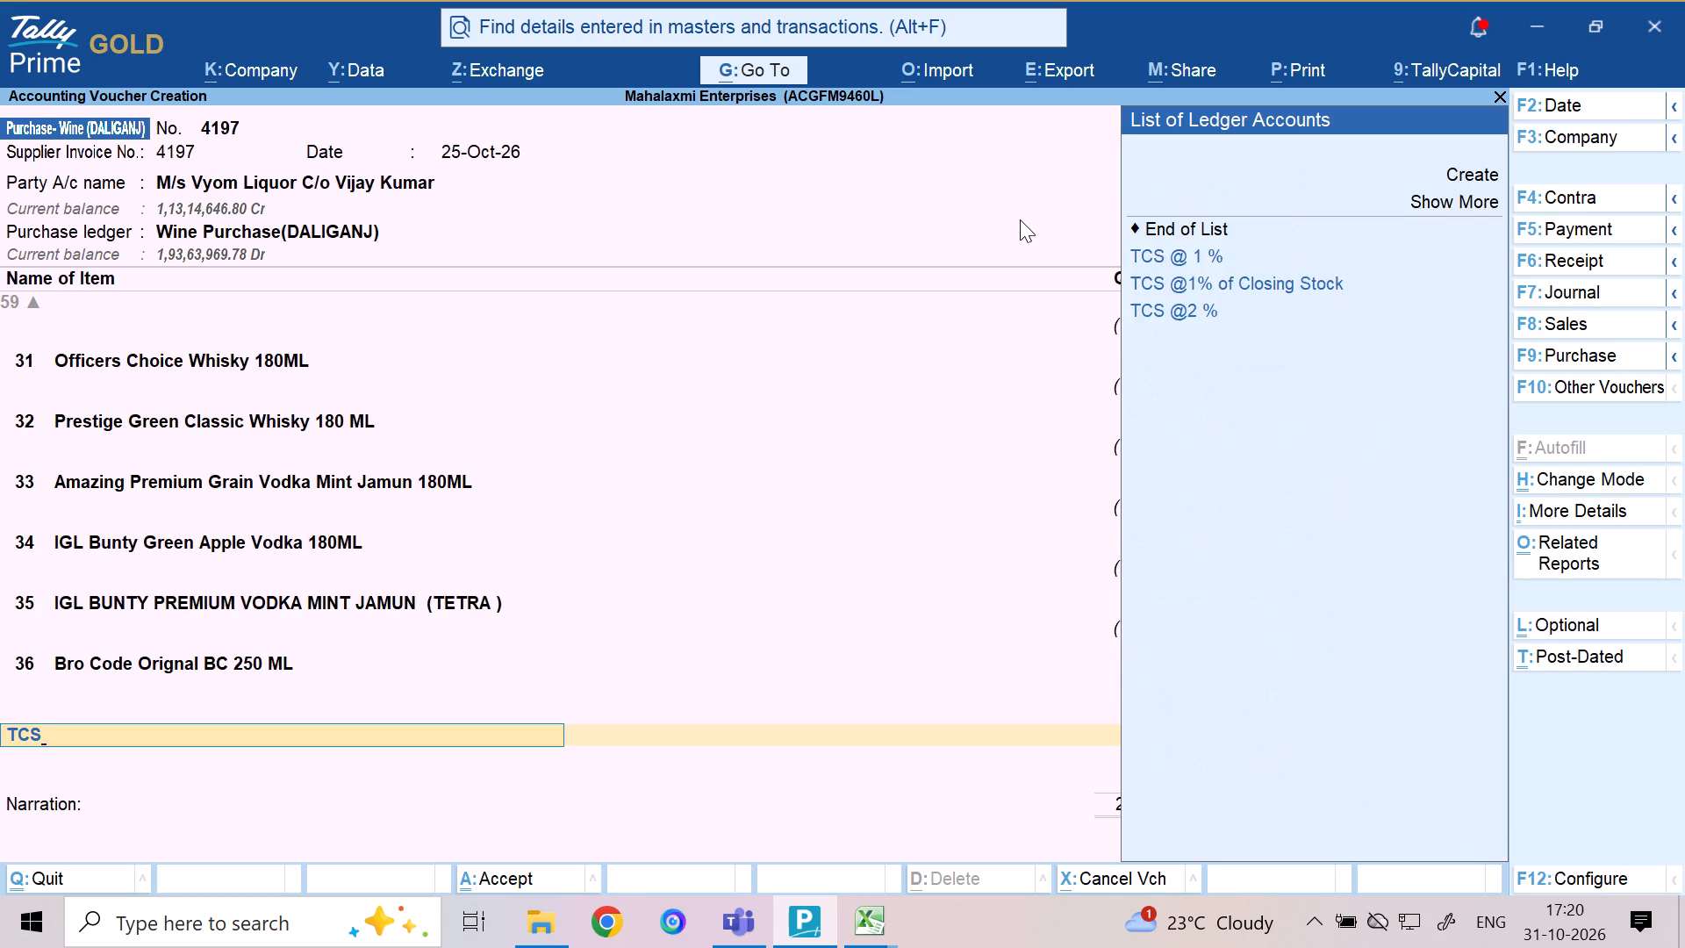
{"action": "key", "text": "Down"}
{"action": "key", "text": "Down"}
{"action": "key", "text": "Down"}
{"action": "key", "text": "Return"}
{"action": "key", "text": "2"}
{"action": "key", "text": "Return"}
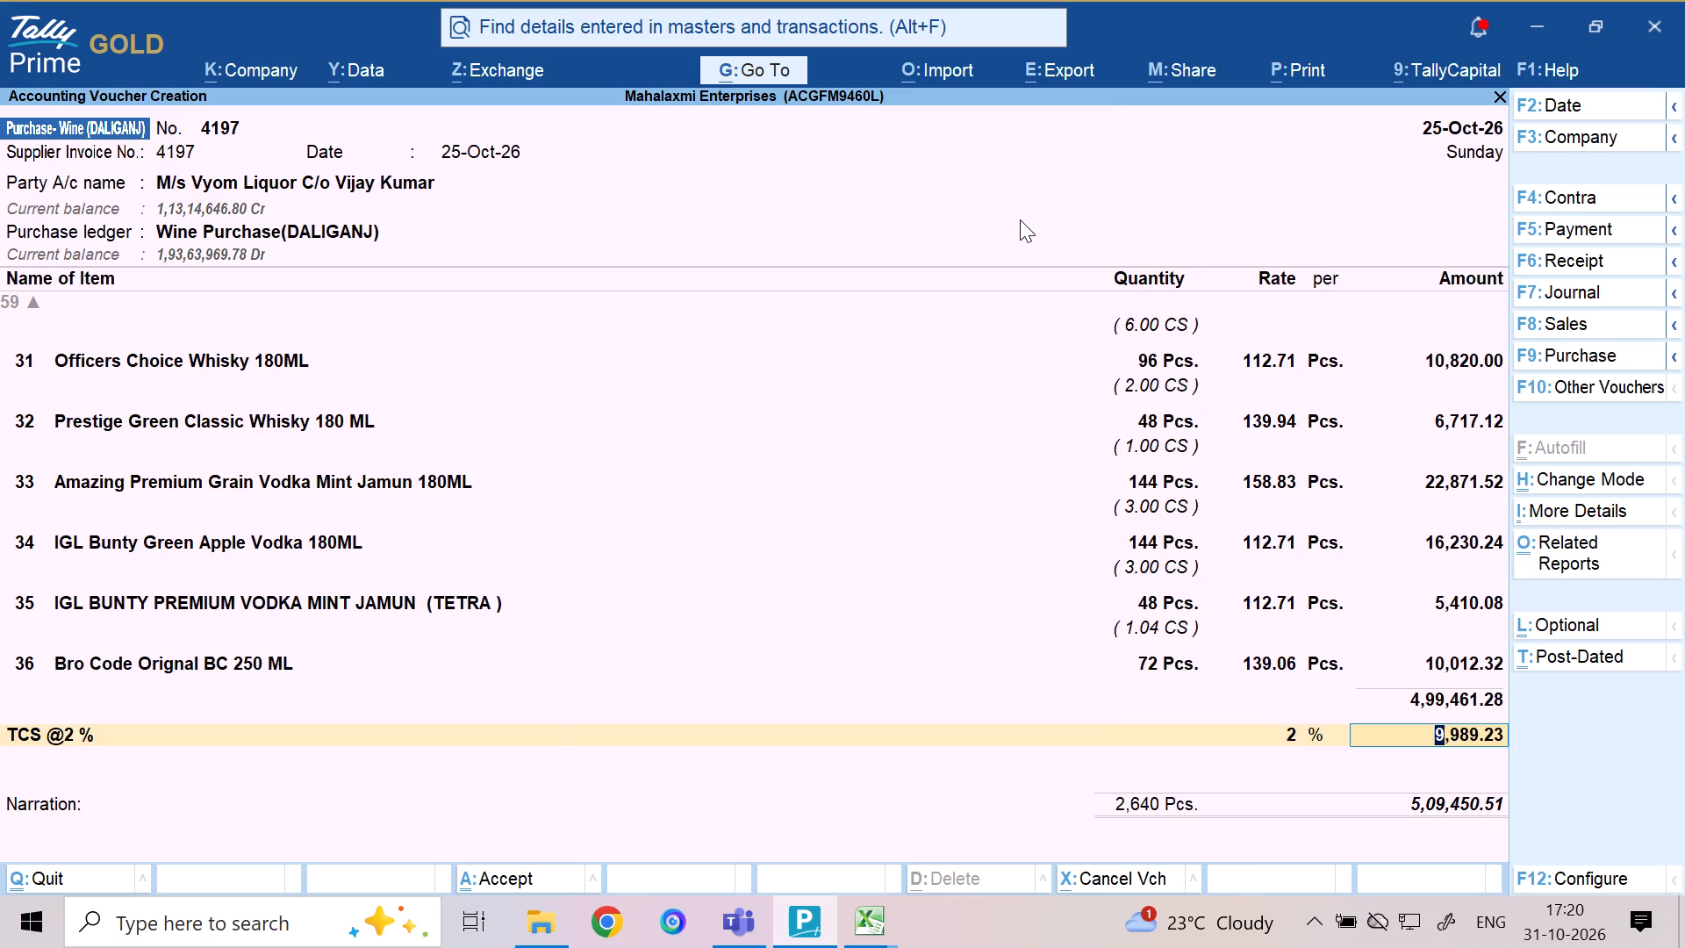
{"action": "type", "text": "9989"}
{"action": "key", "text": "Return"}
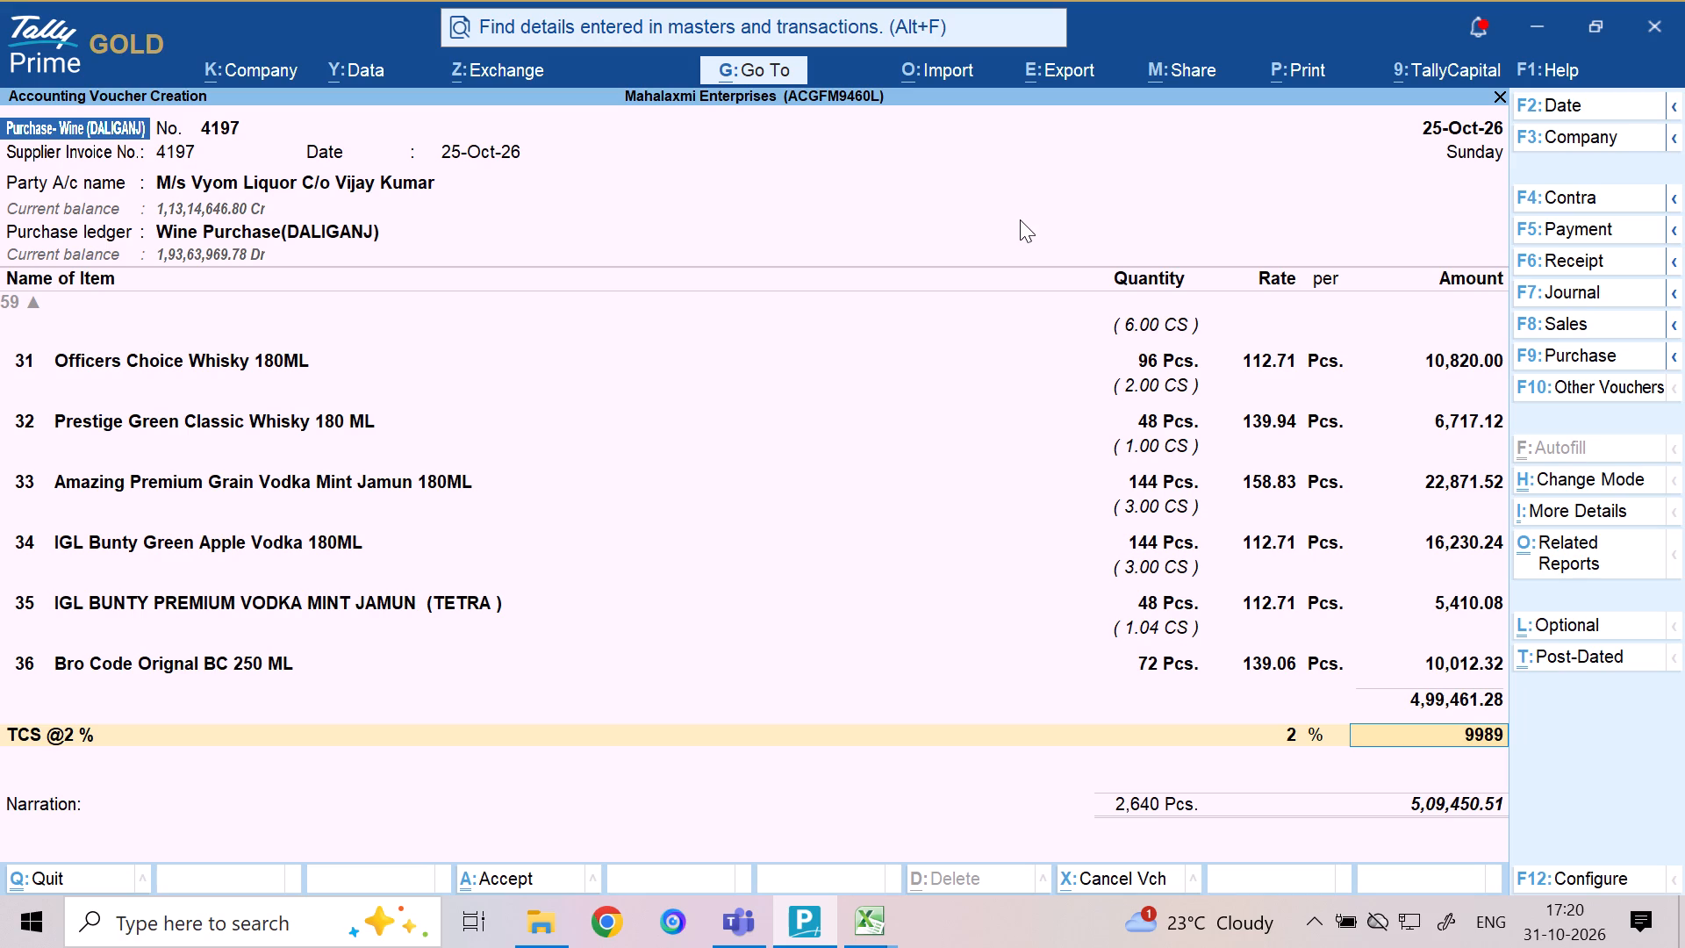
Add the Round Off ledger below the TCS line, accepting the prefilled amount of (-)0.28.
{"action": "type", "text": "ROU"}
{"action": "key", "text": "Return"}
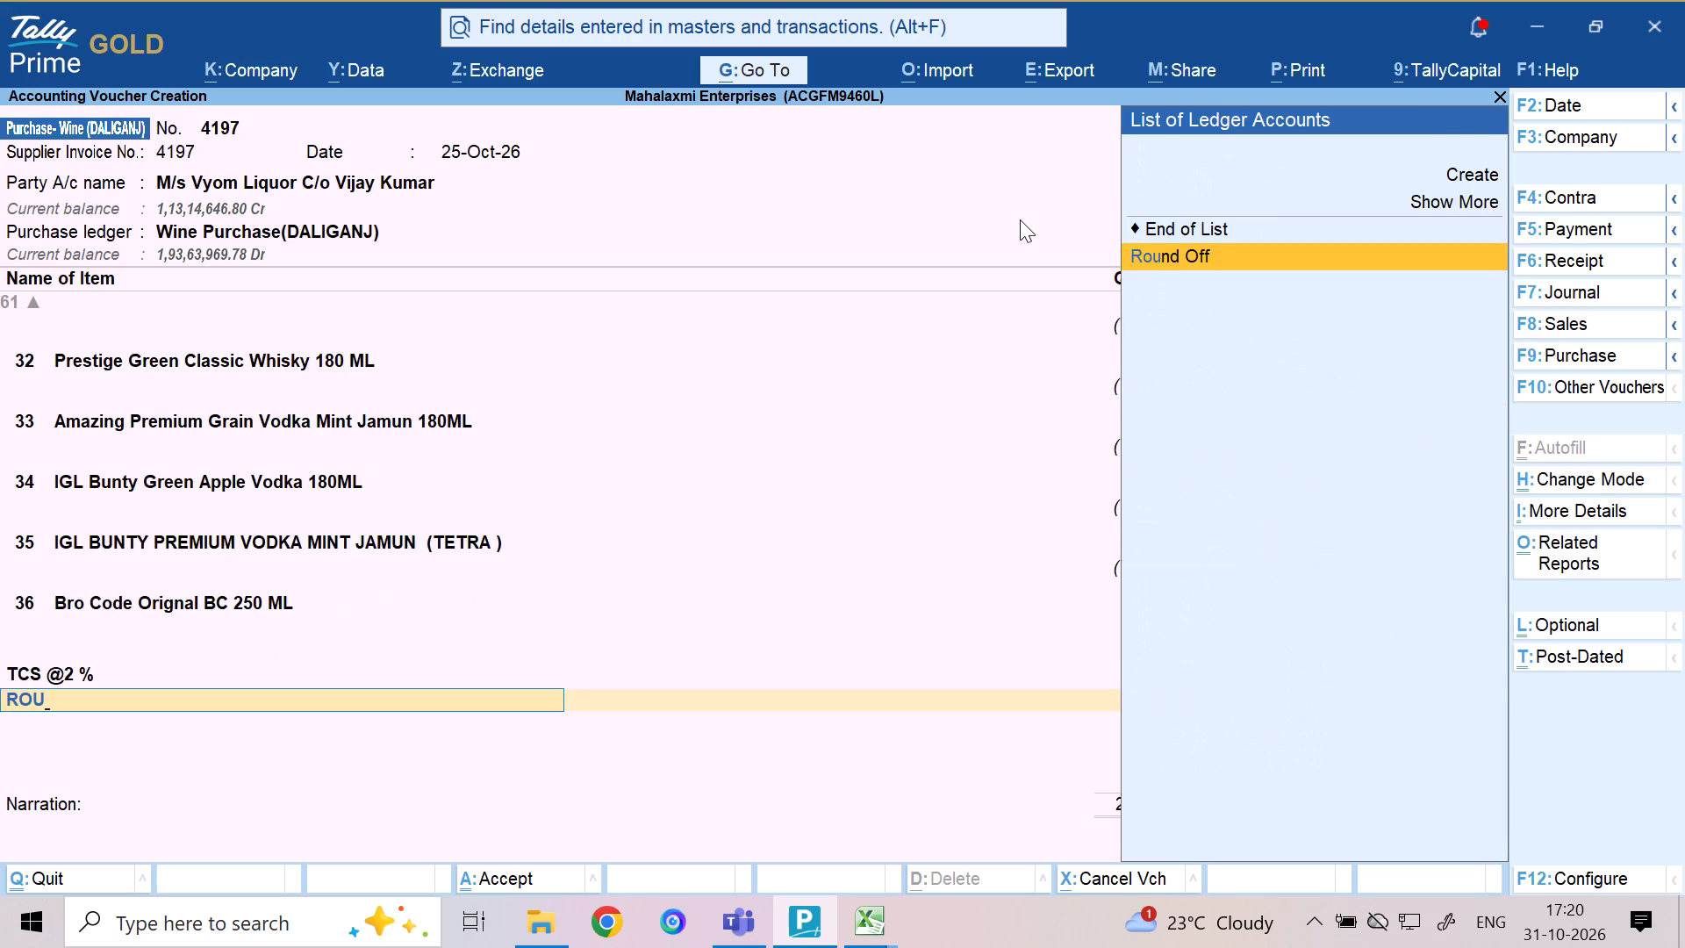
{"action": "key", "text": "Return"}
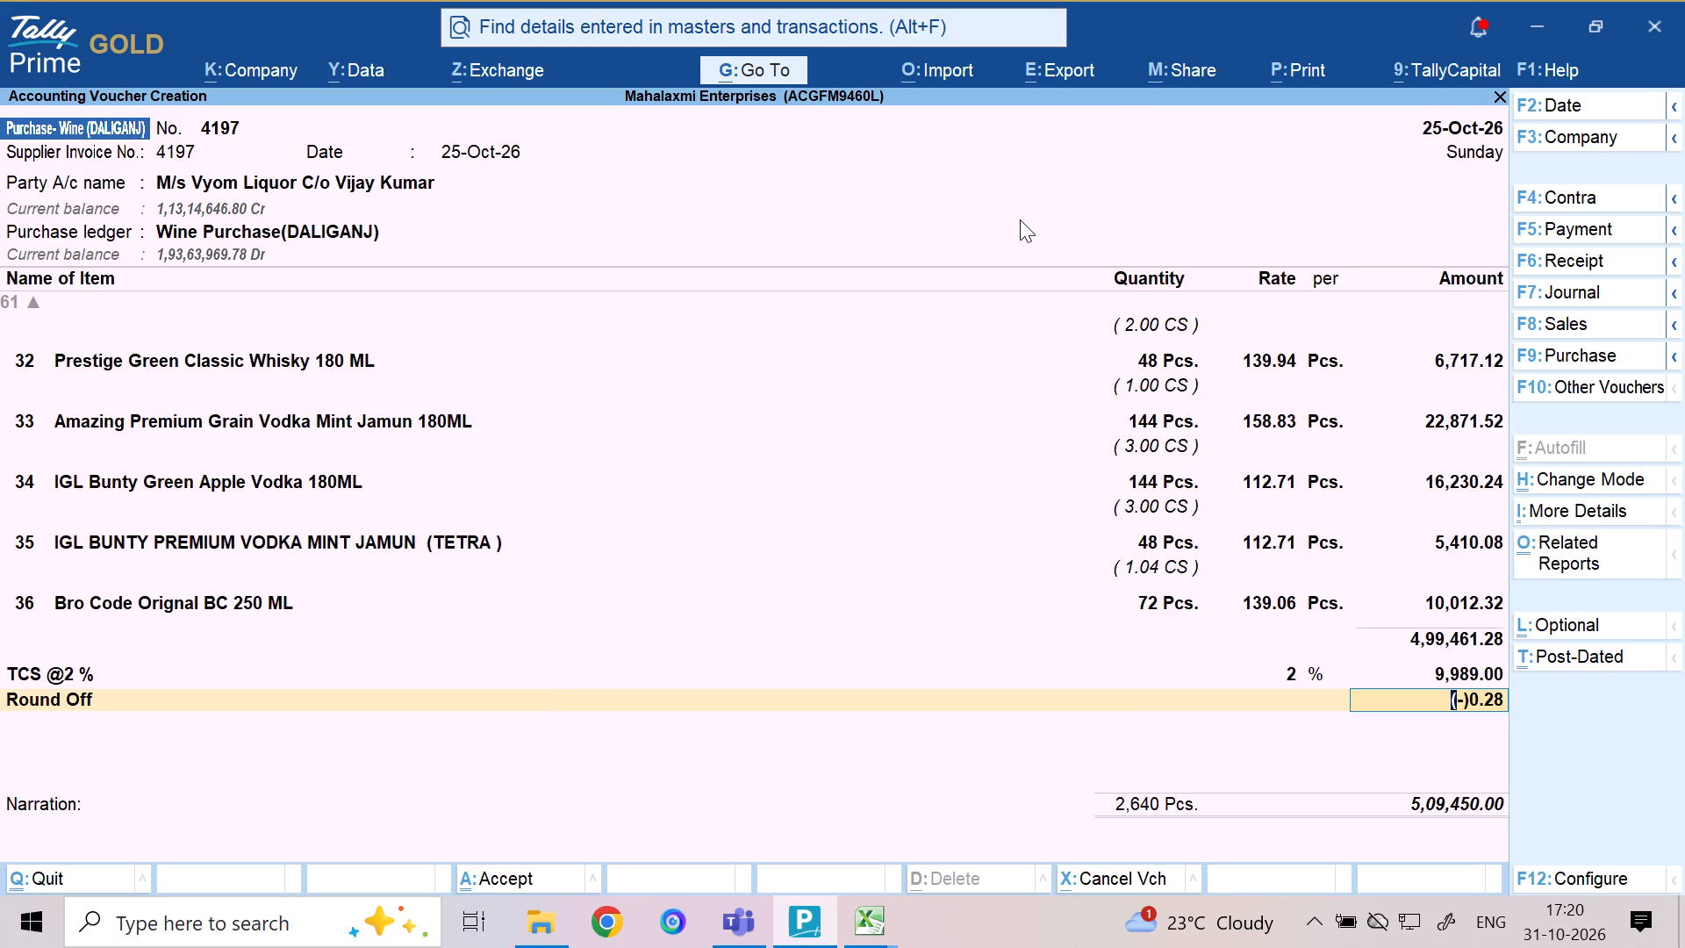
{"action": "key", "text": "Return"}
End the ledger entries, leave the narration blank and submit purchase voucher 4197 for acceptance.
{"action": "key", "text": "Return"}
{"action": "key", "text": "Return"}
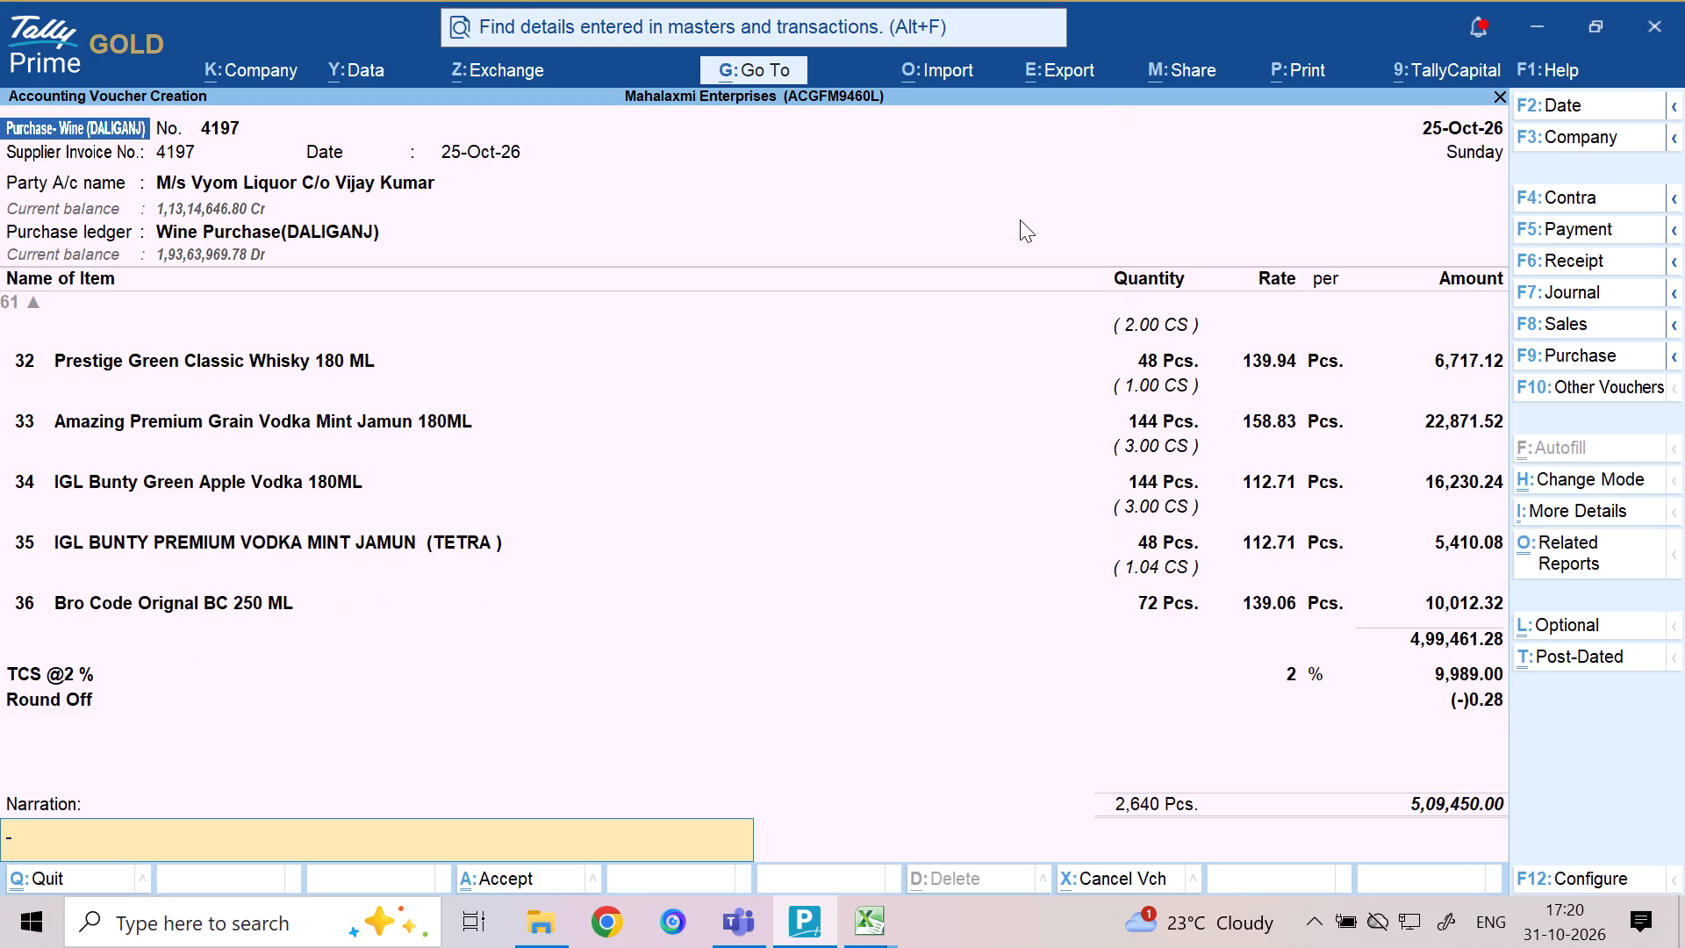
{"action": "key", "text": "Return"}
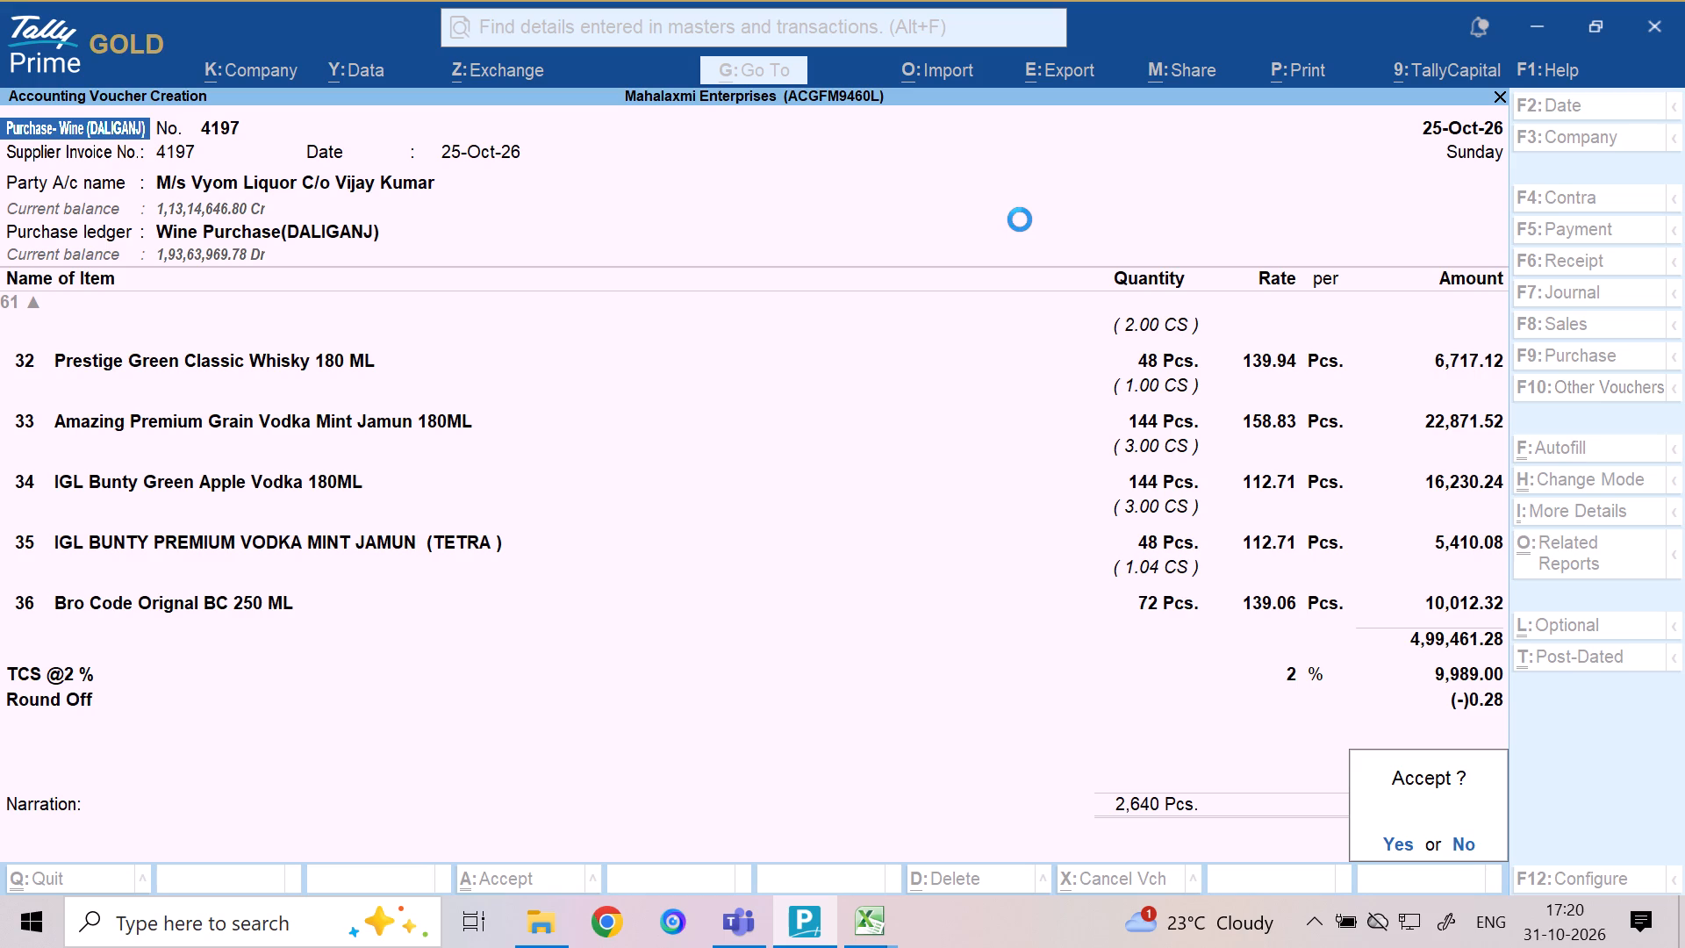
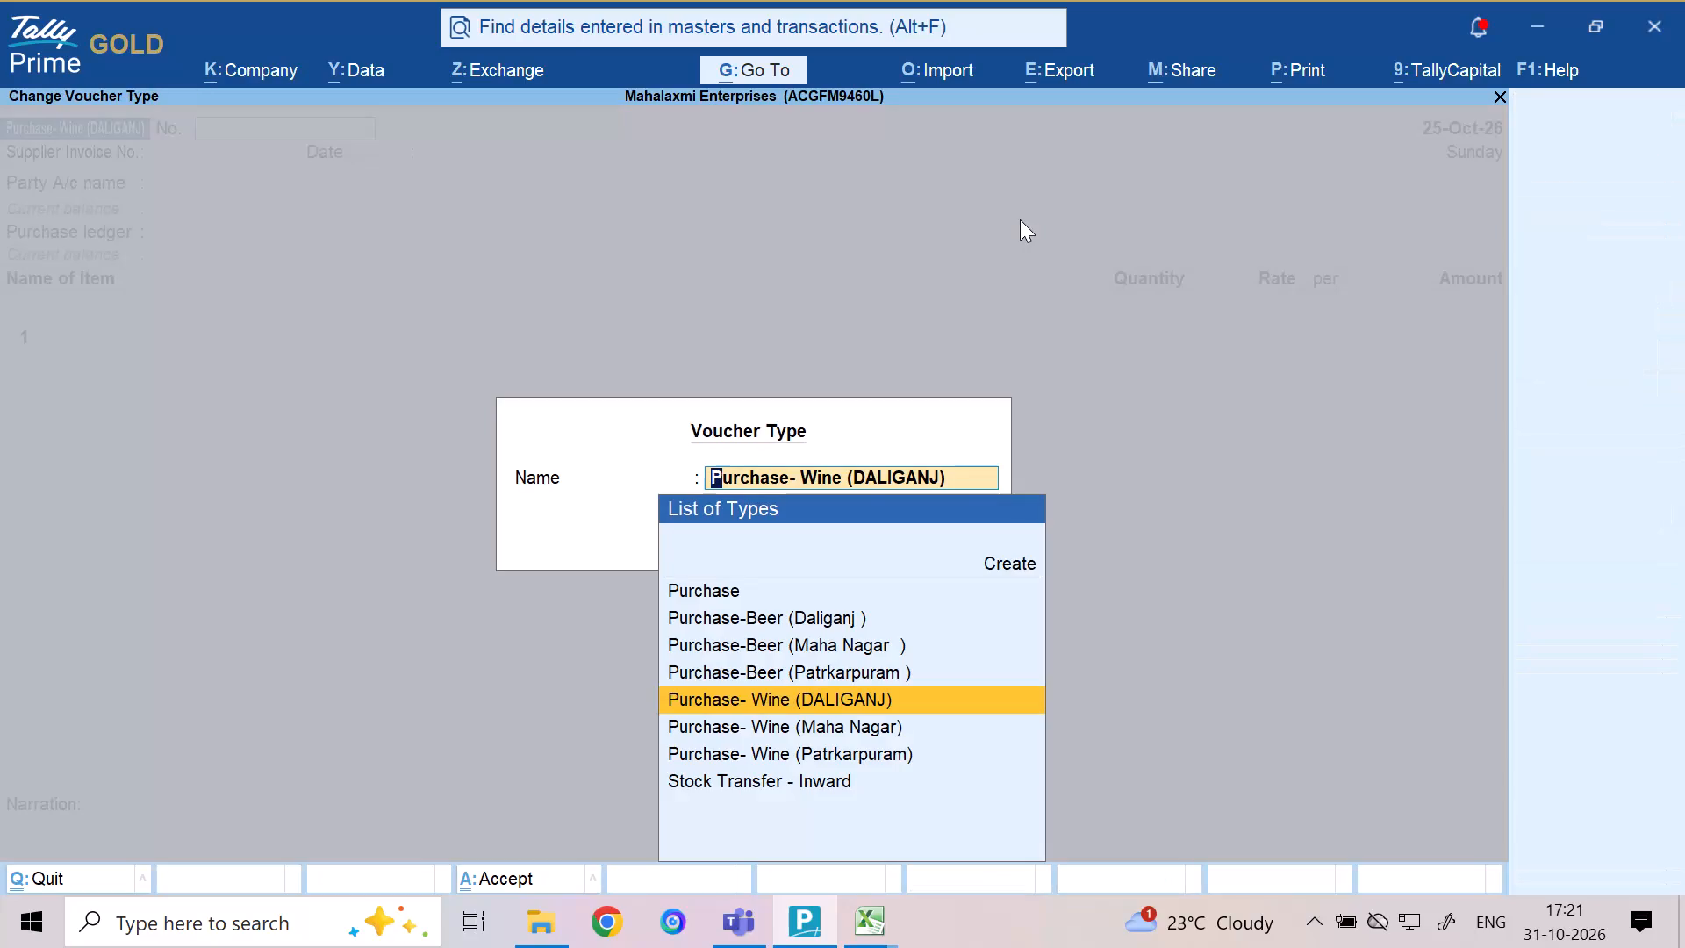
Change the voucher type to Purchase-Beer (Daliganj).
{"action": "key", "text": "Up"}
{"action": "key", "text": "Down"}
{"action": "key", "text": "Up"}
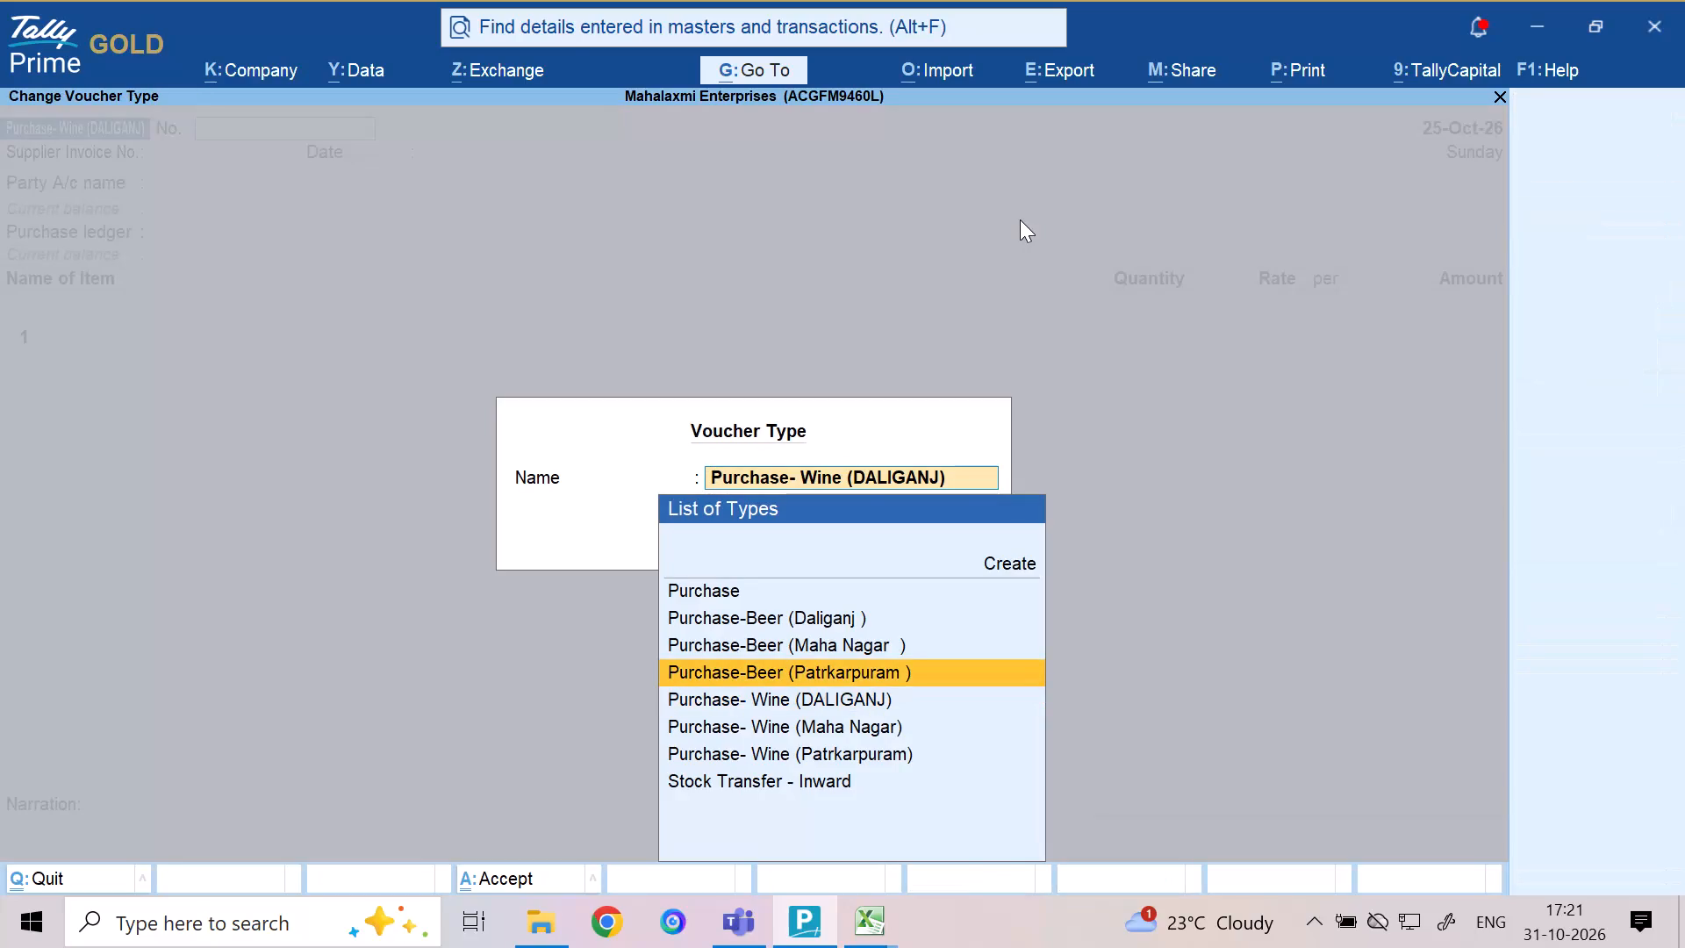
{"action": "key", "text": "Up"}
{"action": "key", "text": "Up"}
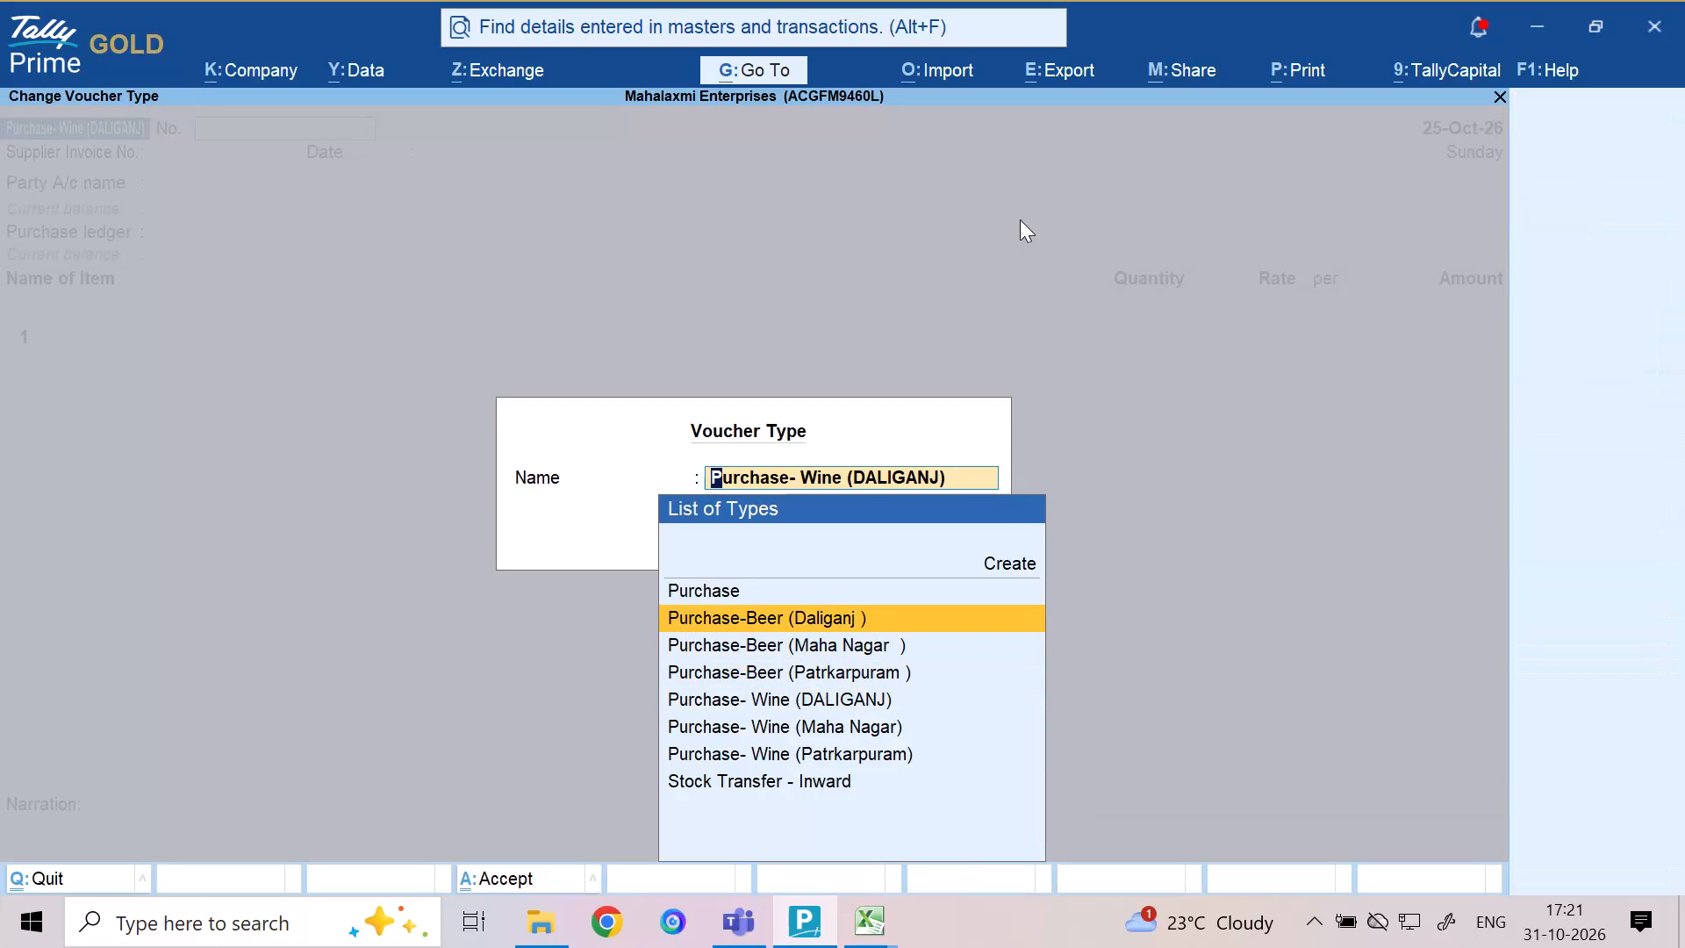
{"action": "key", "text": "Return"}
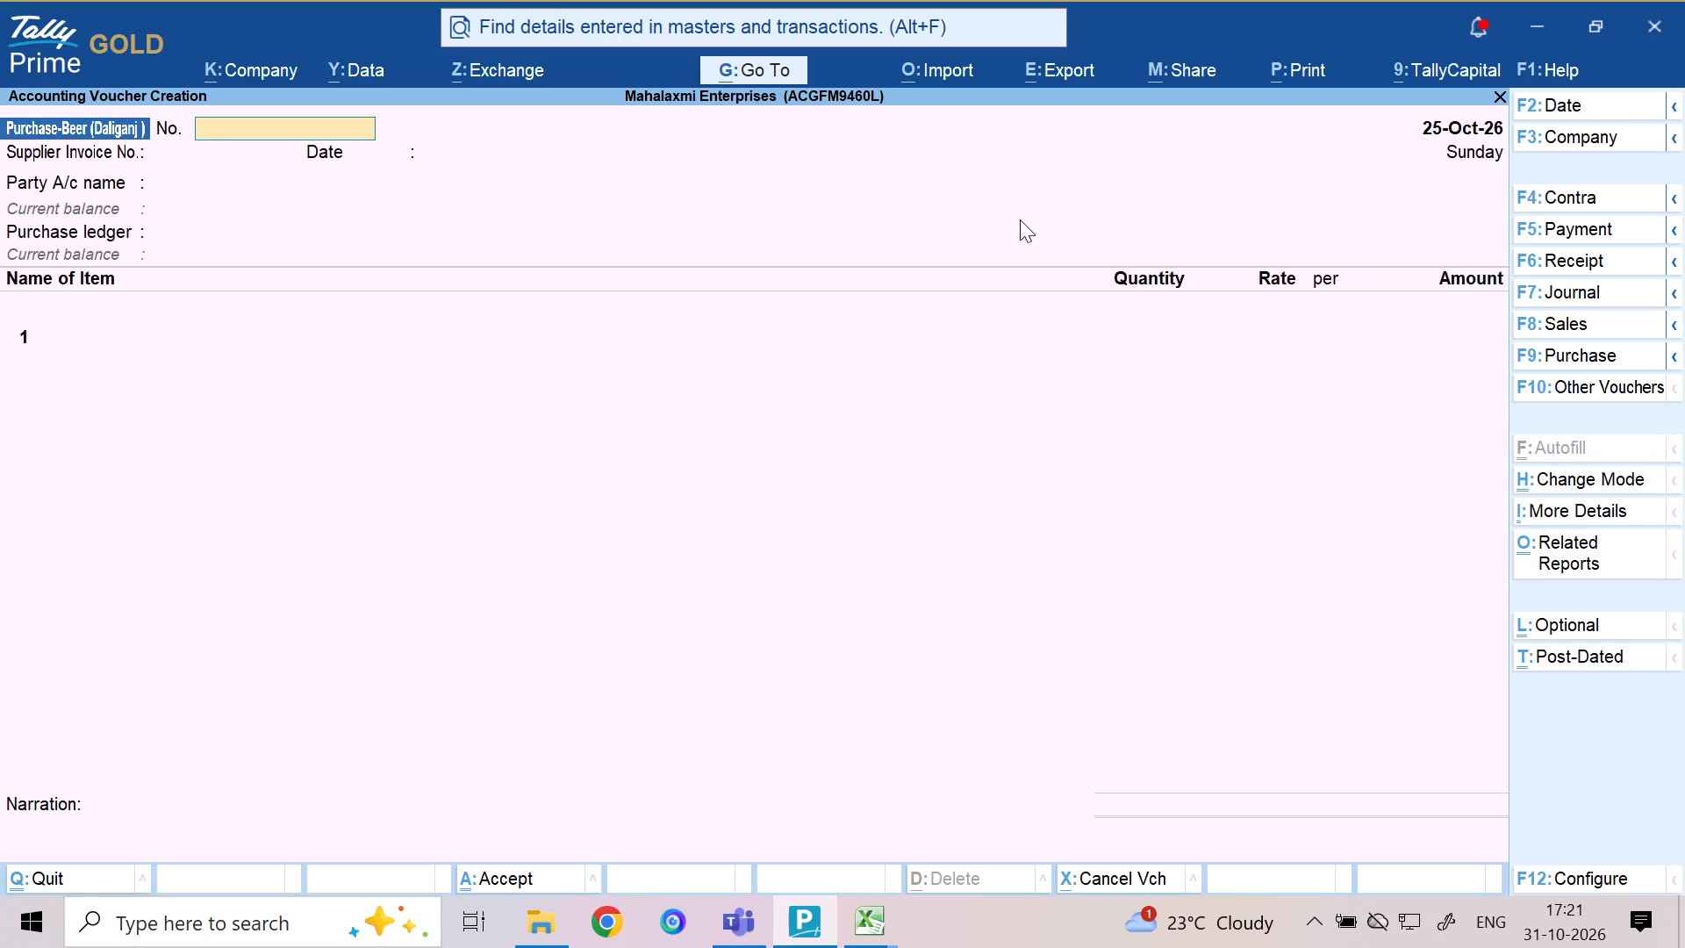
Enter voucher number 2337, date 26-Oct-26 and supplier invoice number 2337, accepting 26-Oct-26 as the supplier invoice date.
{"action": "type", "text": "2337"}
{"action": "key", "text": "F2"}
{"action": "type", "text": "26"}
{"action": "key", "text": "Return"}
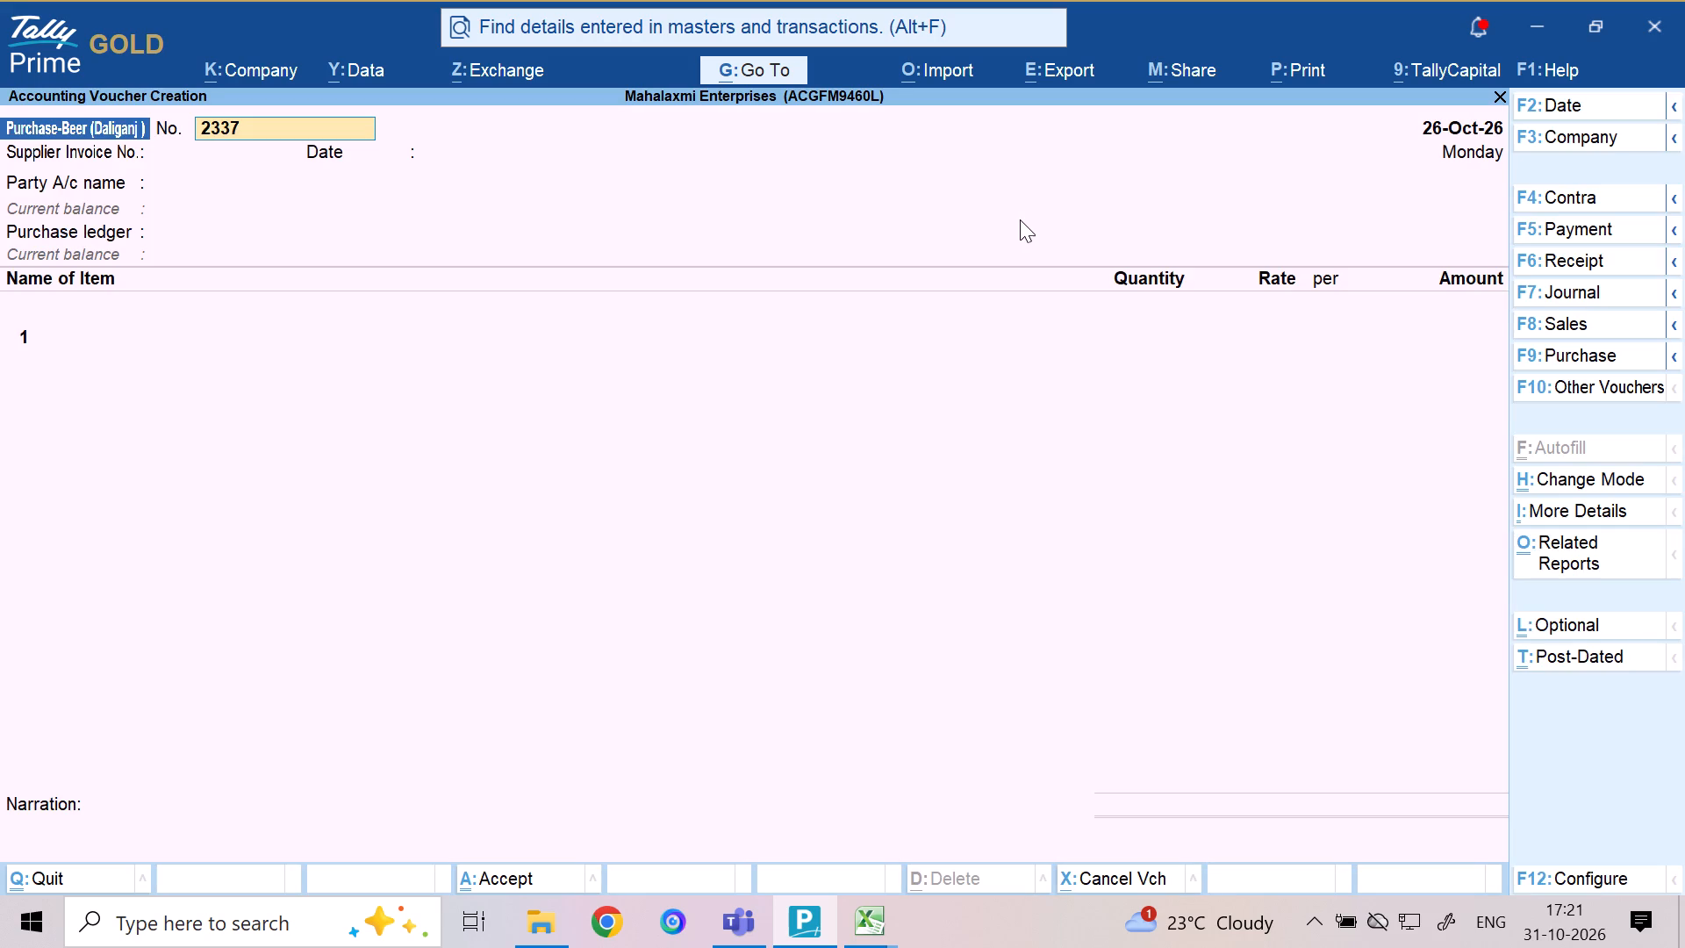
{"action": "key", "text": "Return"}
{"action": "type", "text": "2337"}
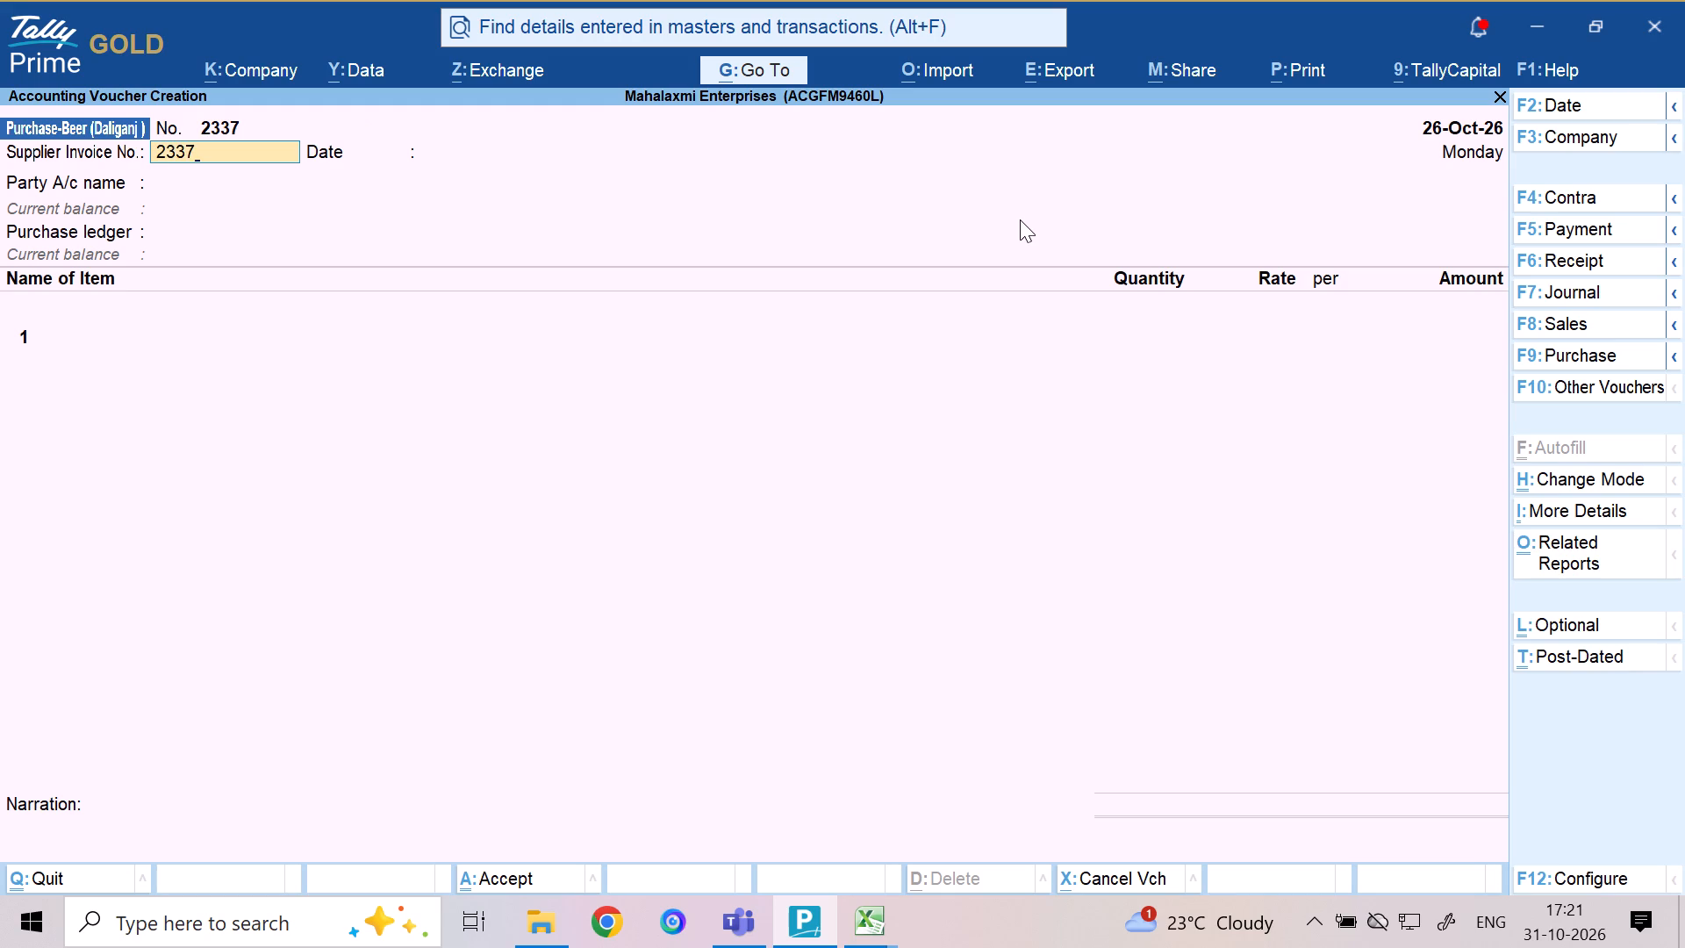
{"action": "key", "text": "Return"}
{"action": "key", "text": "Return"}
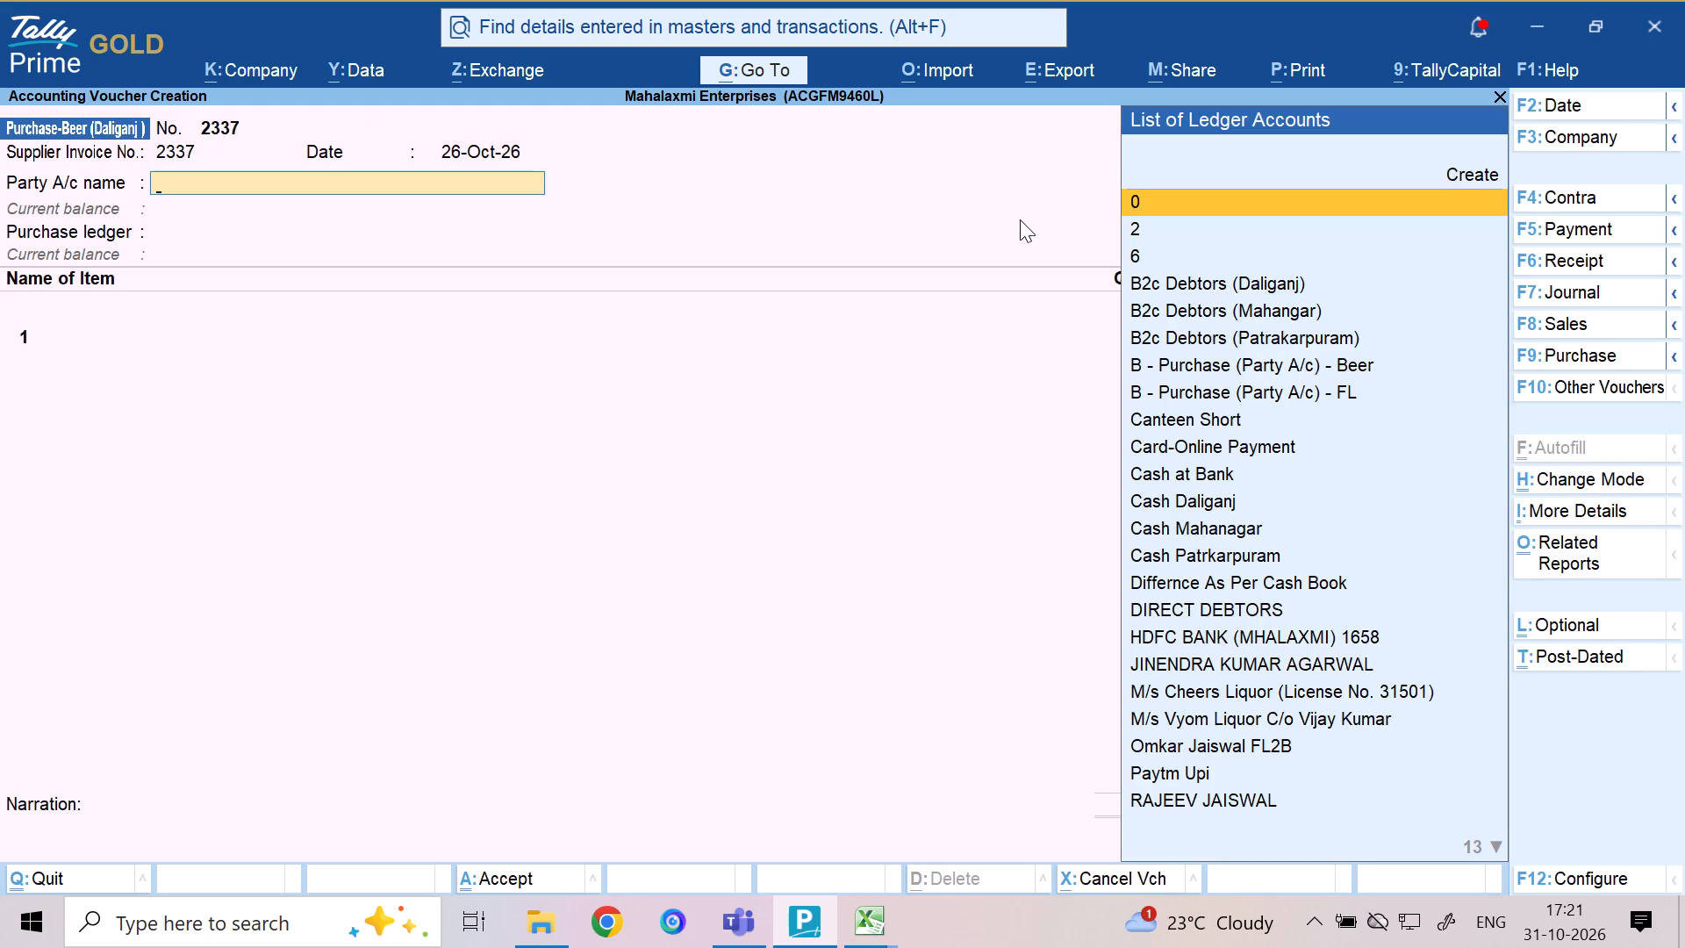
Set the FL2B supplier as the party account, leaving the receipt details blank and accepting the prefilled party details.
{"action": "type", "text": "OMK"}
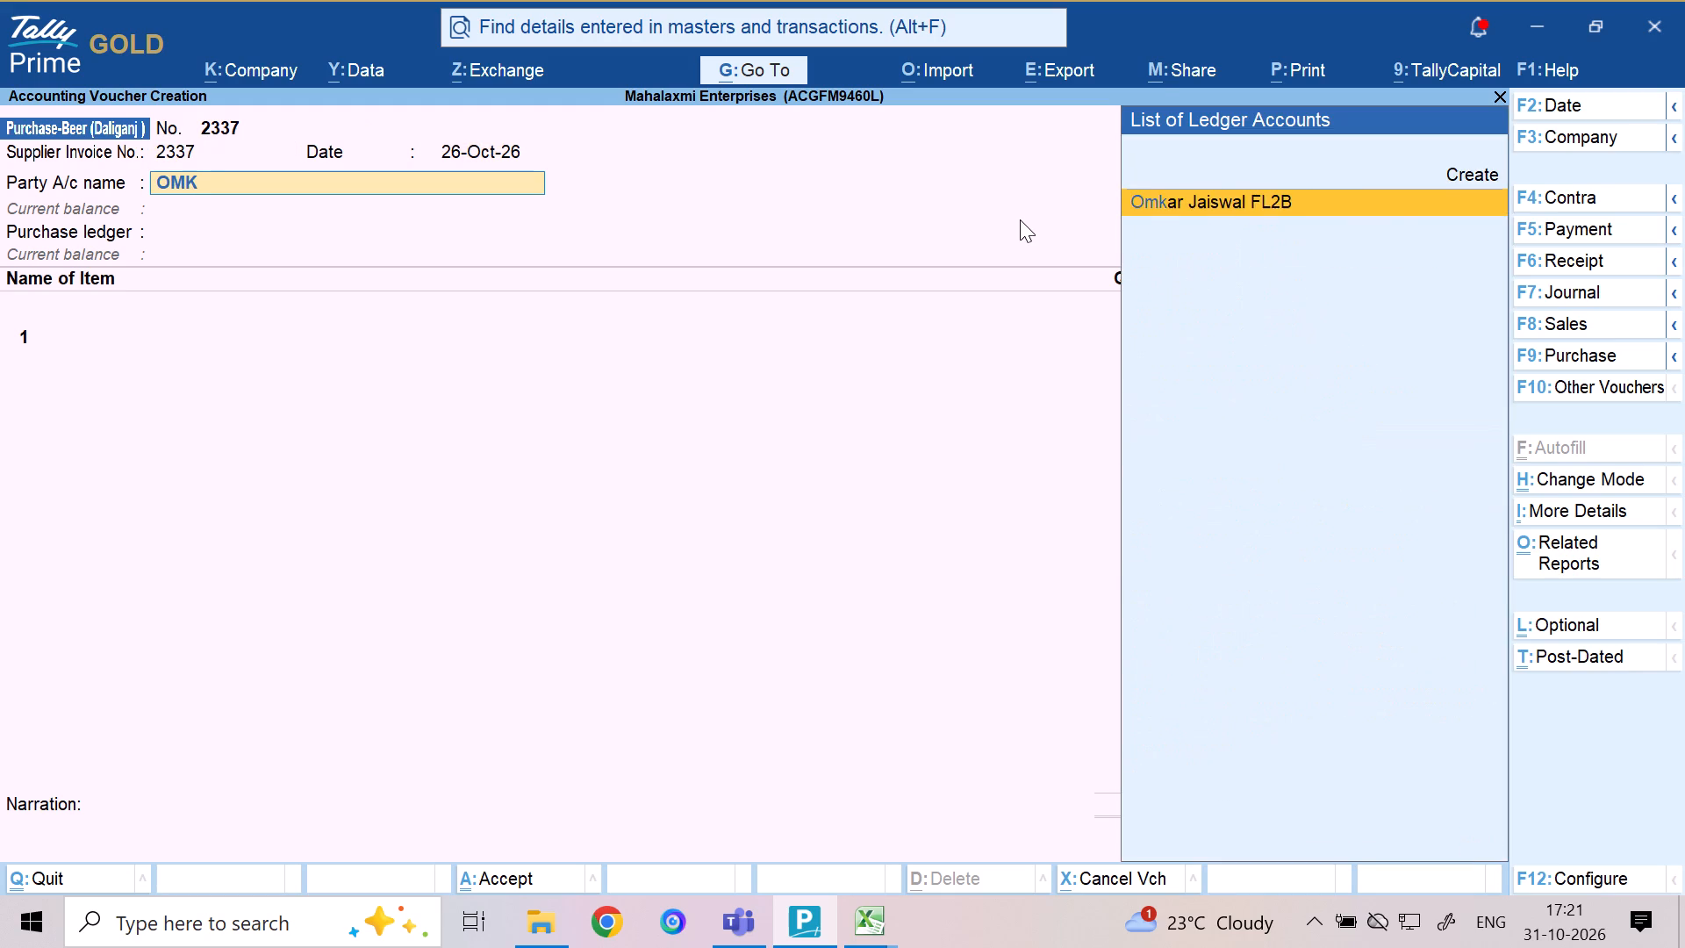
{"action": "key", "text": "Return"}
{"action": "key", "text": "Return"}
{"action": "key", "text": "Return"}
{"action": "key", "text": "Return"}
{"action": "key", "text": "Return"}
{"action": "key", "text": "Return"}
{"action": "key", "text": "Return"}
{"action": "key", "text": "Return"}
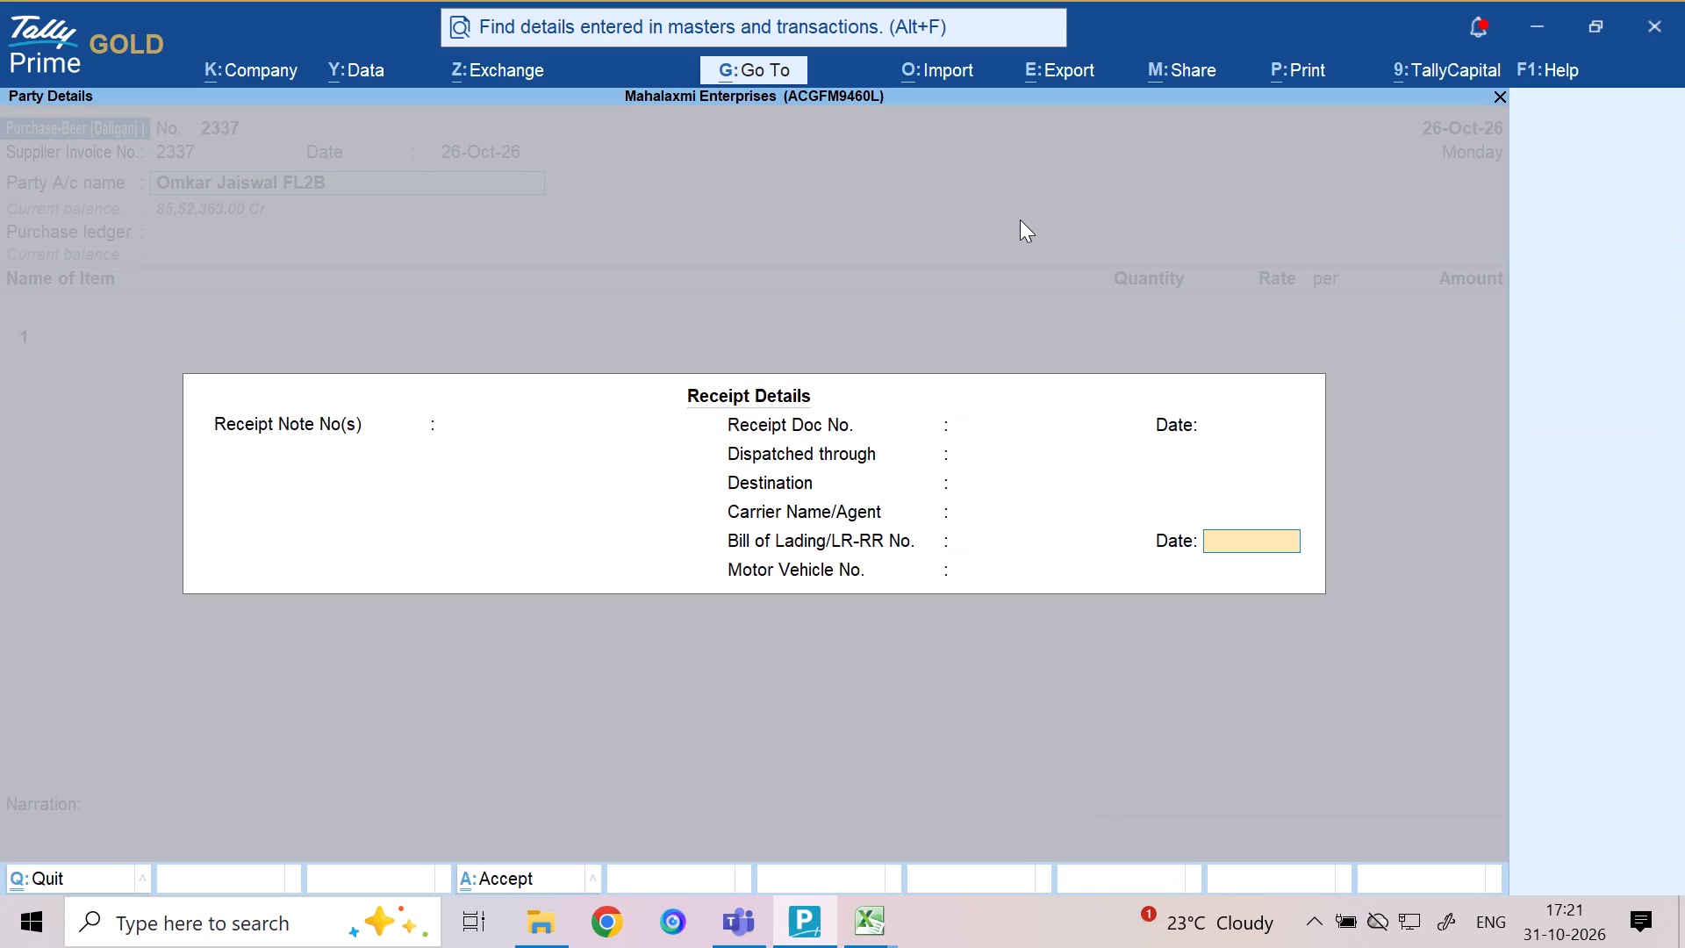
{"action": "key", "text": "Return"}
{"action": "key", "text": "Return"}
{"action": "key", "text": "Return"}
{"action": "key", "text": "Return"}
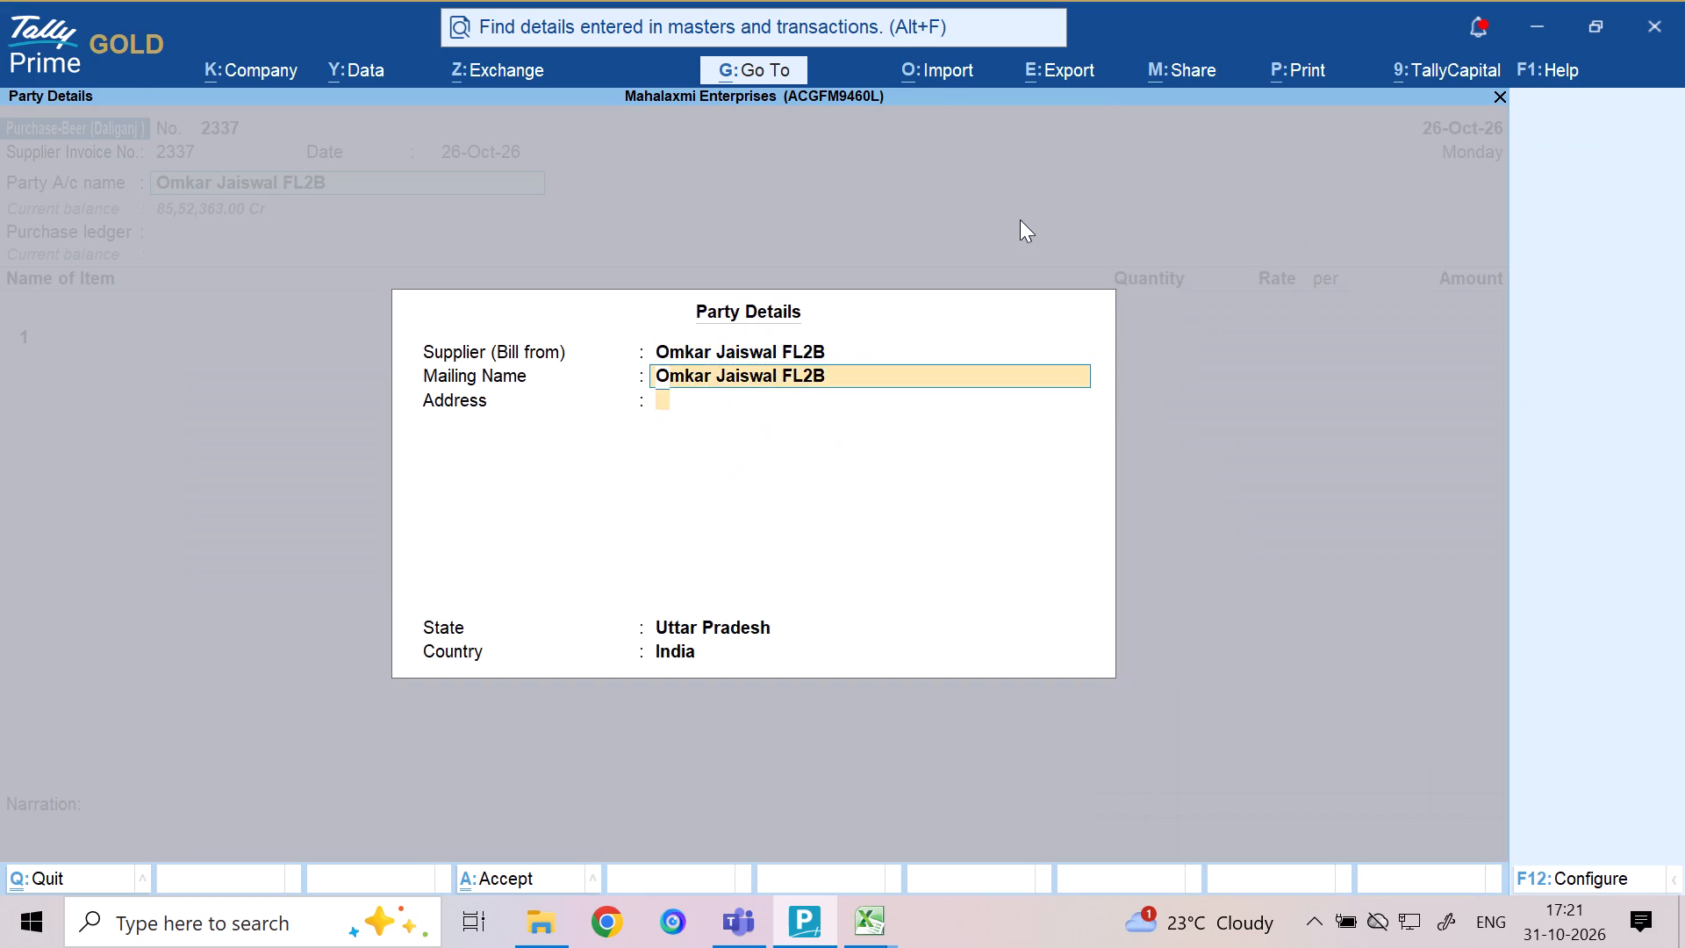
{"action": "key", "text": "Return"}
{"action": "key", "text": "Return"}
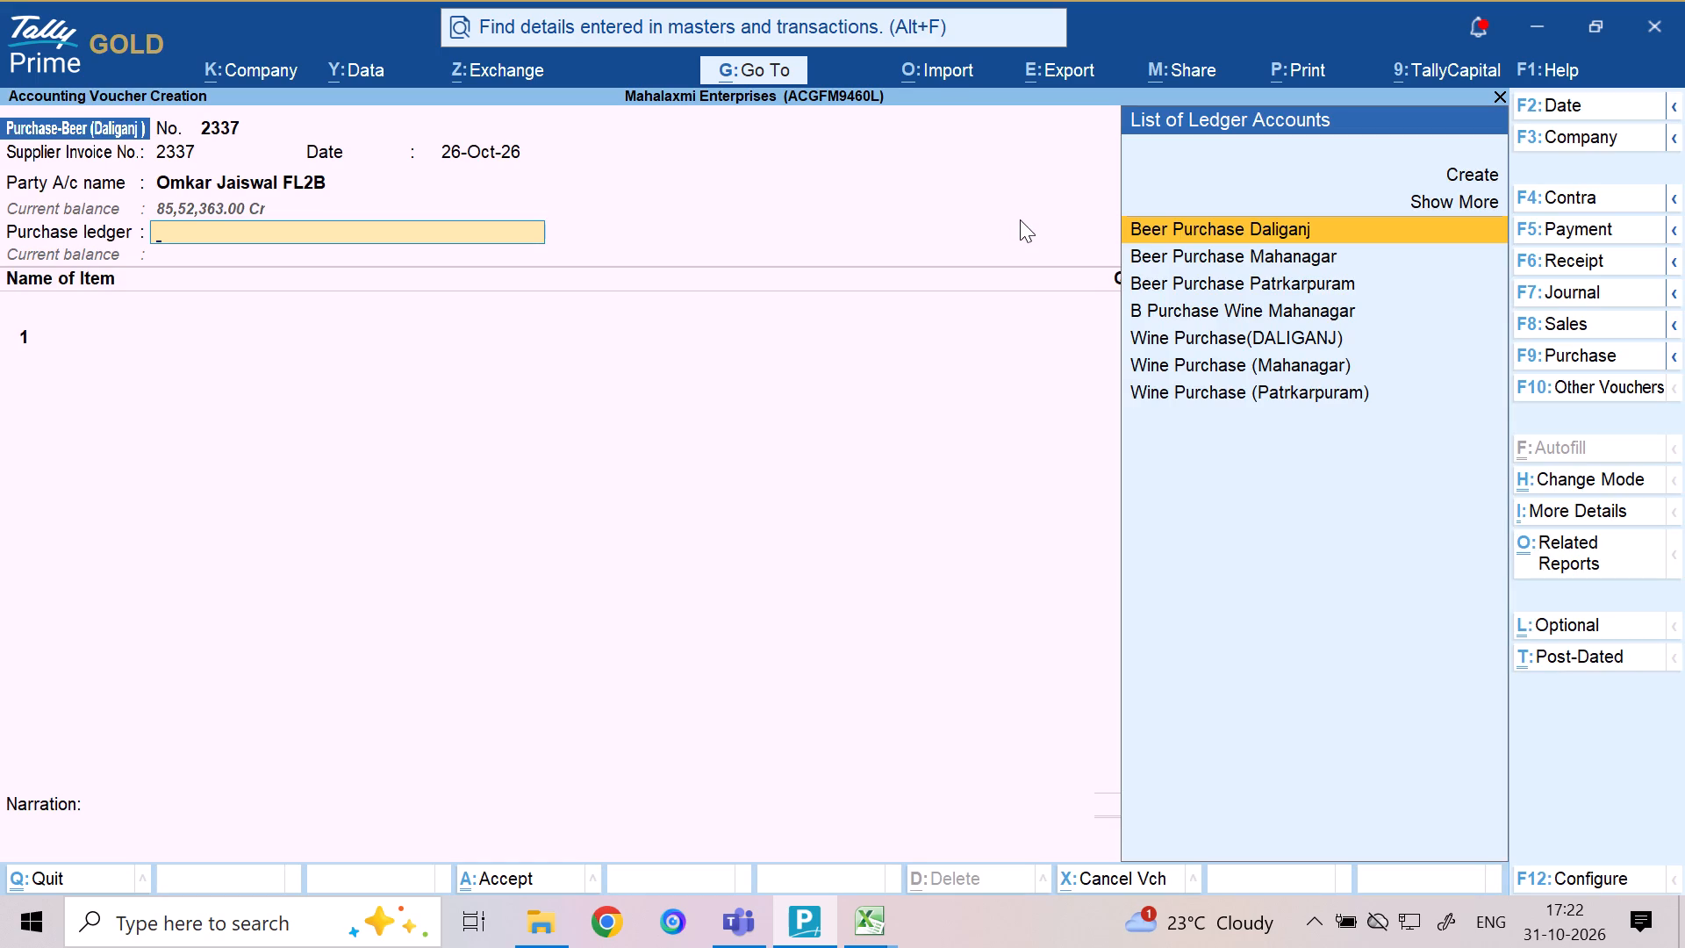
Set the purchase ledger to Beer Purchase Daliganj.
{"action": "type", "text": "DA"}
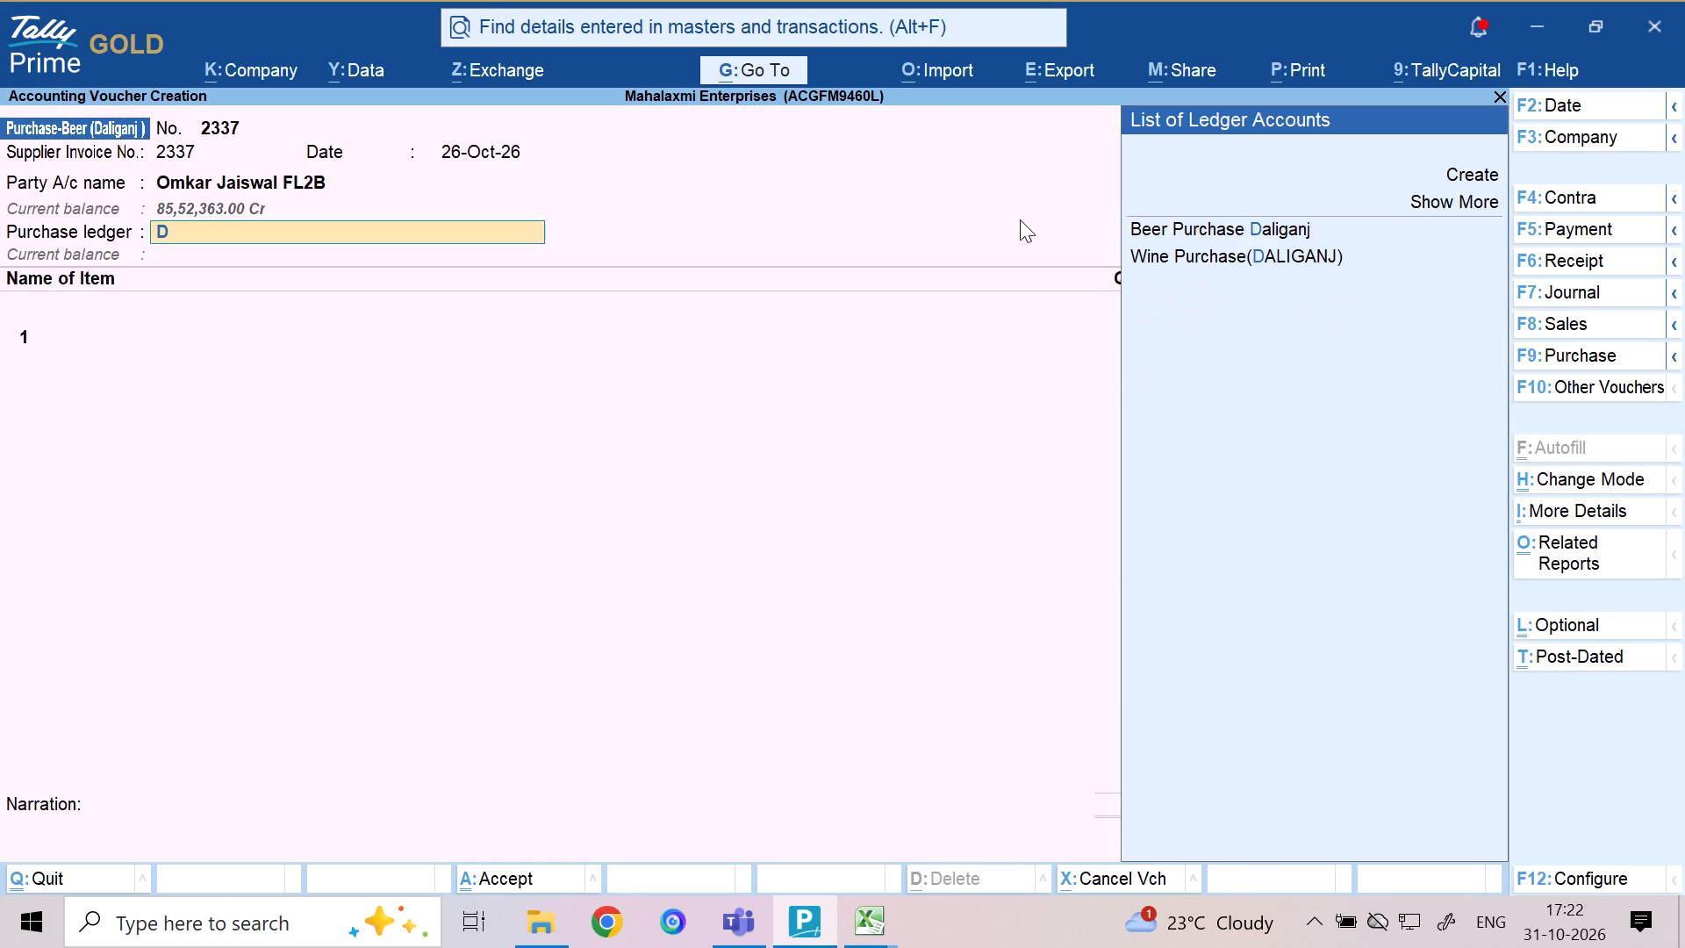
{"action": "key", "text": "Down"}
{"action": "key", "text": "Return"}
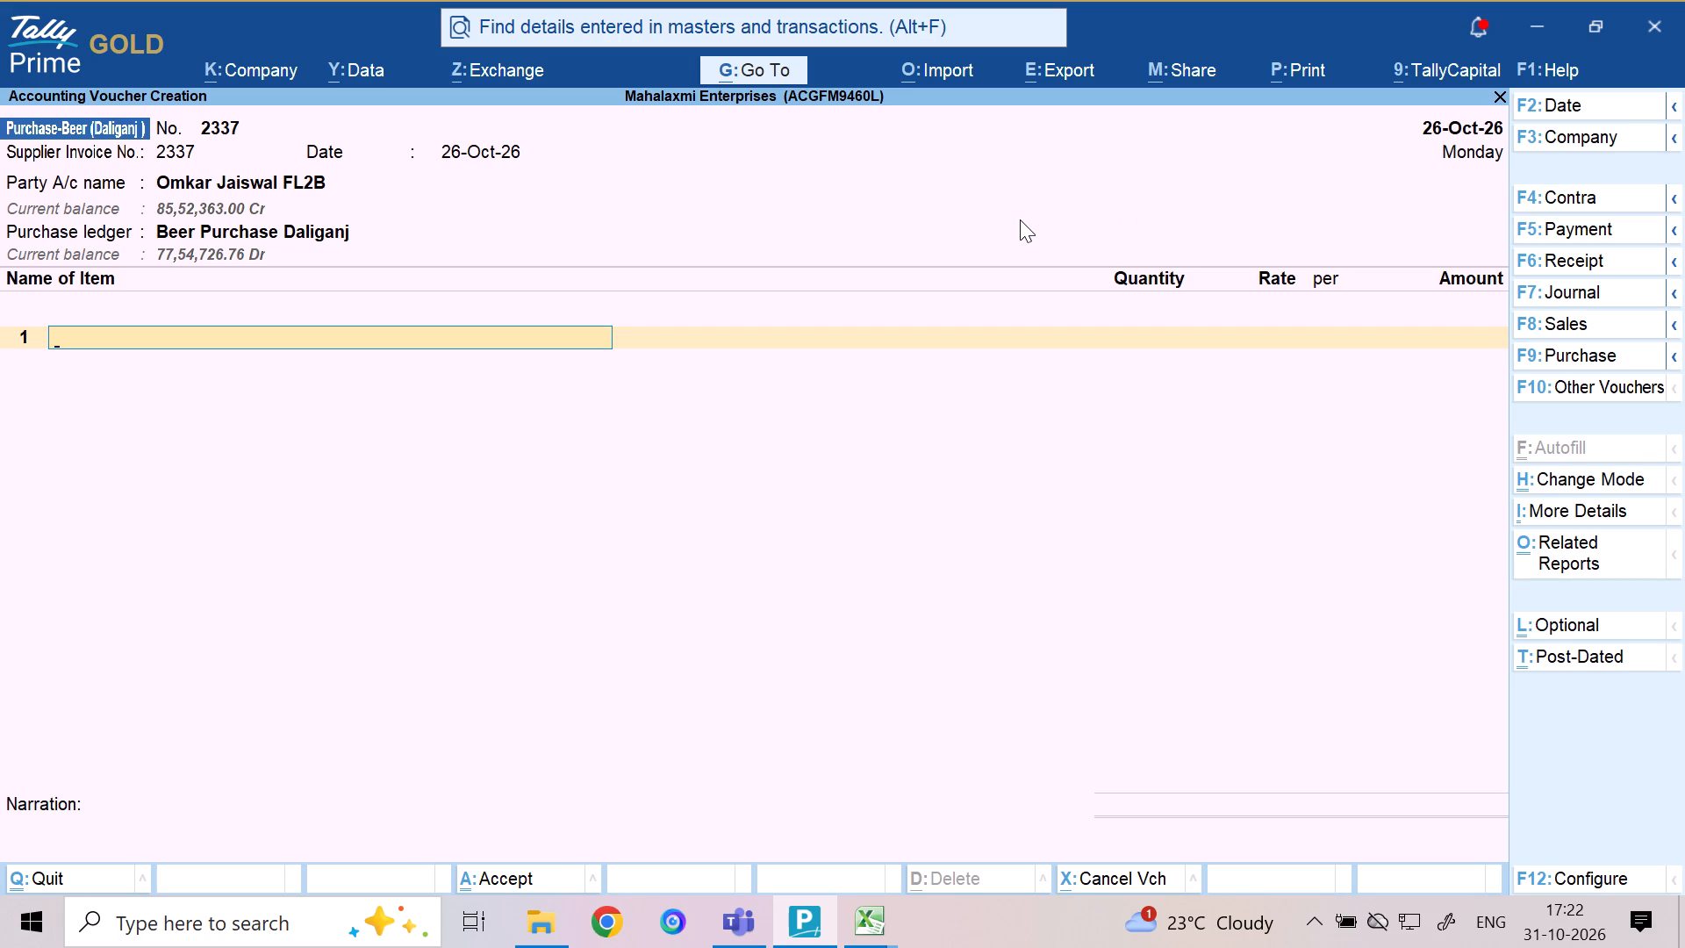
Add Tuborg Premium Strong 1880 Gold Beer 650ML as the first stock item.
{"action": "type", "text": "TU"}
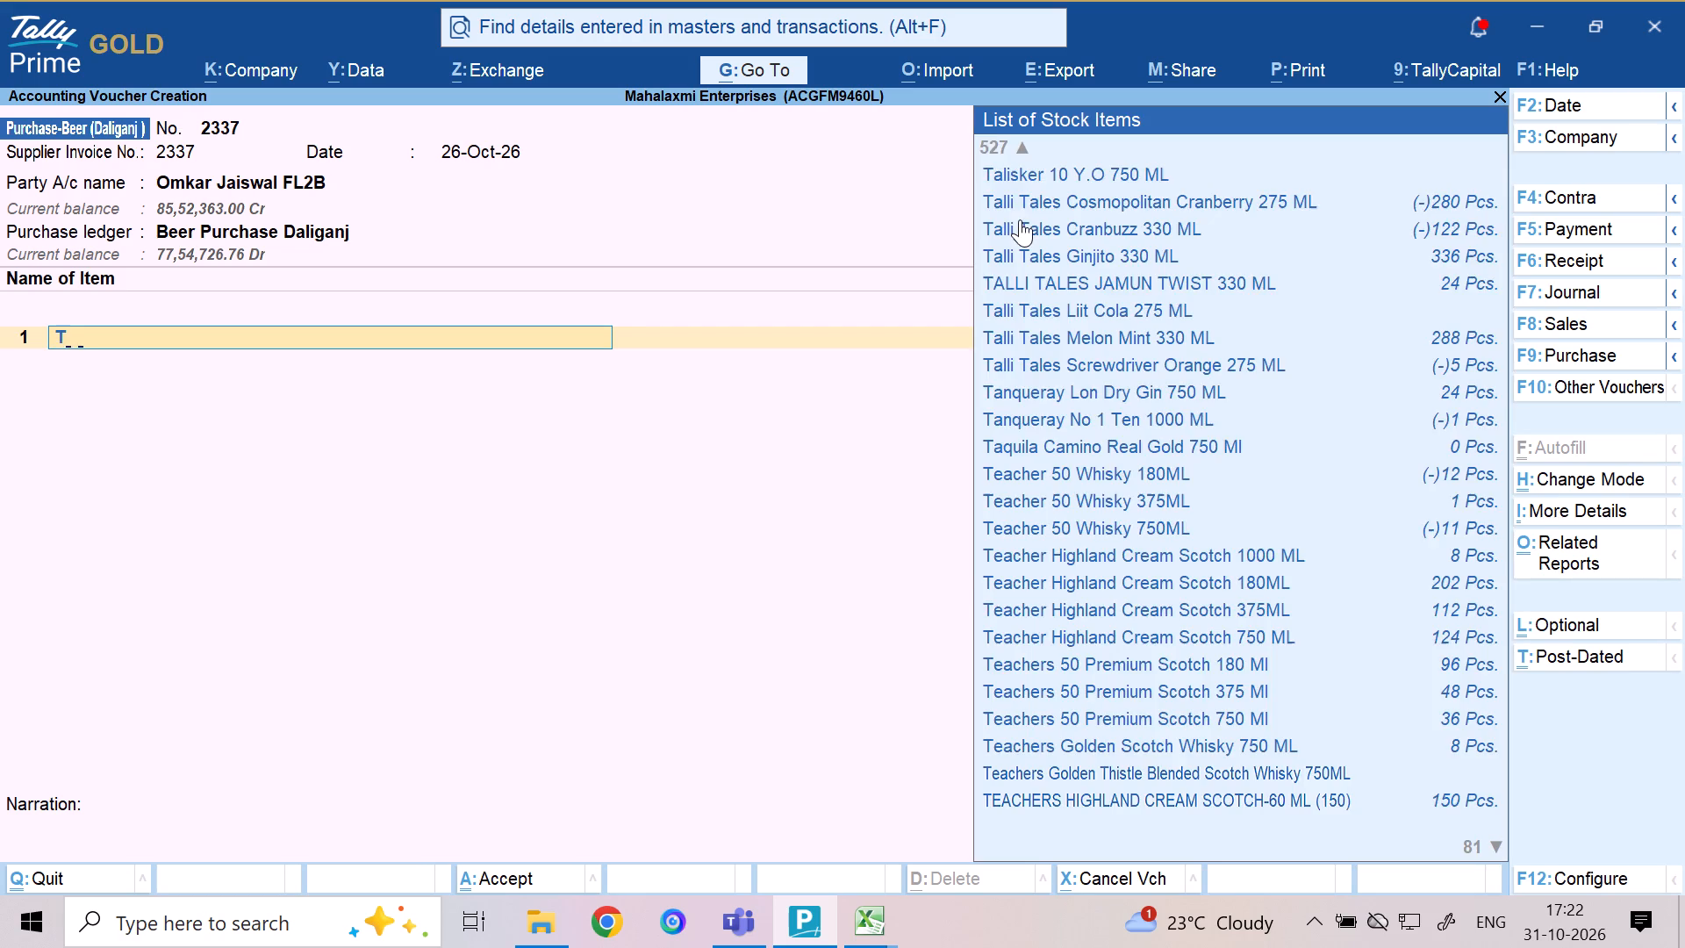
{"action": "type", "text": "BOR"}
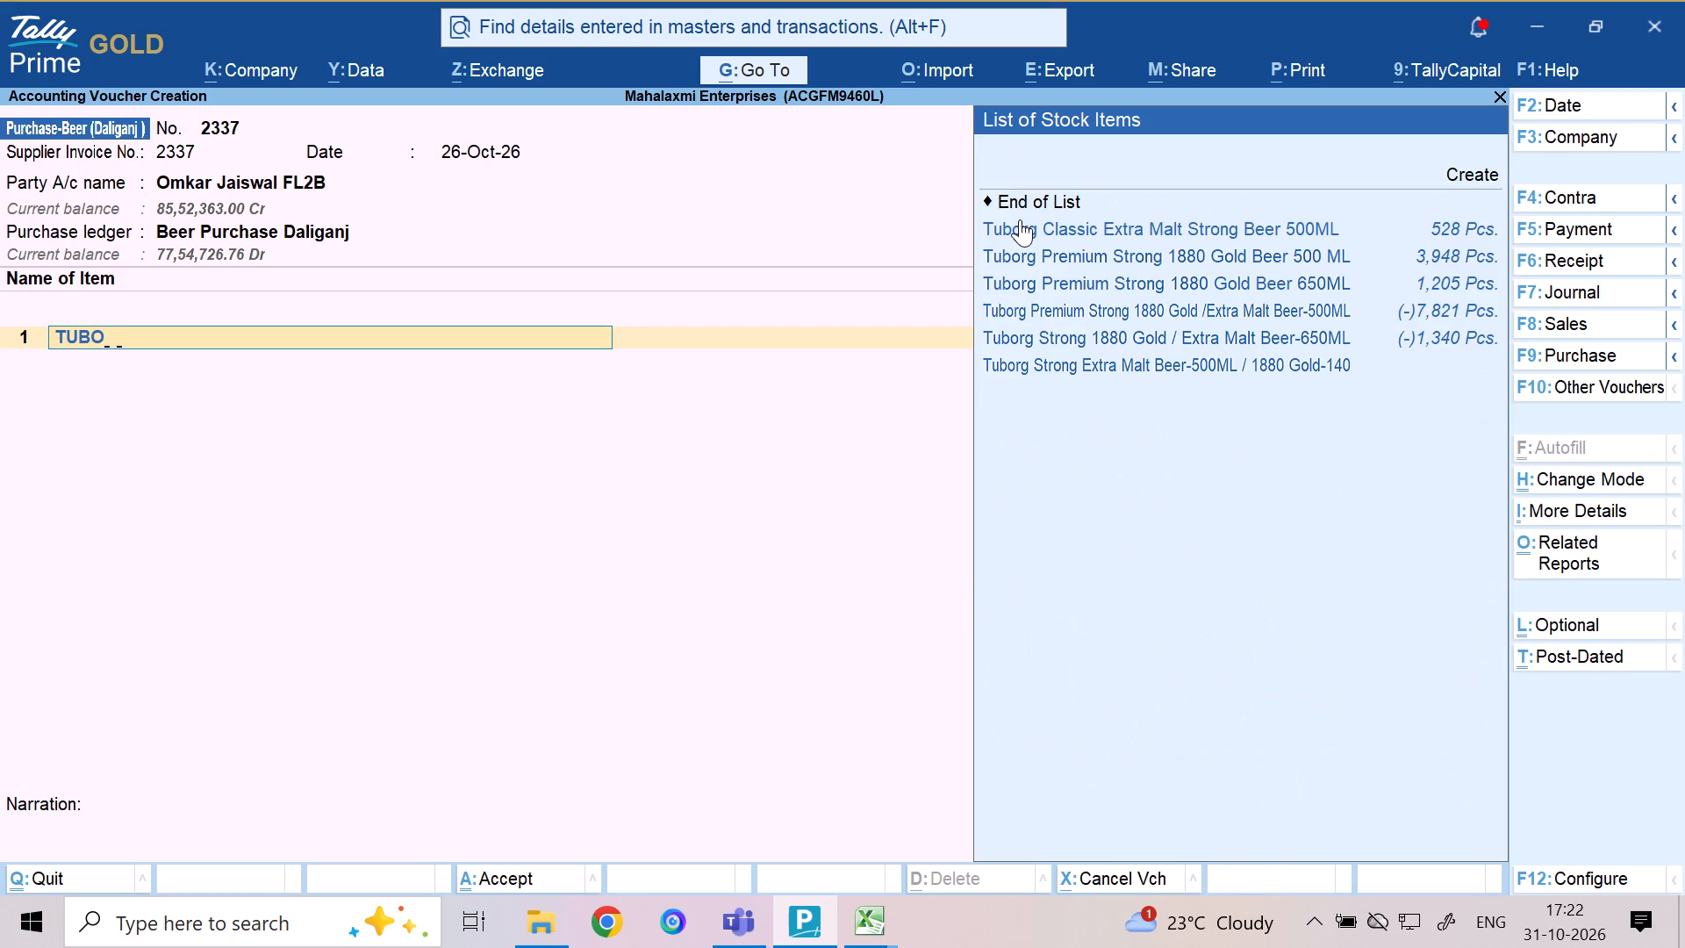
{"action": "type", "text": "G"}
{"action": "key", "text": "space"}
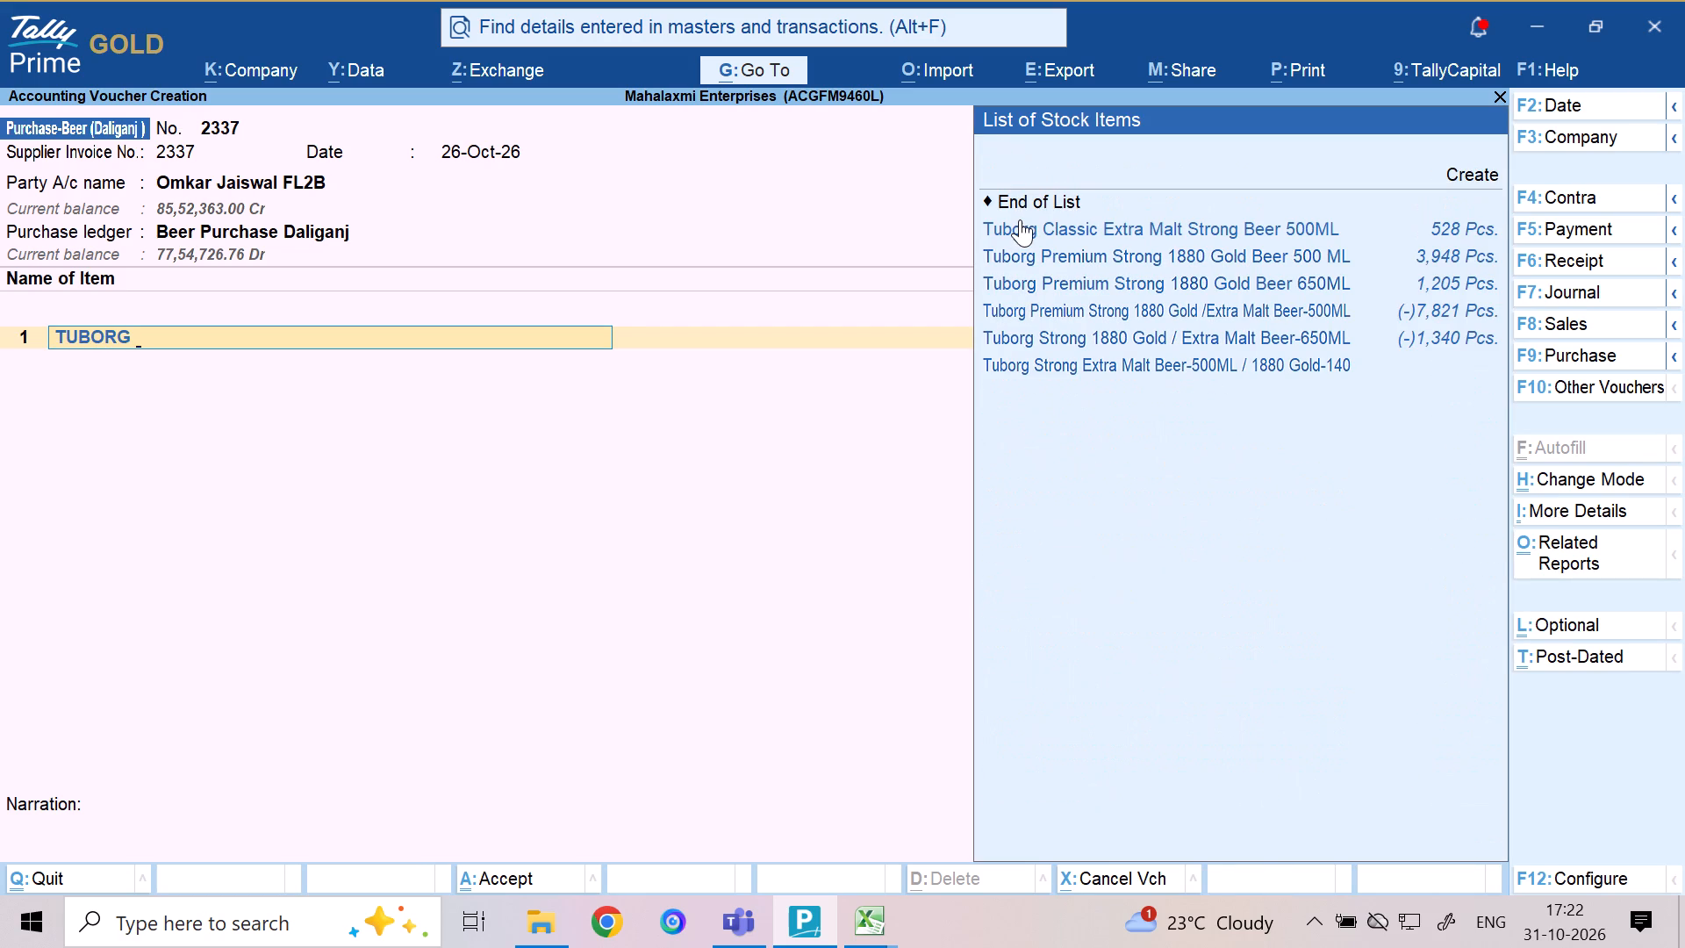
{"action": "type", "text": "PR"}
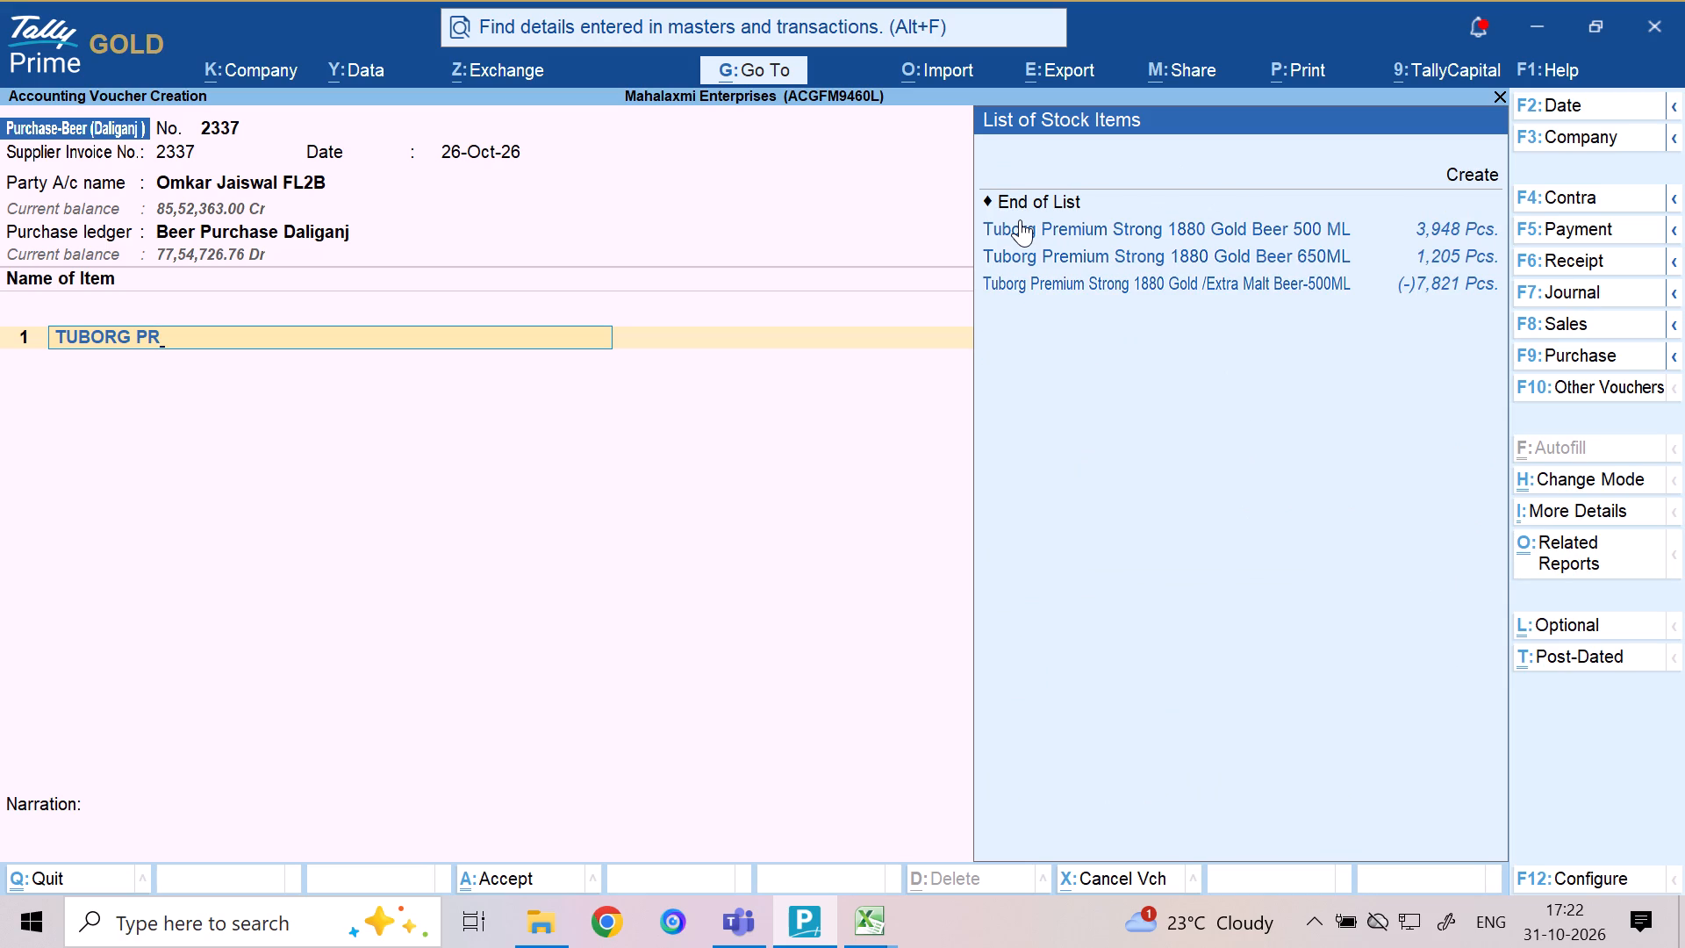
{"action": "key", "text": "Down"}
{"action": "key", "text": "Down"}
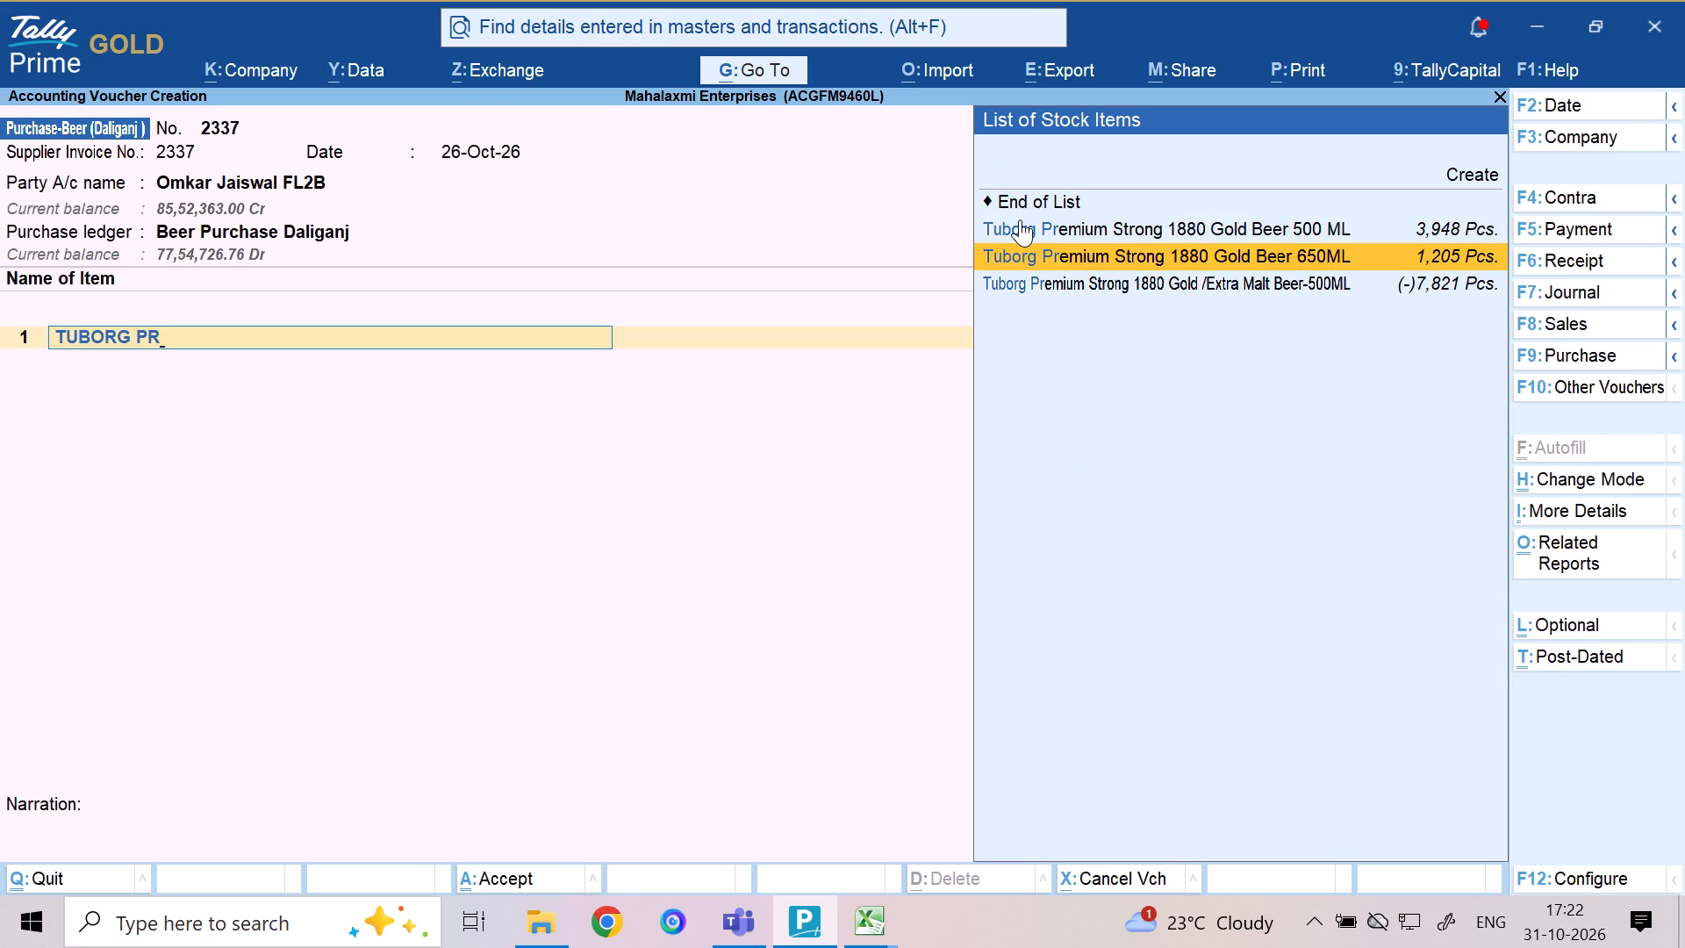
{"action": "key", "text": "Return"}
Allocate 96 Pcs. of the Tuborg beer to the Daliganj FL godown at the prefilled rate of 165.89 and finish its allocation.
{"action": "type", "text": "DA"}
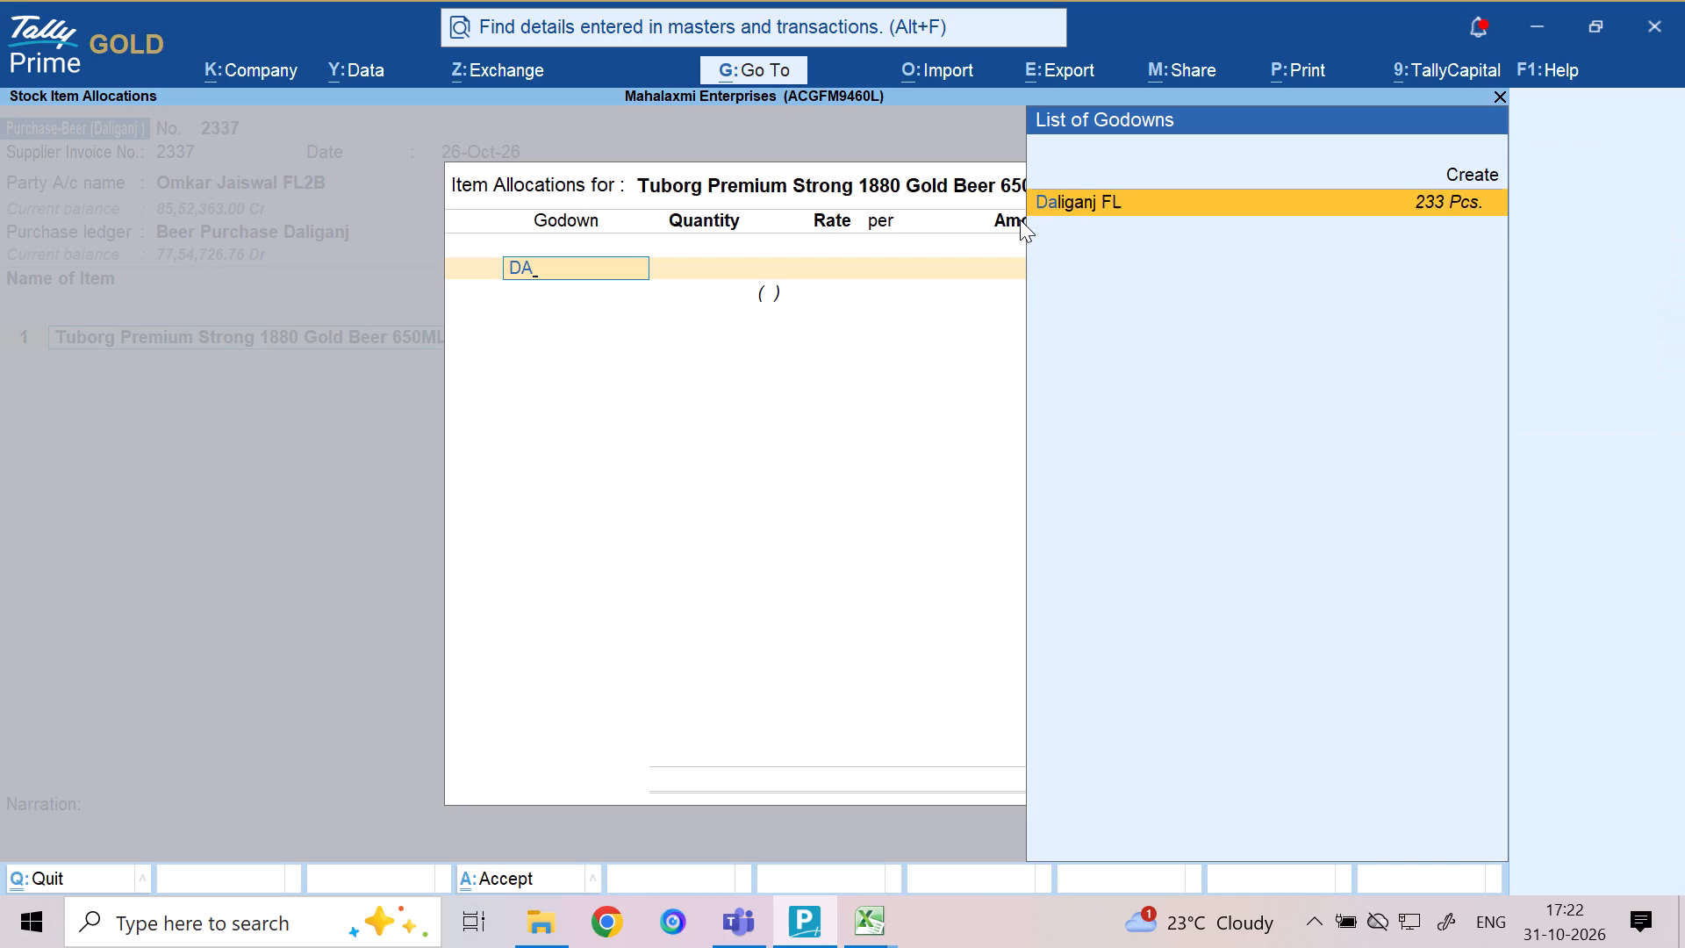
{"action": "key", "text": "Return"}
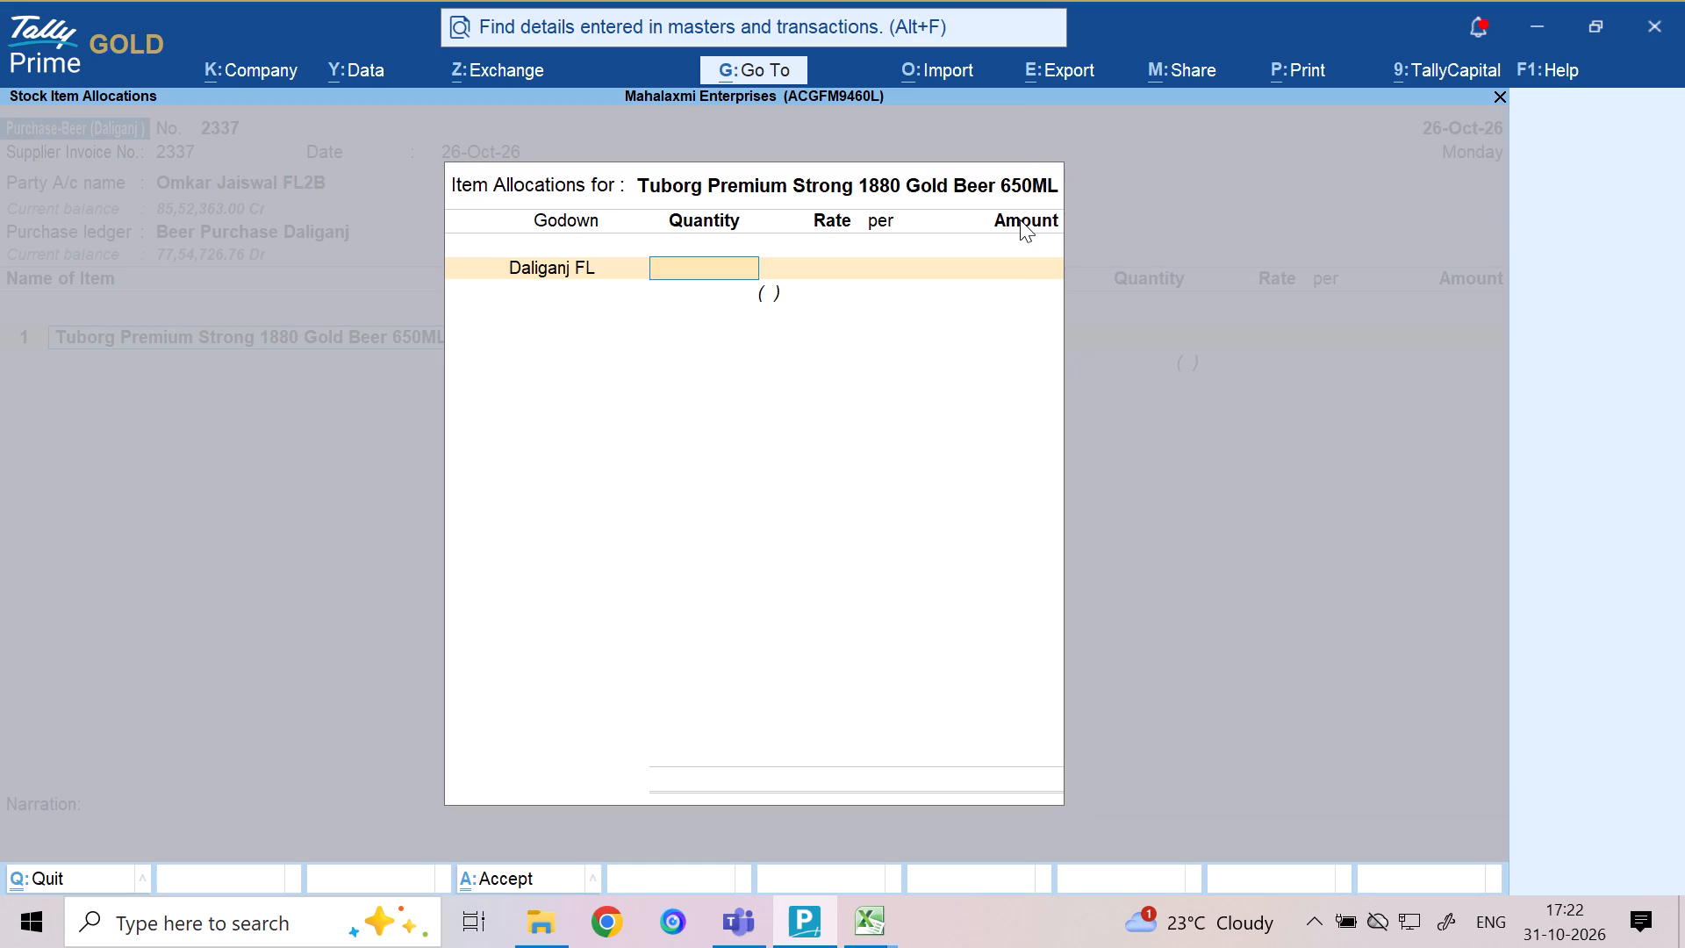
{"action": "type", "text": "96"}
{"action": "key", "text": "Return"}
{"action": "key", "text": "Return"}
{"action": "key", "text": "Return"}
{"action": "key", "text": "Return"}
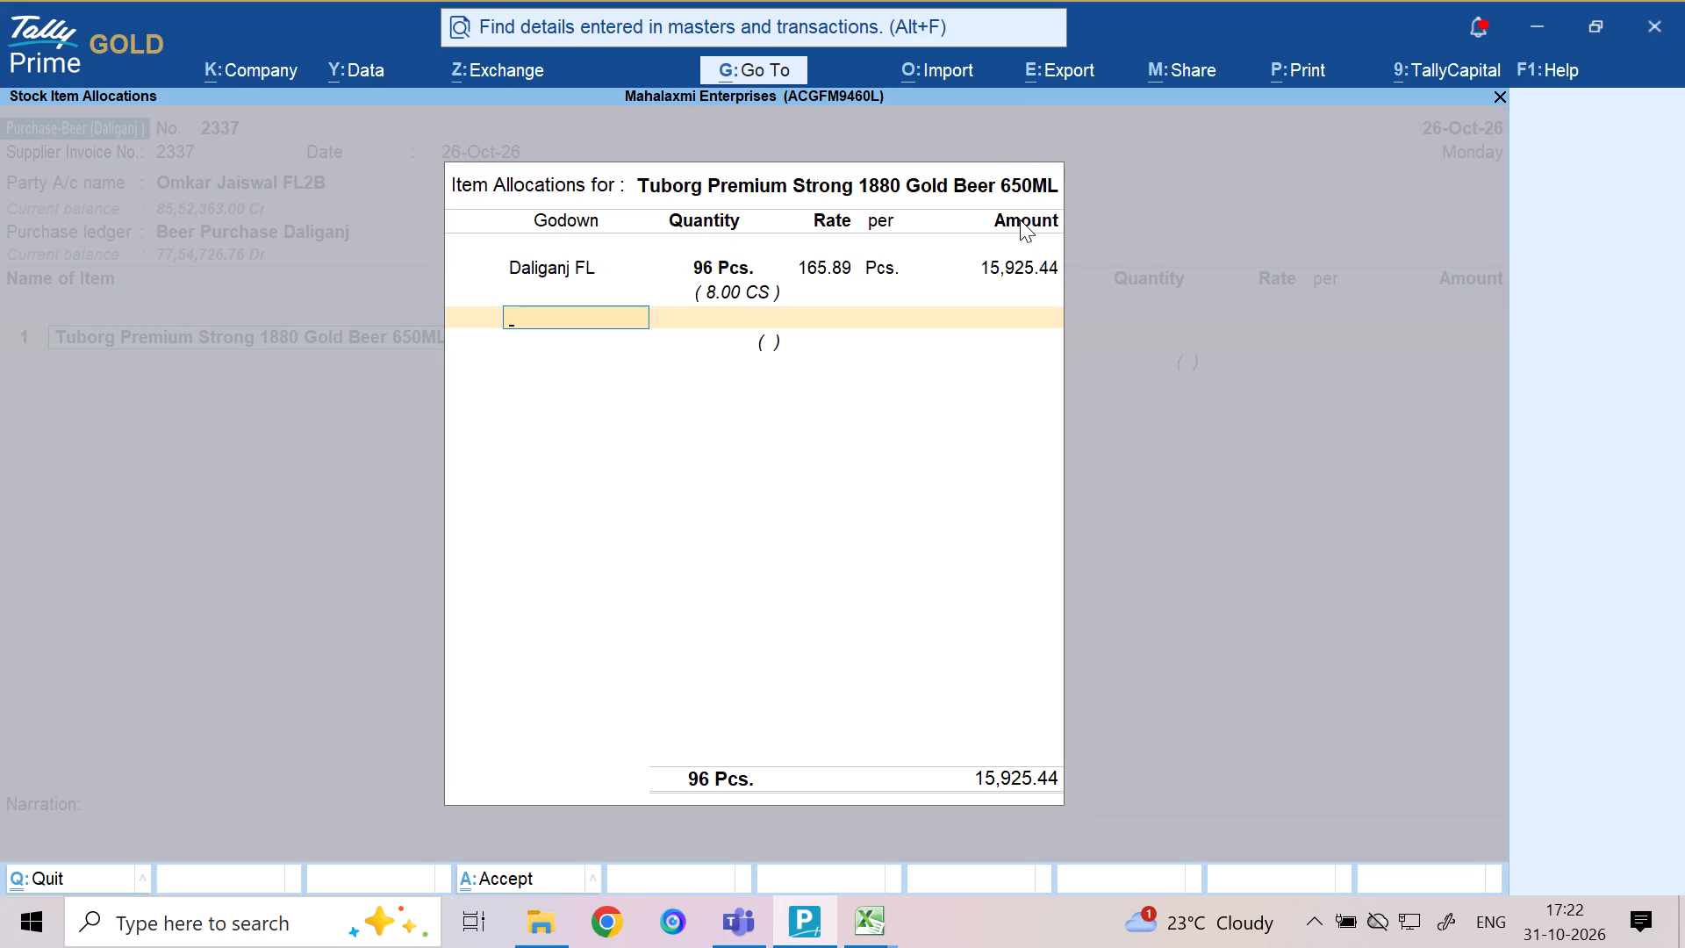
{"action": "key", "text": "Return"}
{"action": "key", "text": "Return"}
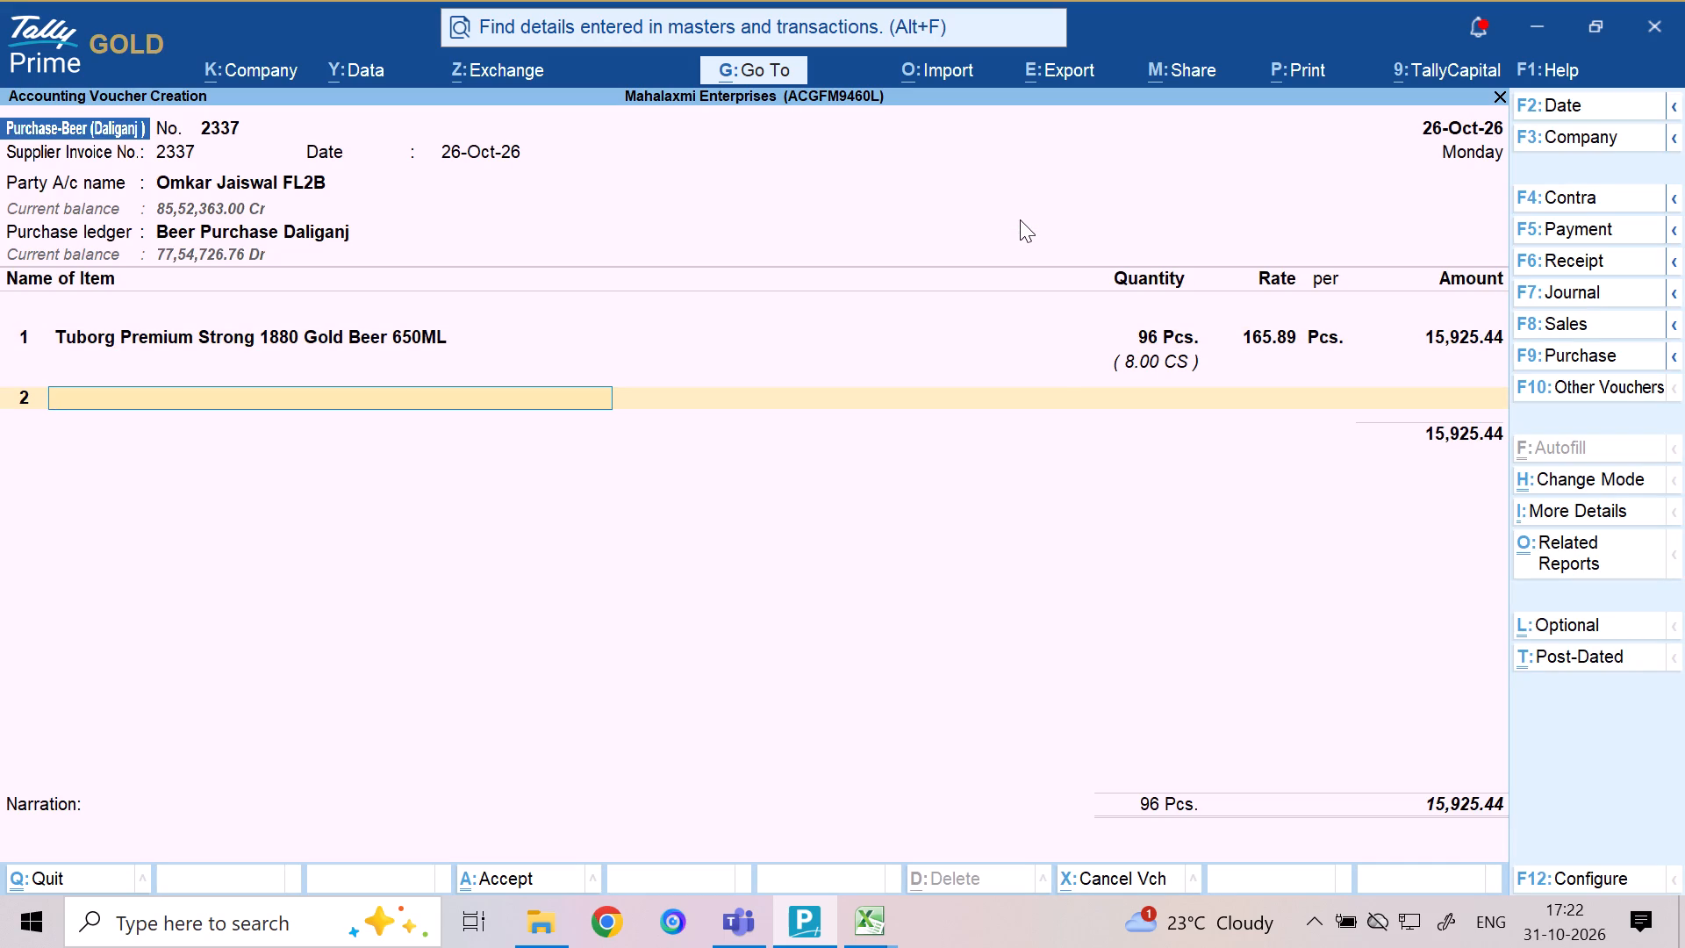
Add Godfather The Legendary International Strong 500ML as the second stock item.
{"action": "type", "text": "GO"}
{"action": "key", "text": "d"}
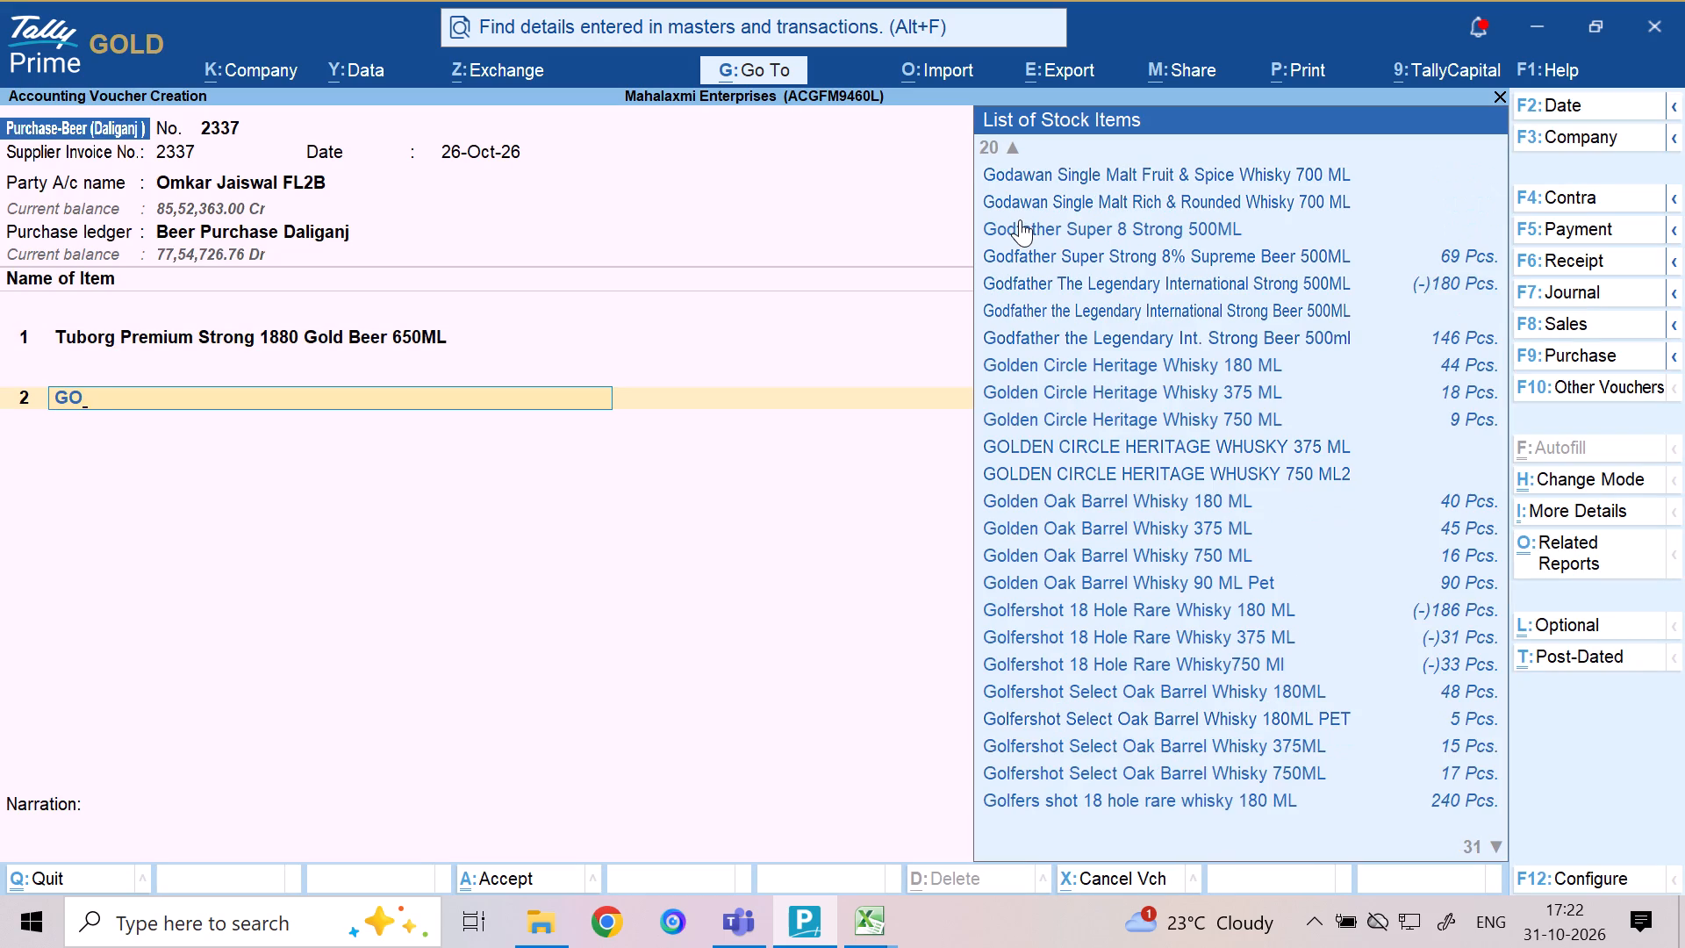
{"action": "type", "text": "FATHER"}
{"action": "key", "text": "space"}
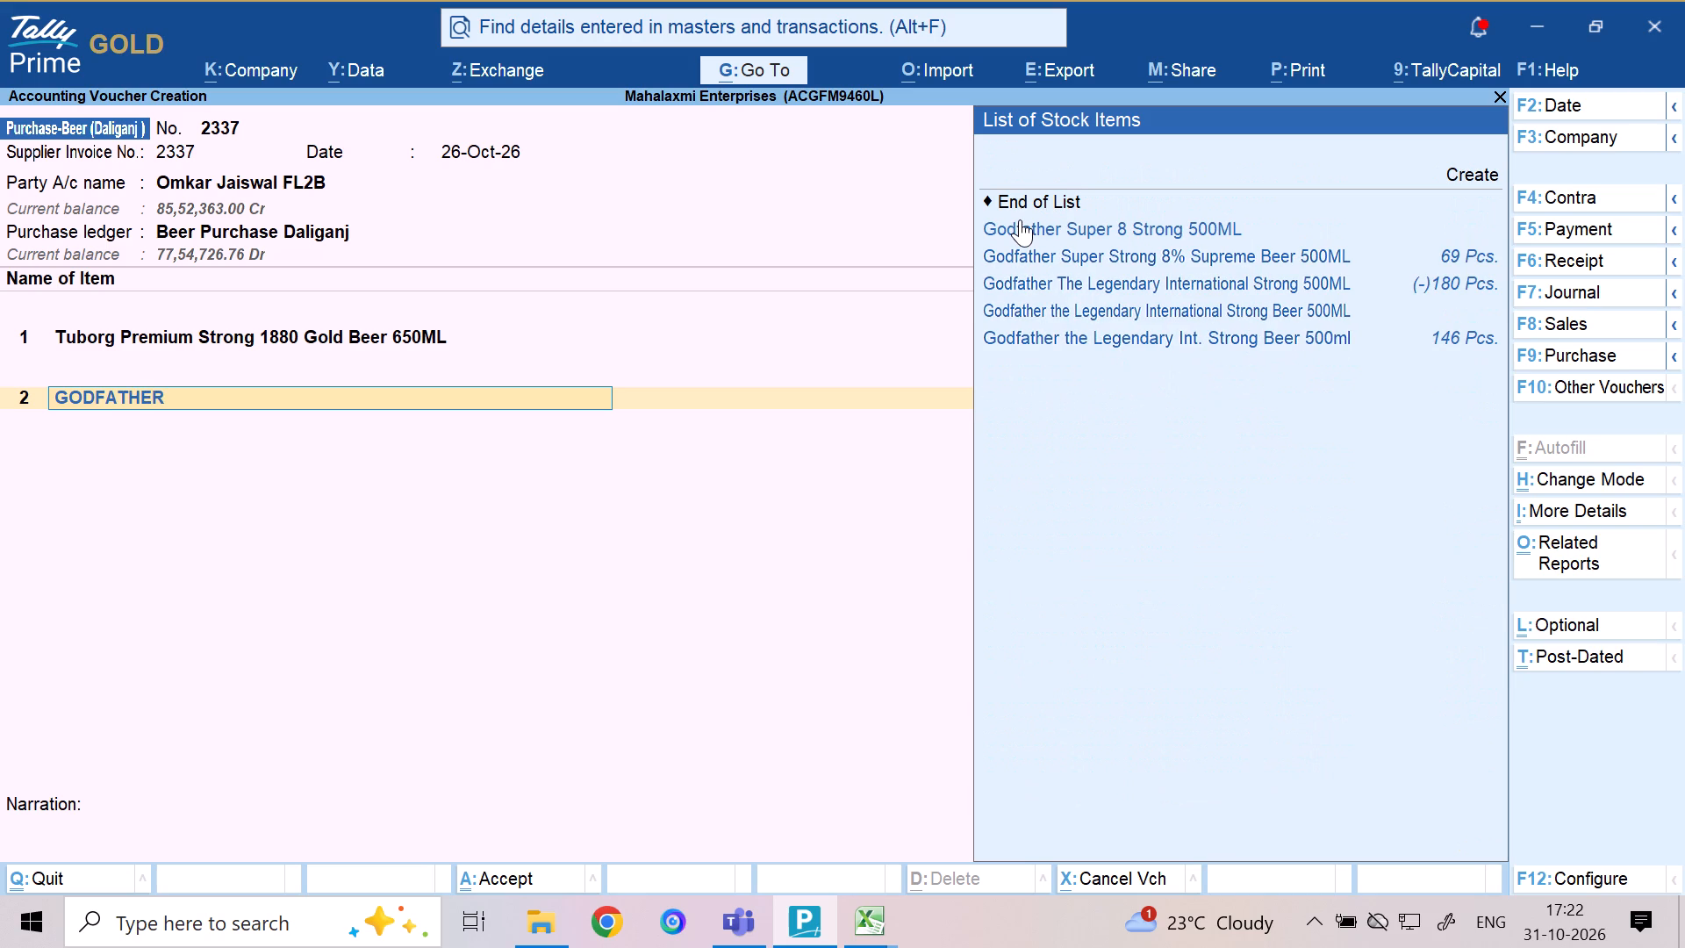
{"action": "type", "text": "THER"}
{"action": "key", "text": "Down"}
{"action": "key", "text": "Down"}
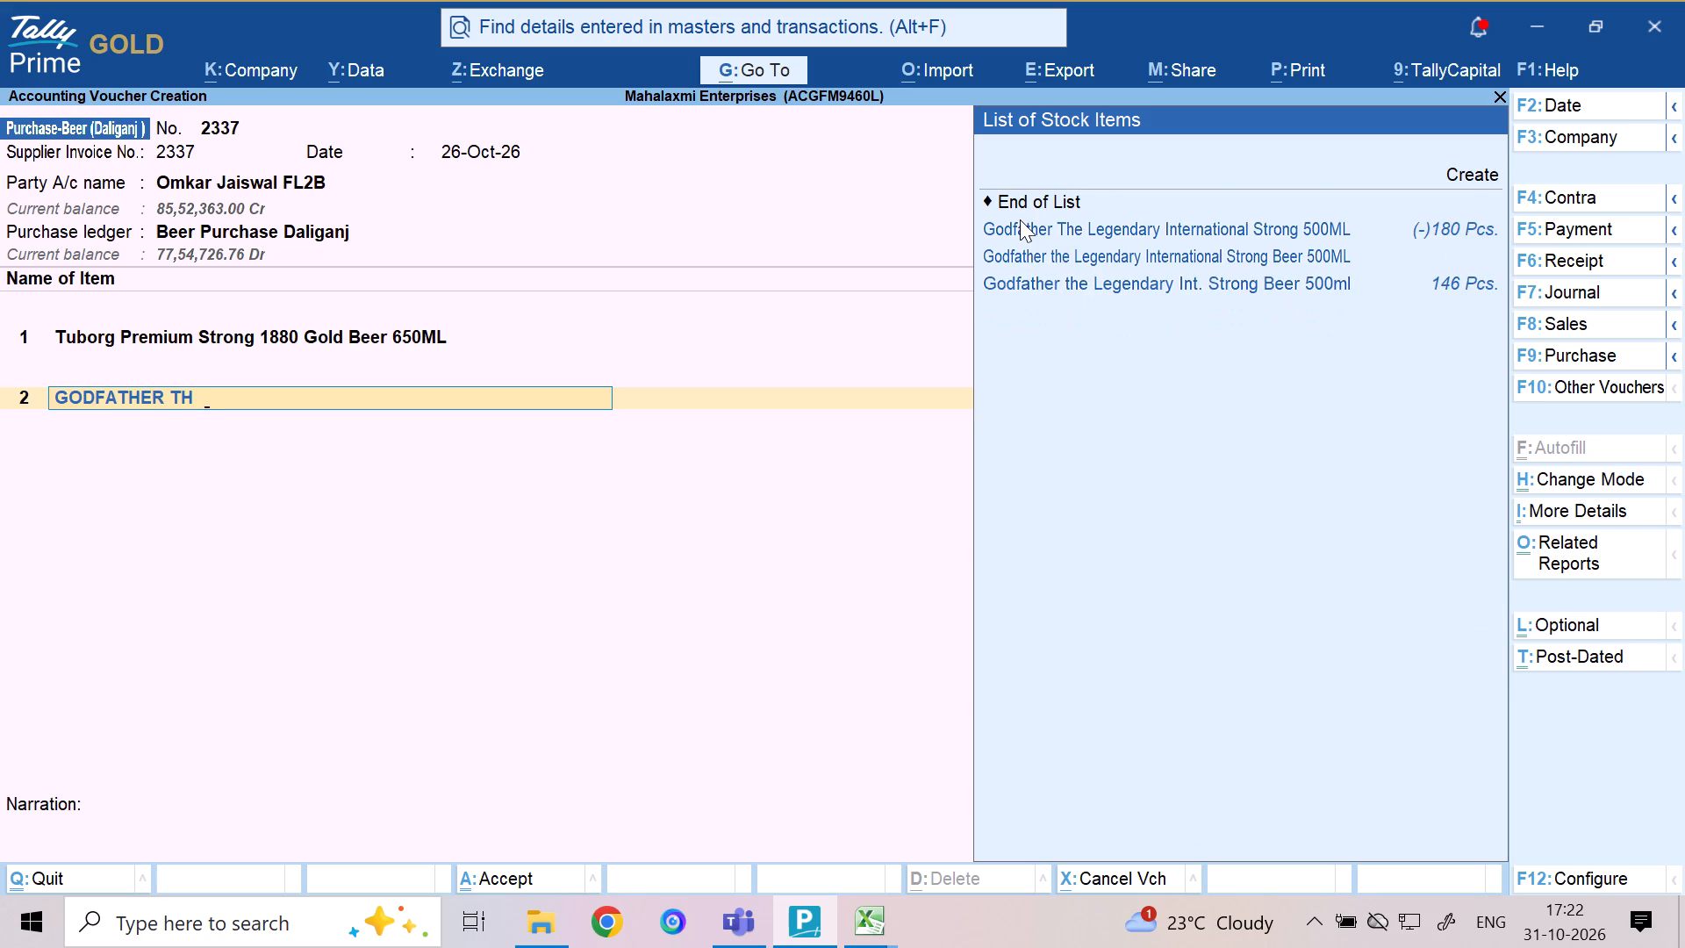
{"action": "key", "text": "Down"}
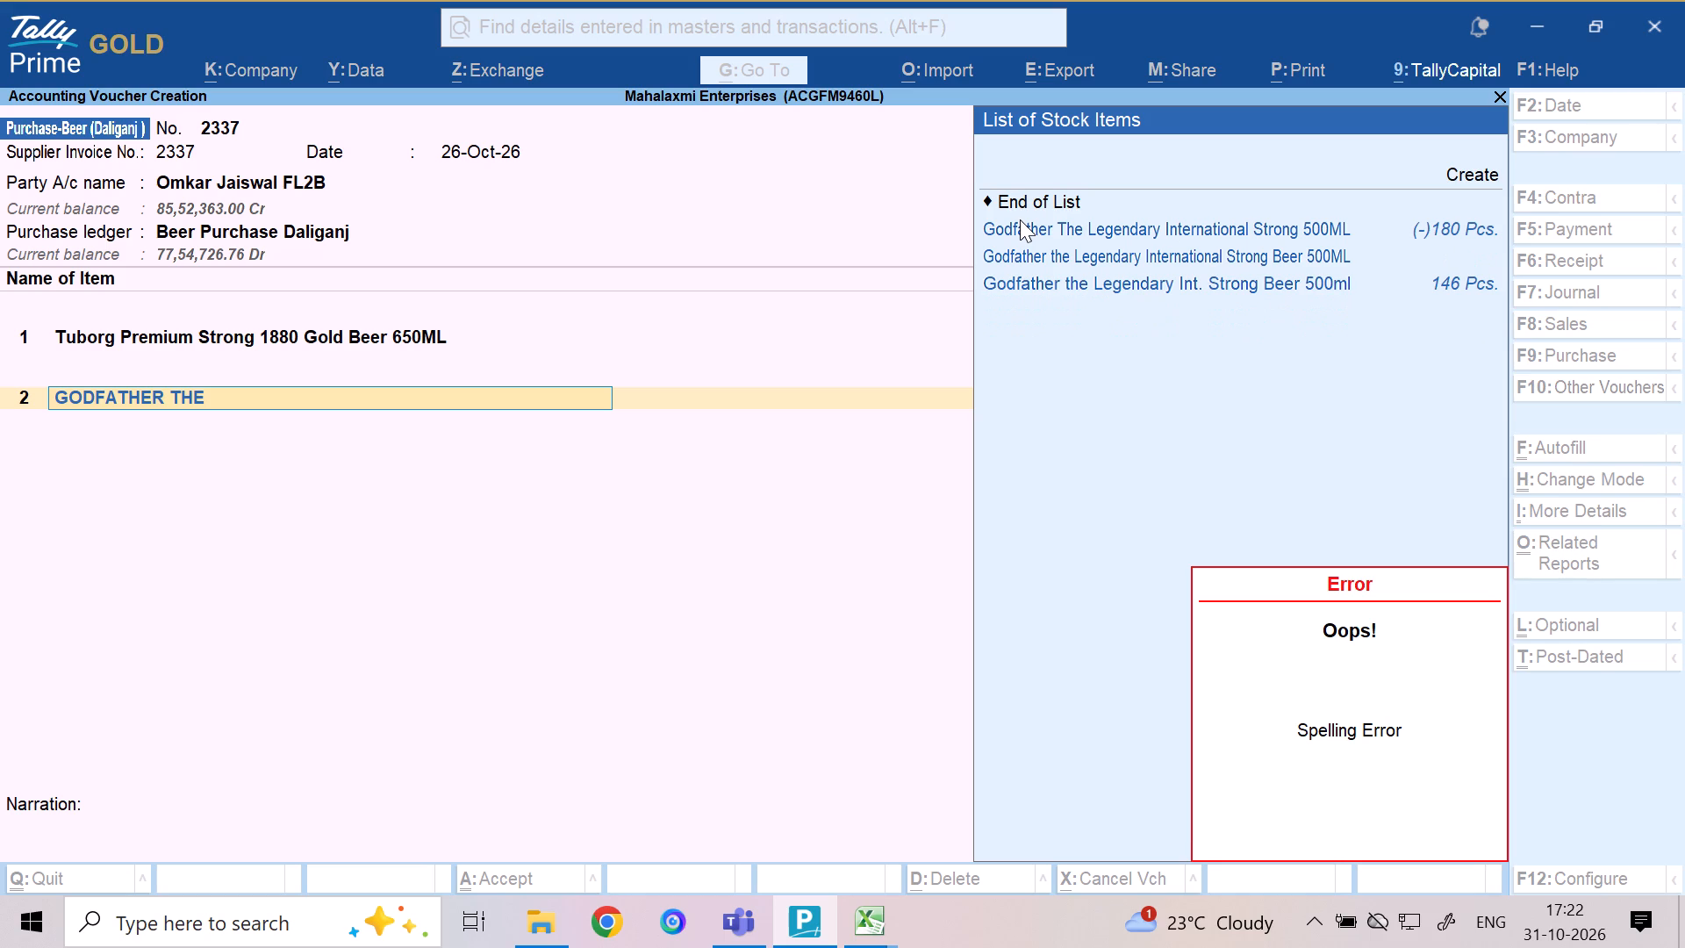
{"action": "key", "text": "Down"}
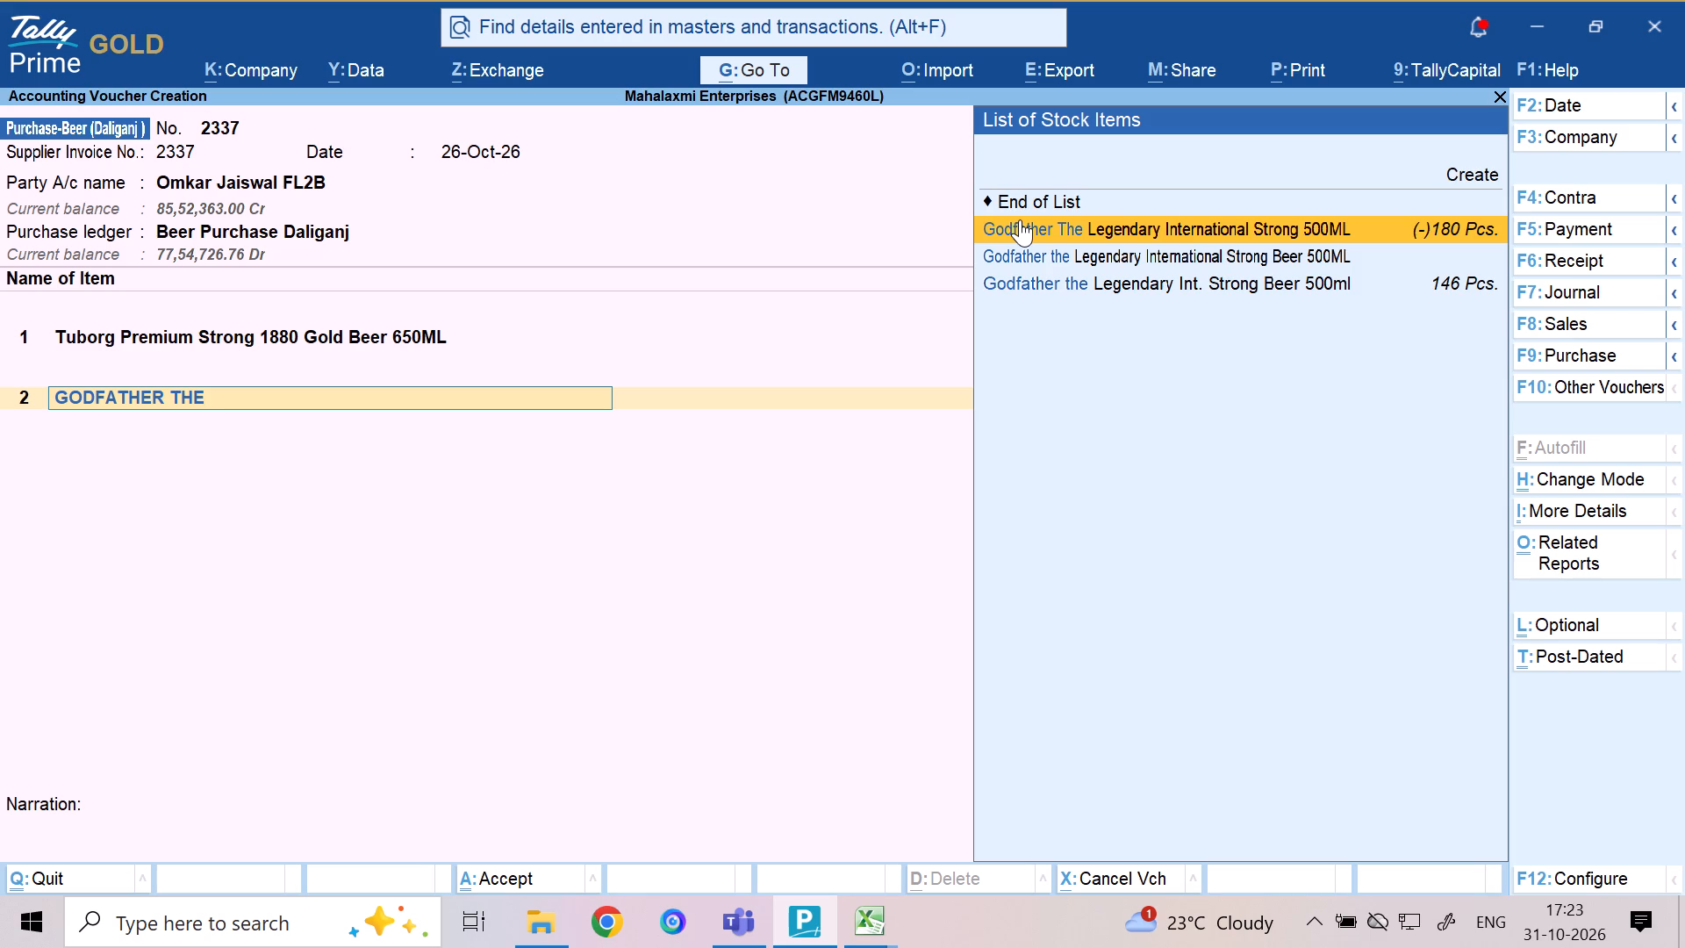
{"action": "key", "text": "Return"}
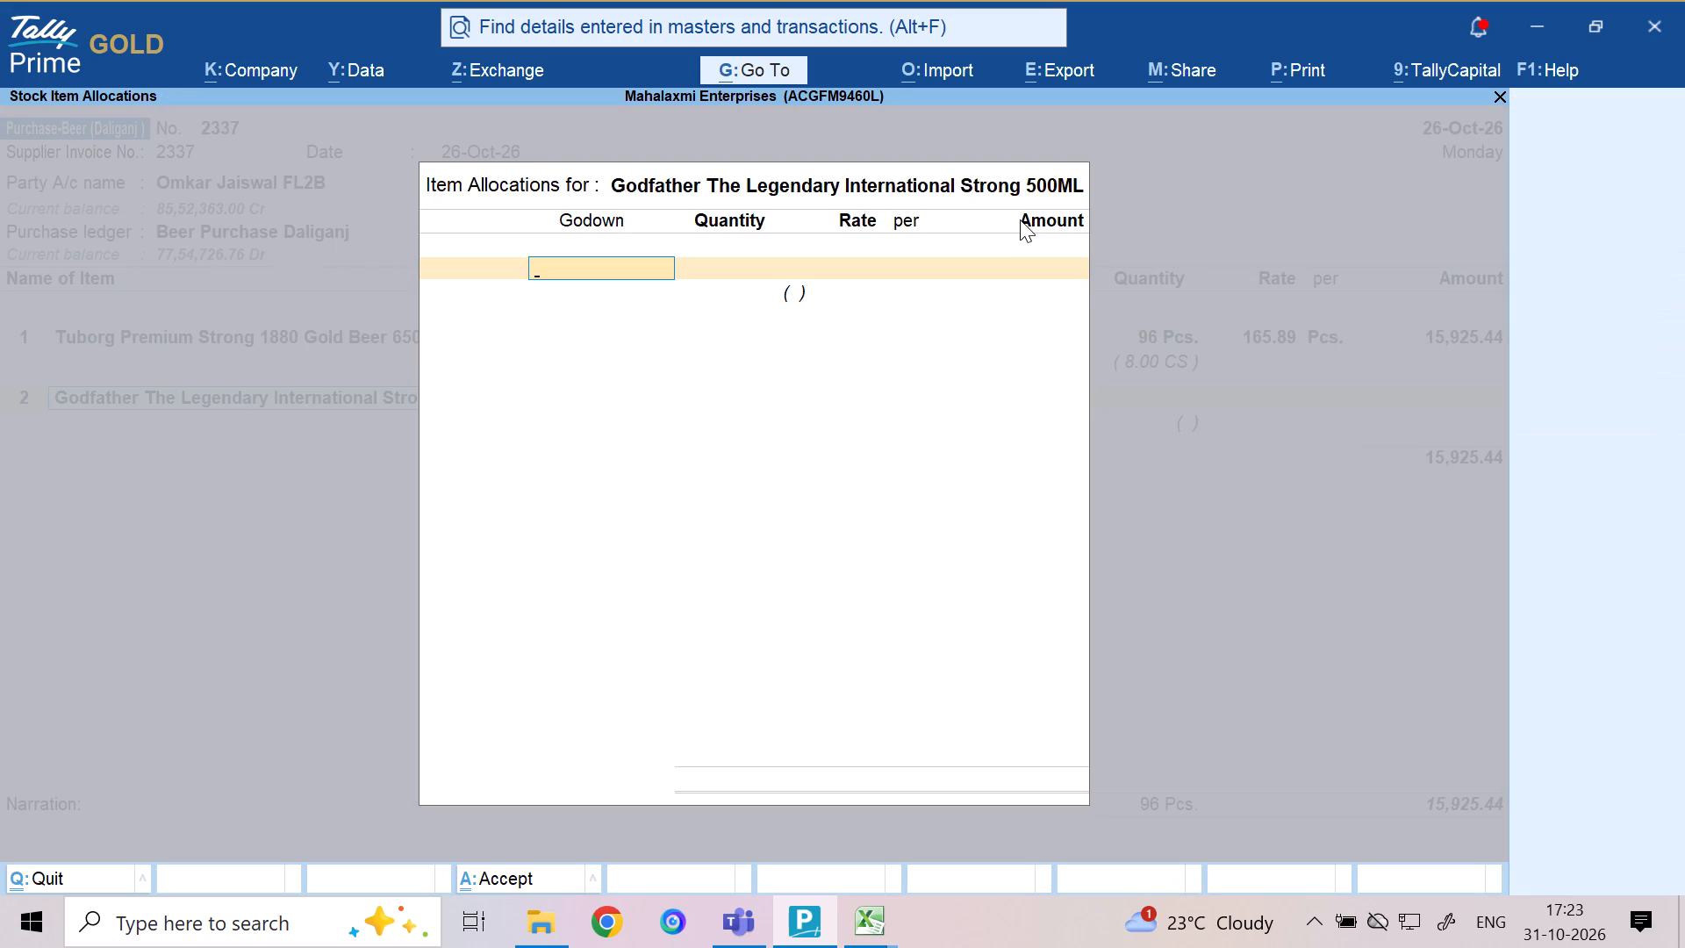
Allocate 24 Pcs. of the Godfather beer to the Daliganj FL godown at the prefilled rate of 121.40 and finish its allocation.
{"action": "key", "text": "d"}
{"action": "key", "text": "Down"}
{"action": "key", "text": "Return"}
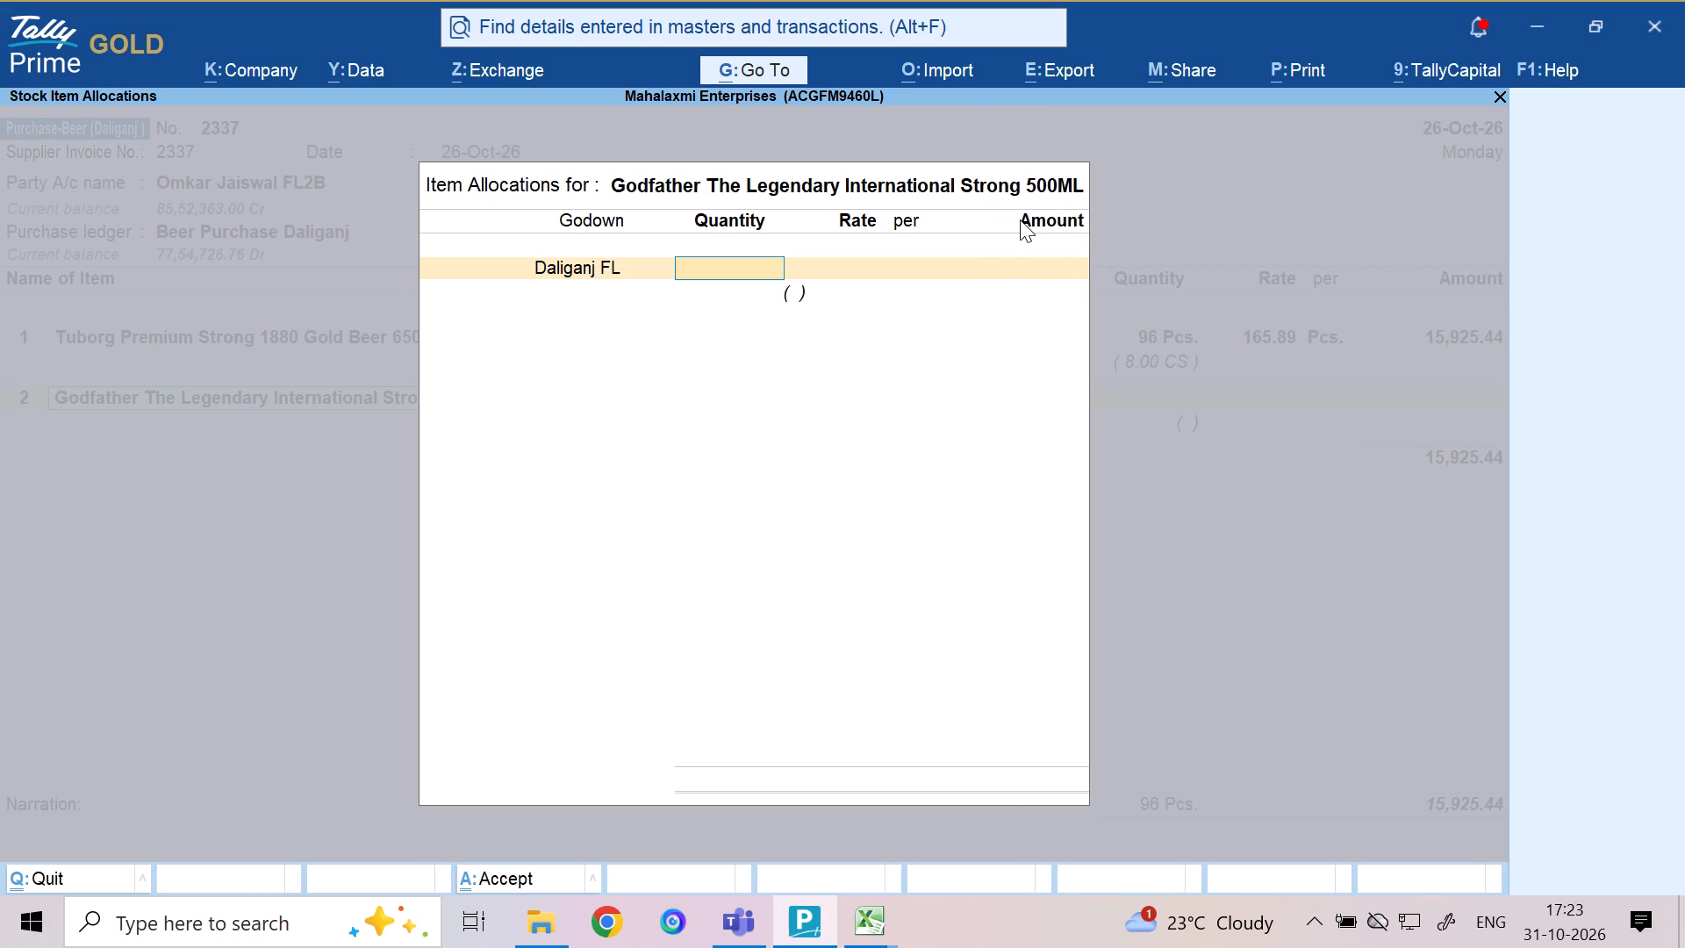
{"action": "type", "text": "24"}
{"action": "key", "text": "Return"}
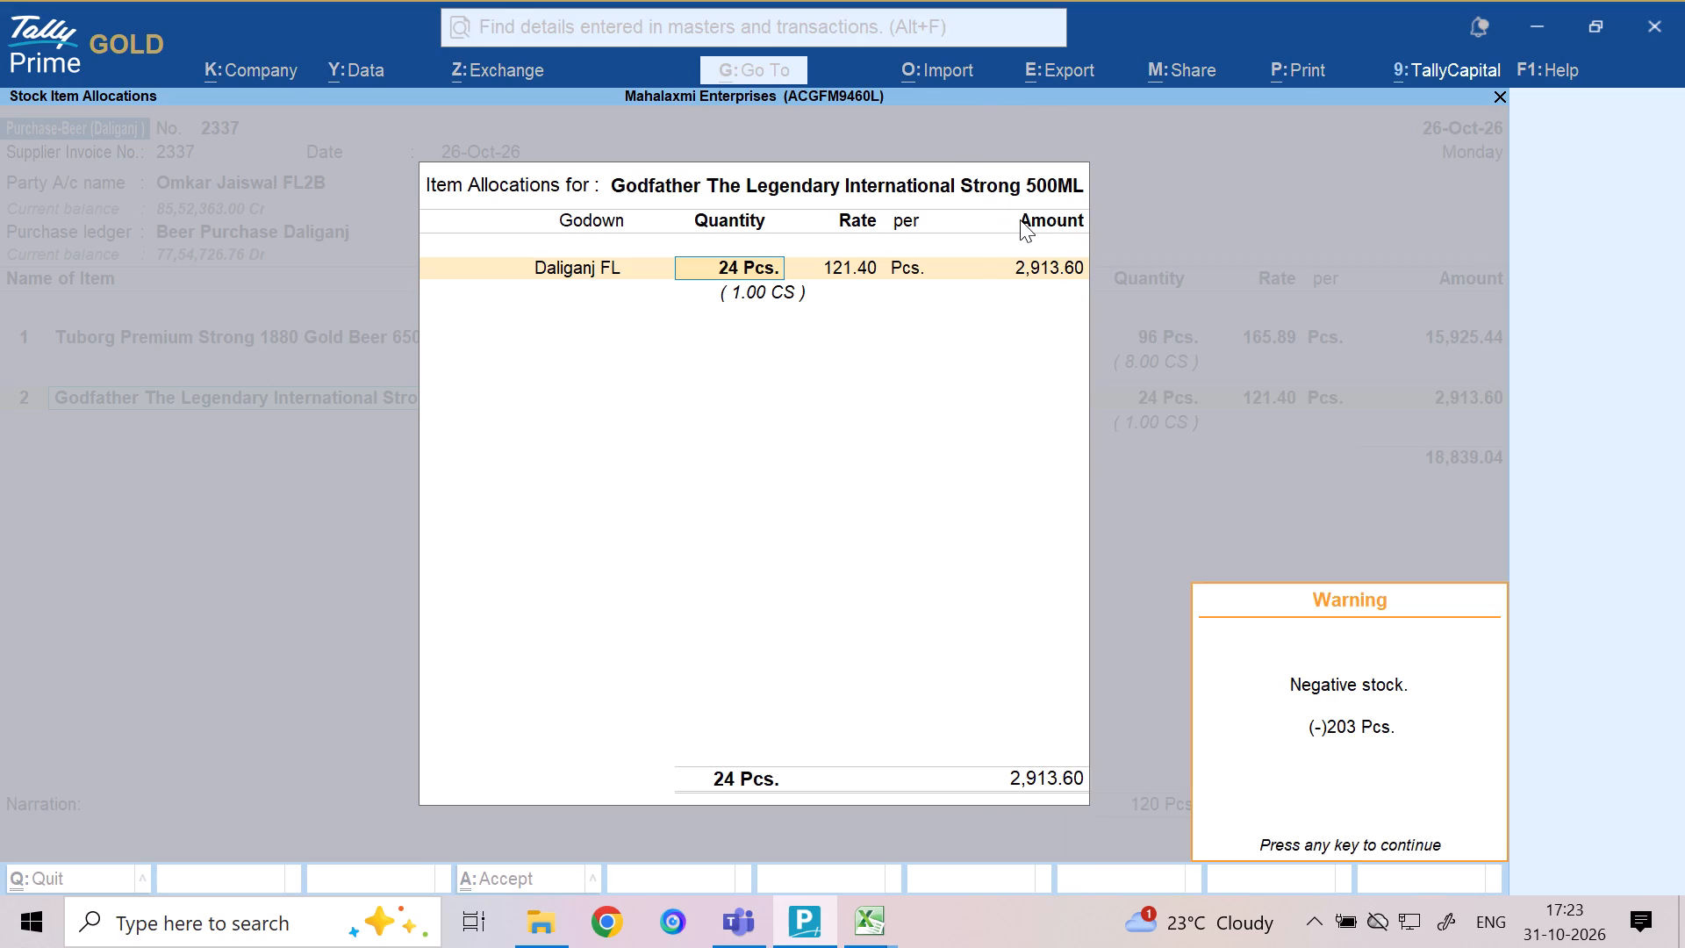
{"action": "key", "text": "Return"}
{"action": "key", "text": "Return"}
{"action": "key", "text": "Return"}
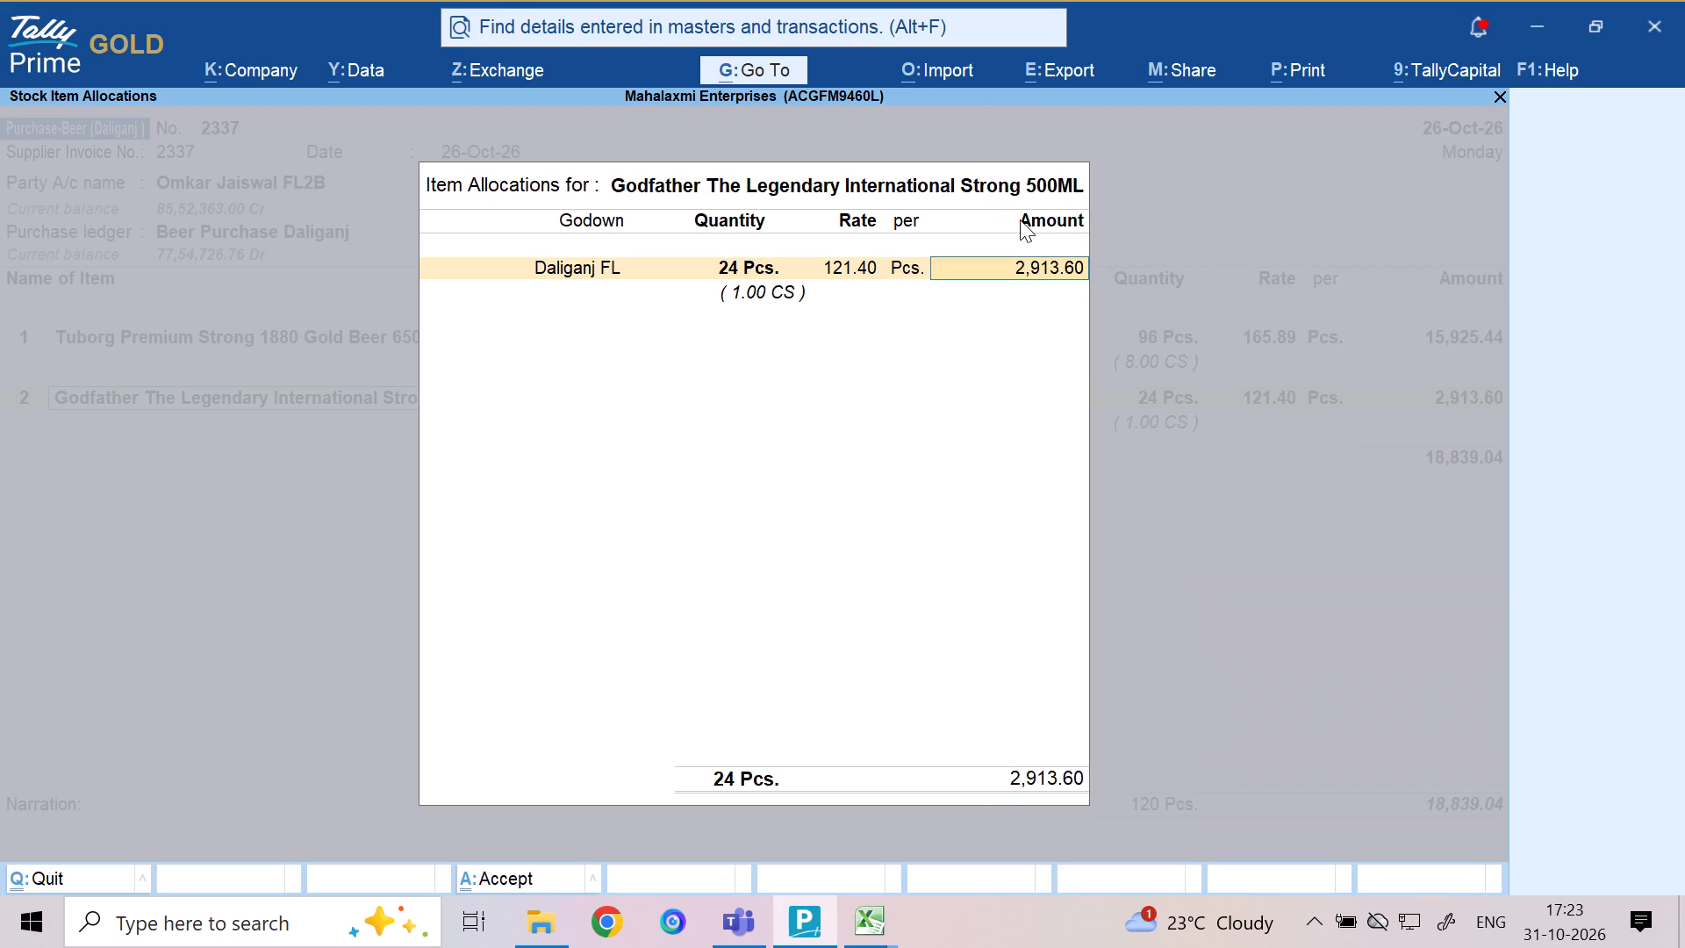
{"action": "key", "text": "Return"}
{"action": "key", "text": "Return"}
{"action": "key", "text": "Return"}
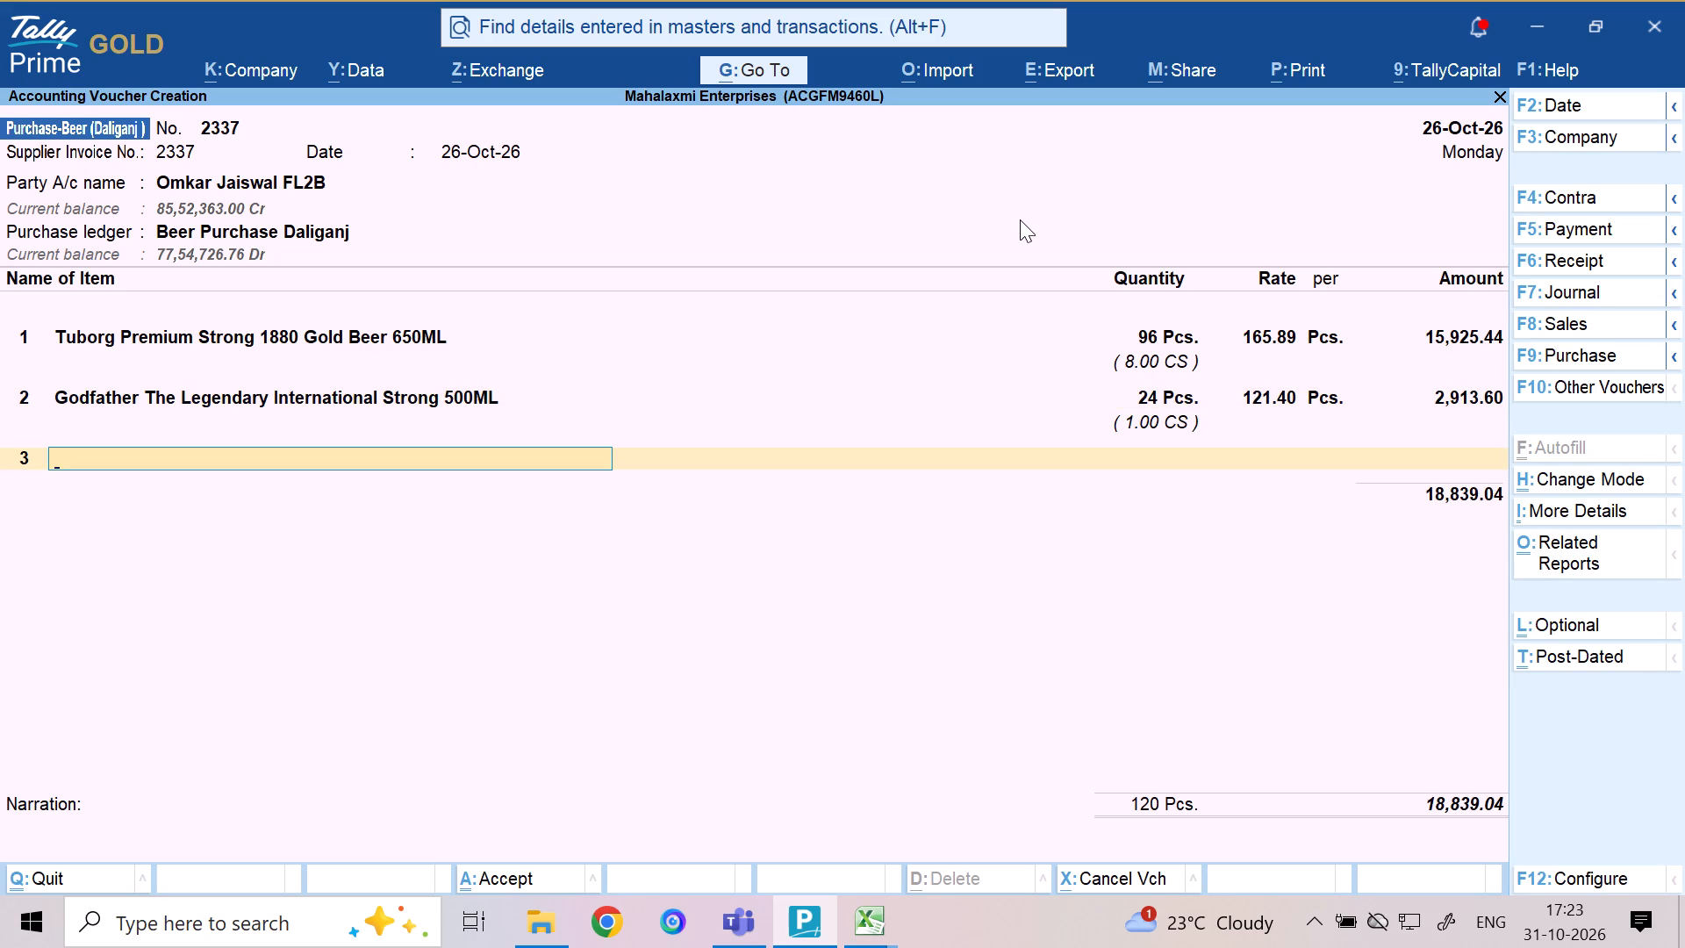
Add Budweiser Super Premium 500ML Lager as the third stock item.
{"action": "type", "text": "BUD"}
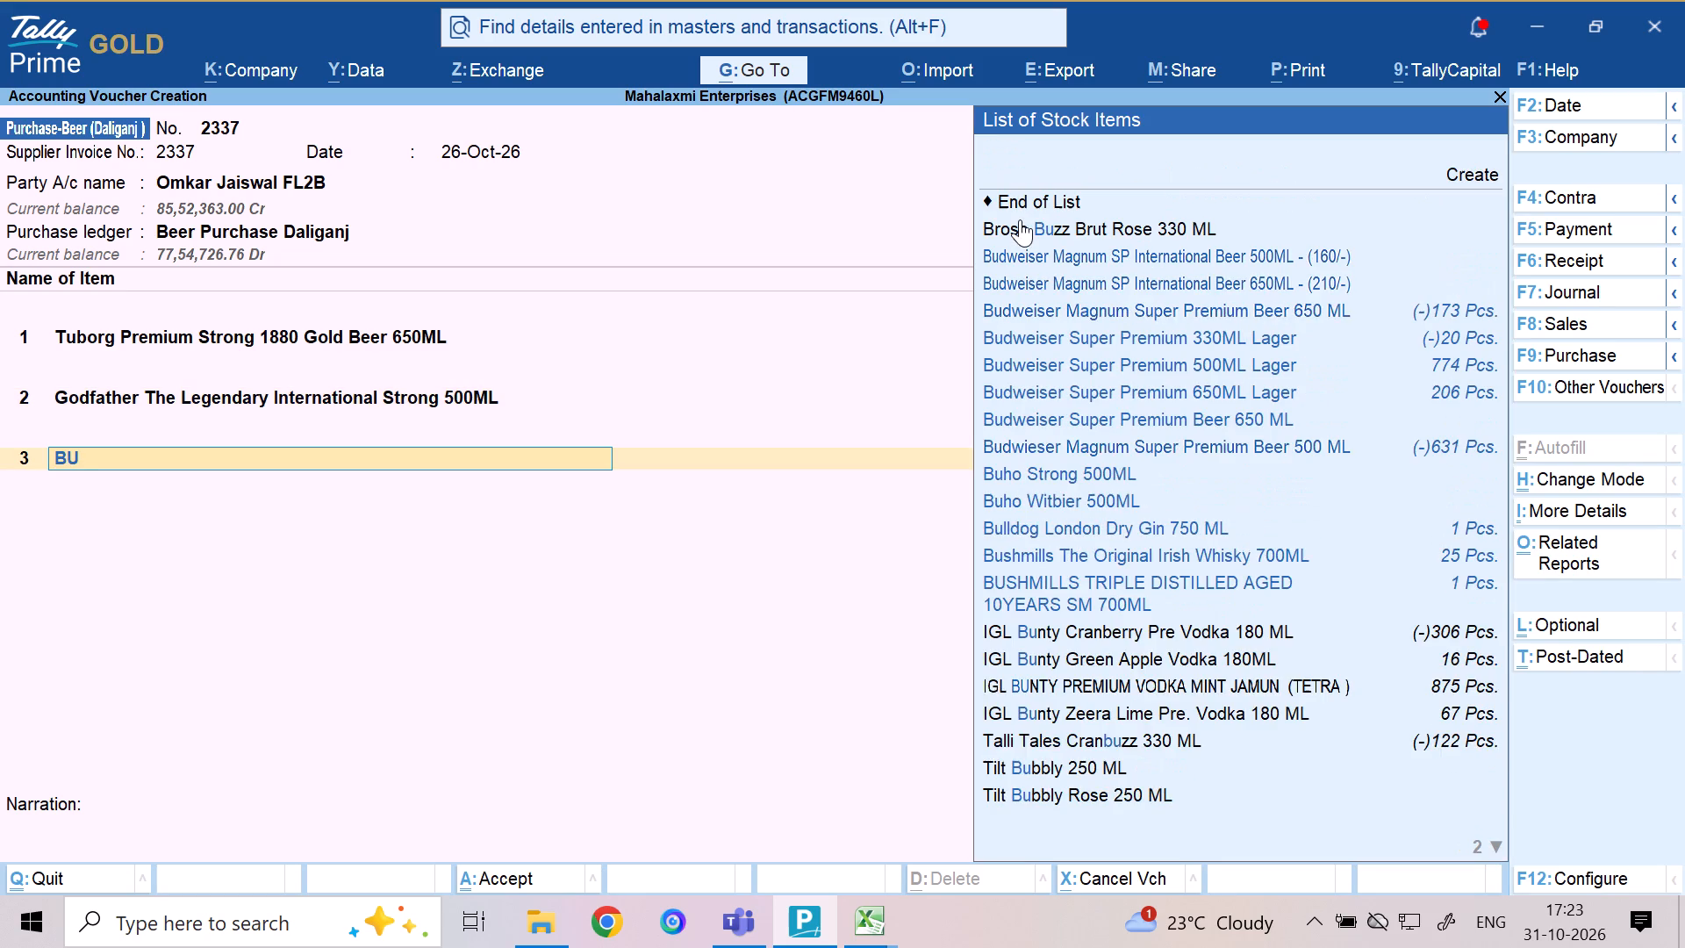
{"action": "key", "text": "w"}
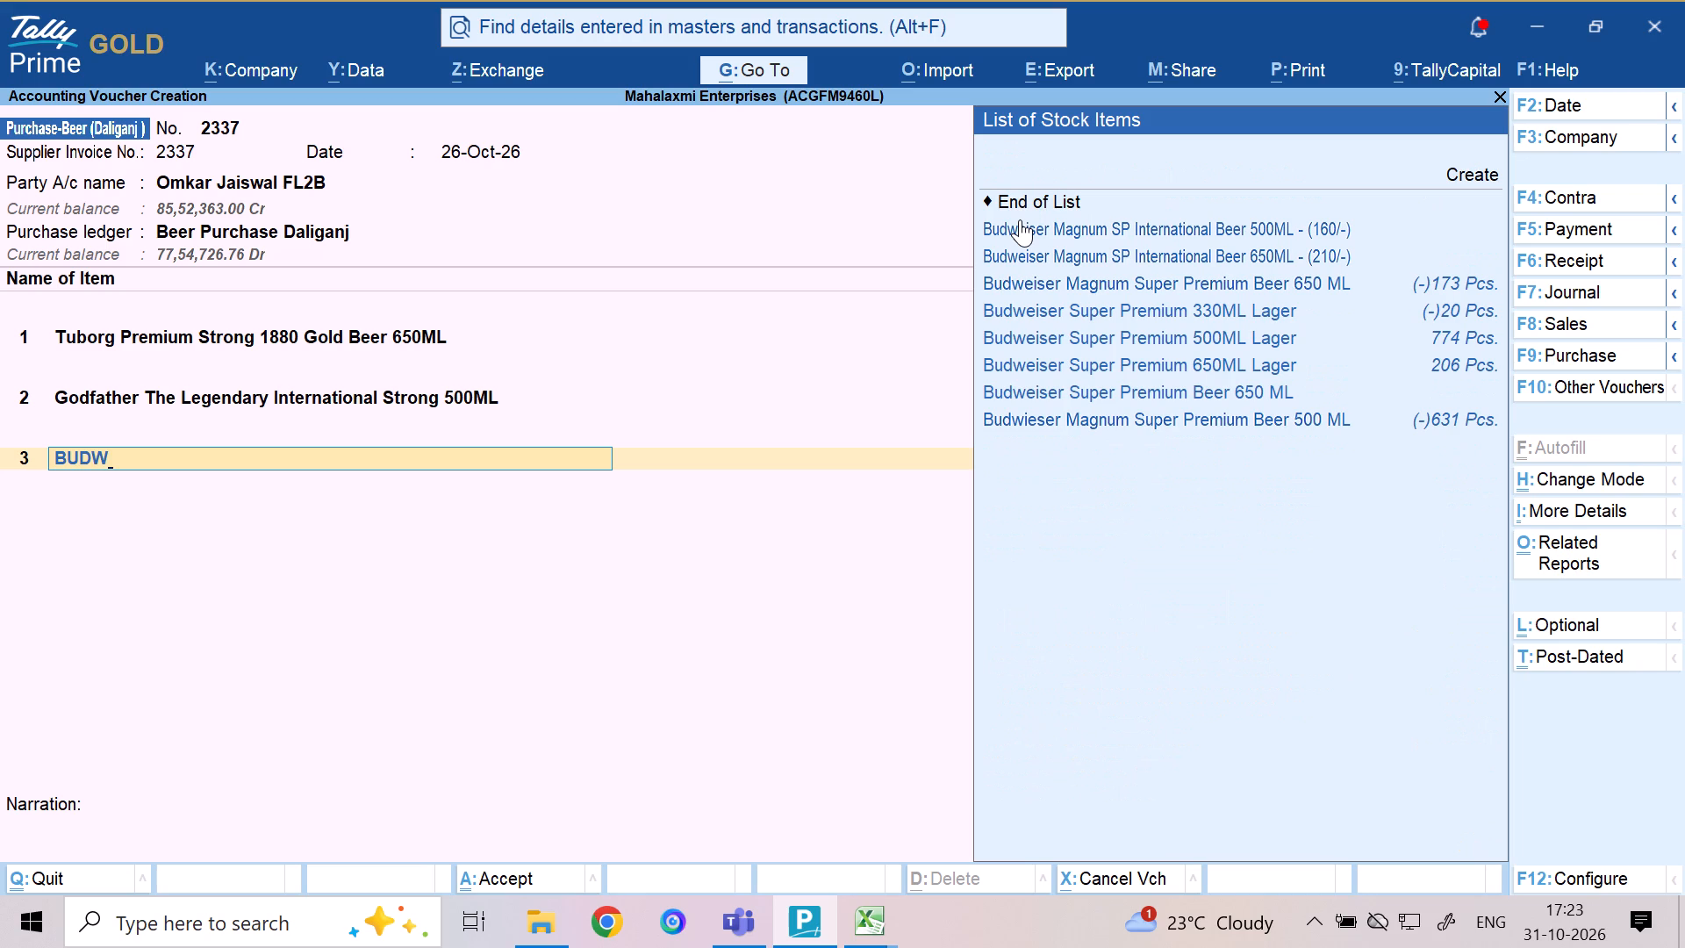
{"action": "type", "text": "EISER"}
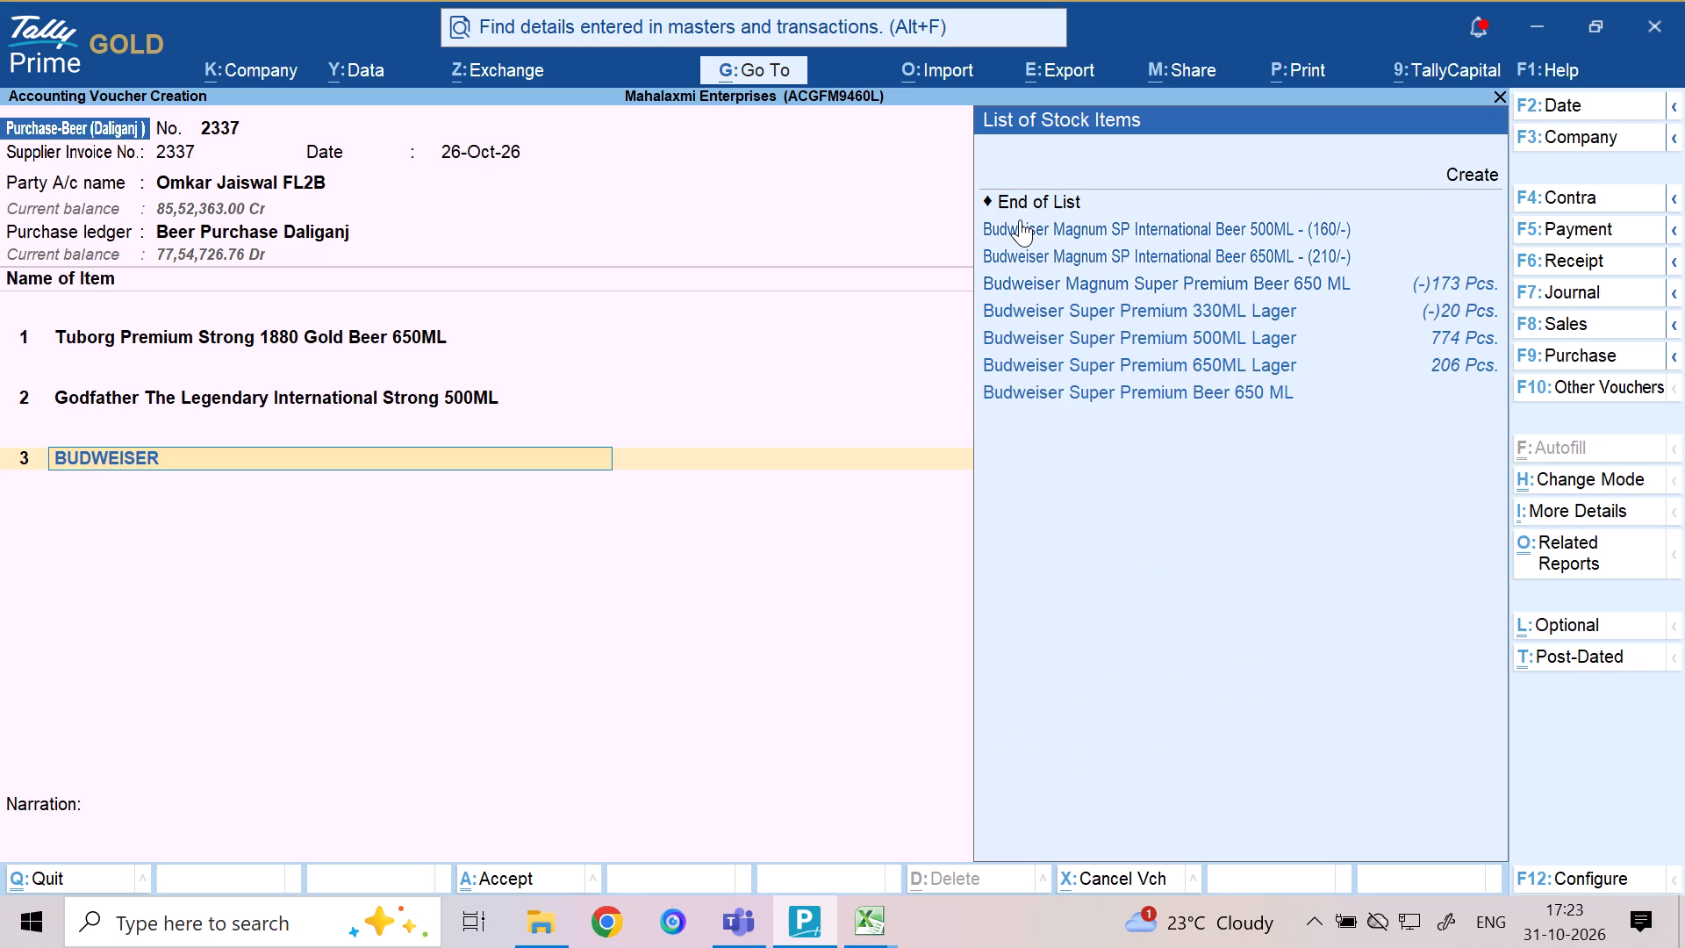
{"action": "key", "text": "space"}
{"action": "key", "text": "s"}
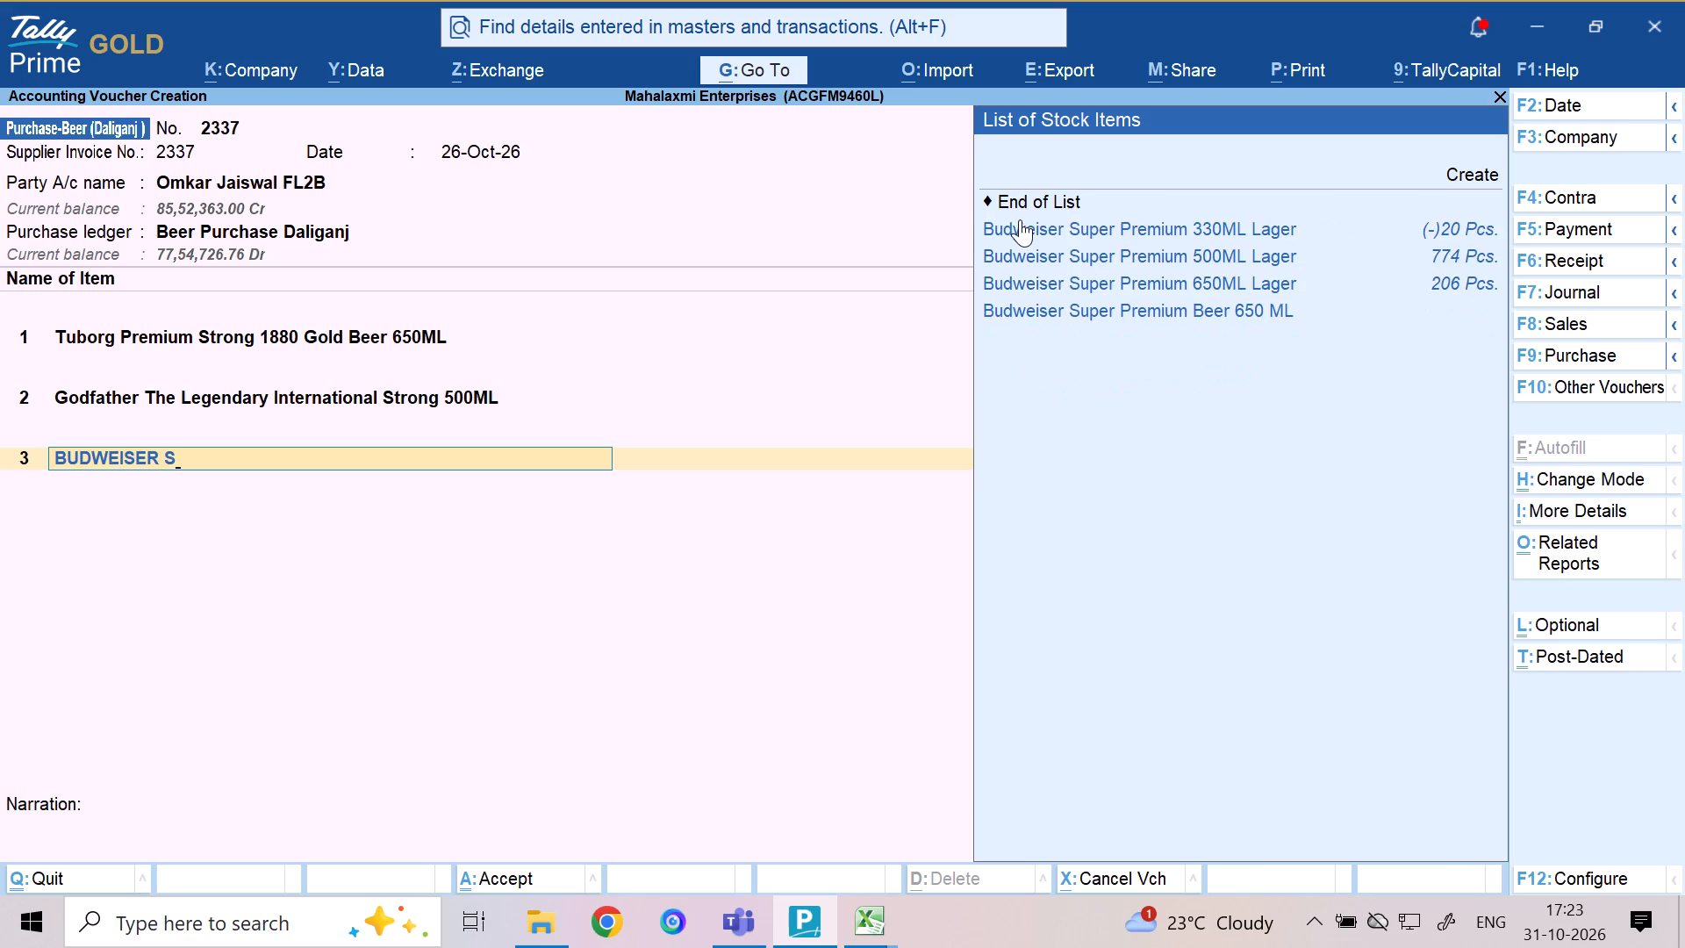
{"action": "key", "text": "Down"}
{"action": "key", "text": "Down"}
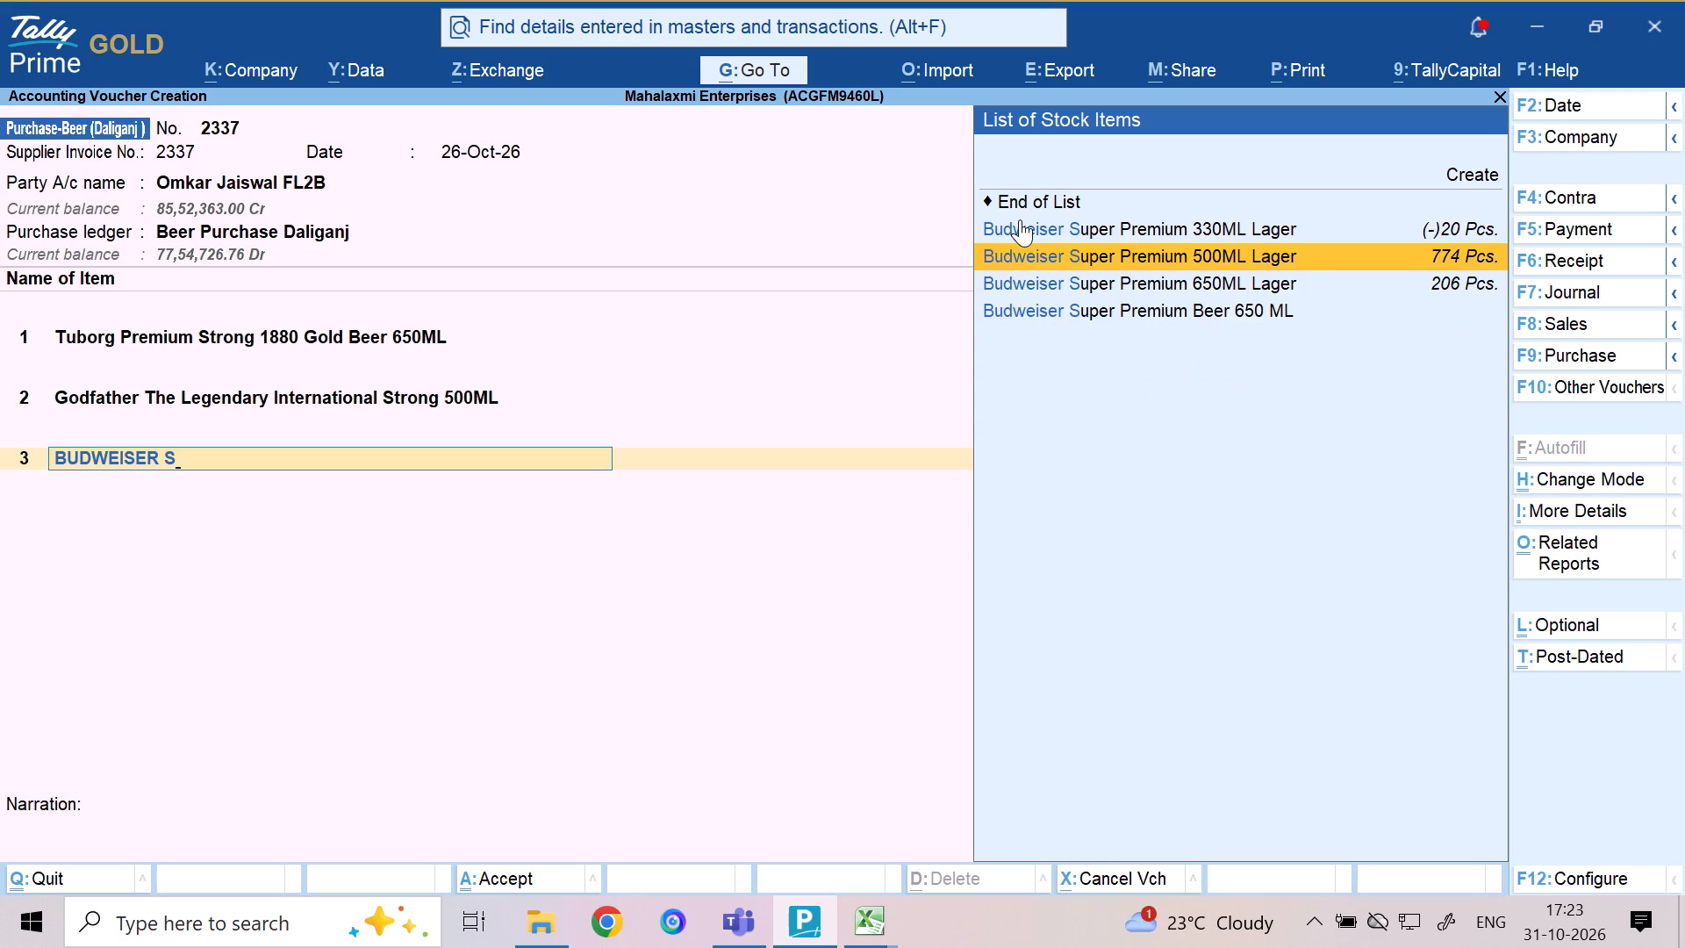
{"action": "key", "text": "Return"}
Allocate 72 Pcs. of the Budweiser lager to the Daliganj FL godown at the prefilled rate of 131.19 and finish its allocation.
{"action": "type", "text": "DA"}
{"action": "key", "text": "Return"}
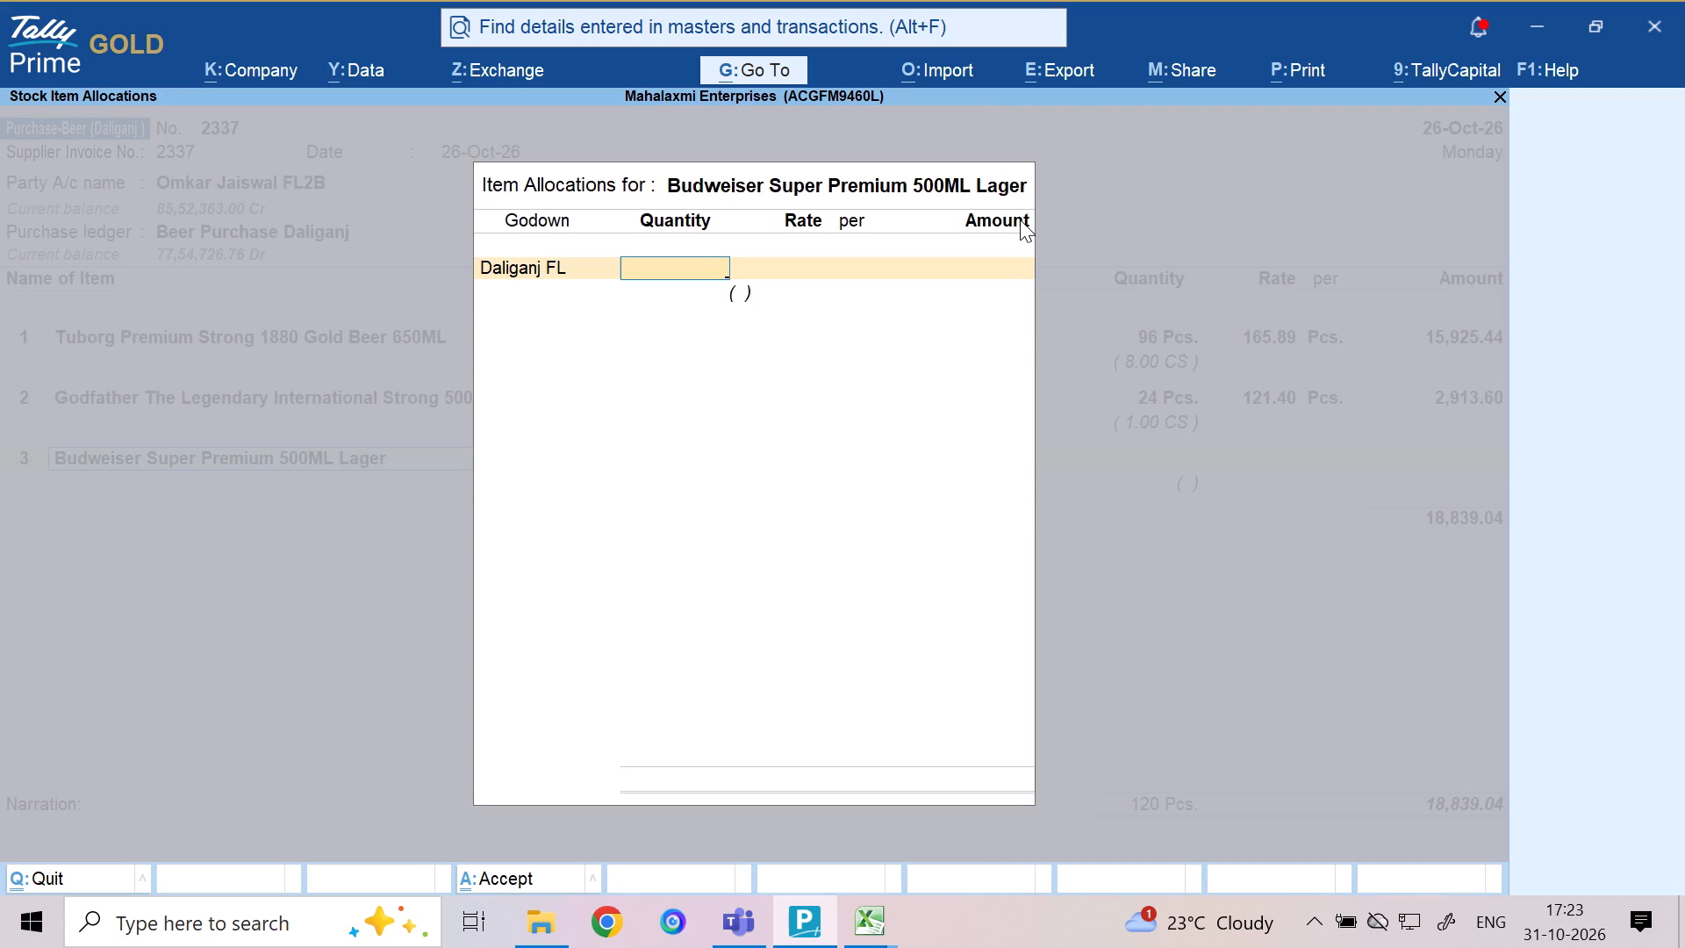
{"action": "type", "text": "72"}
{"action": "key", "text": "Return"}
{"action": "key", "text": "Return"}
{"action": "key", "text": "Return"}
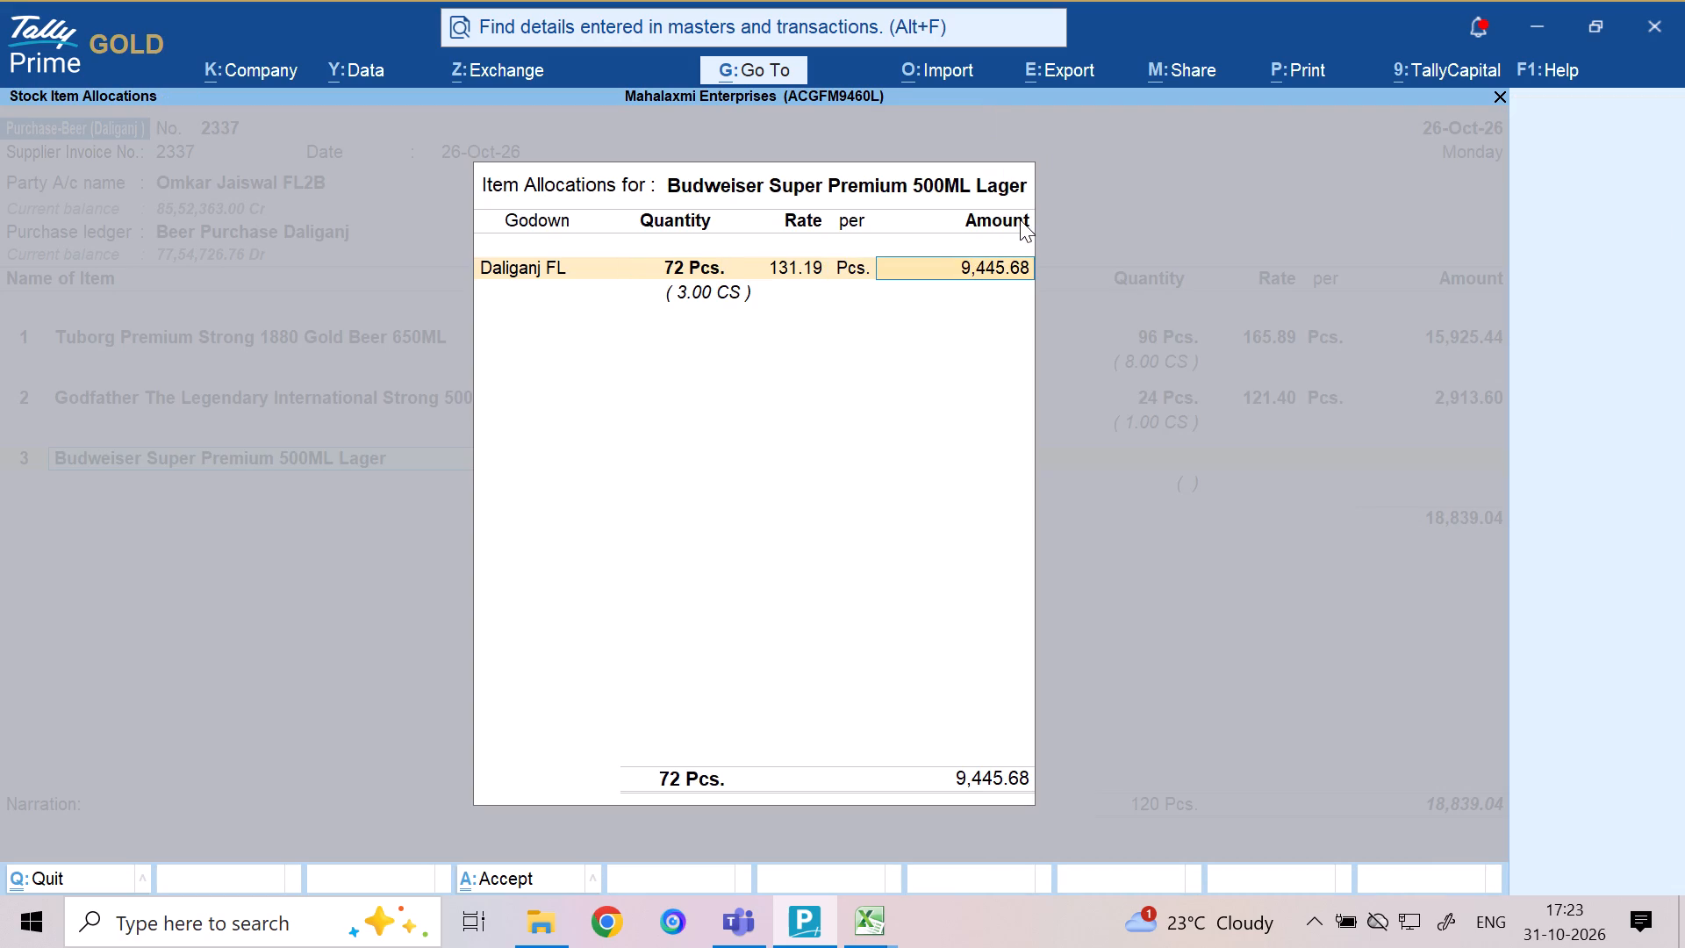
{"action": "key", "text": "Return"}
{"action": "key", "text": "Return"}
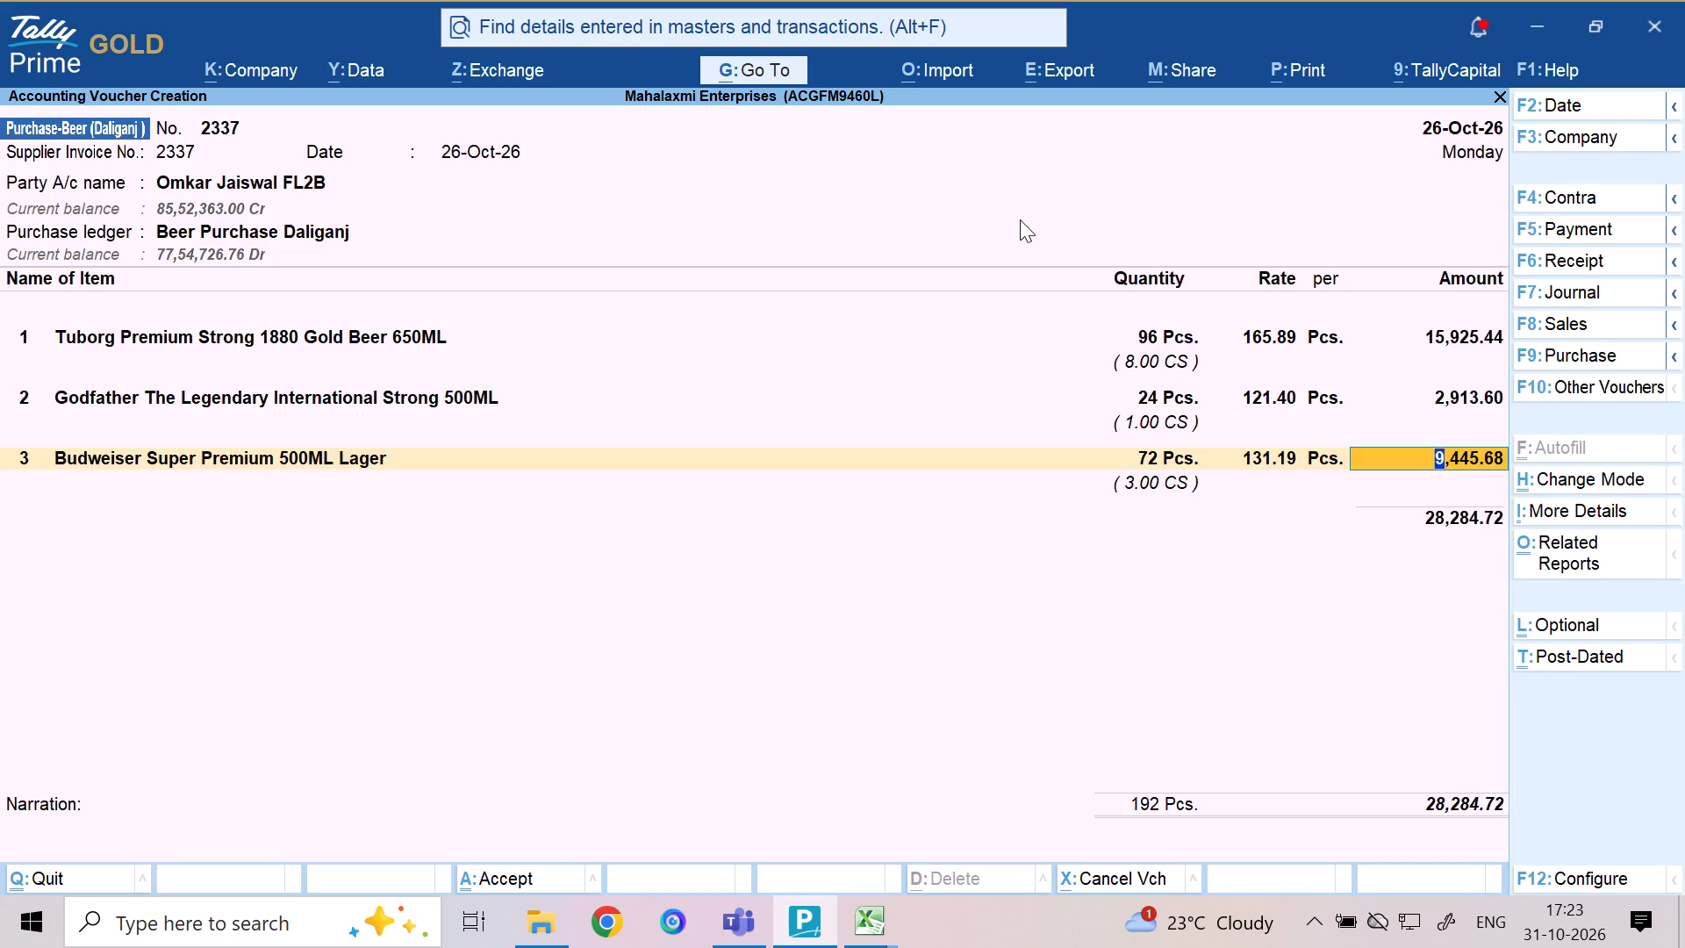
{"action": "key", "text": "Return"}
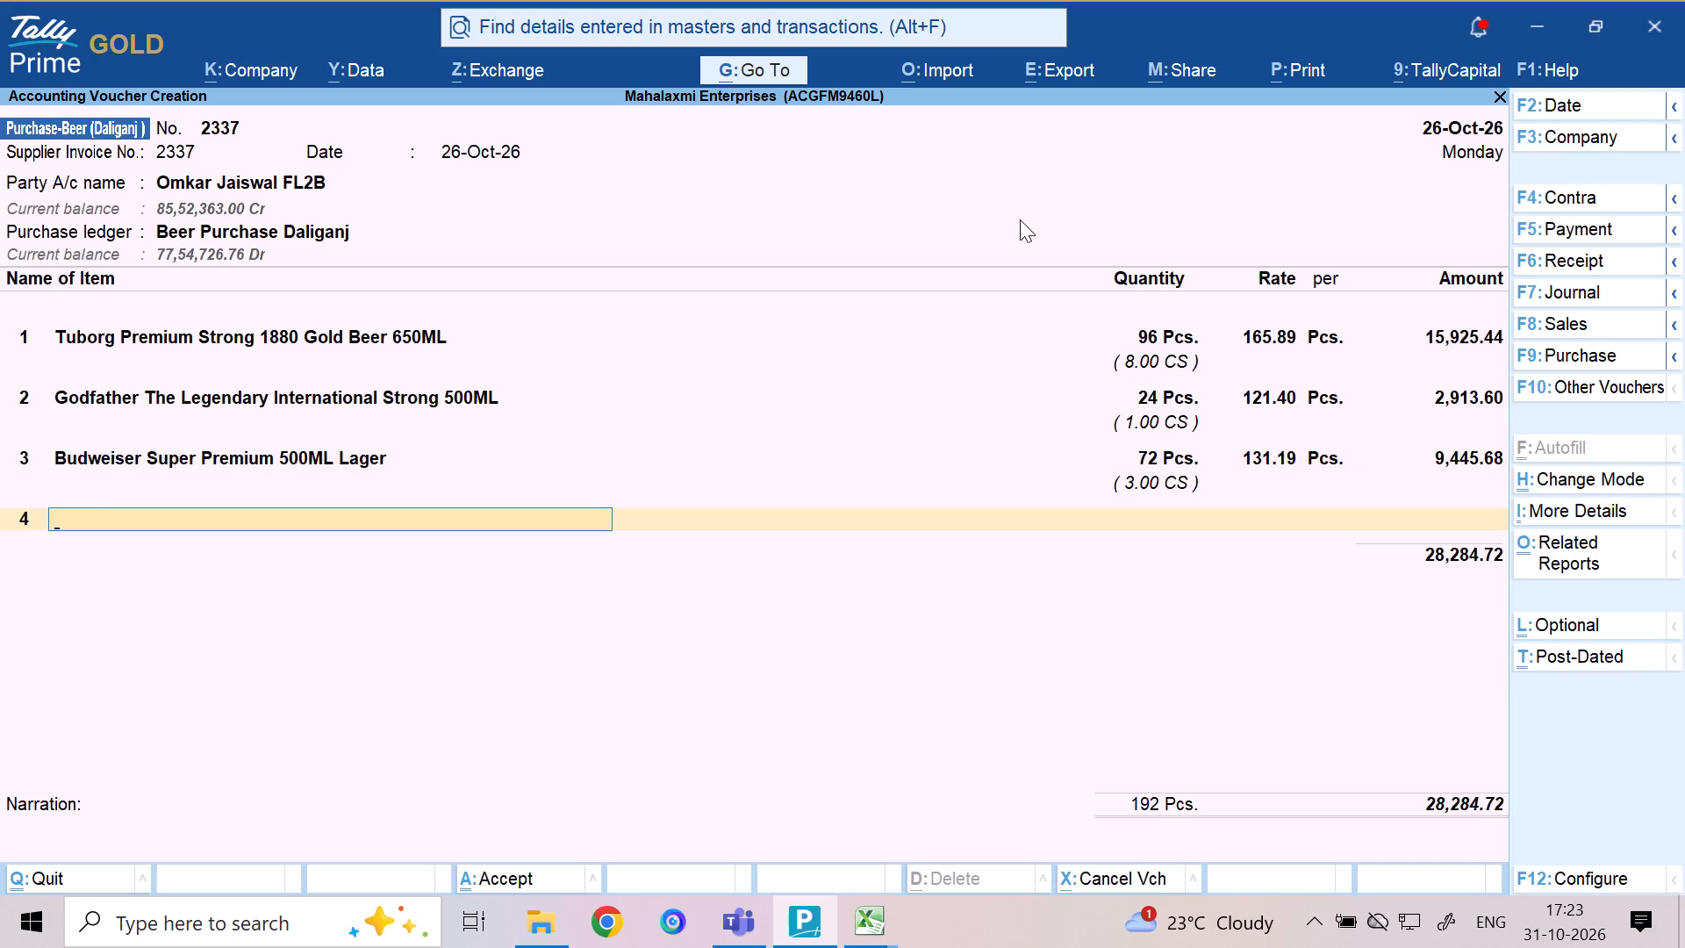
Add Bacardi+Cranberry Flv Low Alcoholic 275 Ml as the fourth stock item.
{"action": "type", "text": "BACARDI"}
{"action": "key", "text": "space"}
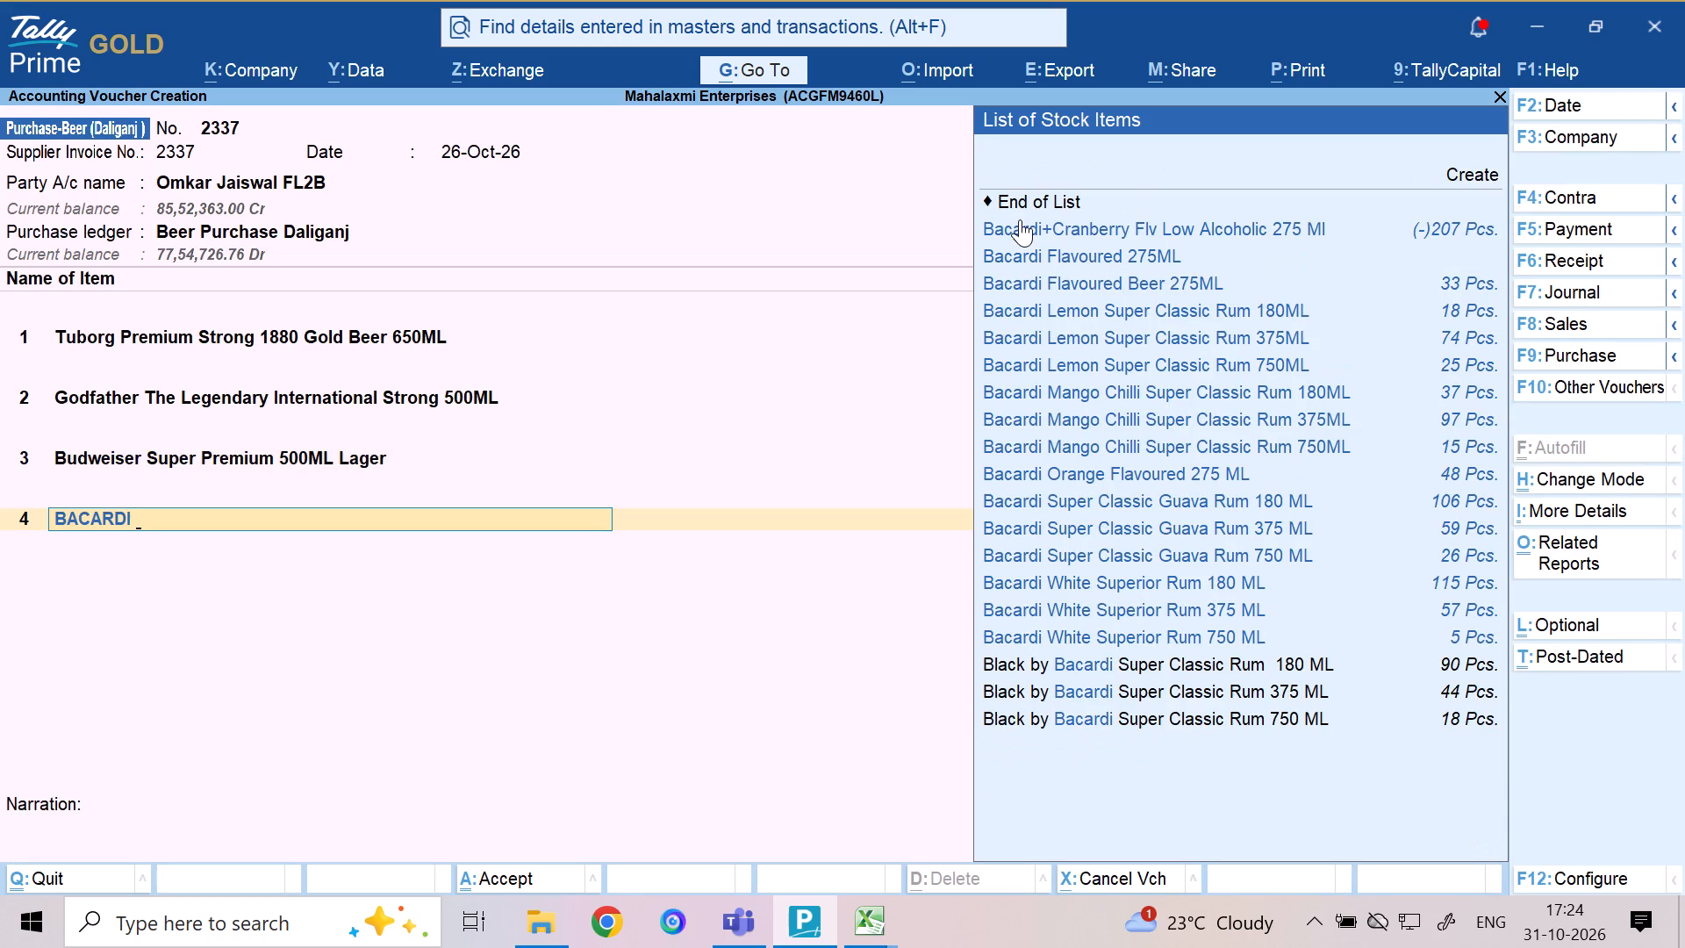
{"action": "key", "text": "plus"}
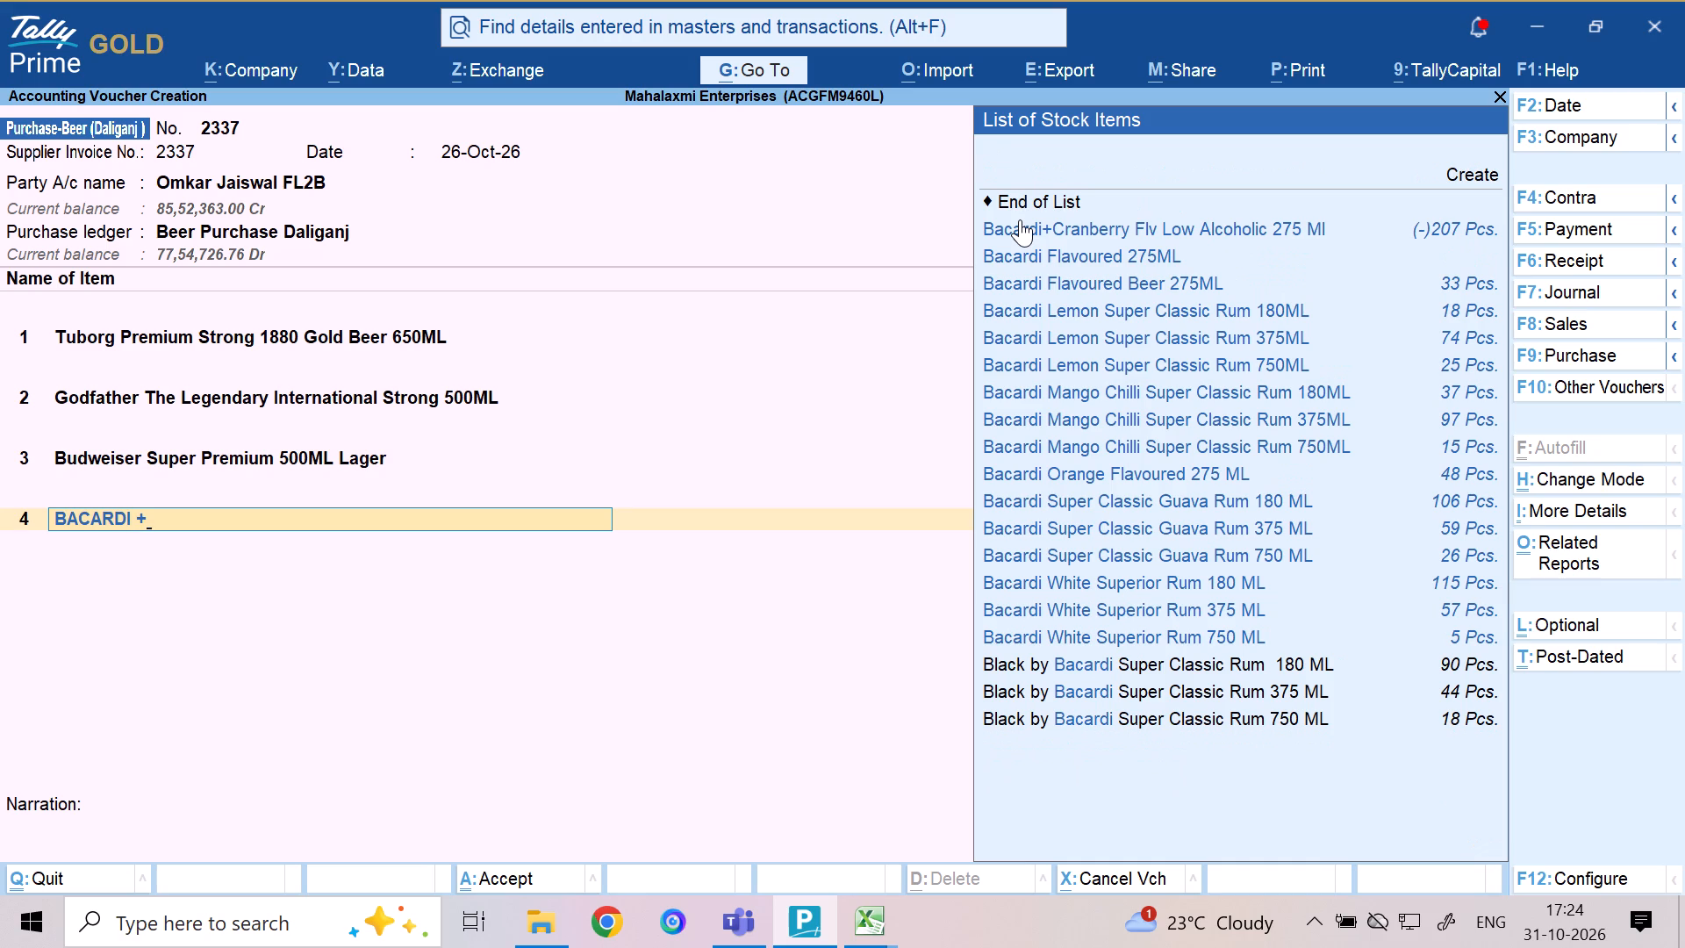
{"action": "key", "text": "c"}
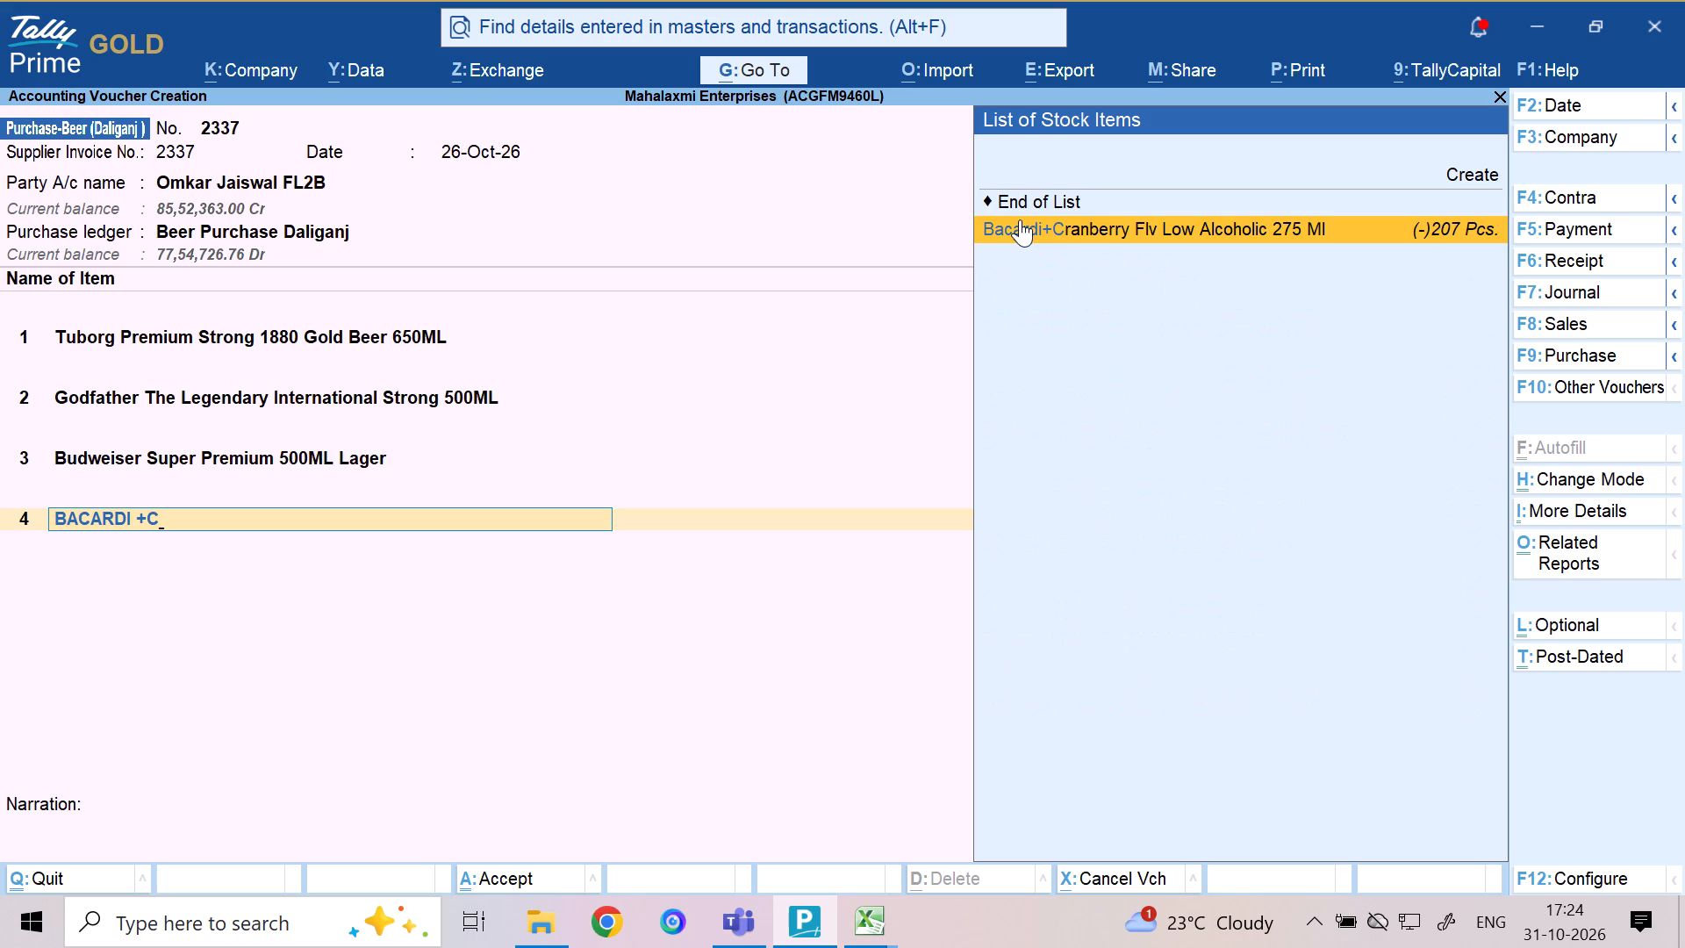
{"action": "key", "text": "Return"}
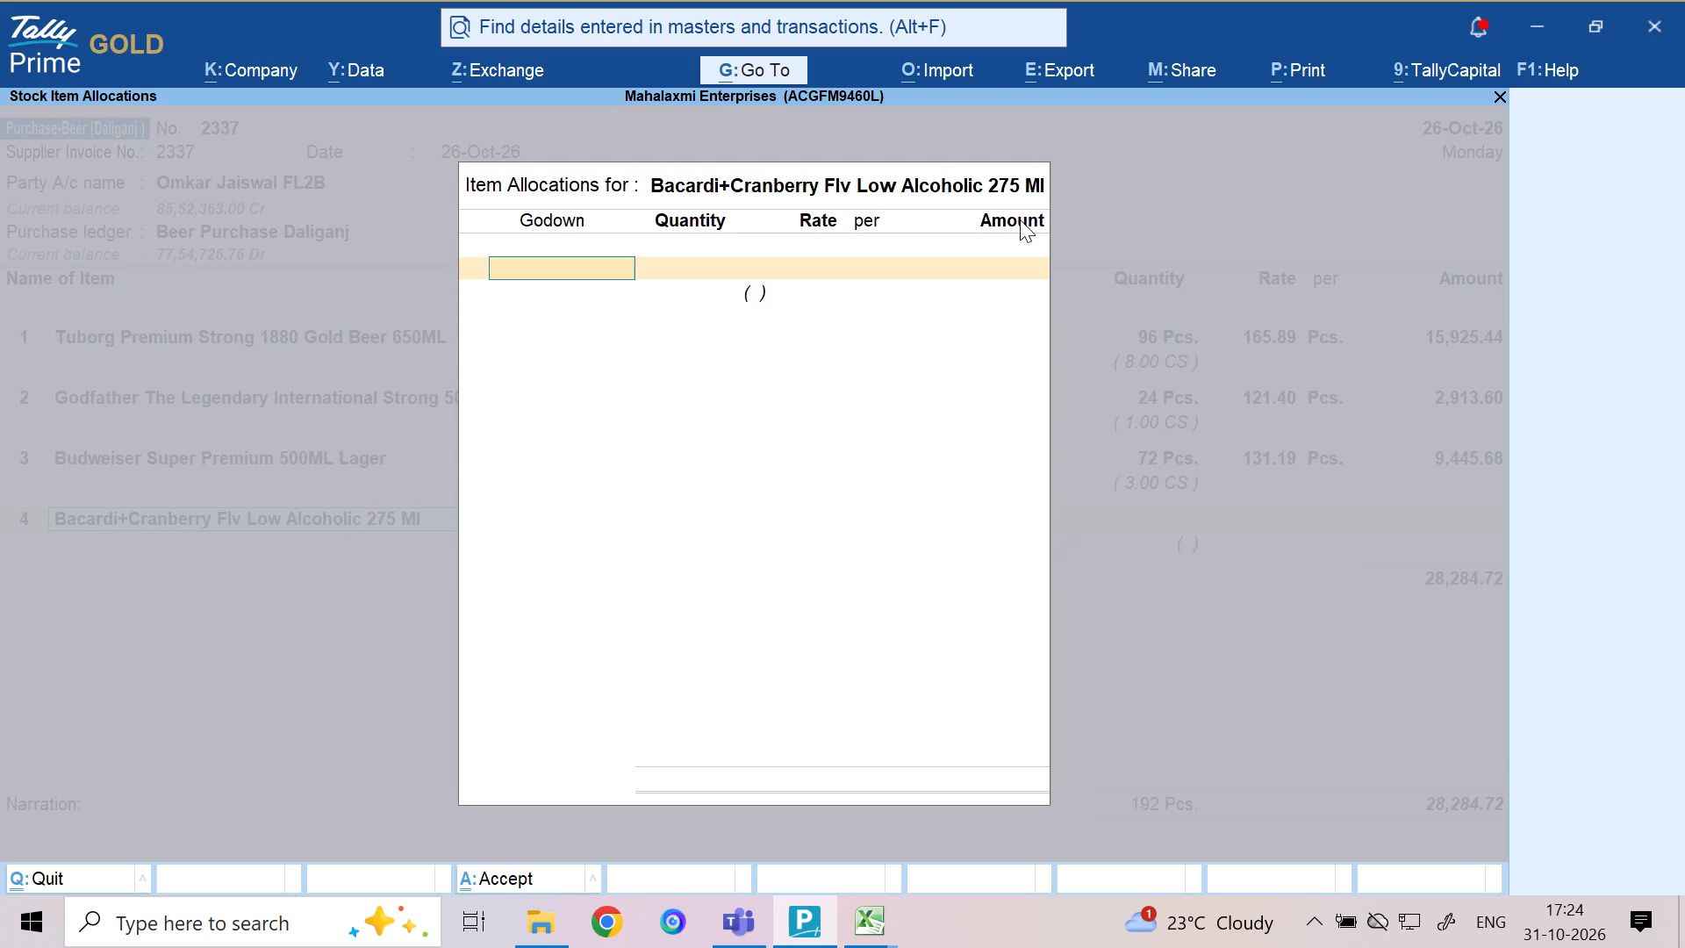
Allocate 24 Pcs. of the Bacardi+Cranberry item to the Daliganj FL godown at the prefilled rate of 146.65 and finish its allocation.
{"action": "type", "text": "DA"}
{"action": "key", "text": "Return"}
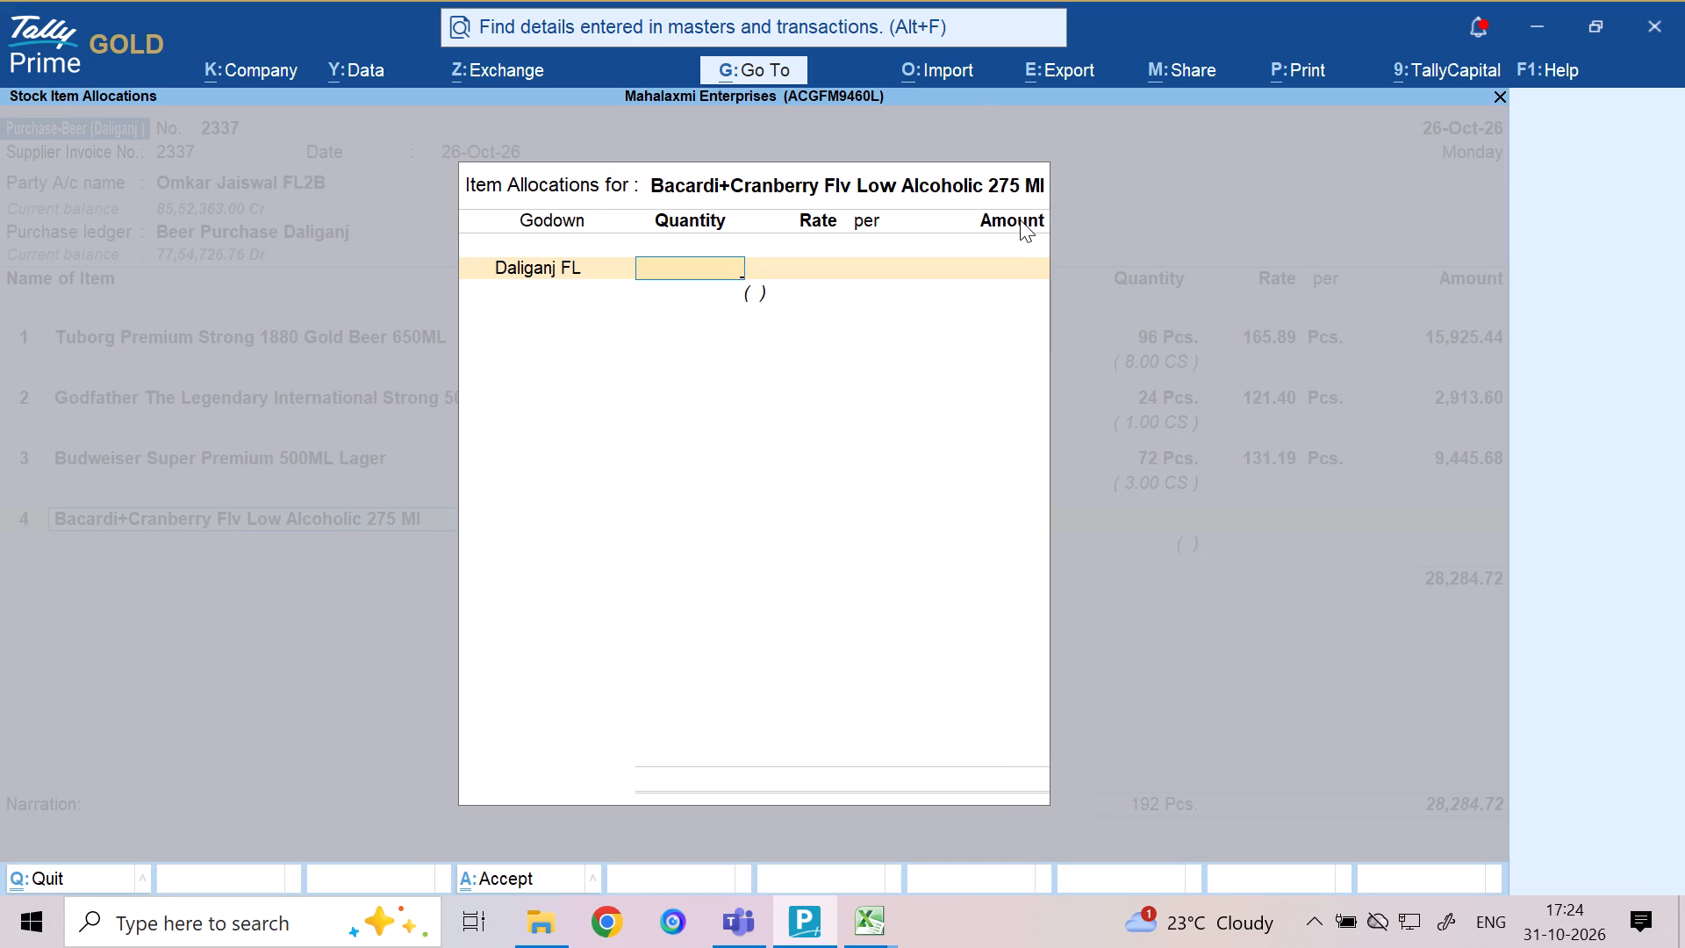
{"action": "type", "text": "24"}
{"action": "key", "text": "Return"}
{"action": "key", "text": "Return"}
{"action": "key", "text": "Return"}
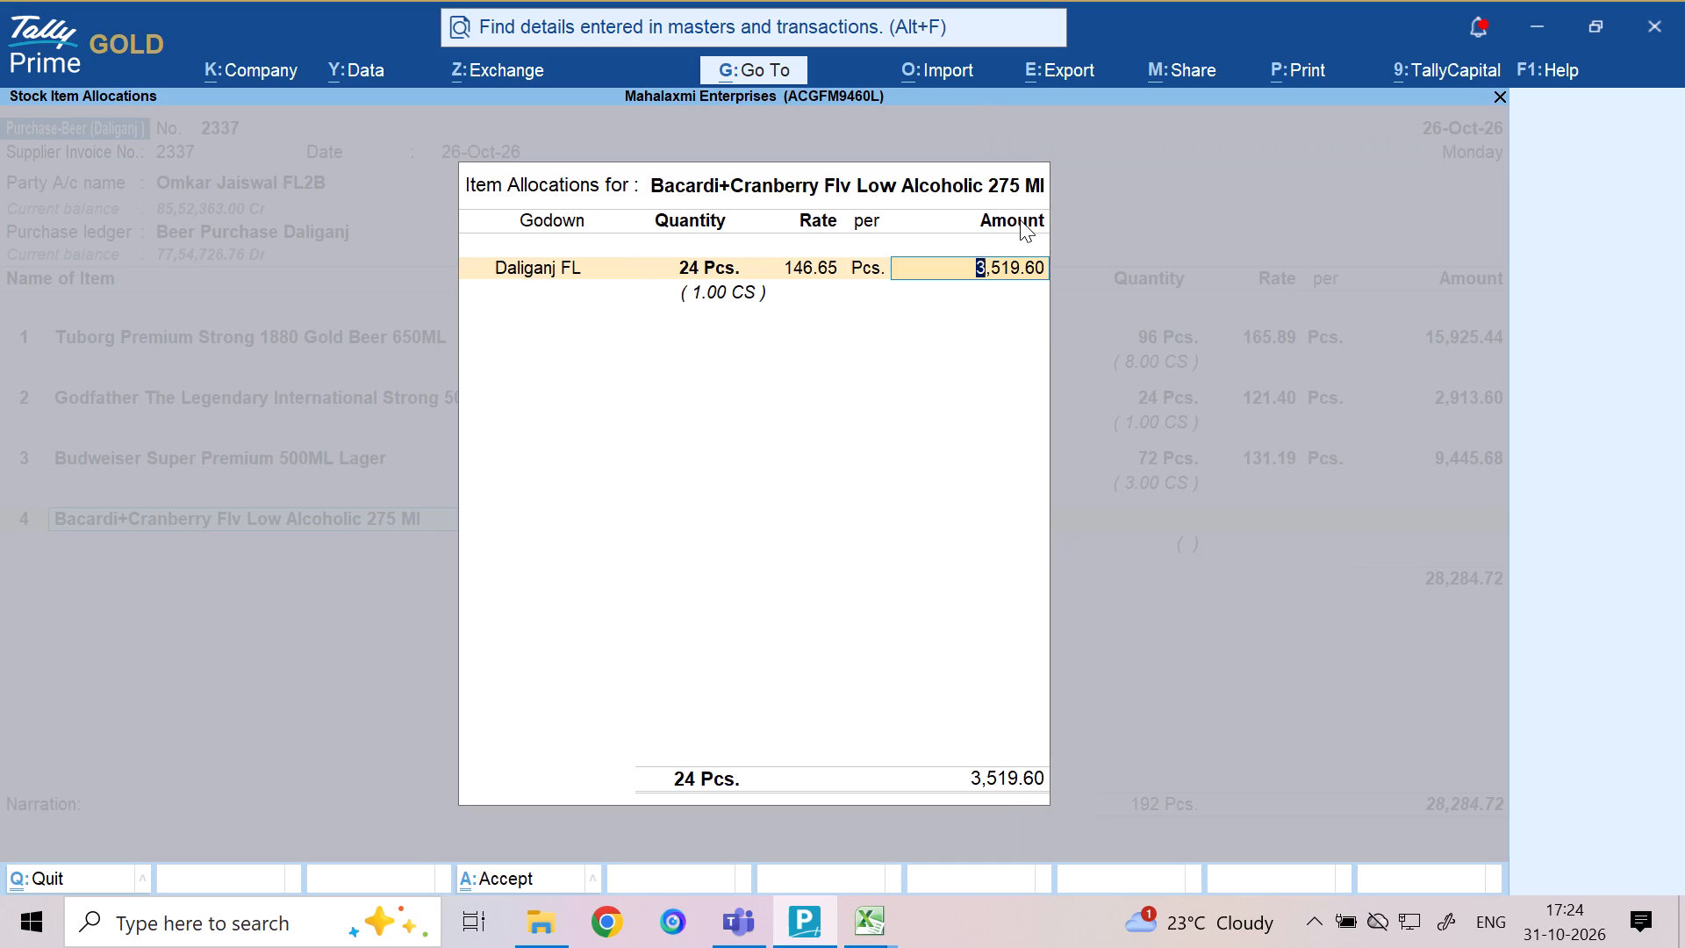
{"action": "key", "text": "Return"}
{"action": "key", "text": "Return"}
{"action": "key", "text": "Return"}
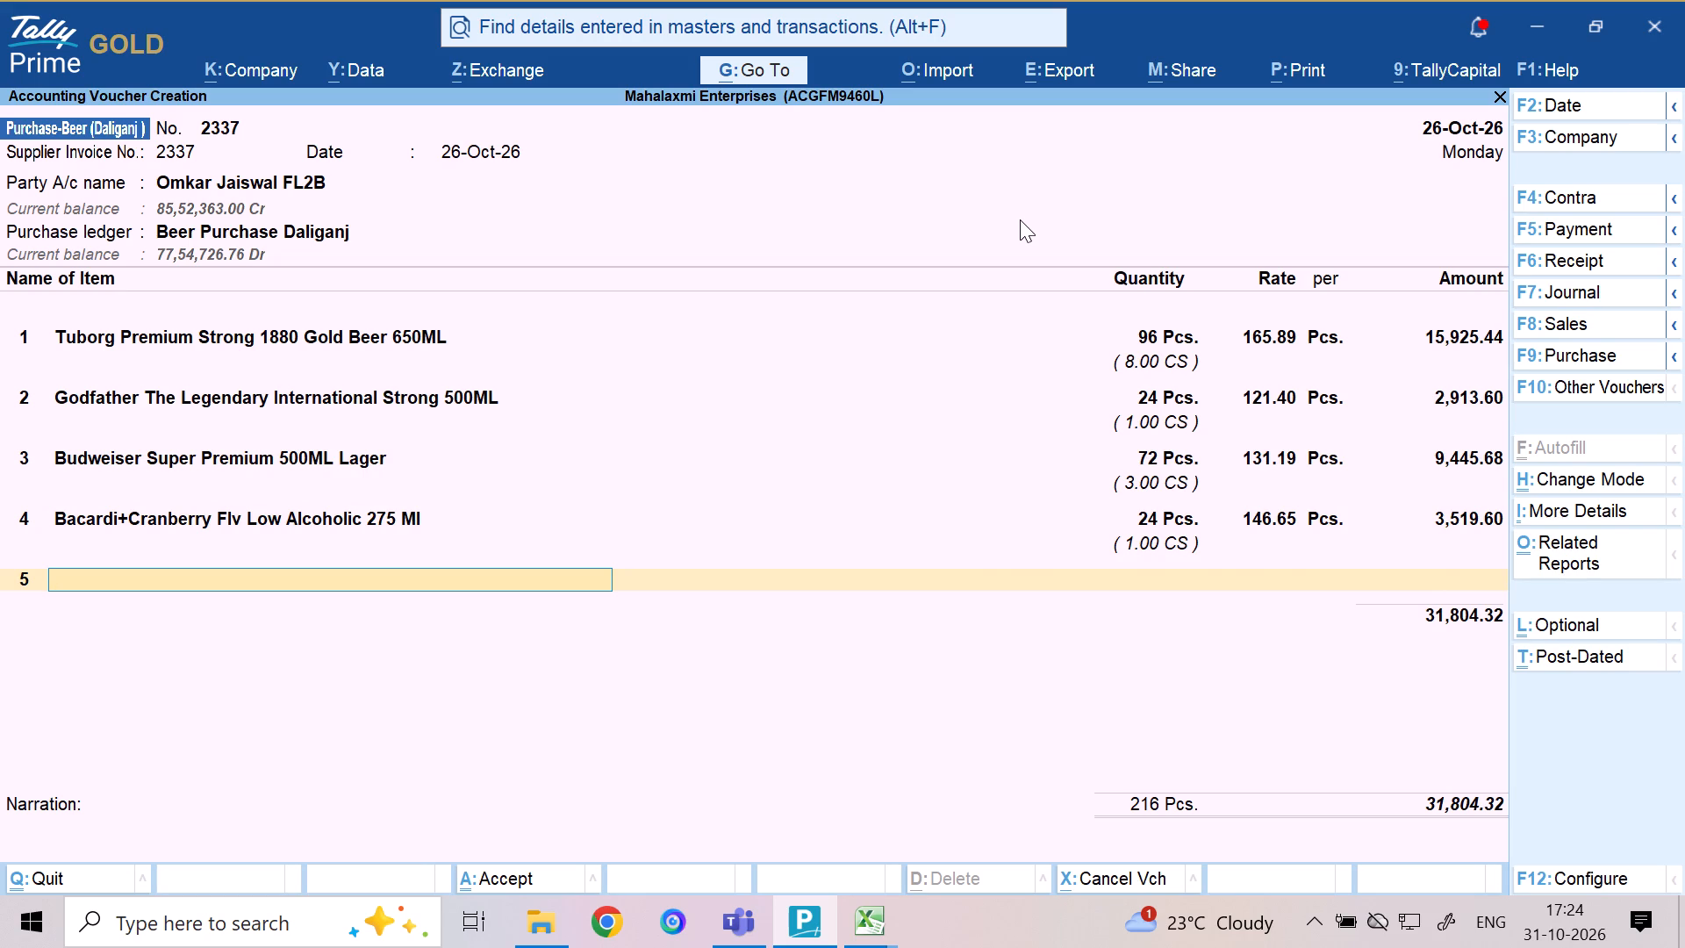
Search the stock items for Bacardi L on the fifth item line and clear the search text.
{"action": "type", "text": "BACARDI"}
{"action": "key", "text": "space"}
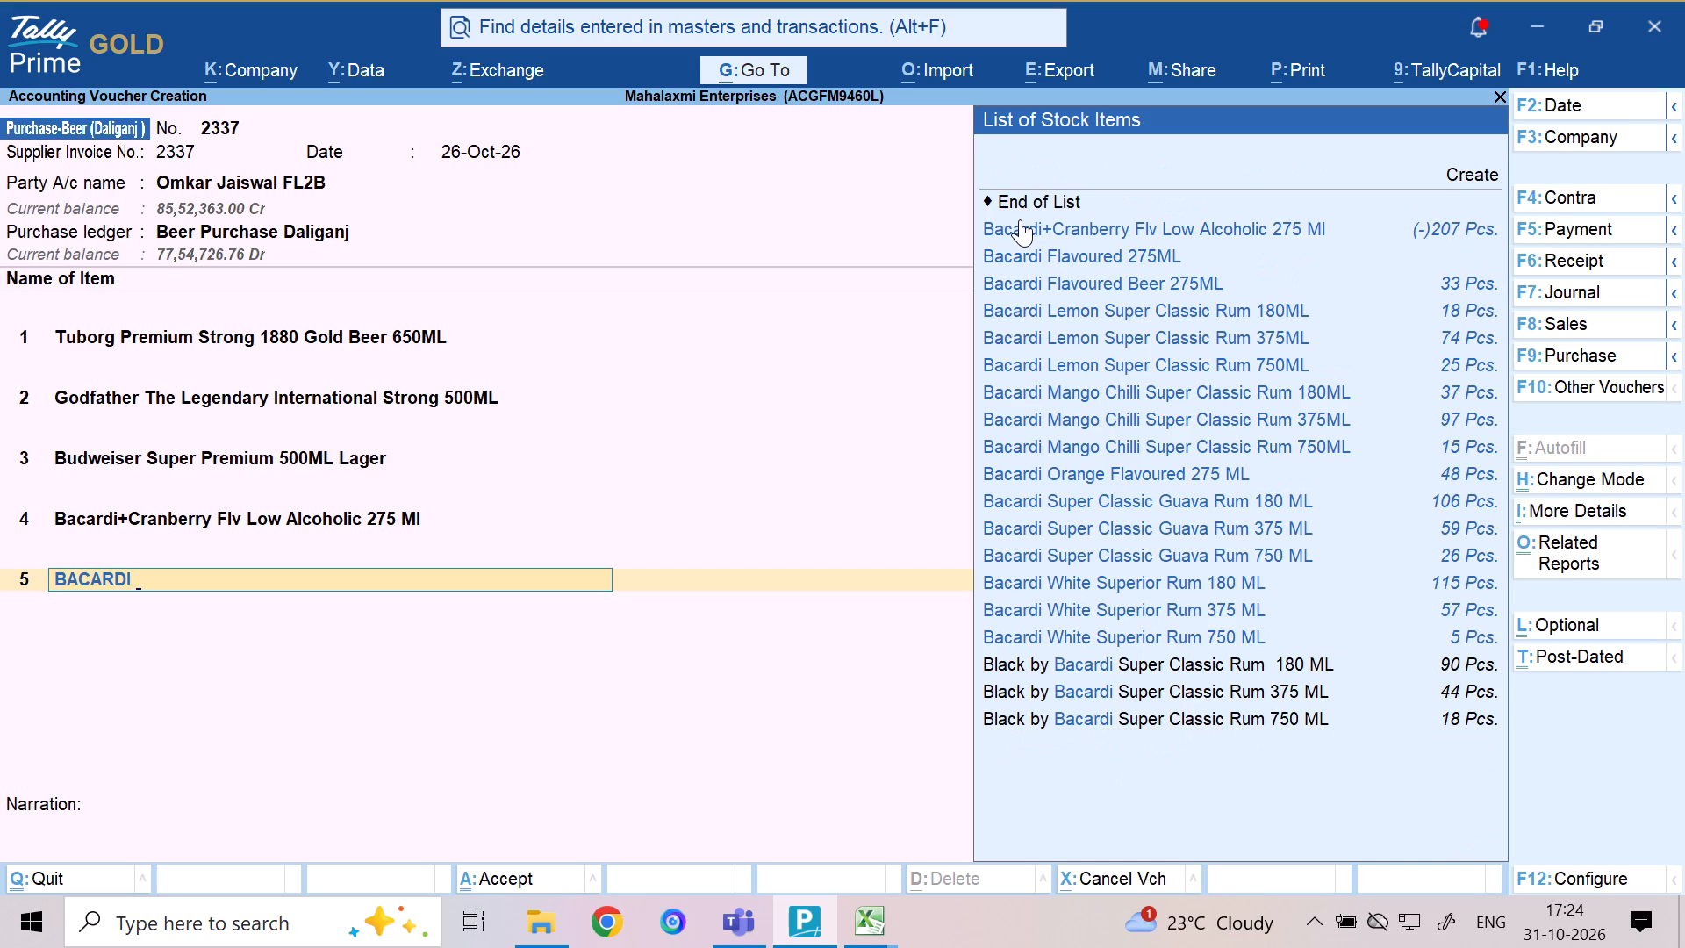
{"action": "key", "text": "l"}
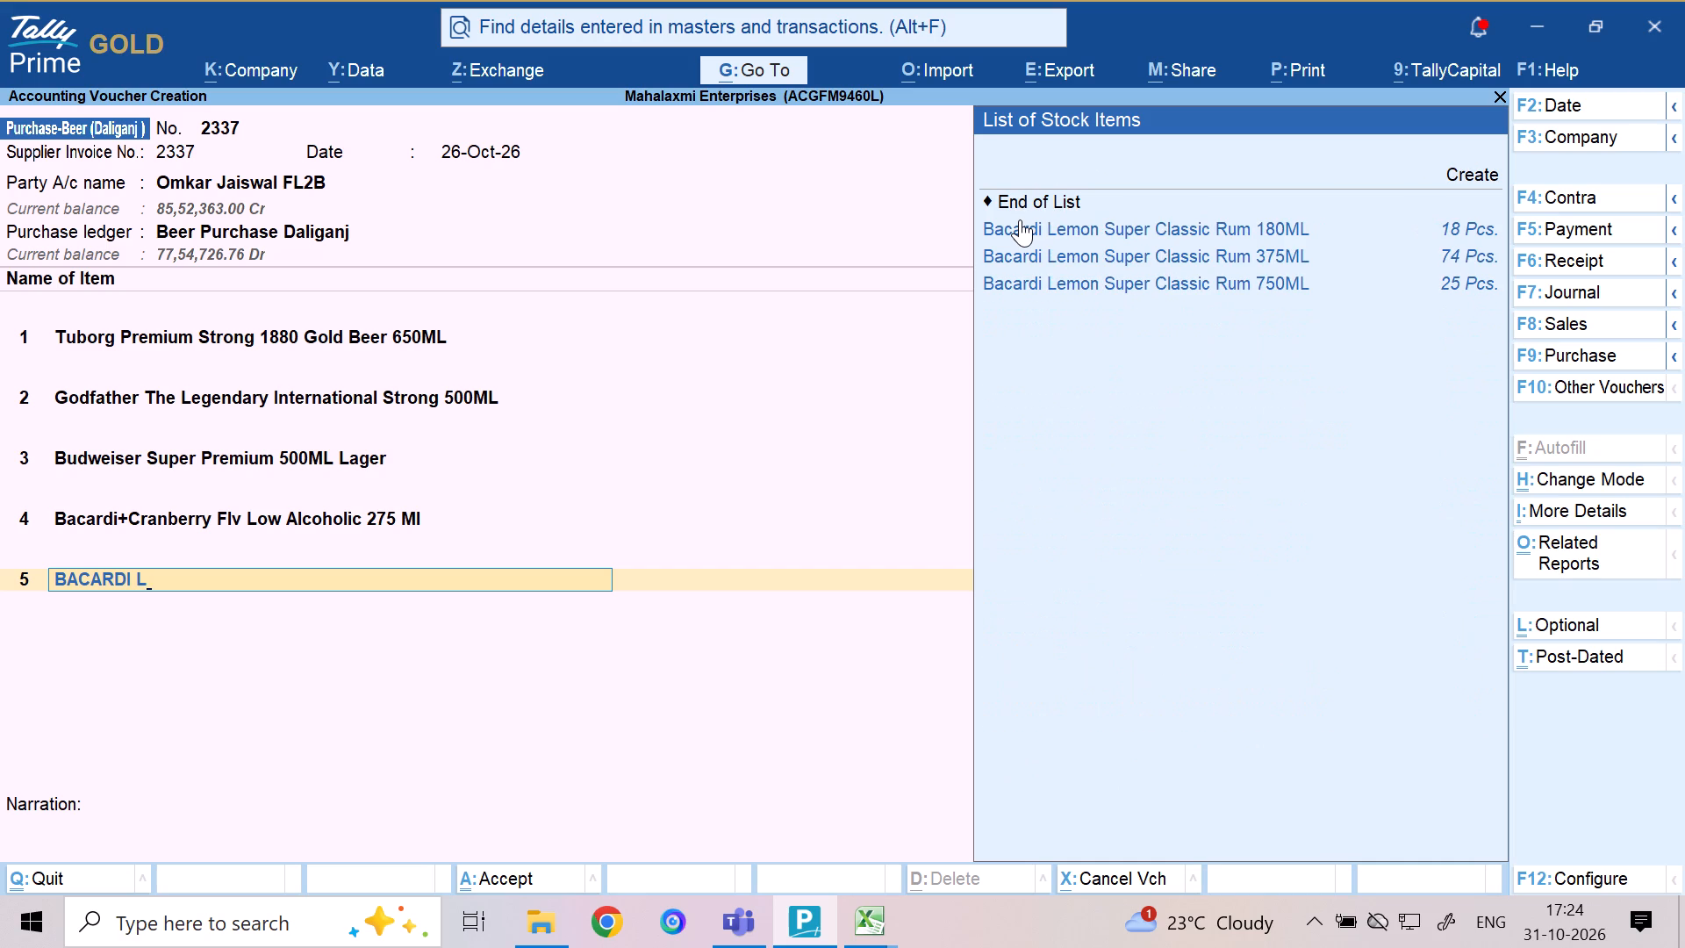
{"action": "key", "text": "Down"}
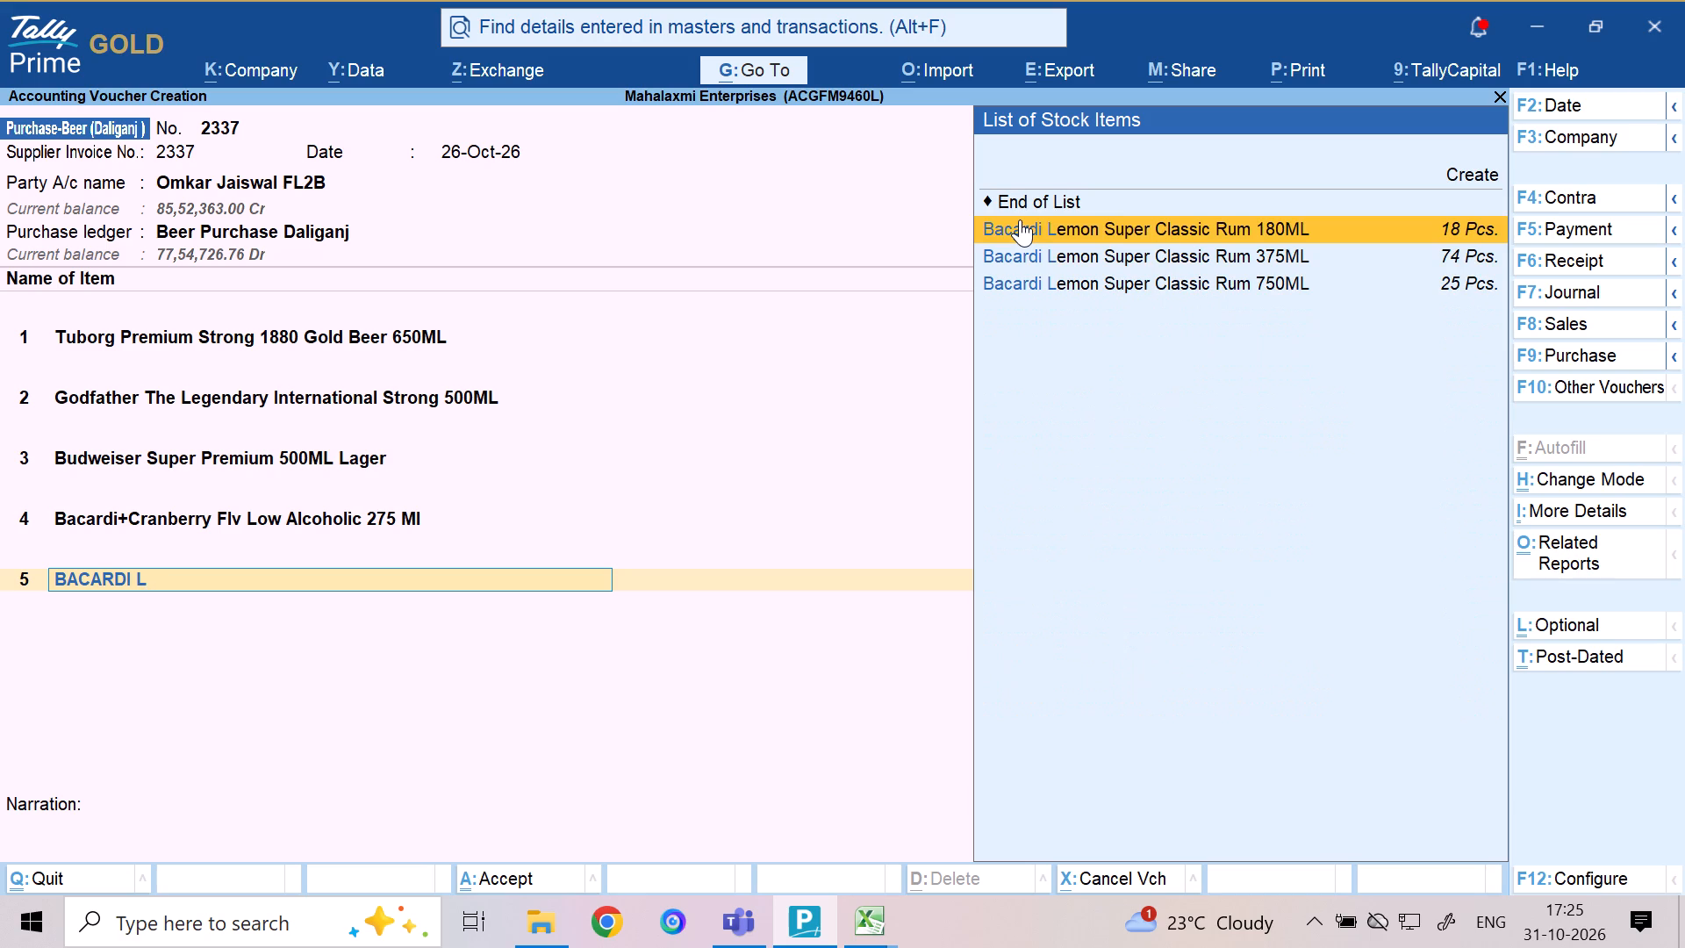
{"action": "key", "text": "BackSpace"}
{"action": "key", "text": "BackSpace"}
{"action": "key", "text": "BackSpace"}
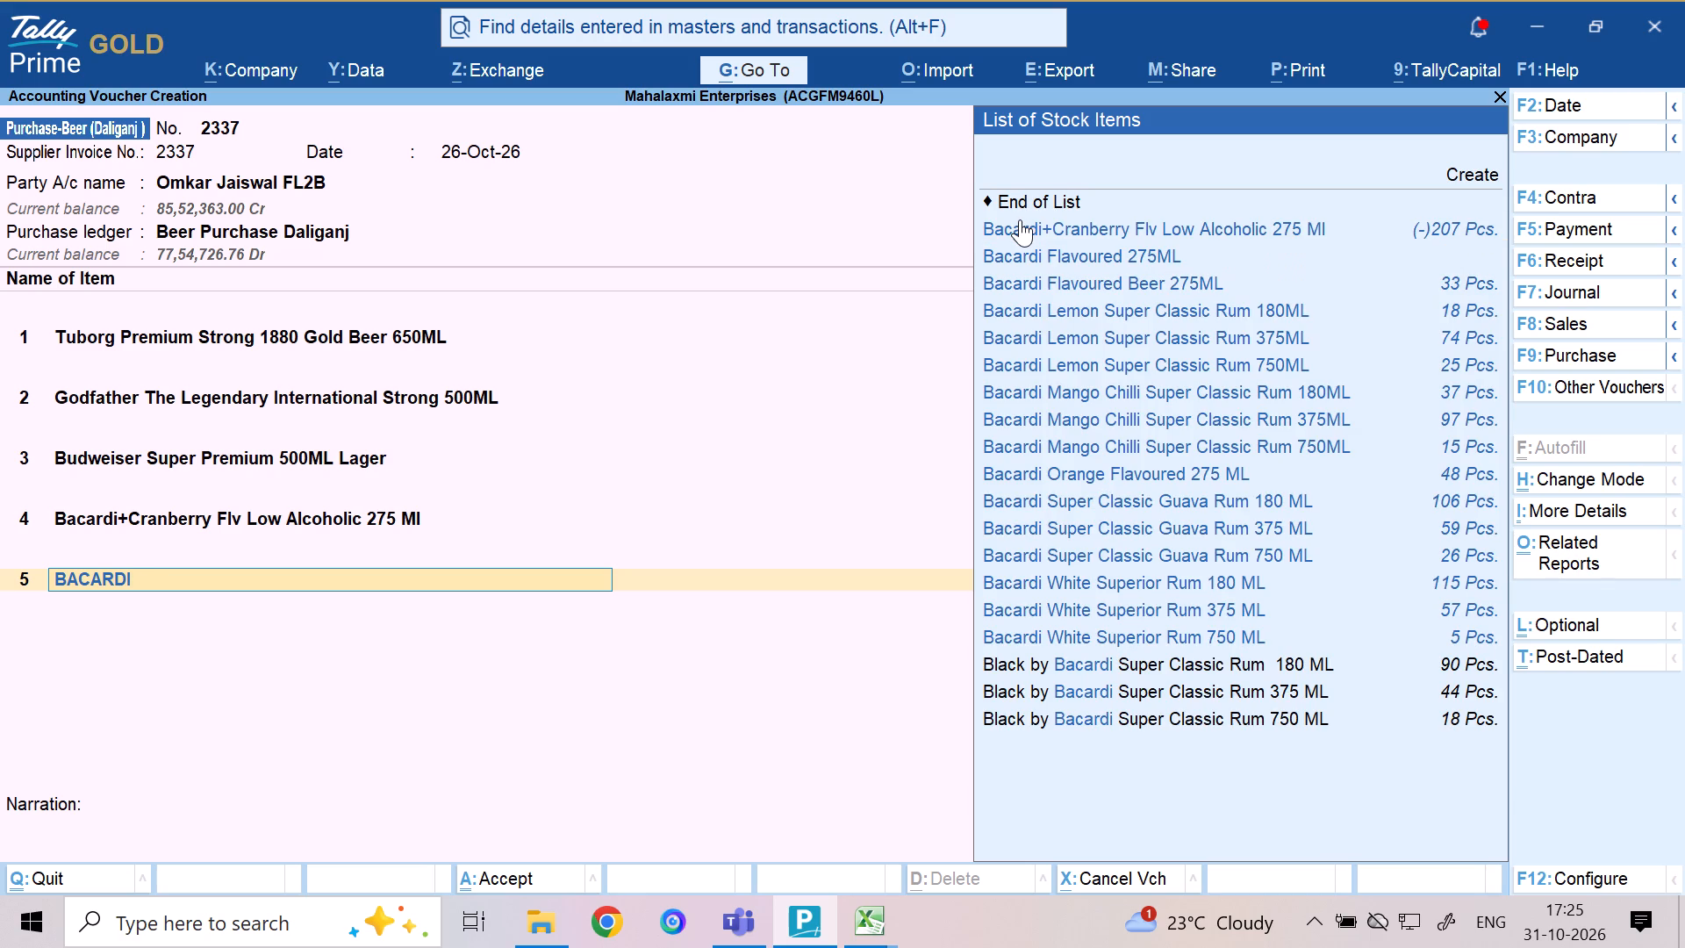
{"action": "key", "text": "BackSpace"}
{"action": "key", "text": "BackSpace"}
{"action": "key", "text": "BackSpace"}
{"action": "key", "text": "BackSpace"}
{"action": "key", "text": "BackSpace"}
{"action": "key", "text": "BackSpace"}
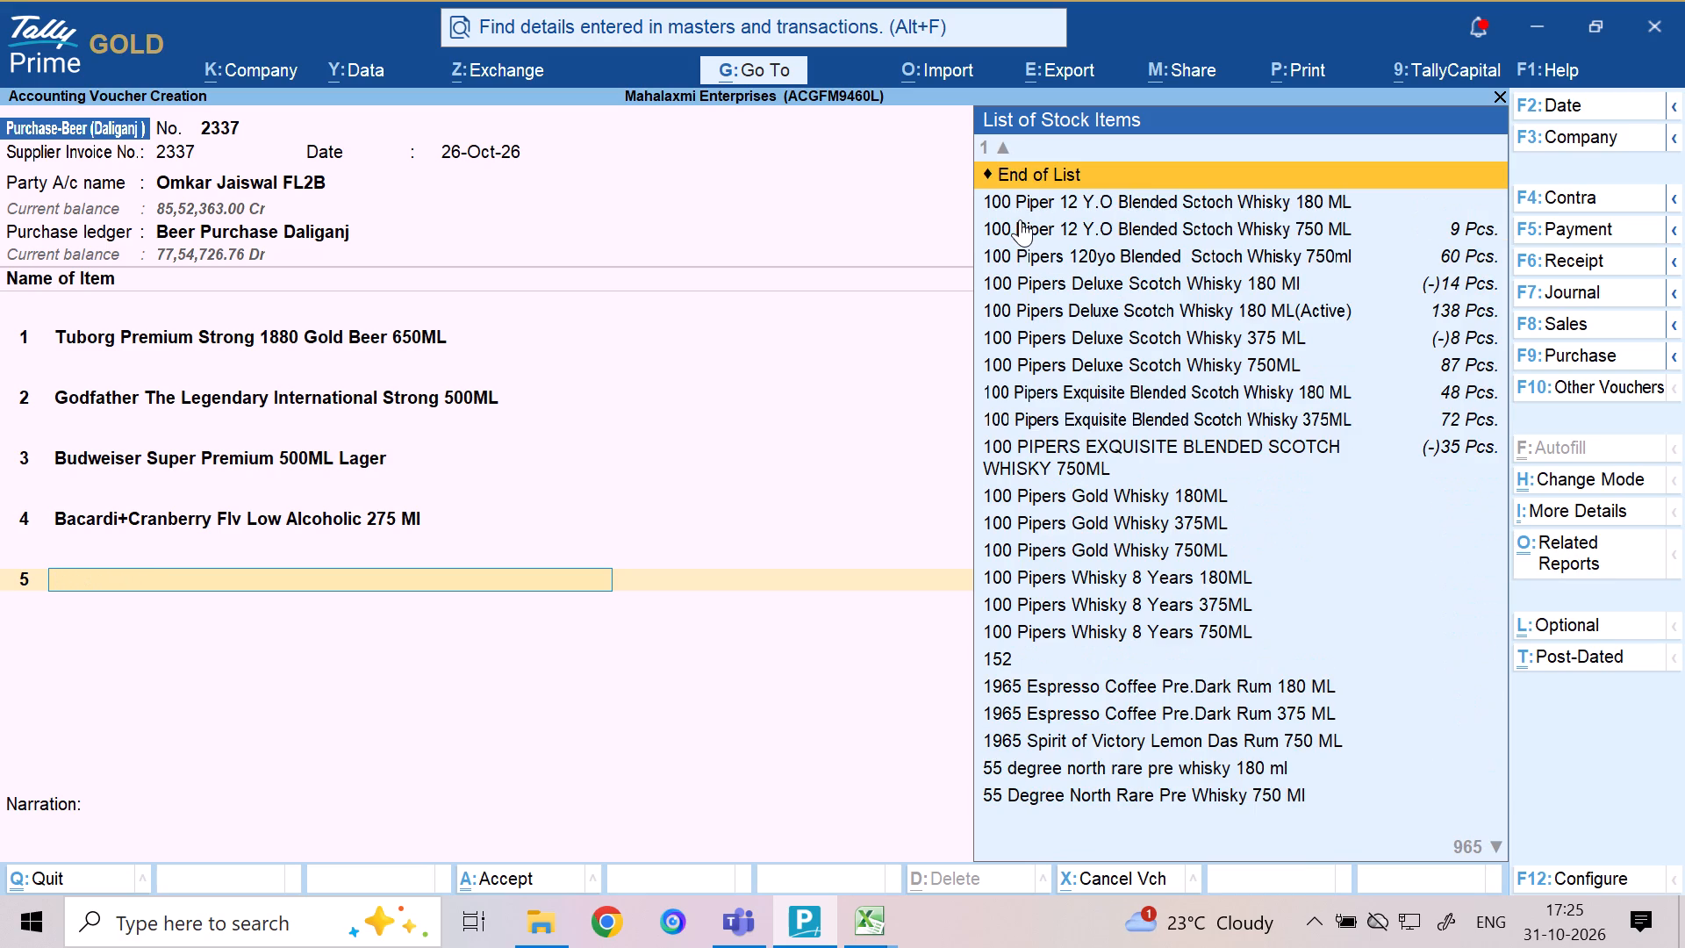
Search the stock items for Lemon on the fifth item line and clear the search text.
{"action": "type", "text": "LE"}
{"action": "type", "text": "MON"}
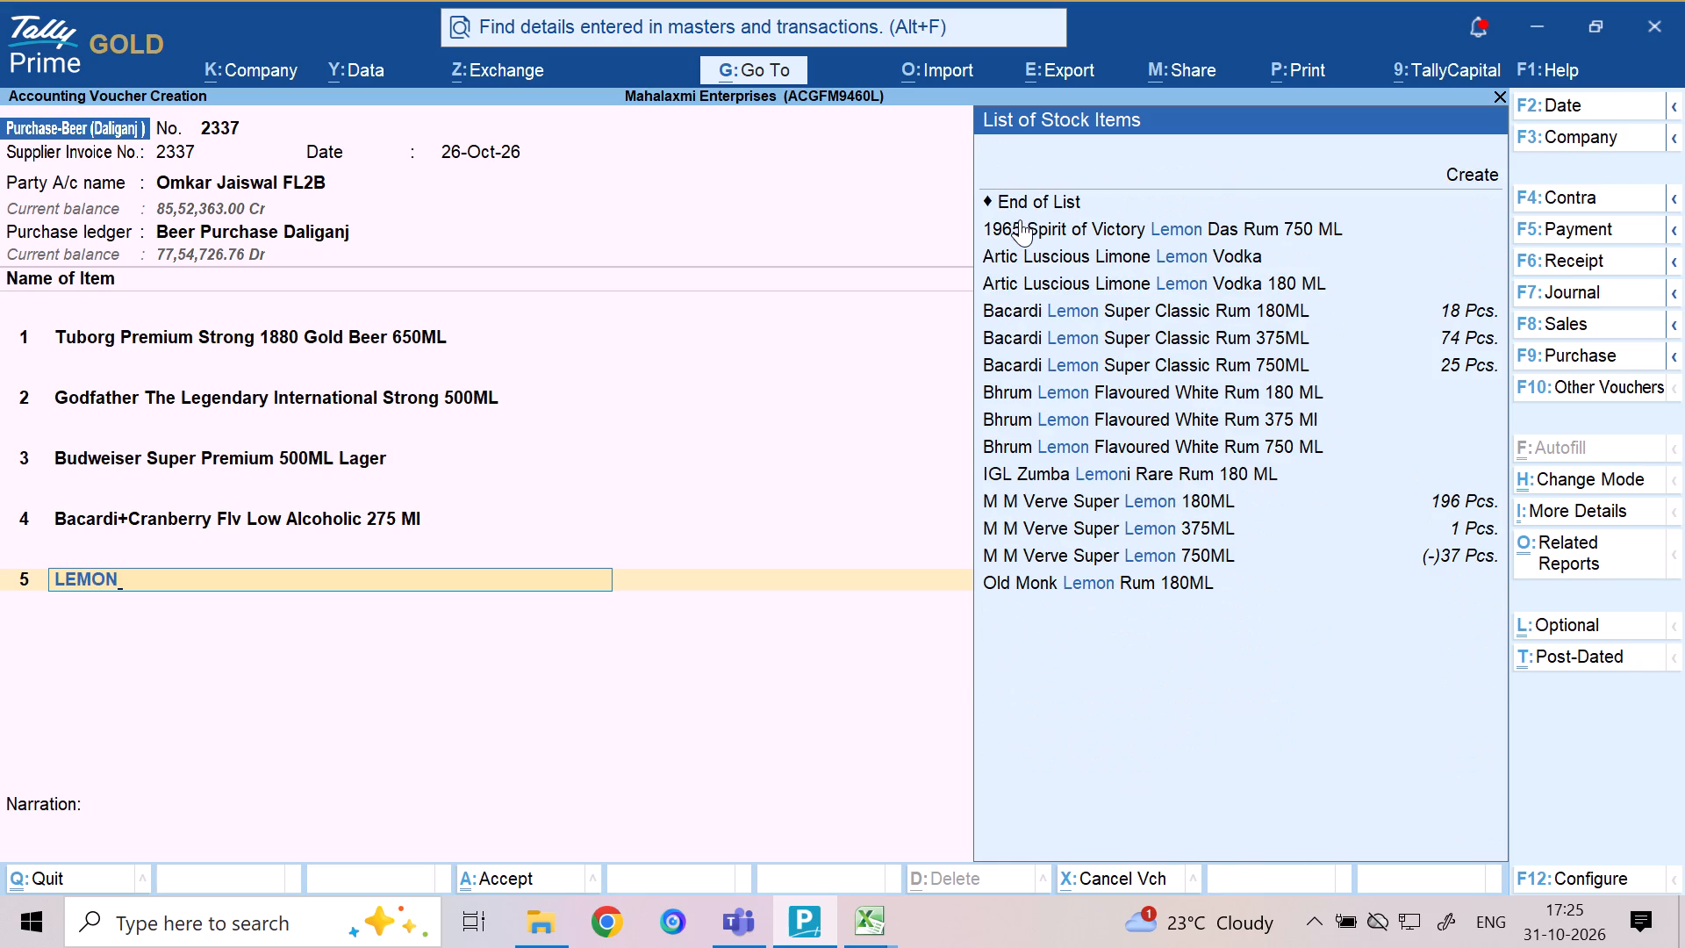
{"action": "key", "text": "a"}
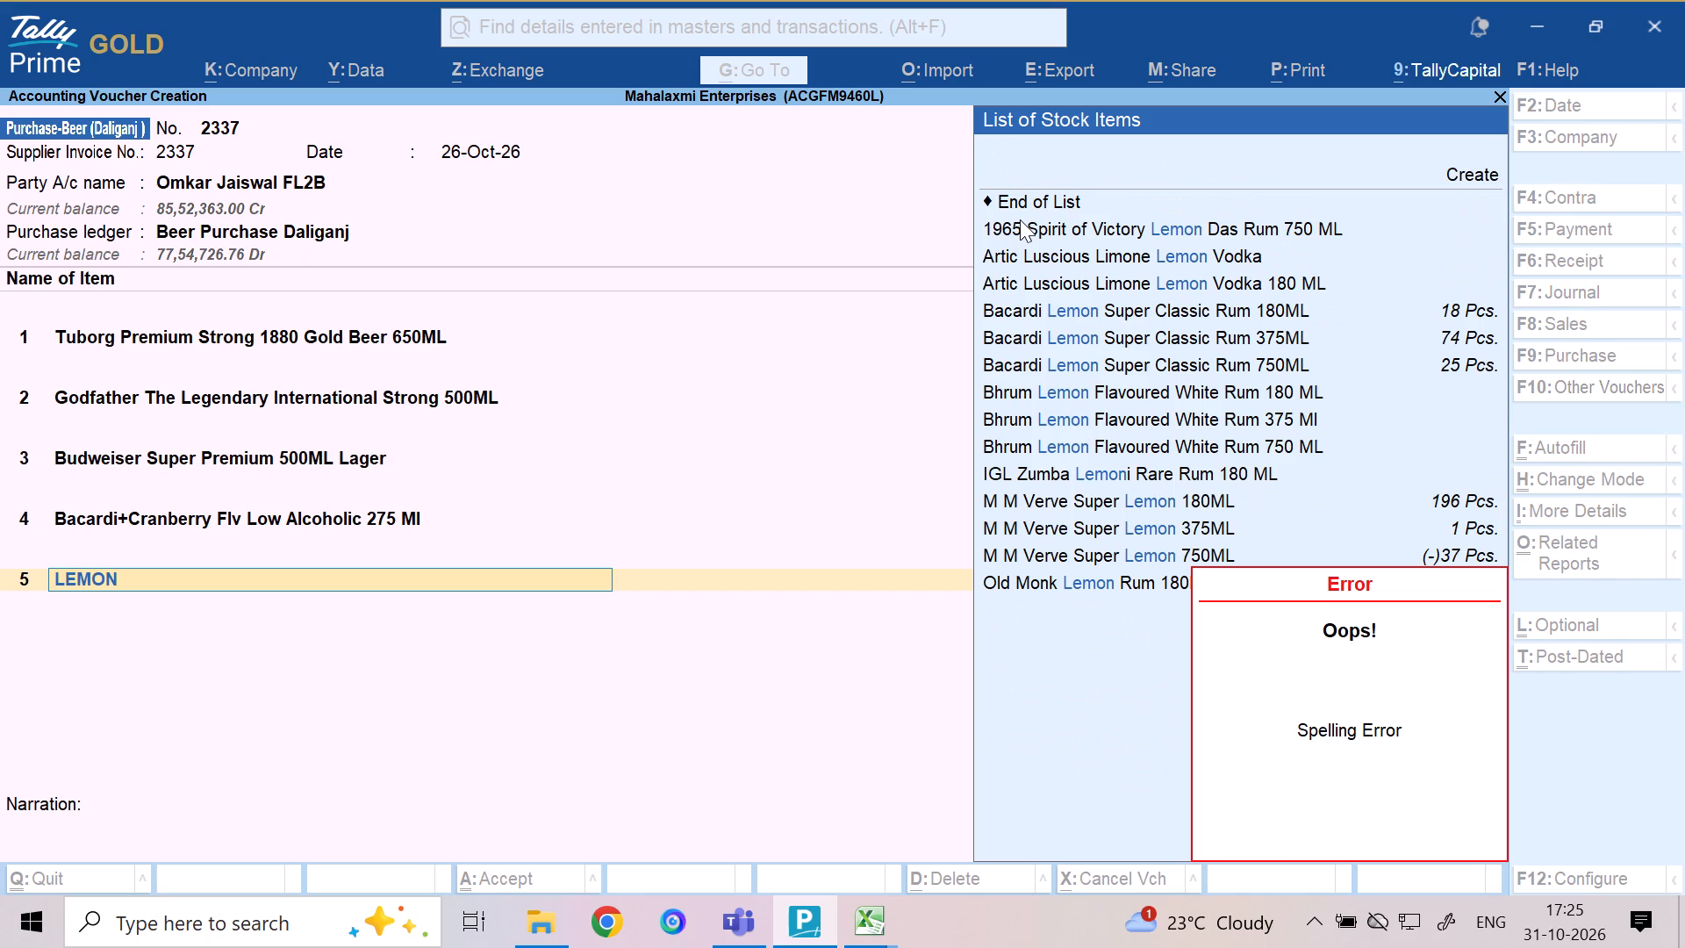
{"action": "key", "text": "BackSpace"}
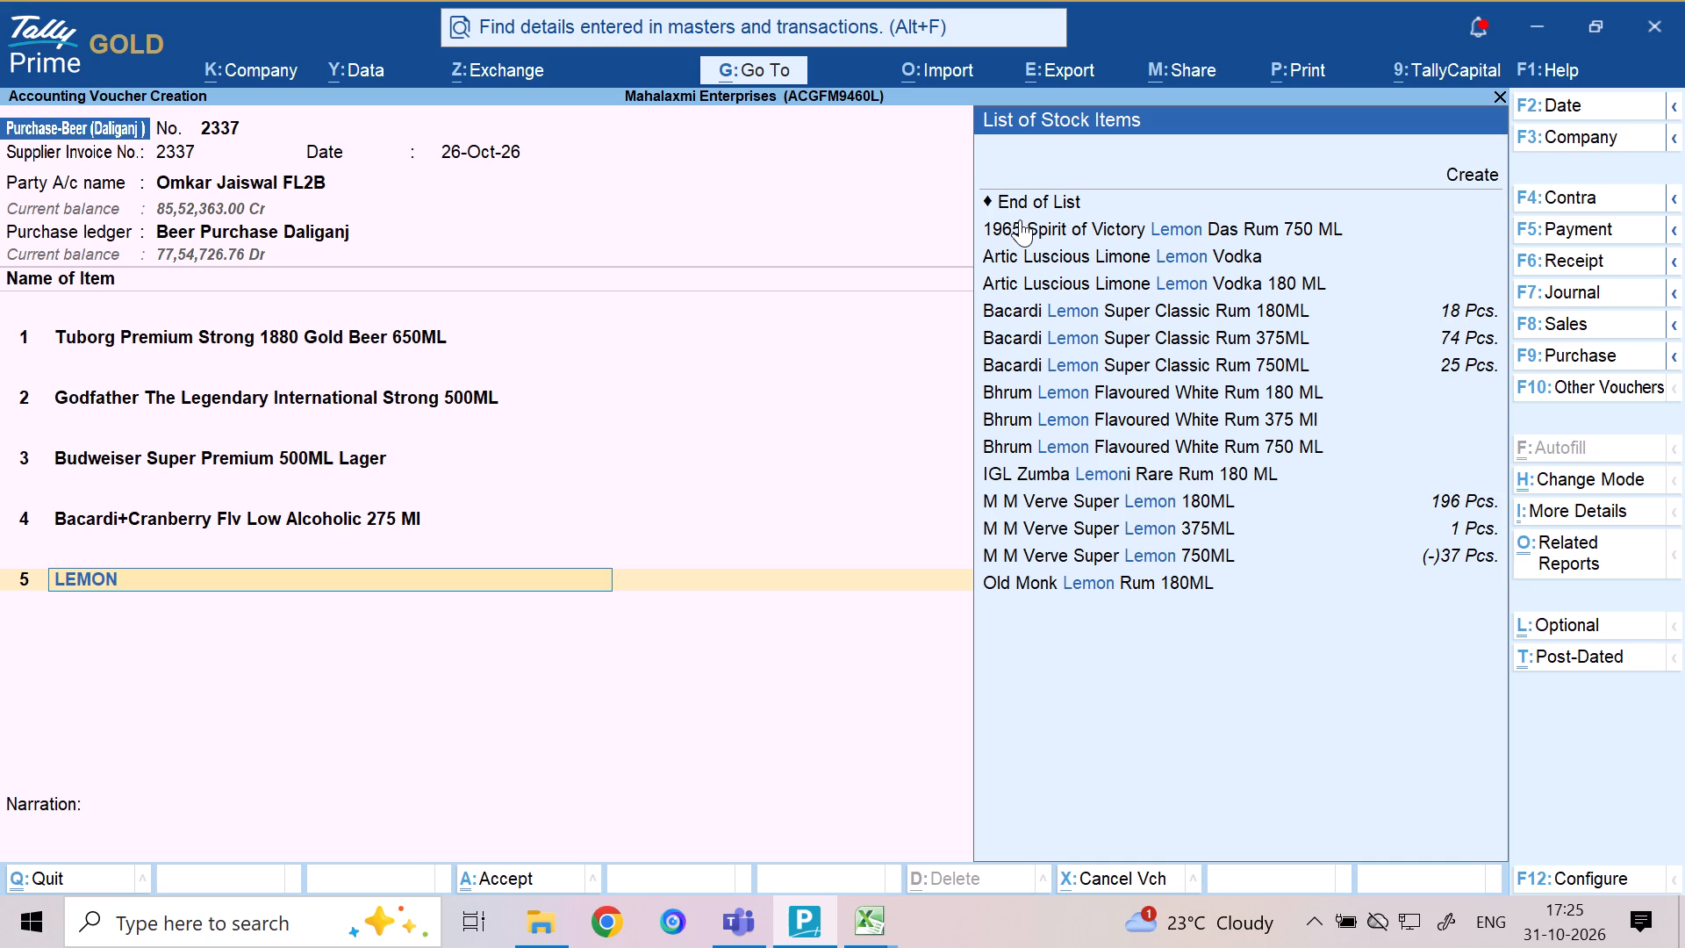
{"action": "key", "text": "BackSpace"}
{"action": "key", "text": "BackSpace"}
{"action": "key", "text": "BackSpace"}
{"action": "key", "text": "BackSpace"}
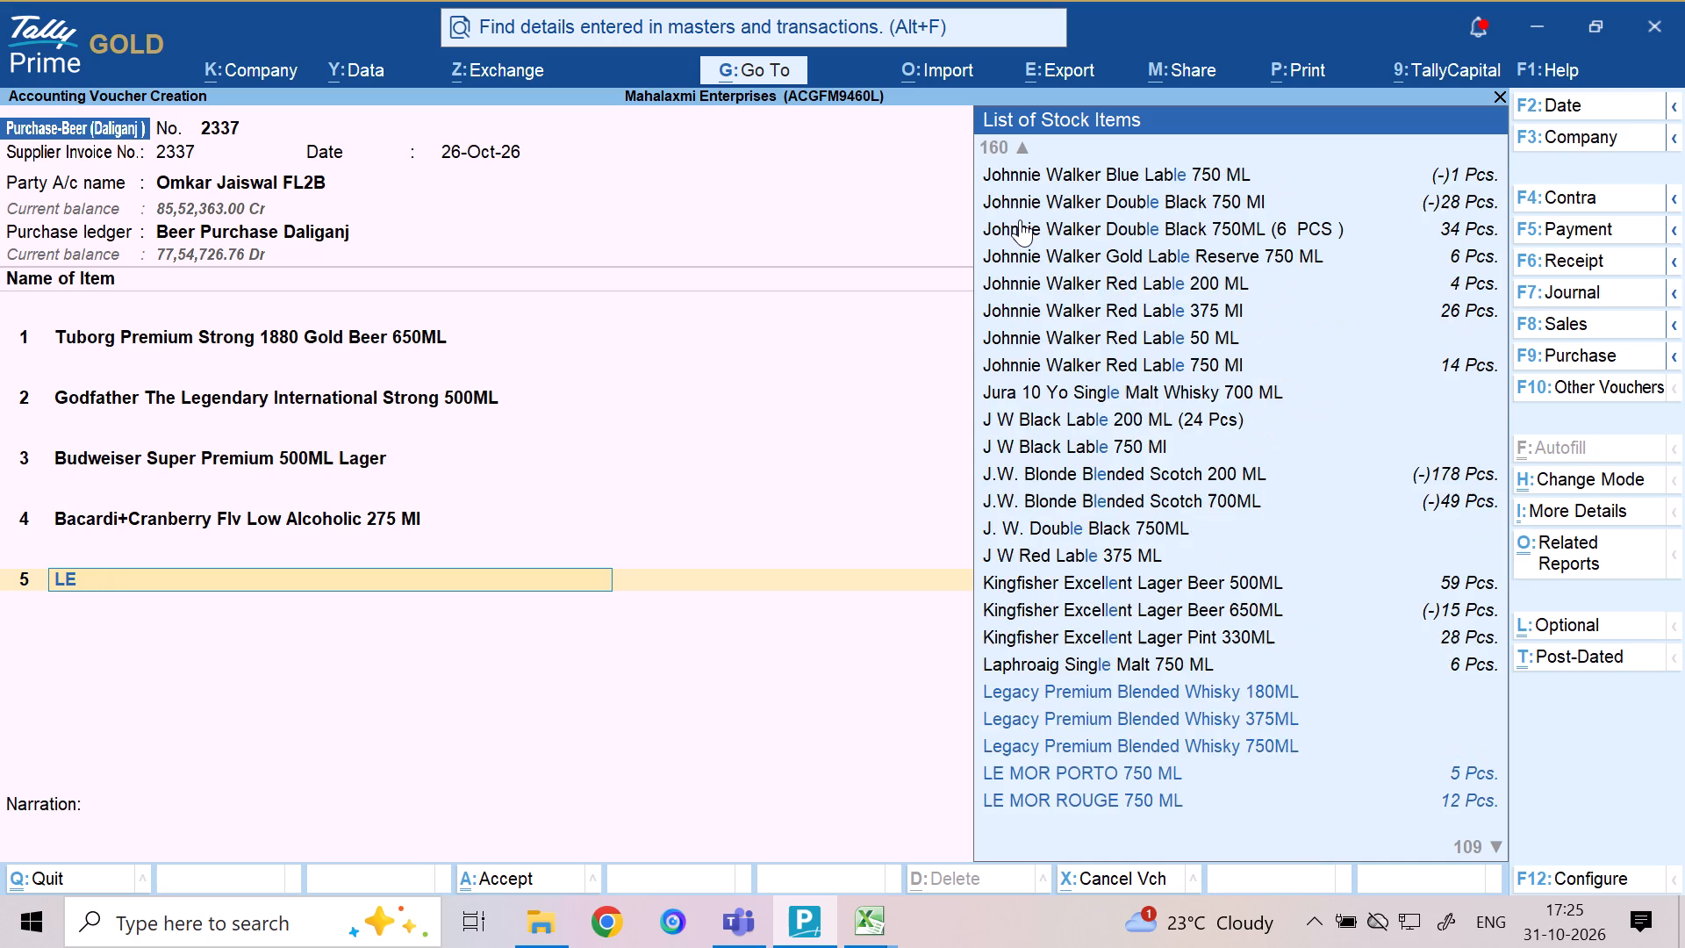
{"action": "key", "text": "BackSpace"}
Add Bacardi Flavoured 275ML as the fifth stock item.
{"action": "type", "text": "BACARDI"}
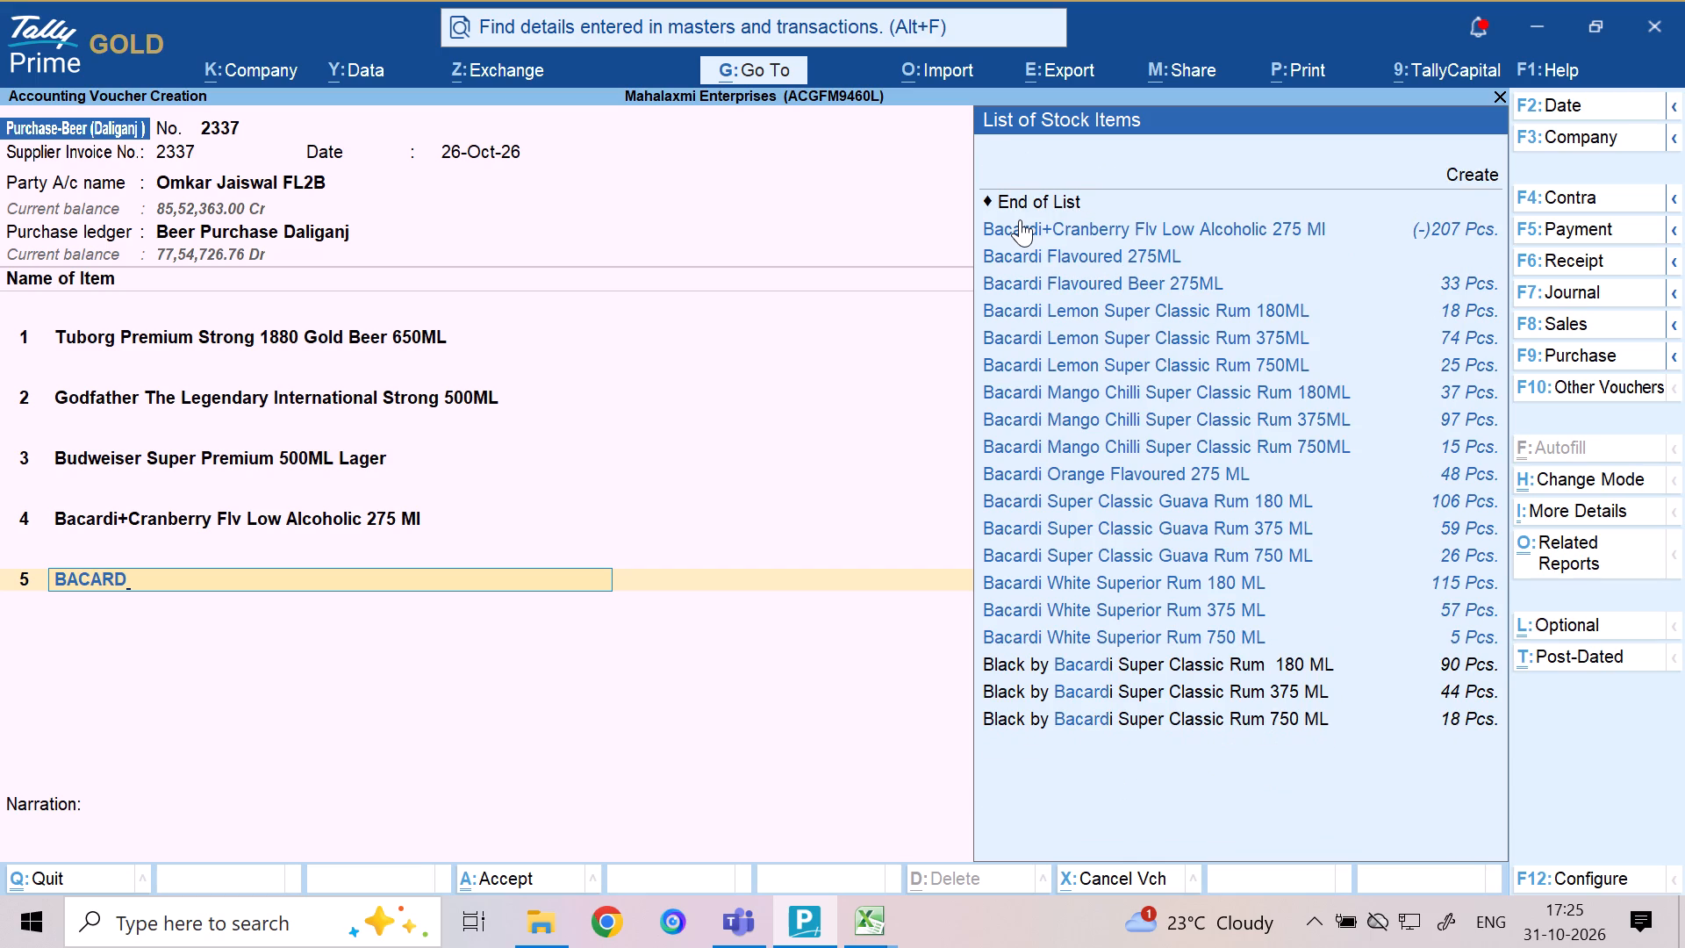
{"action": "key", "text": "Down"}
{"action": "key", "text": "Down"}
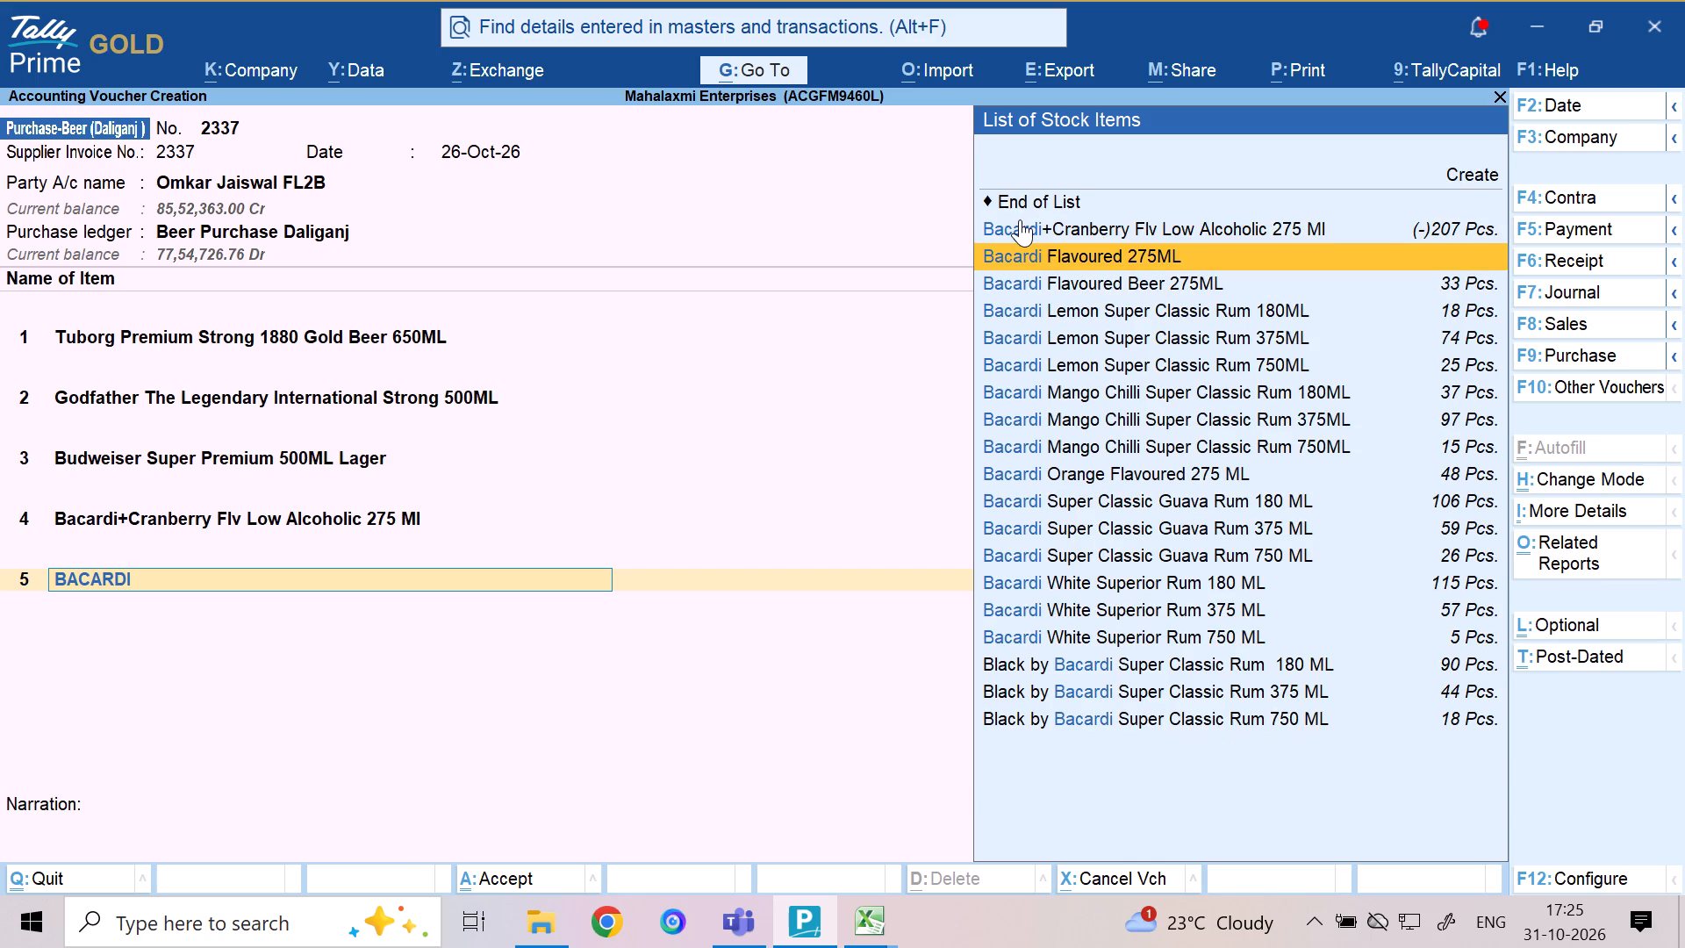
{"action": "key", "text": "Return"}
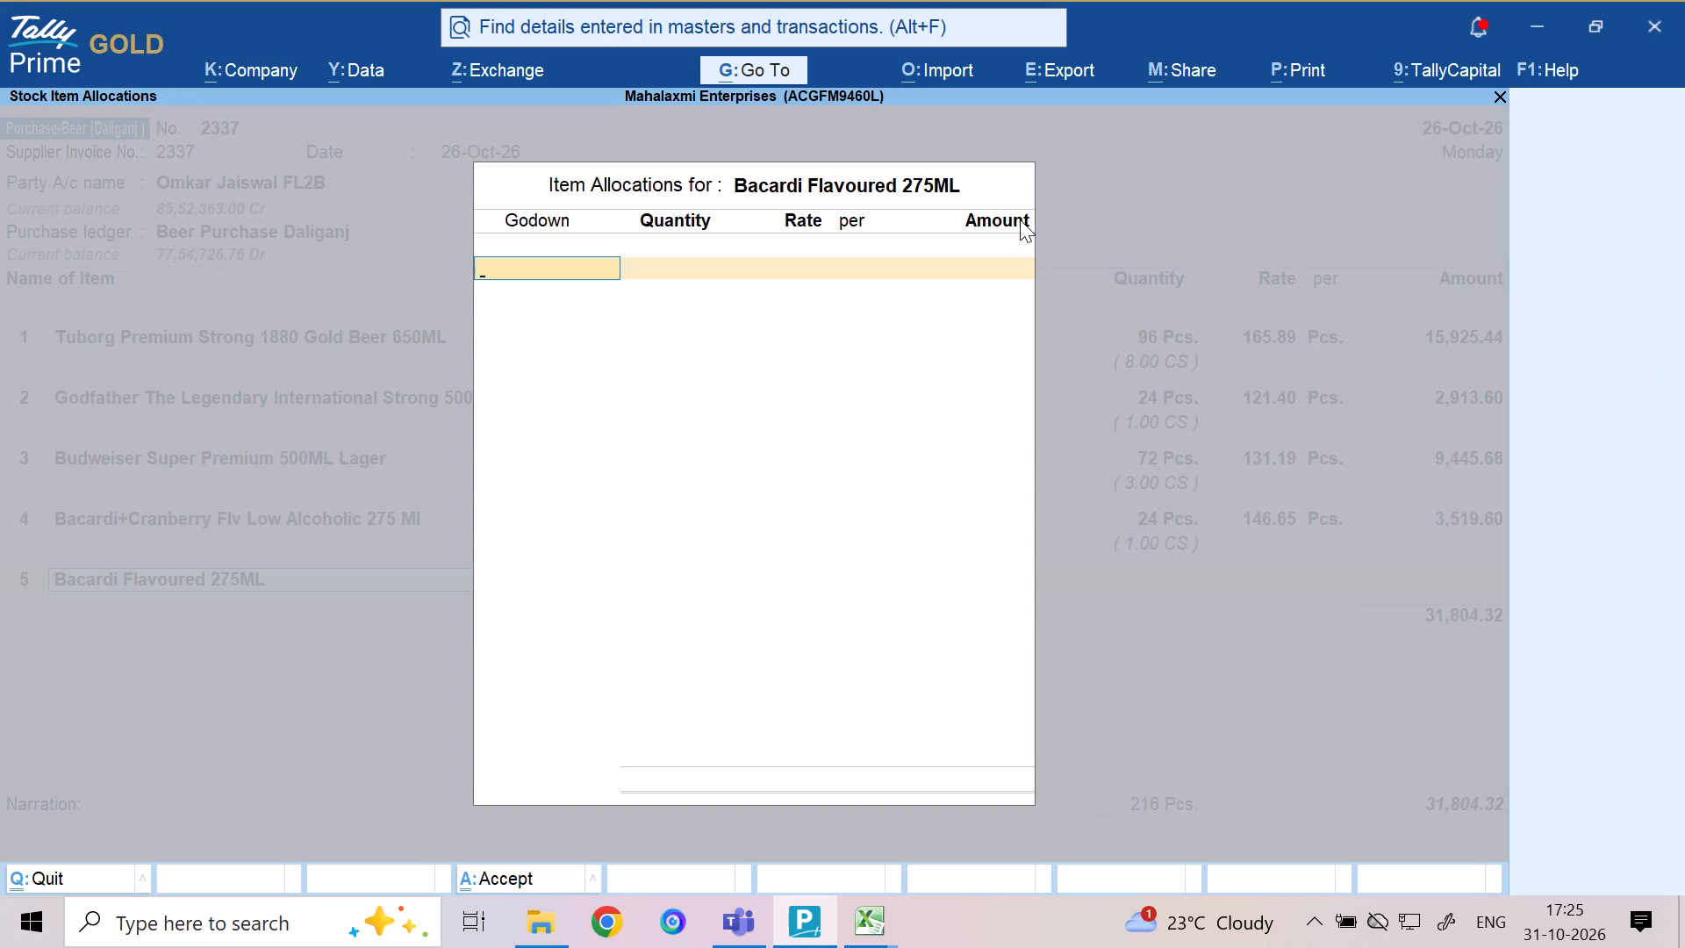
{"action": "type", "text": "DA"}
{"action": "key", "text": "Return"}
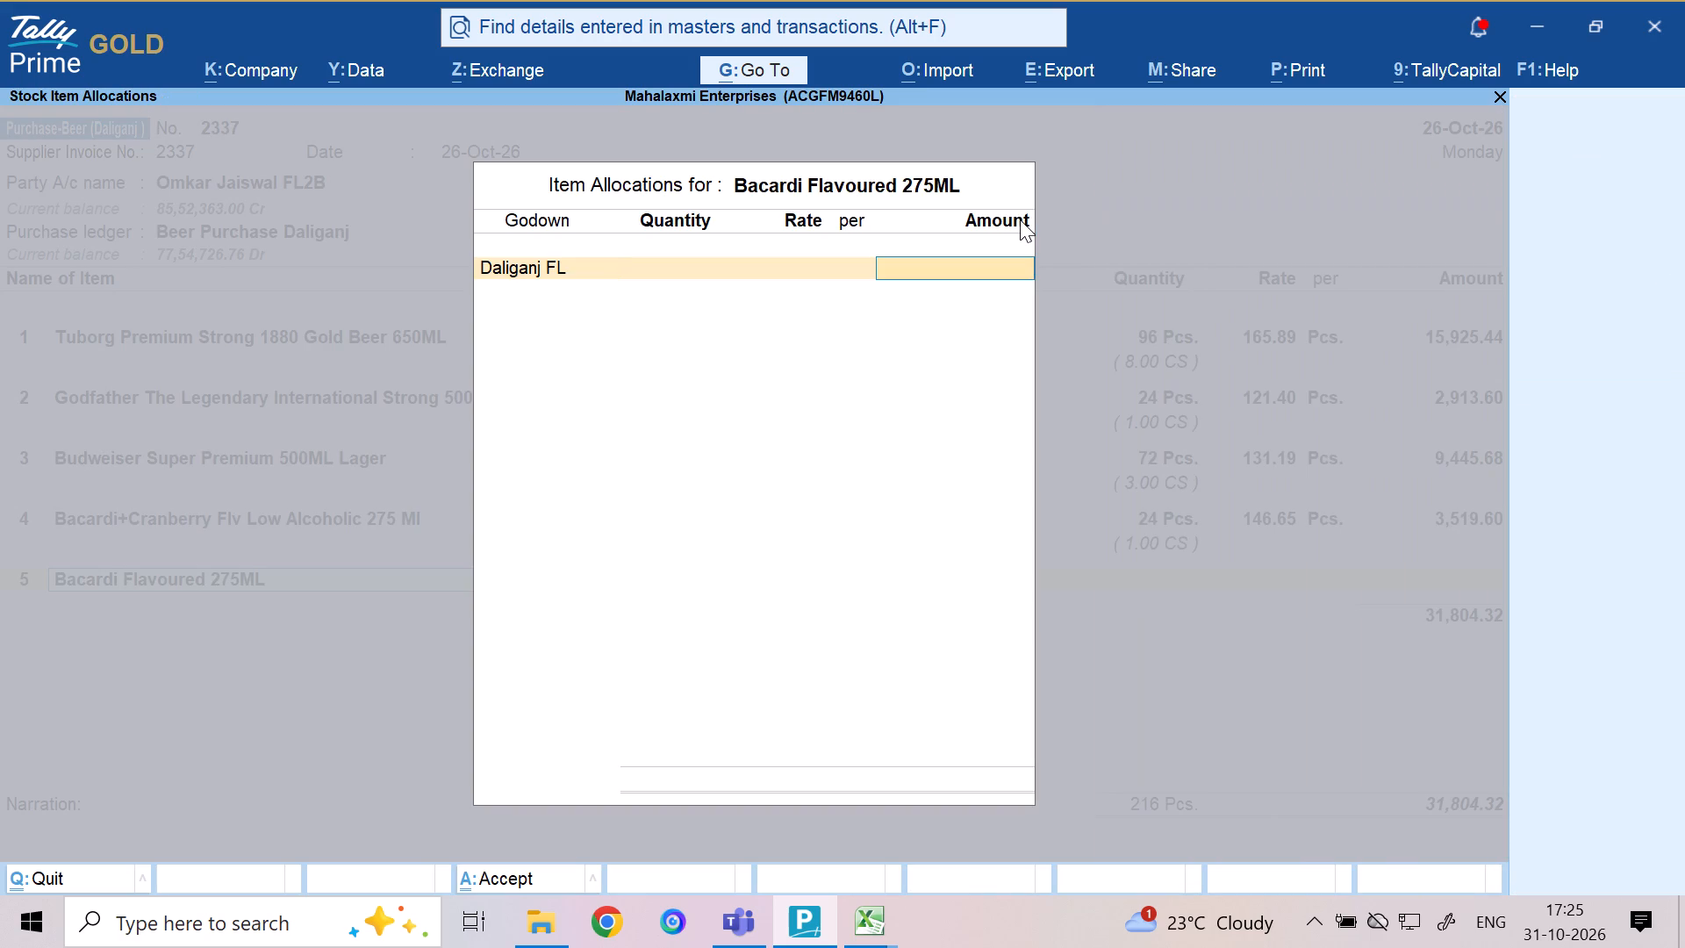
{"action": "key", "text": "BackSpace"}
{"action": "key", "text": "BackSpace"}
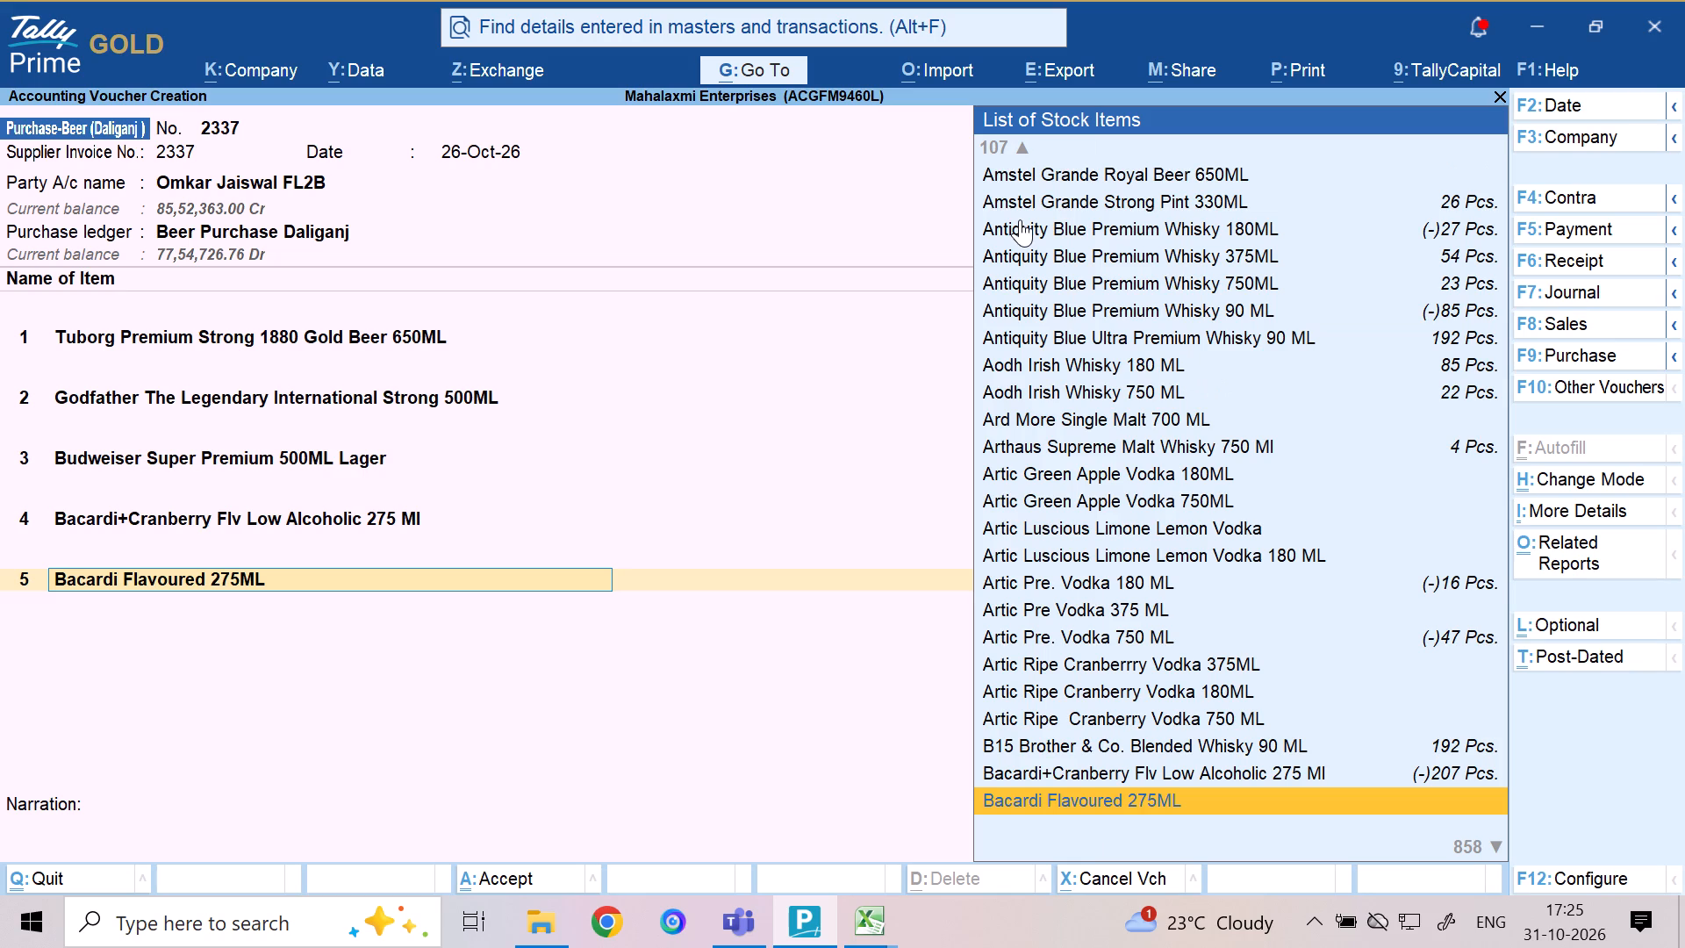
Replace the fifth stock item with Bacardi Flavoured Beer 275ML.
{"action": "type", "text": "BACARS"}
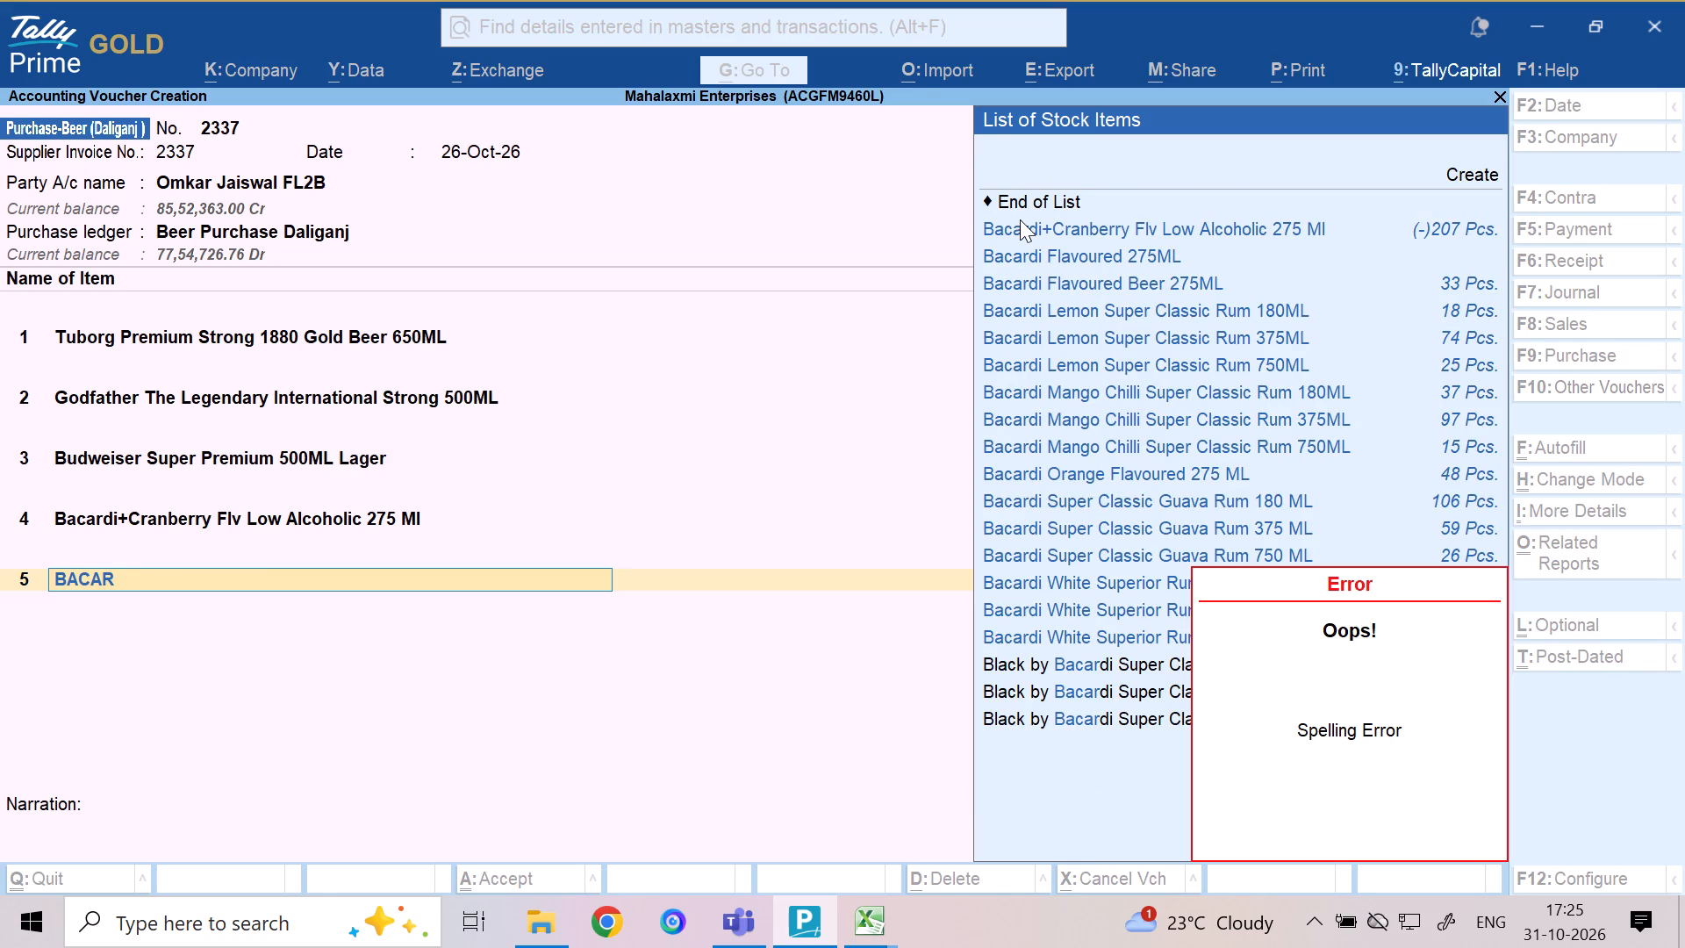
{"action": "key", "text": "d"}
{"action": "key", "text": "i"}
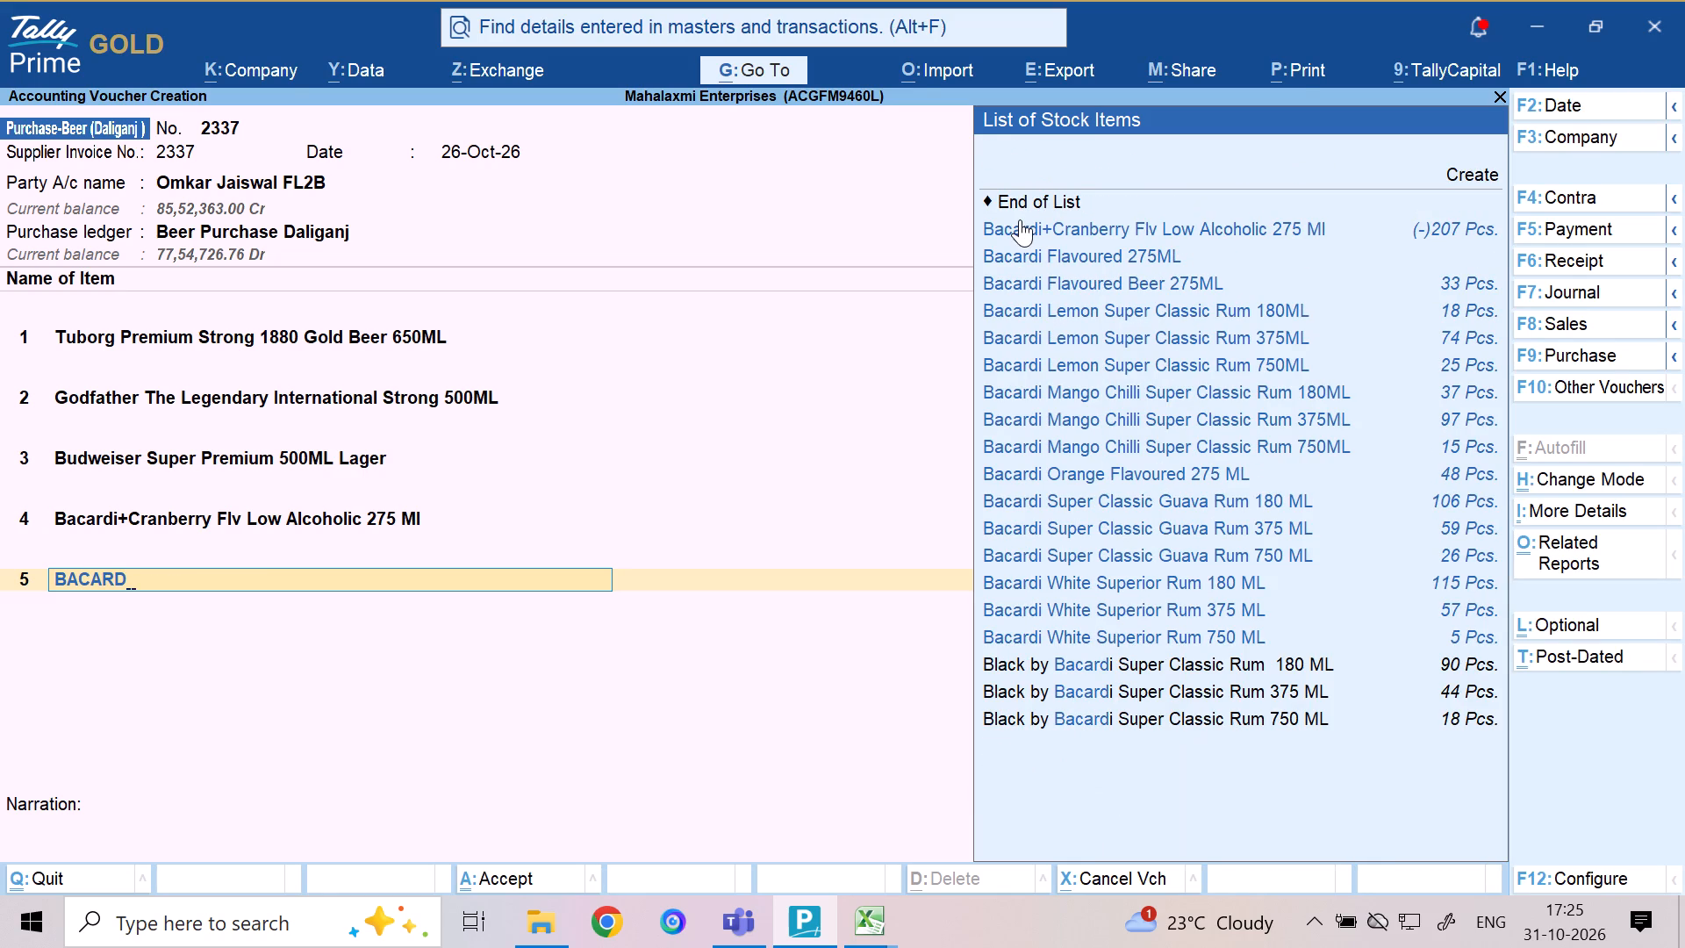
{"action": "key", "text": "Down"}
{"action": "key", "text": "Down"}
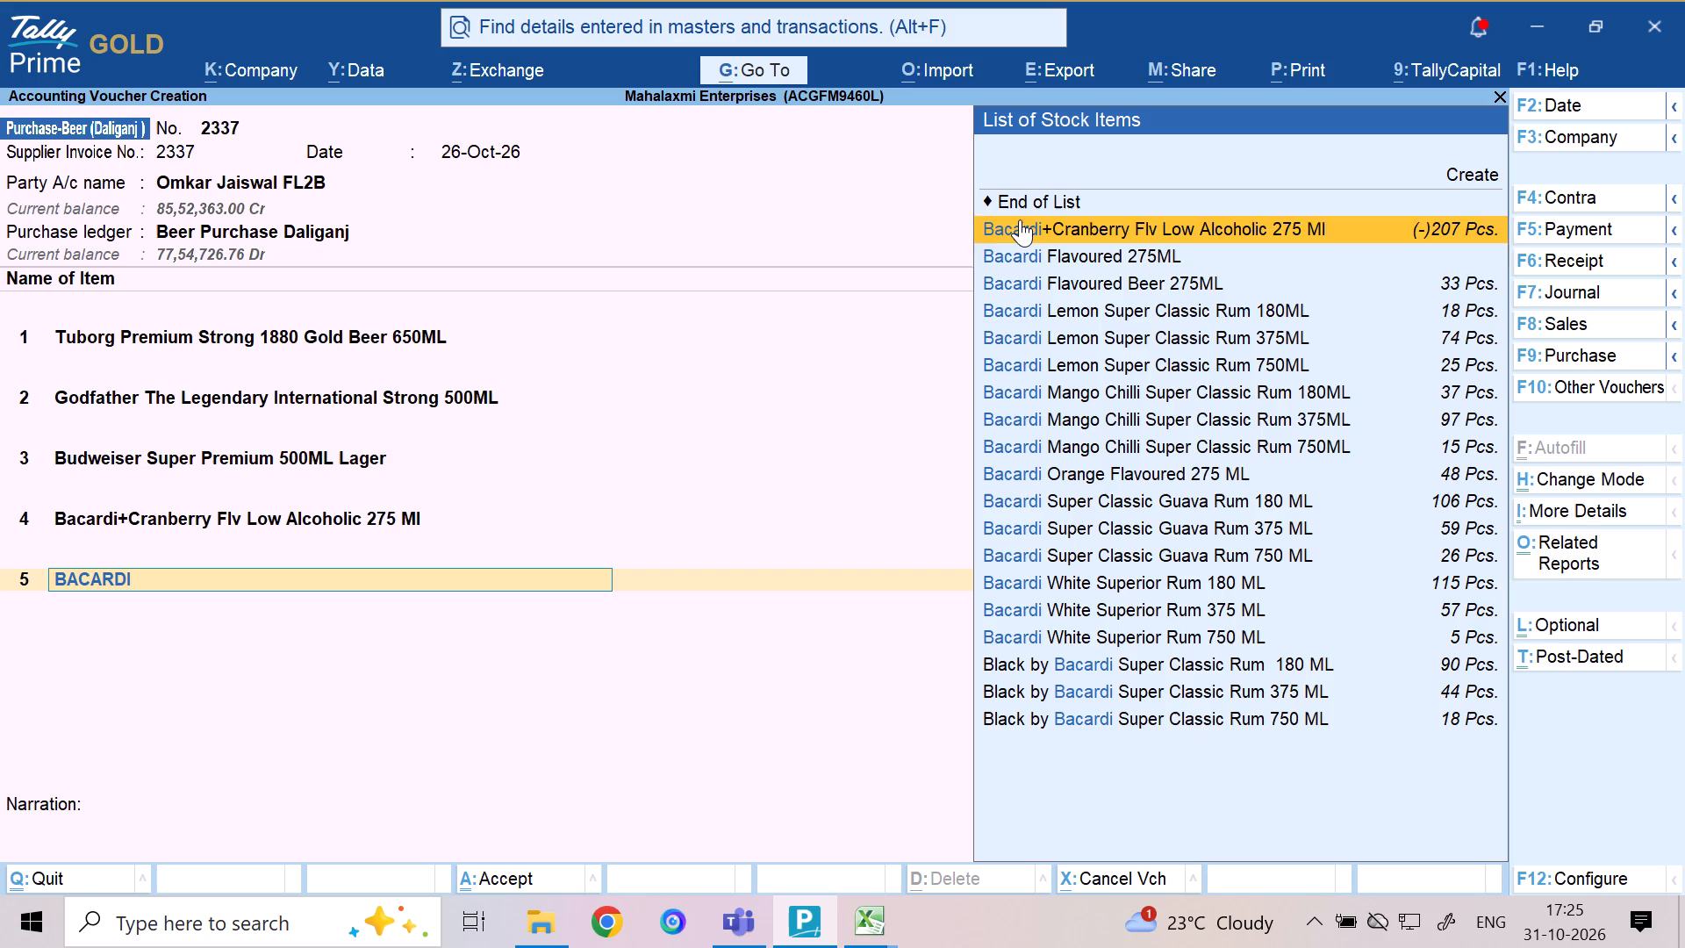
{"action": "key", "text": "Down"}
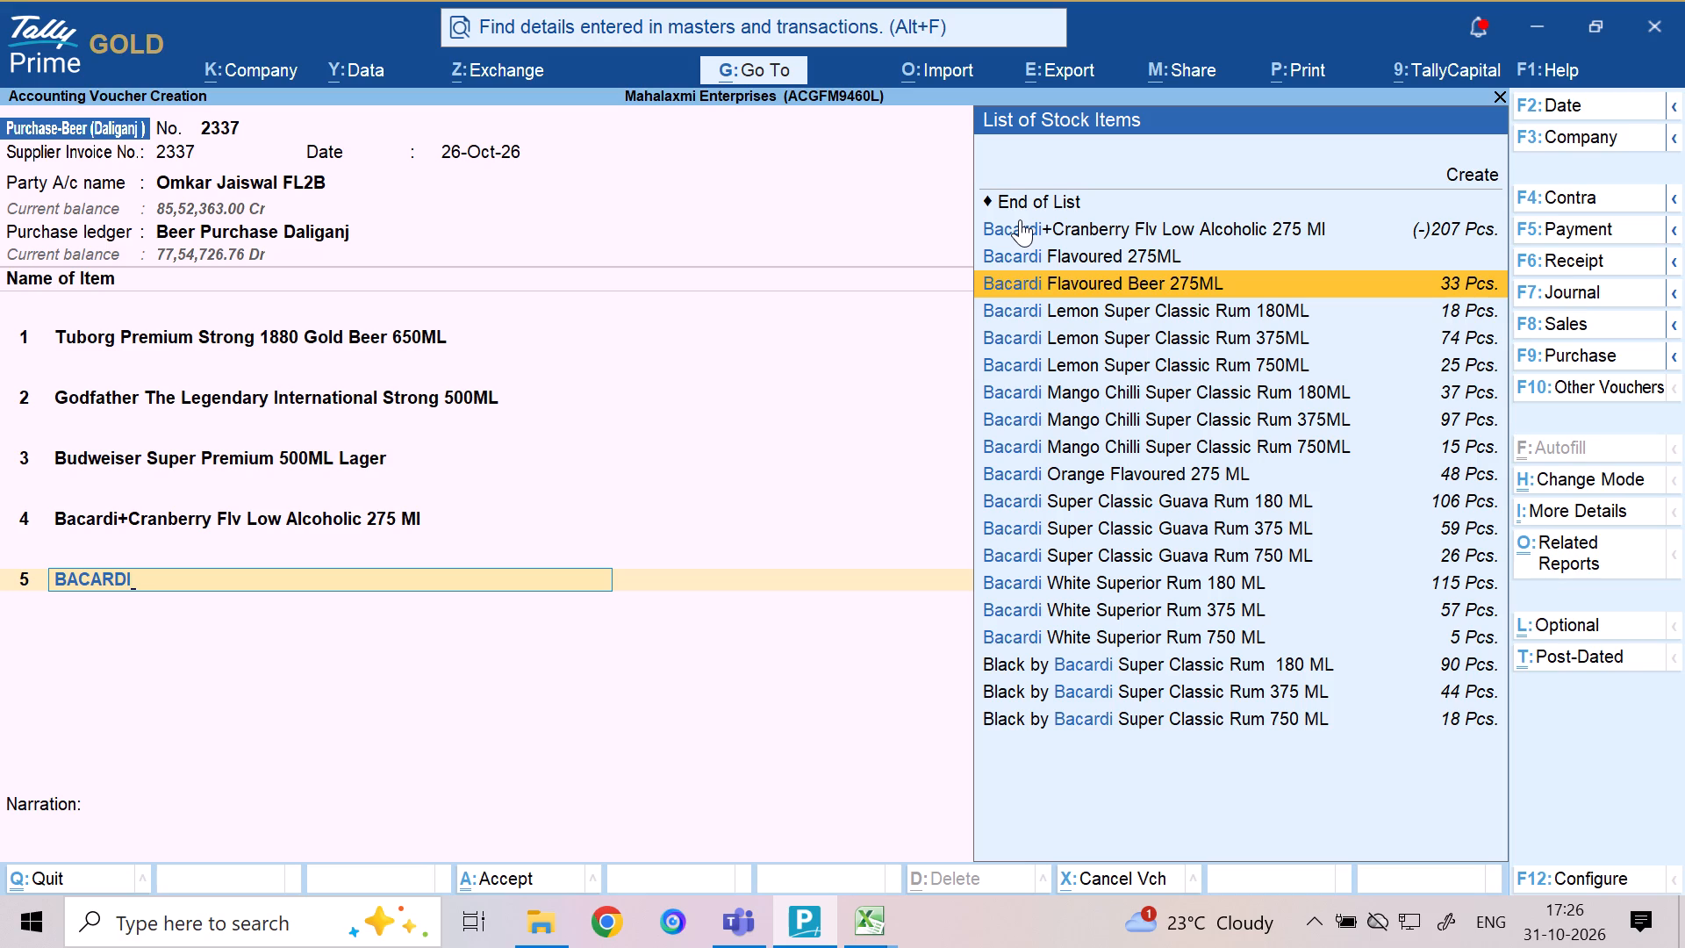
{"action": "key", "text": "Return"}
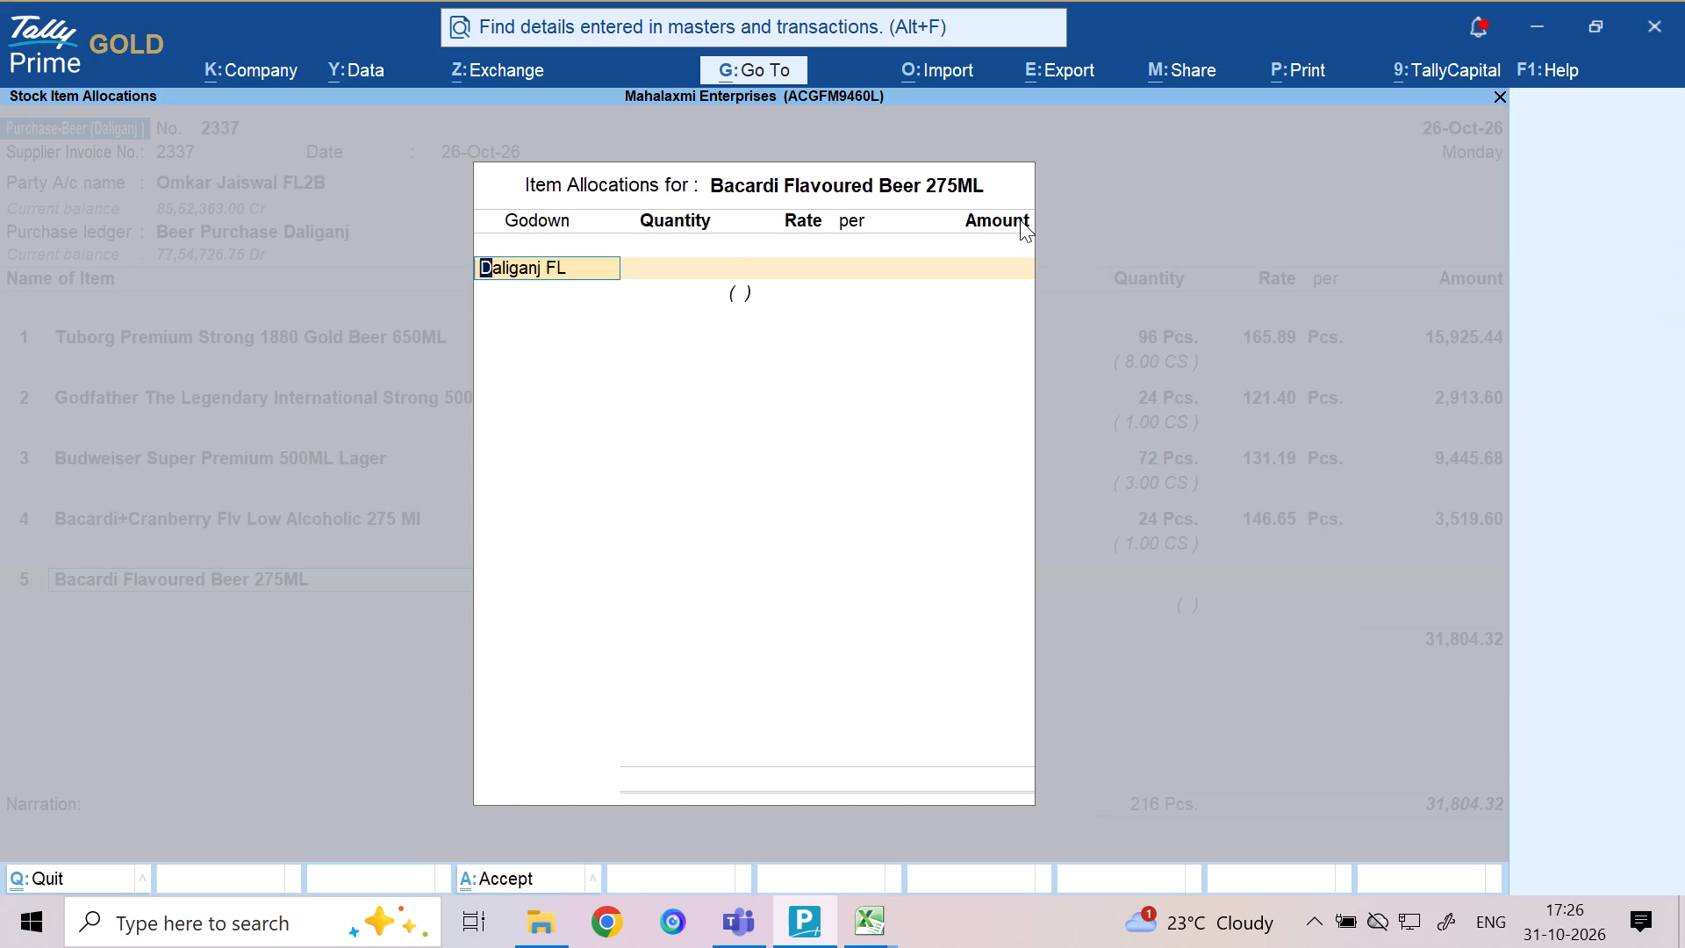
Allocate 24 Pcs. of Bacardi Flavoured Beer 275ML to the Daliganj FL godown at the prefilled rate of 146.65 and finish its allocation.
{"action": "key", "text": "Return"}
{"action": "type", "text": "DA"}
{"action": "key", "text": "BackSpace"}
{"action": "key", "text": "BackSpace"}
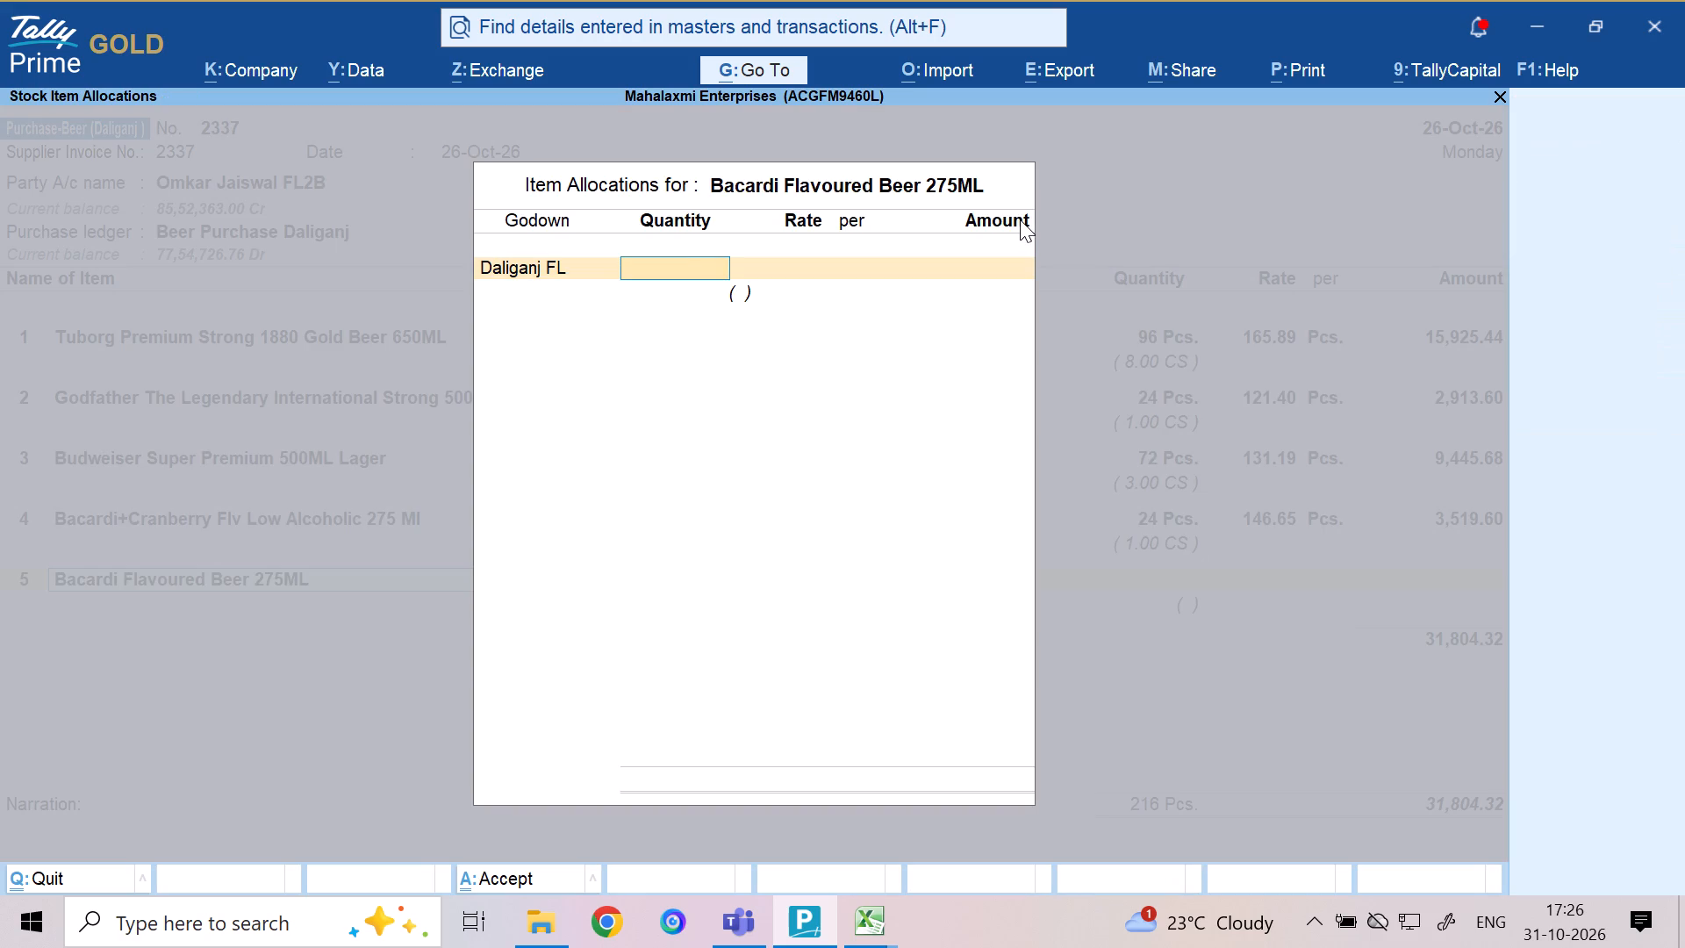
{"action": "type", "text": "24"}
{"action": "key", "text": "Return"}
{"action": "key", "text": "Return"}
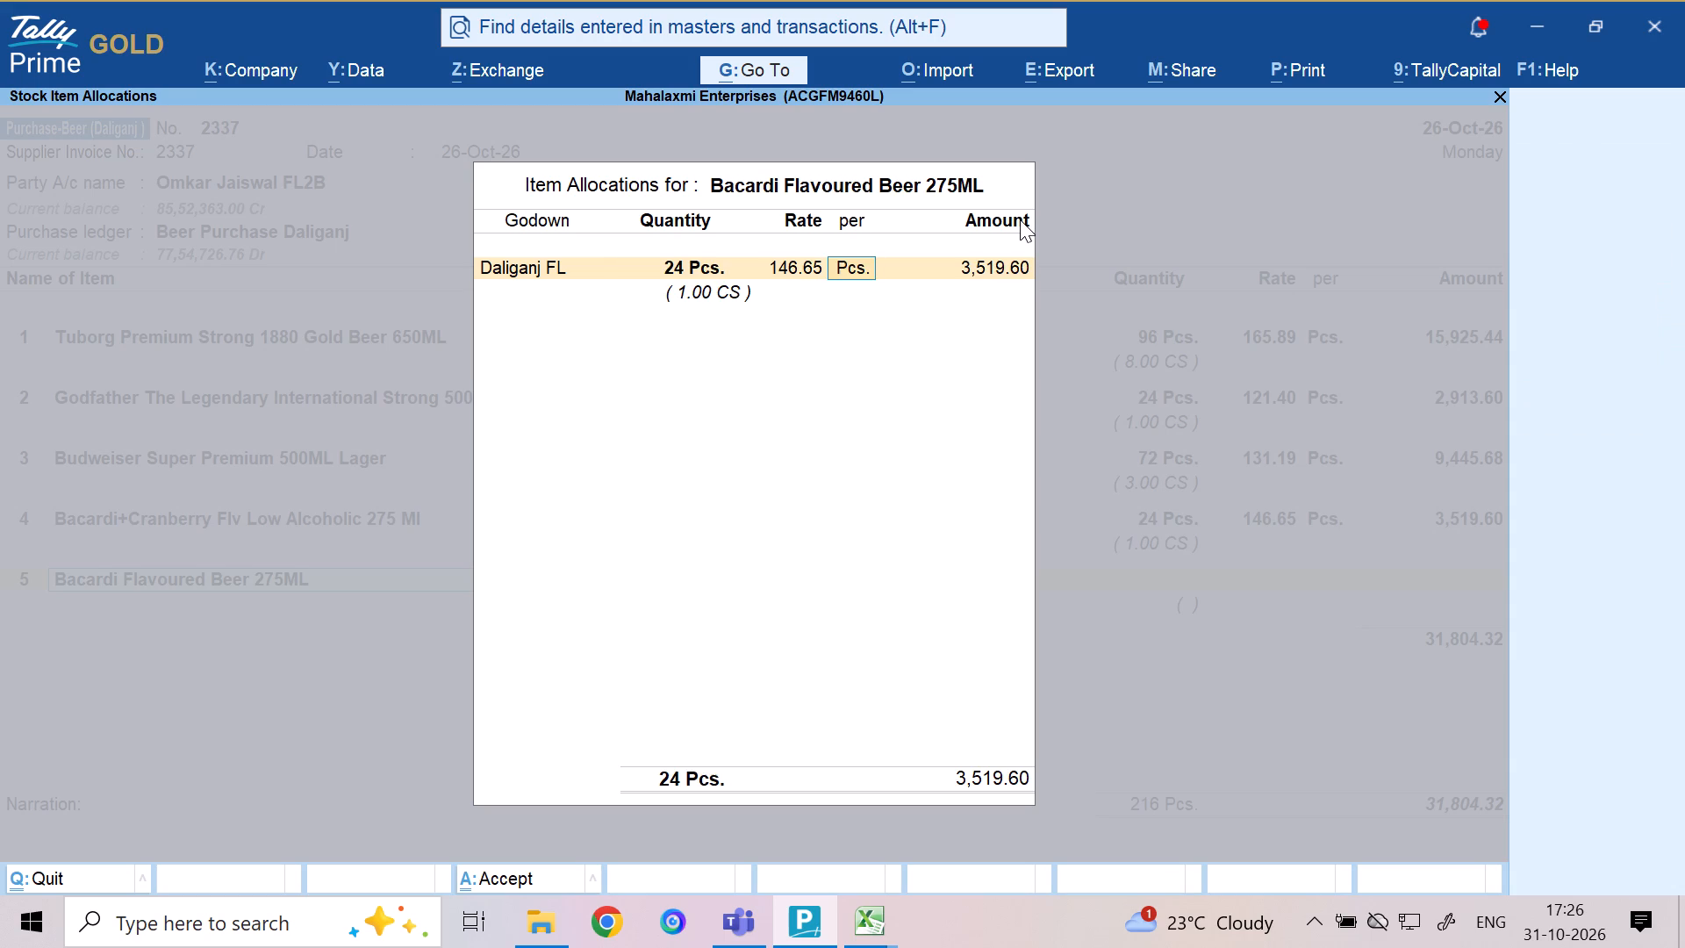
{"action": "key", "text": "Return"}
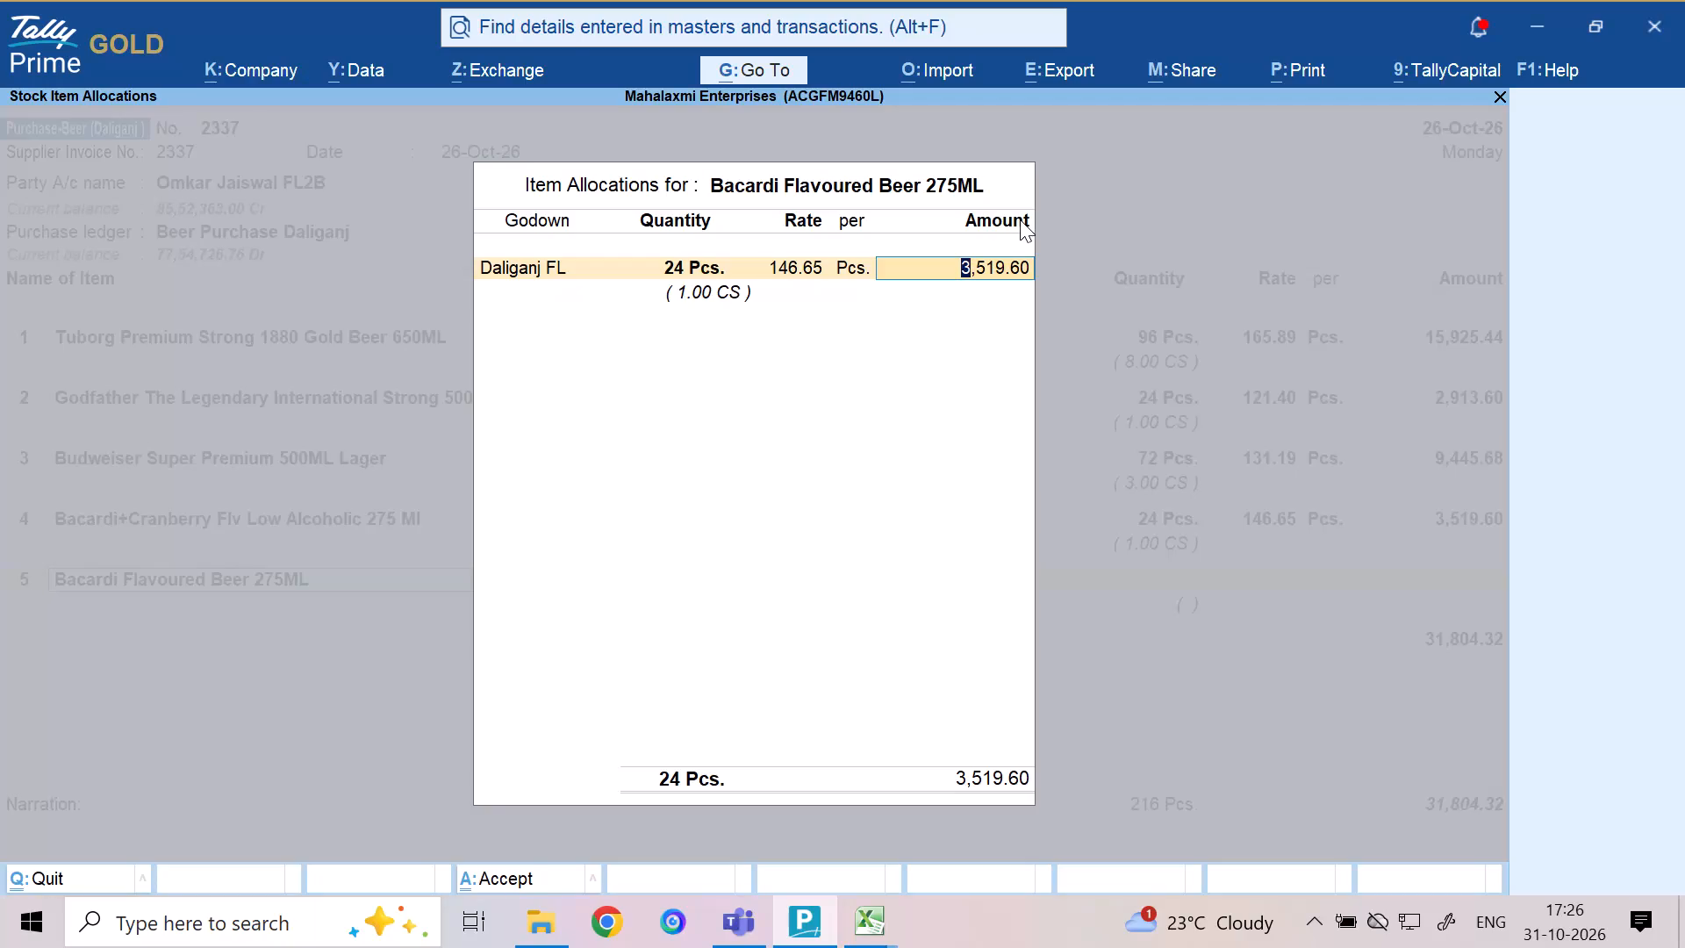
{"action": "key", "text": "Return"}
{"action": "key", "text": "Return"}
{"action": "key", "text": "Return"}
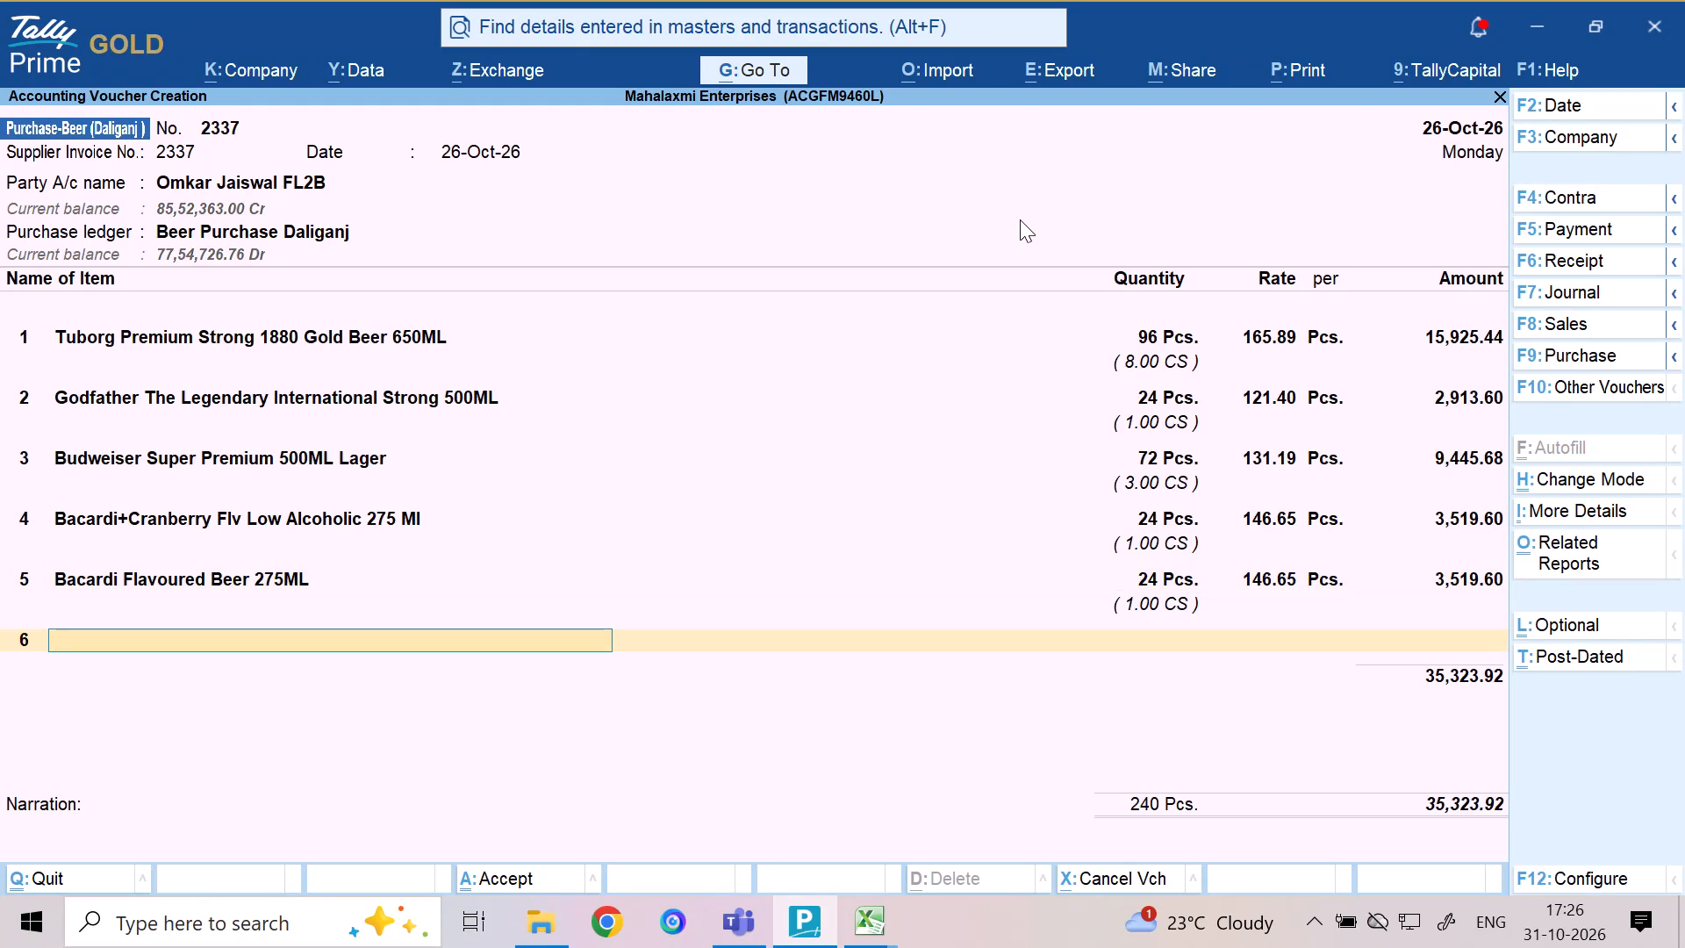
Add Bacardi Orange Flavoured 275 ML as the sixth stock item.
{"action": "key", "text": "v"}
{"action": "key", "text": "BackSpace"}
{"action": "type", "text": "BACAR"}
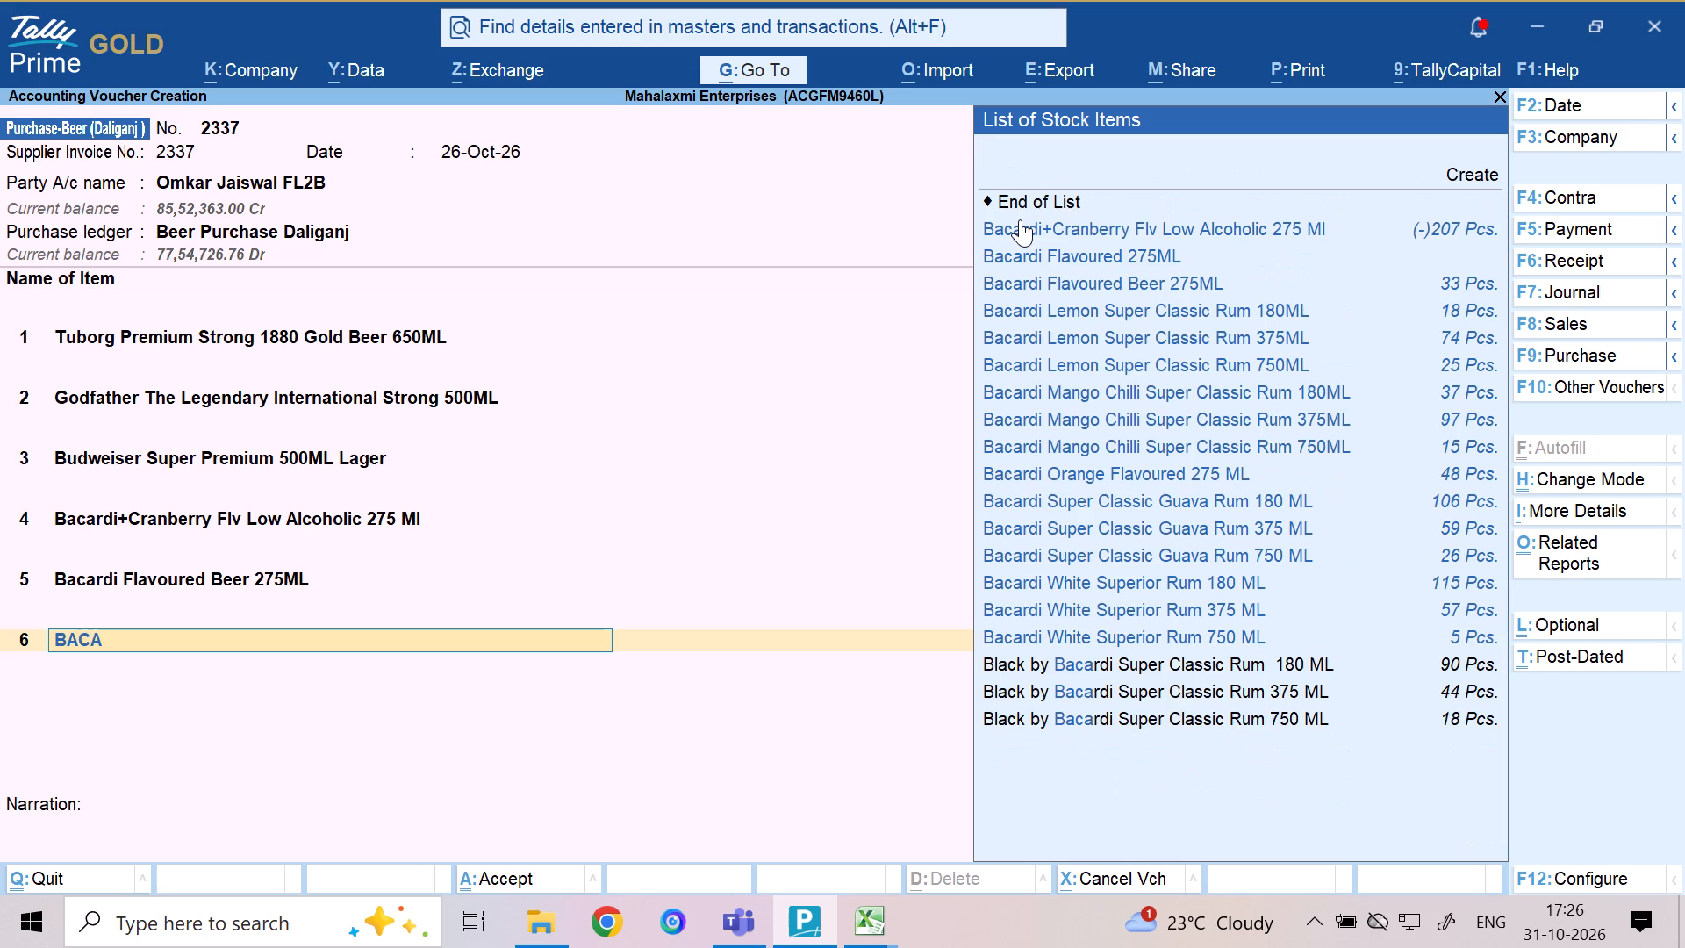
{"action": "type", "text": "DI O"}
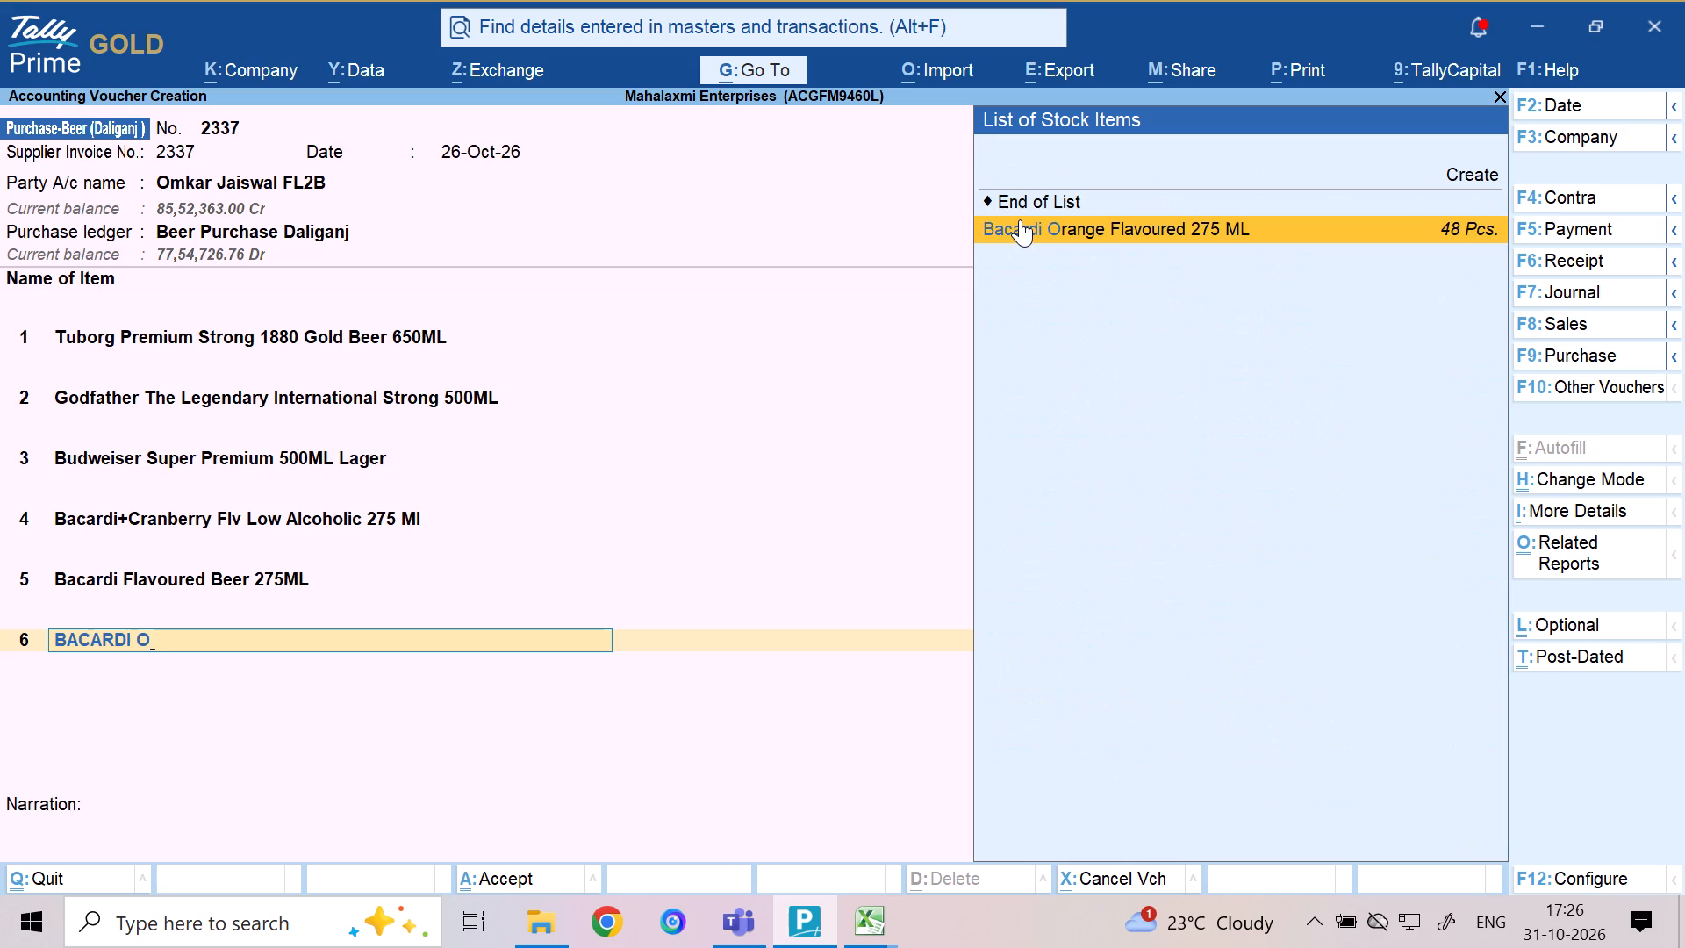
{"action": "key", "text": "Return"}
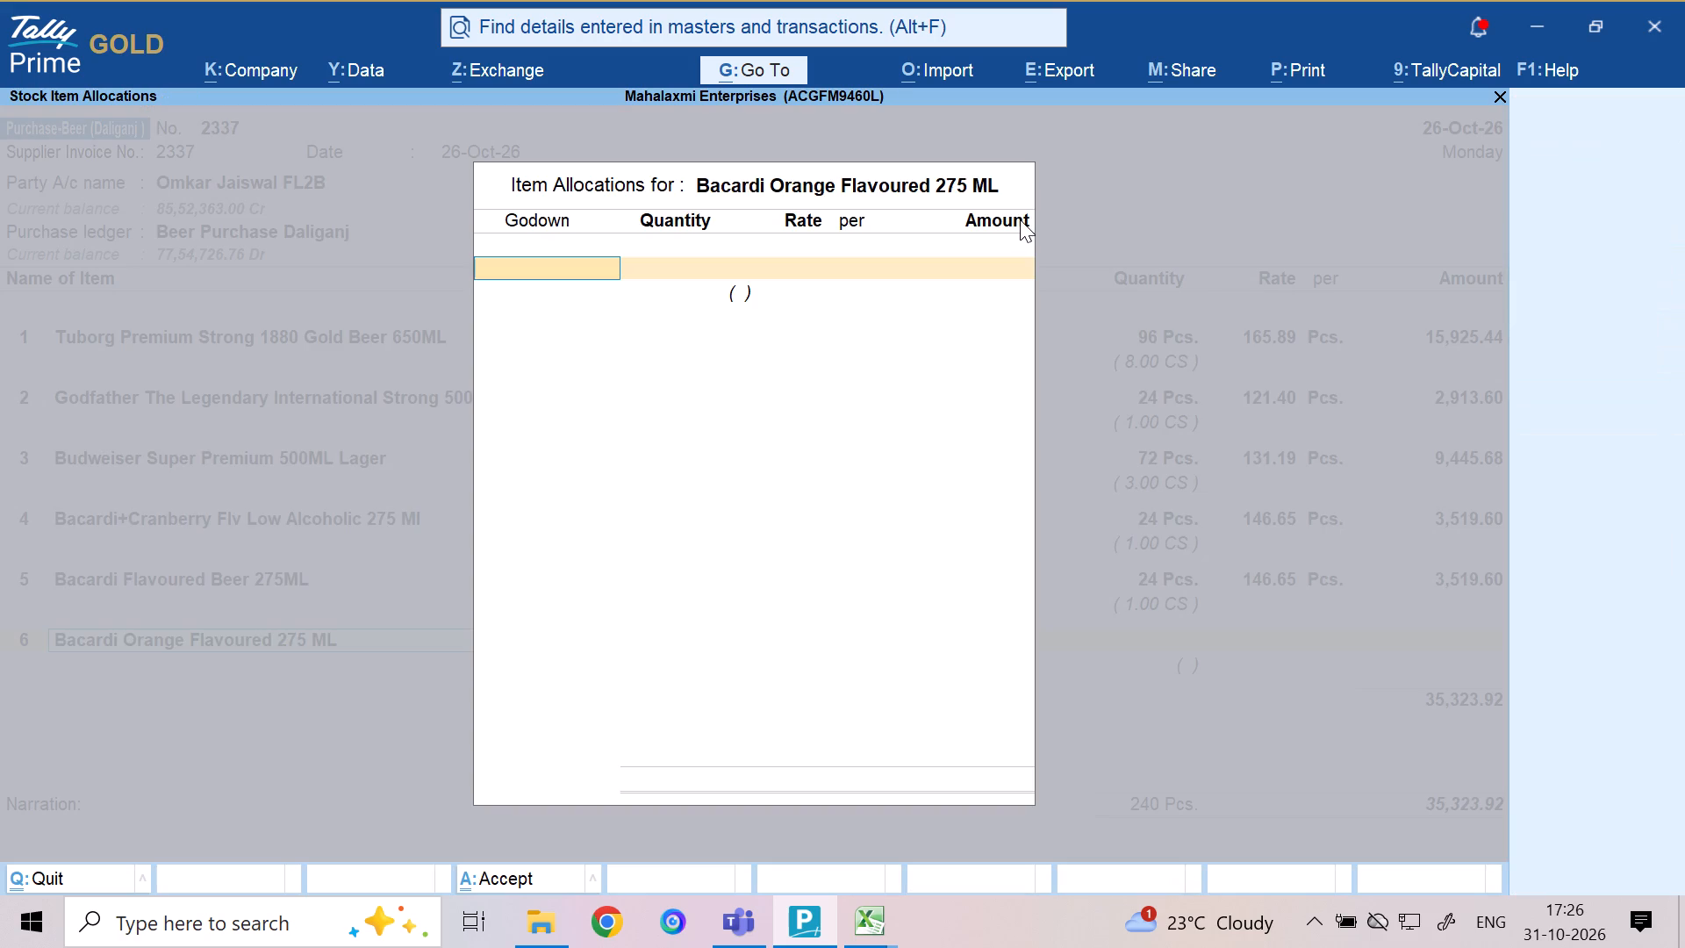
Allocate 24 Pcs. of Bacardi Orange Flavoured 275 ML to the Daliganj FL godown at the prefilled rate of 146.65 and finish its allocation.
{"action": "type", "text": "DALI"}
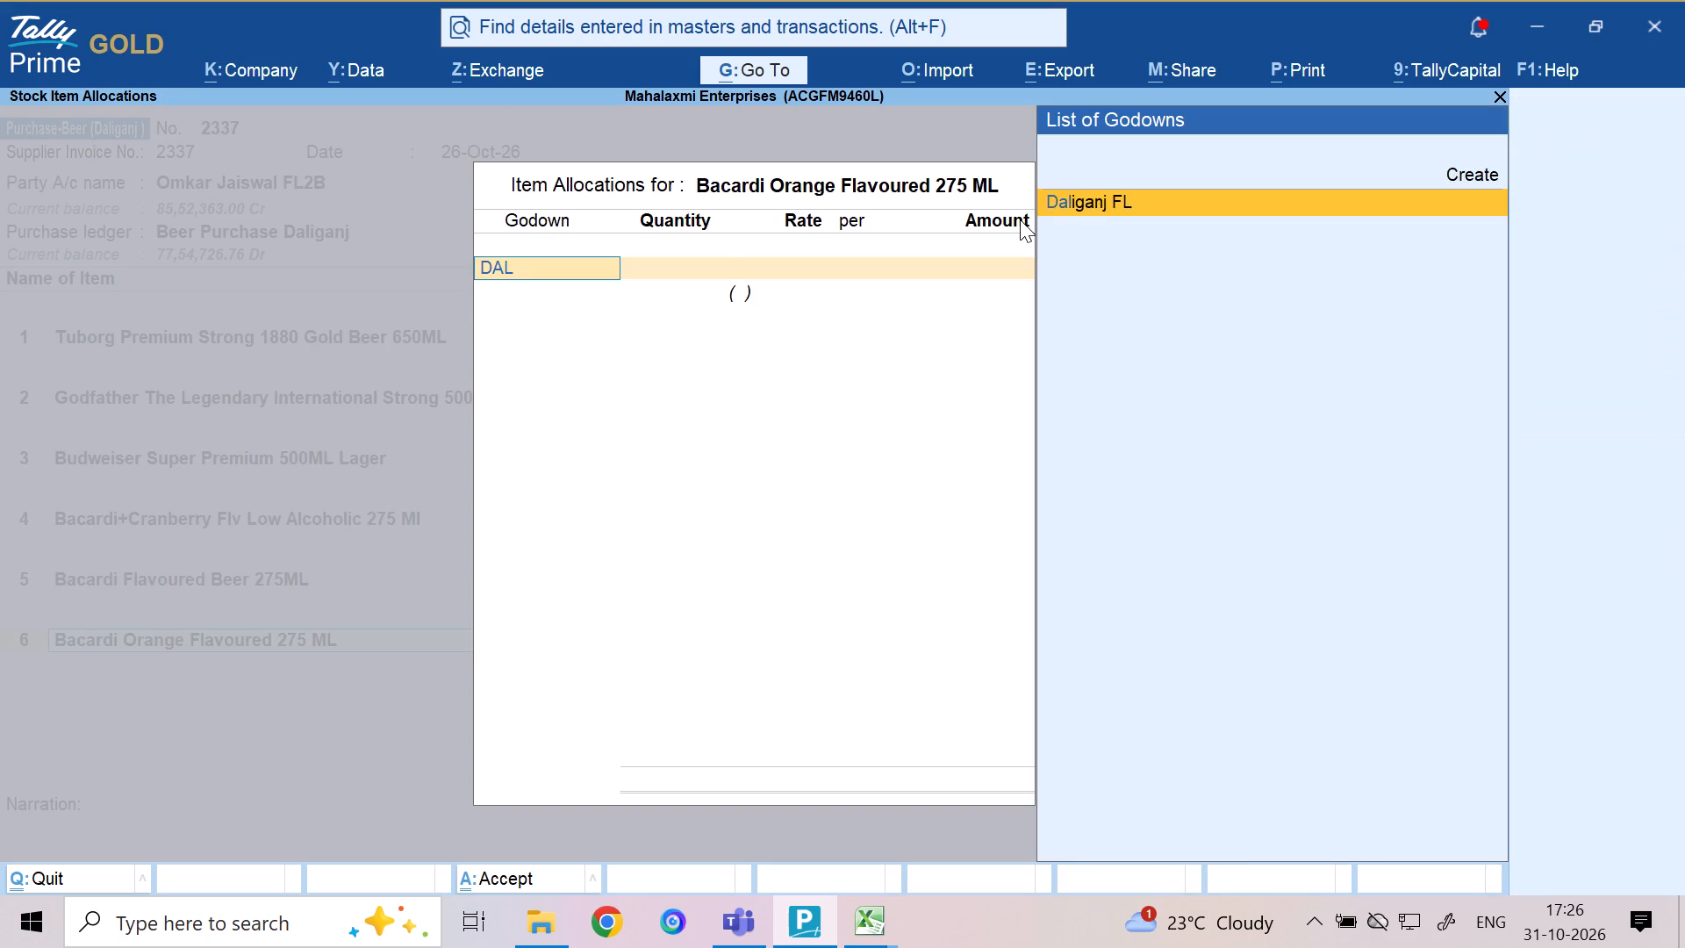
{"action": "key", "text": "Return"}
{"action": "type", "text": "24"}
{"action": "key", "text": "Return"}
{"action": "key", "text": "Return"}
{"action": "key", "text": "Return"}
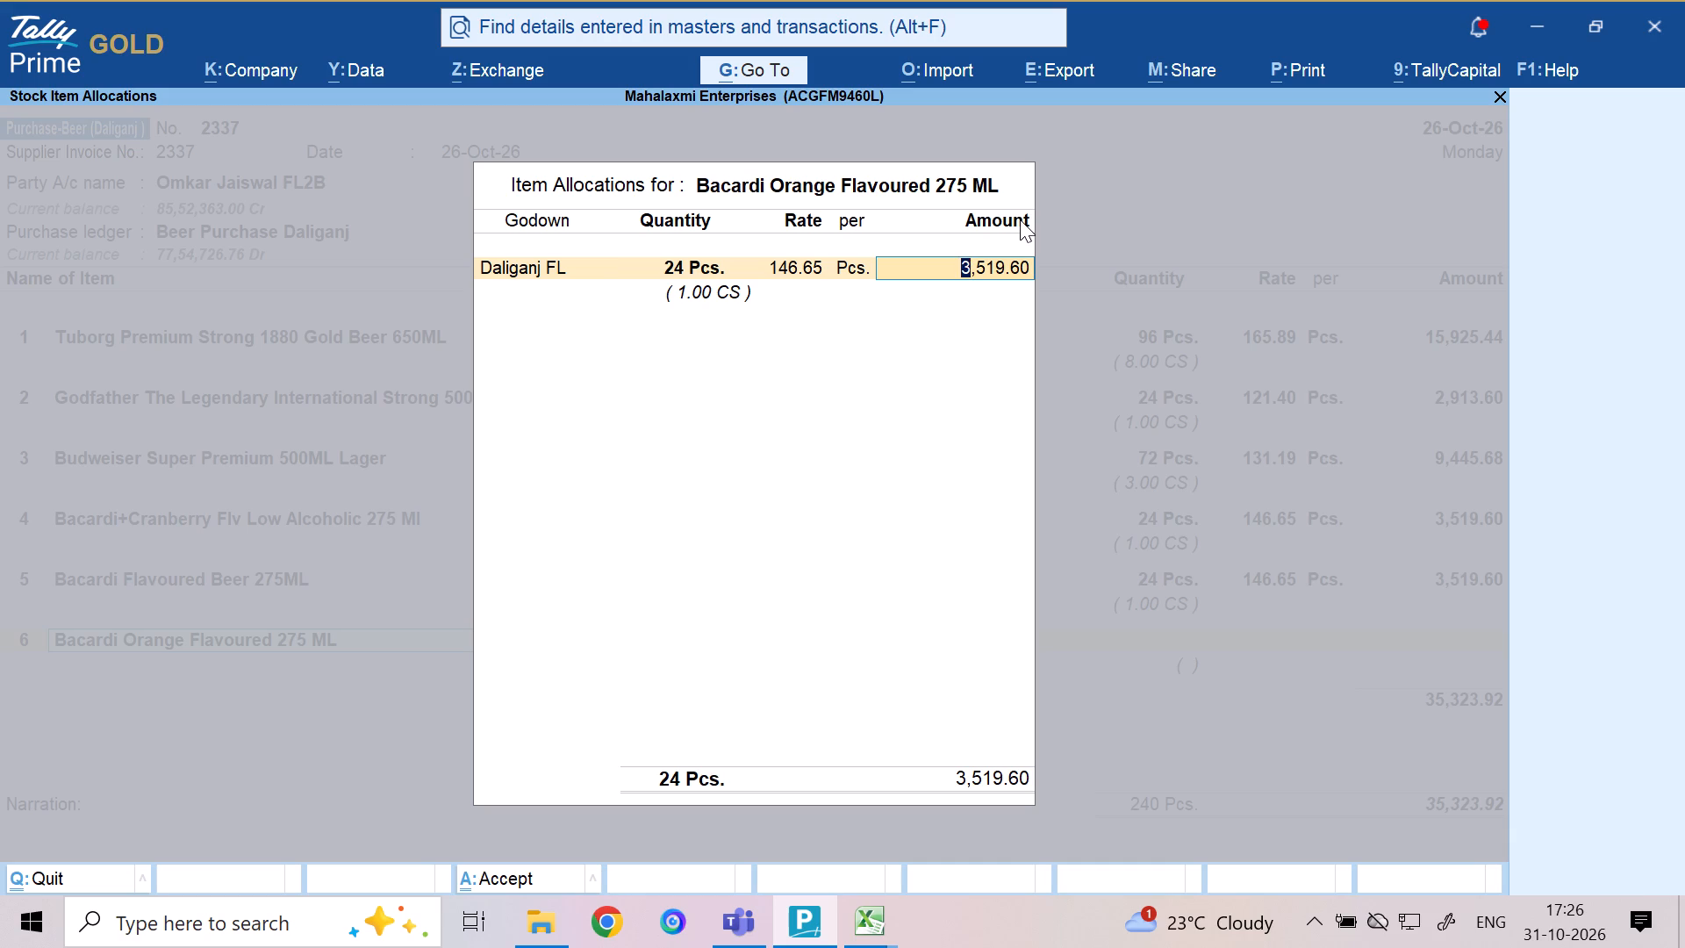
{"action": "key", "text": "Return"}
{"action": "key", "text": "Return"}
{"action": "key", "text": "Return"}
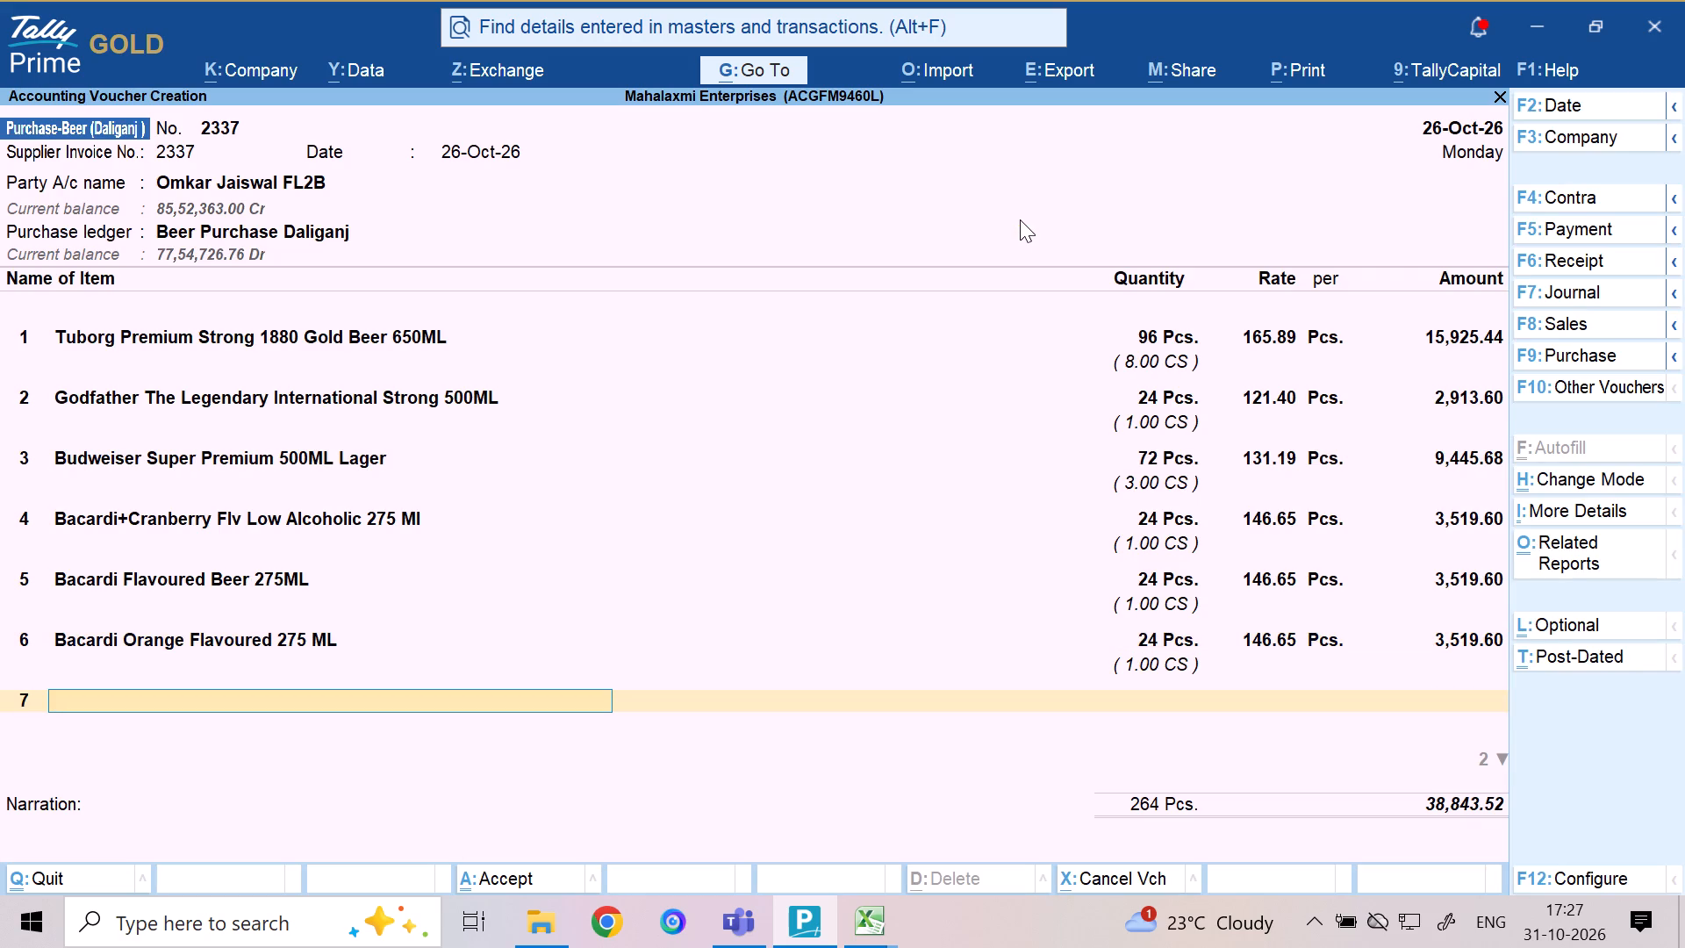
Add Thunderbolt Supreme Strong Beer 500ML as the seventh stock item.
{"action": "key", "text": "t"}
{"action": "type", "text": "HUND"}
{"action": "type", "text": "ER"}
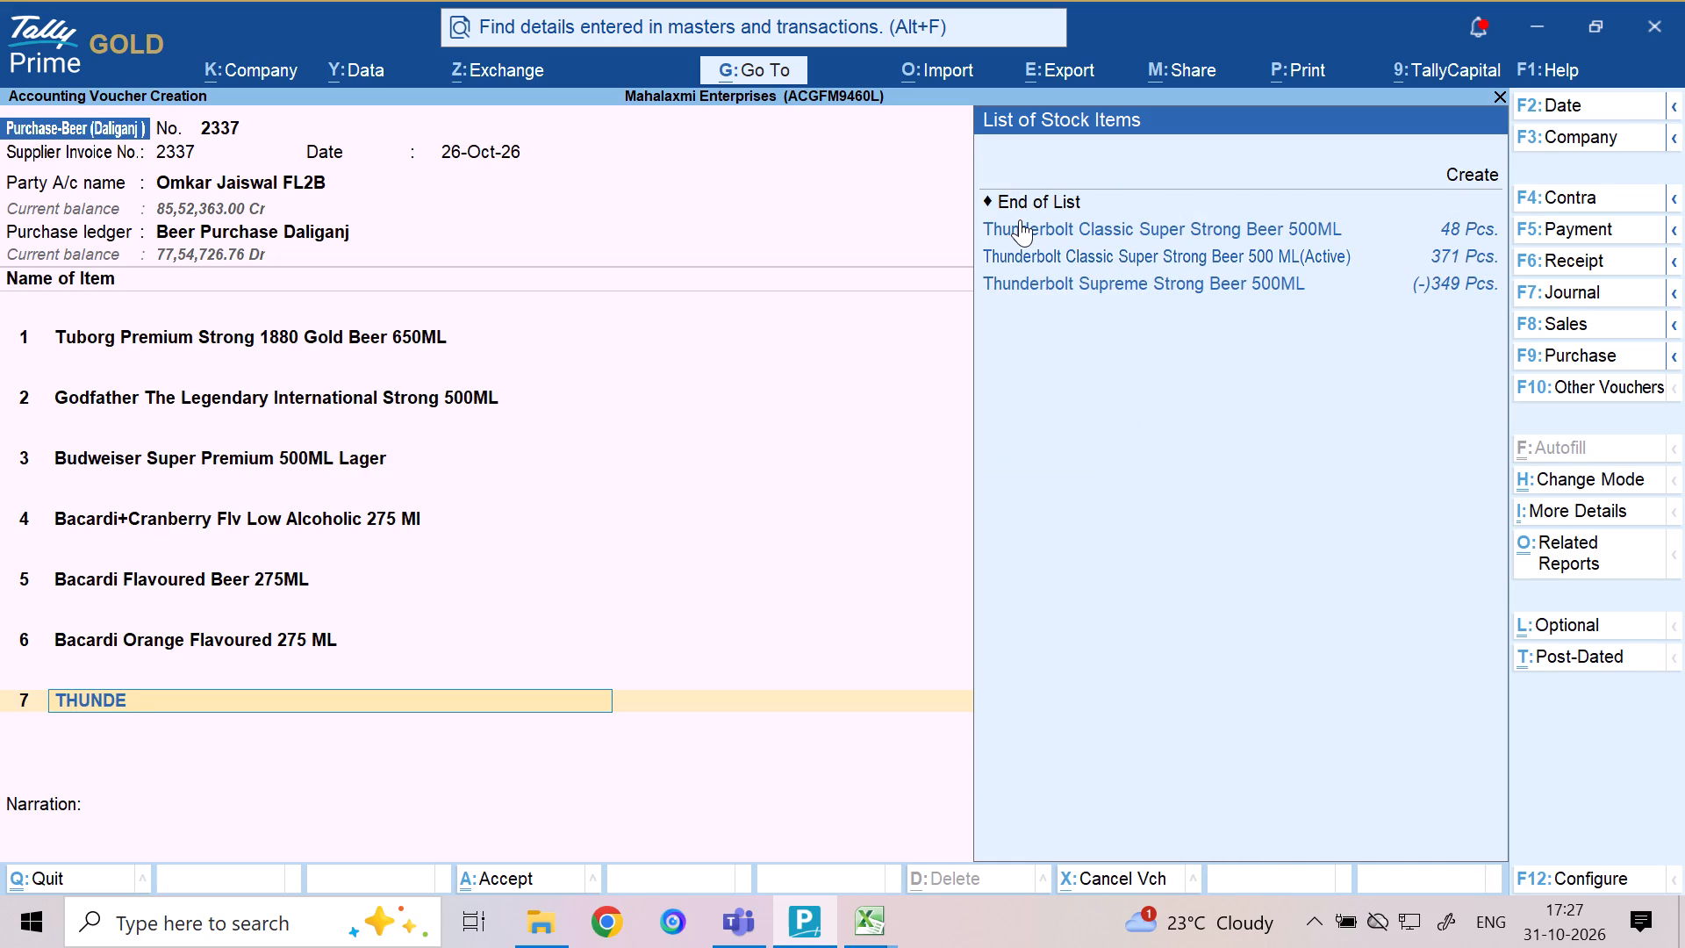
{"action": "key", "text": "Down"}
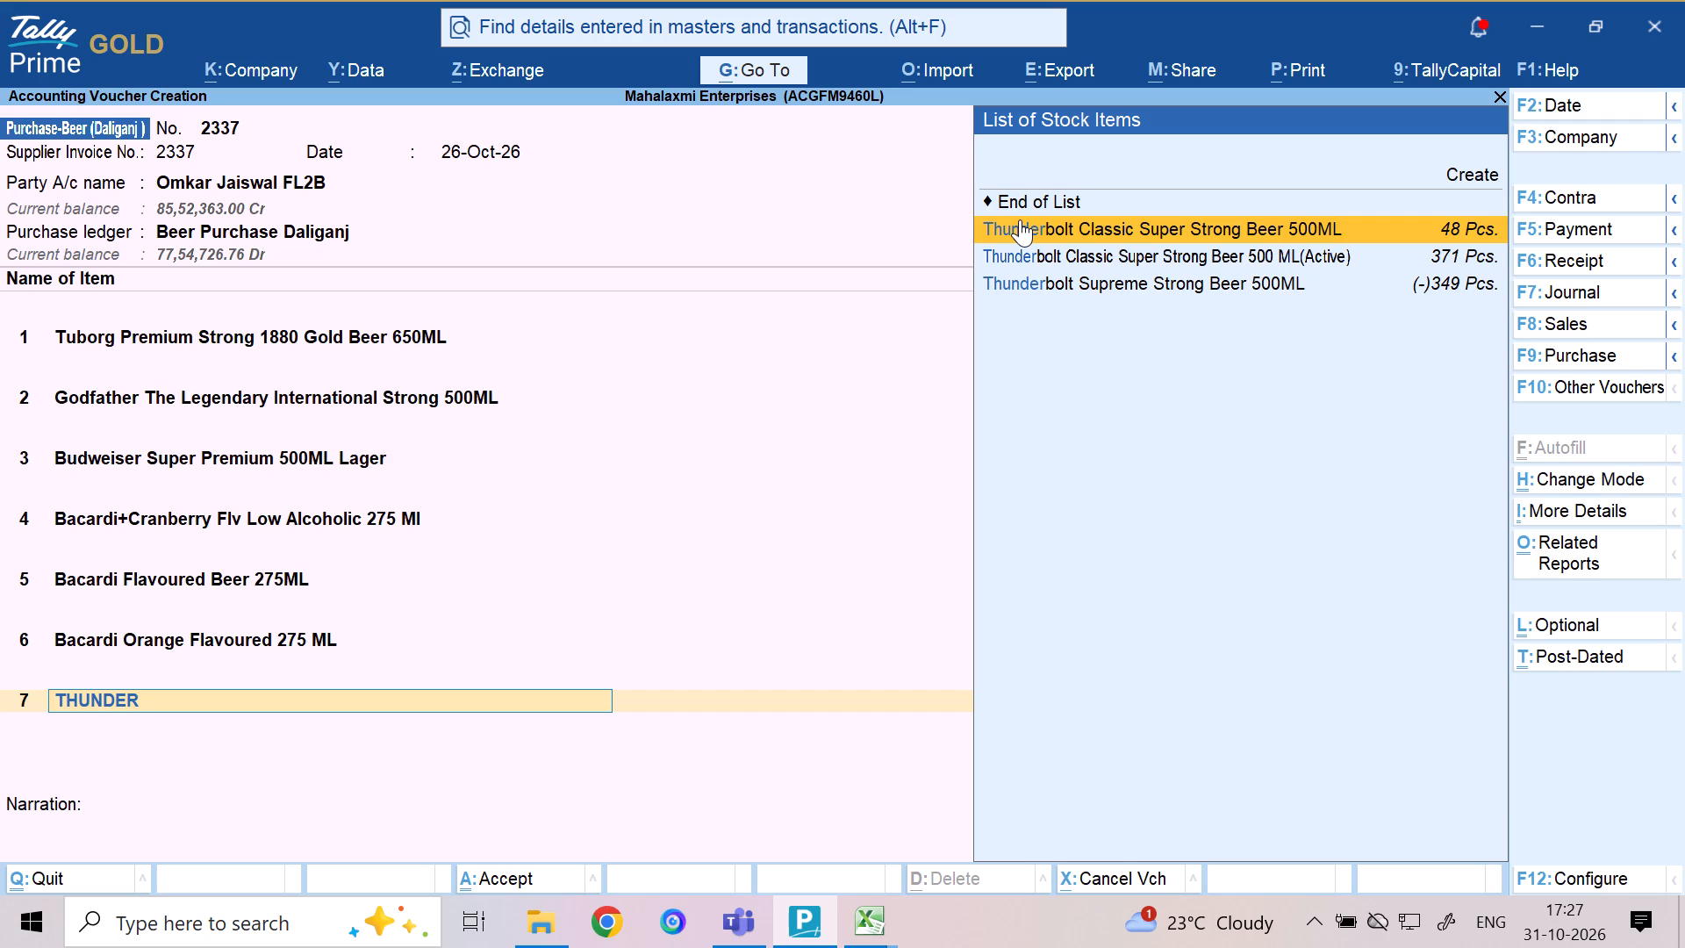
{"action": "key", "text": "Down"}
{"action": "key", "text": "Down"}
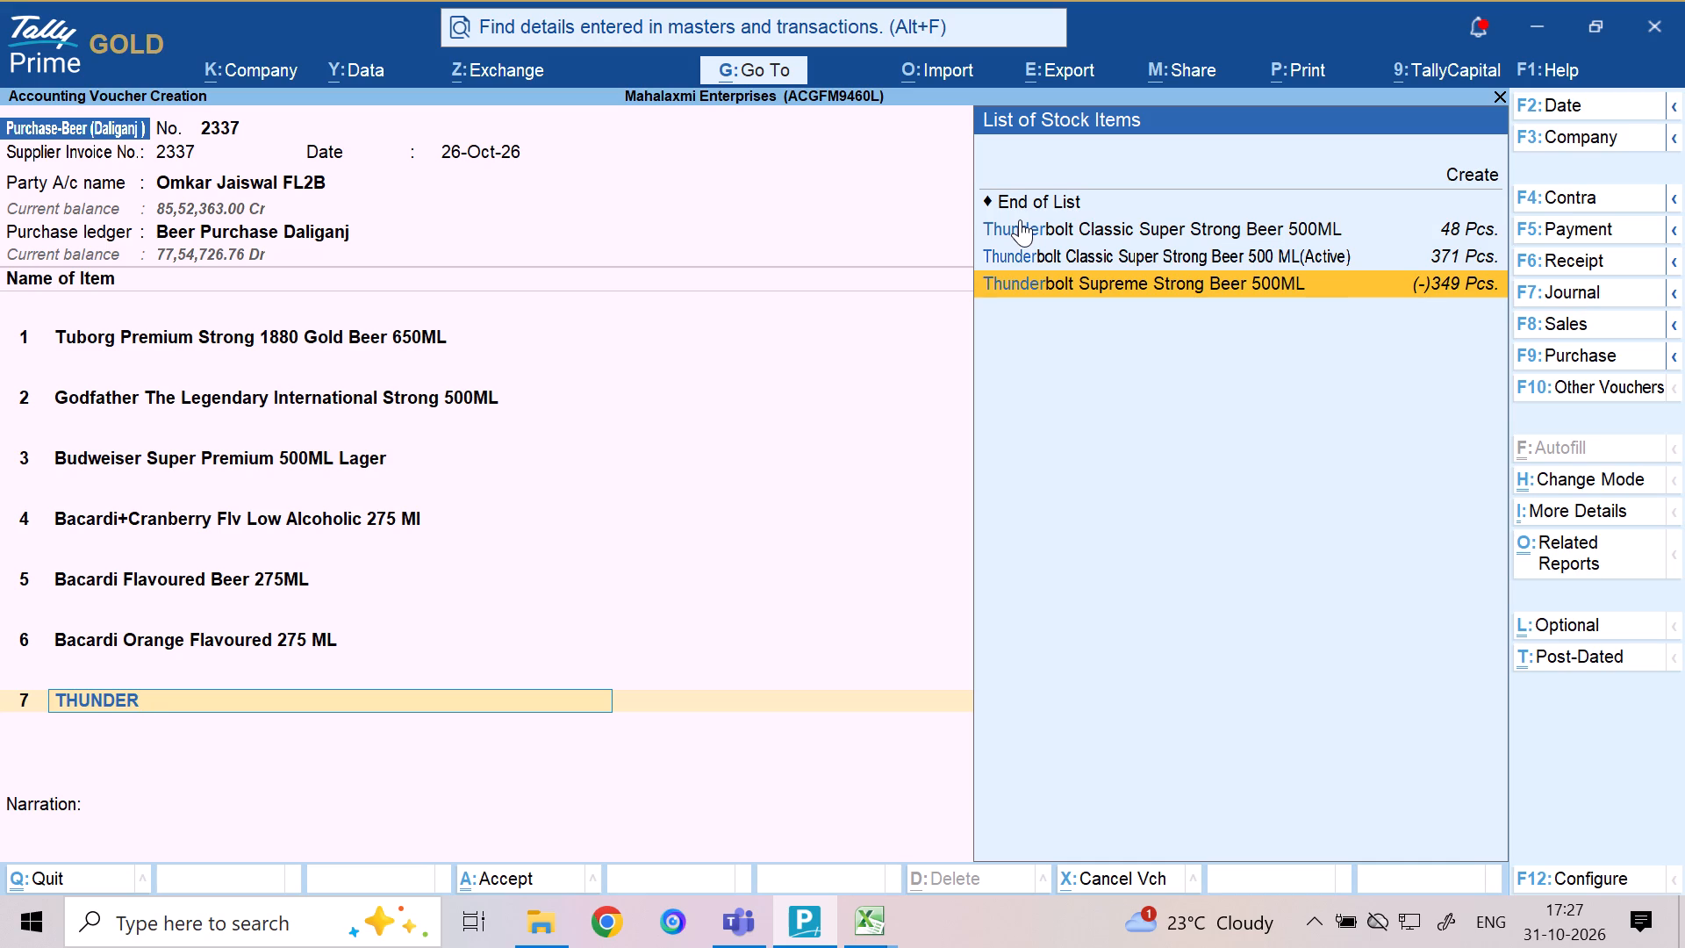
{"action": "key", "text": "Return"}
Allocate 24 Pcs. of Thunderbolt Supreme Strong Beer 500ML to the Daliganj FL godown, leaving the rate blank.
{"action": "key", "text": "s"}
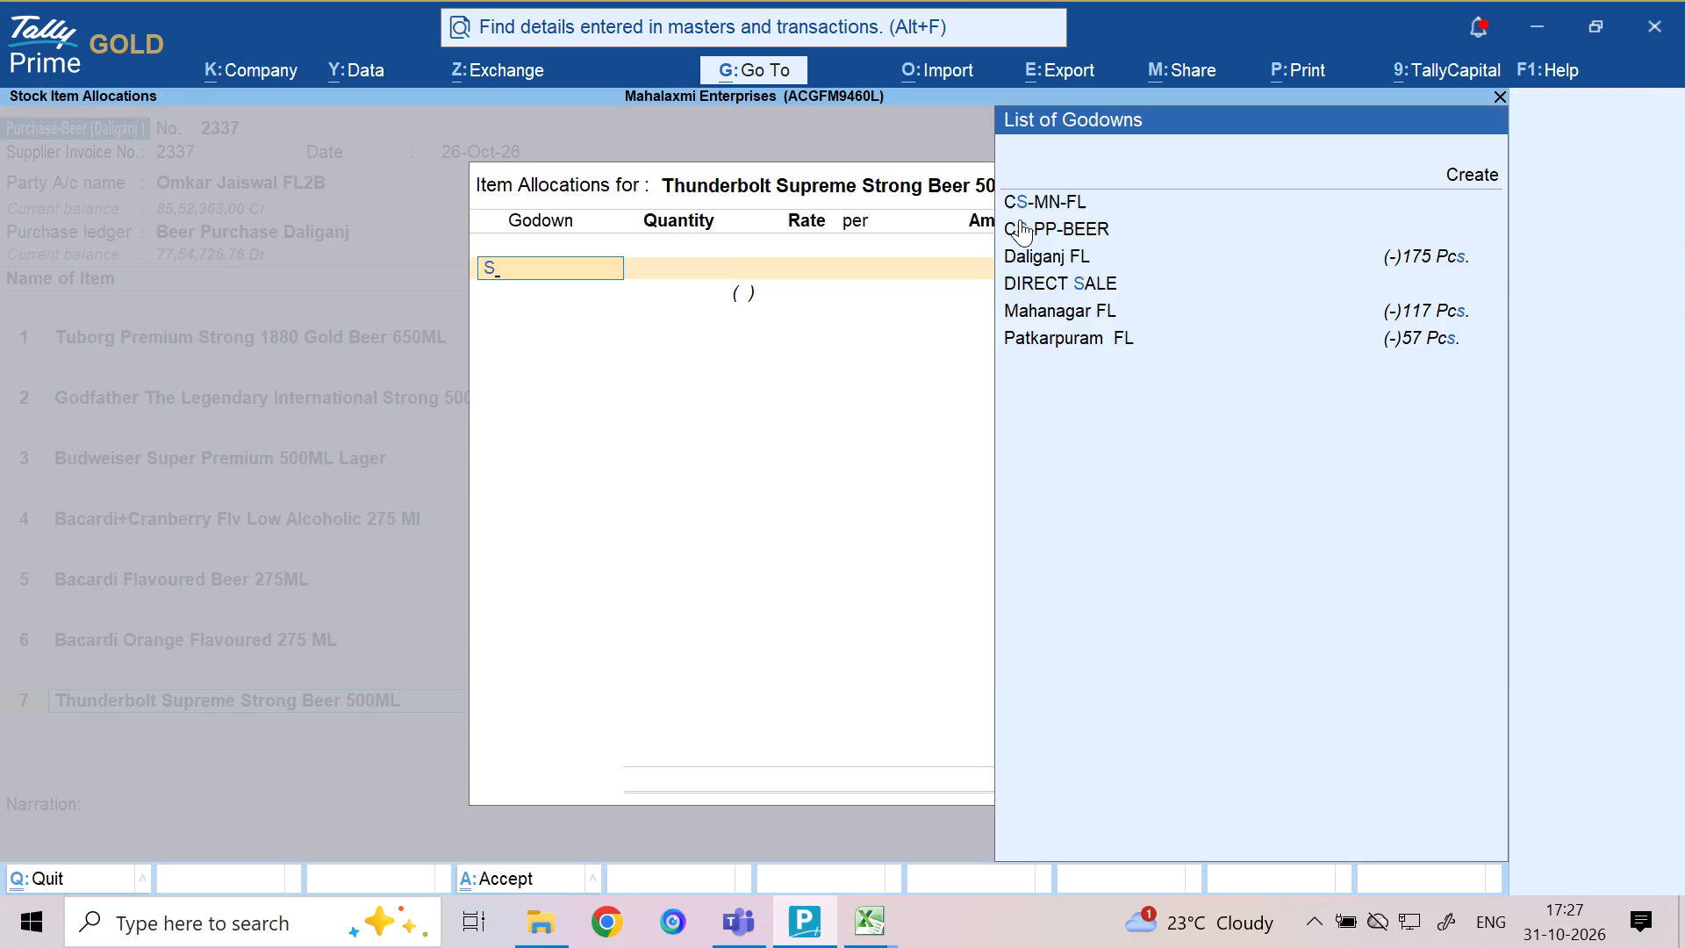
{"action": "key", "text": "BackSpace"}
{"action": "type", "text": "DA"}
{"action": "key", "text": "Return"}
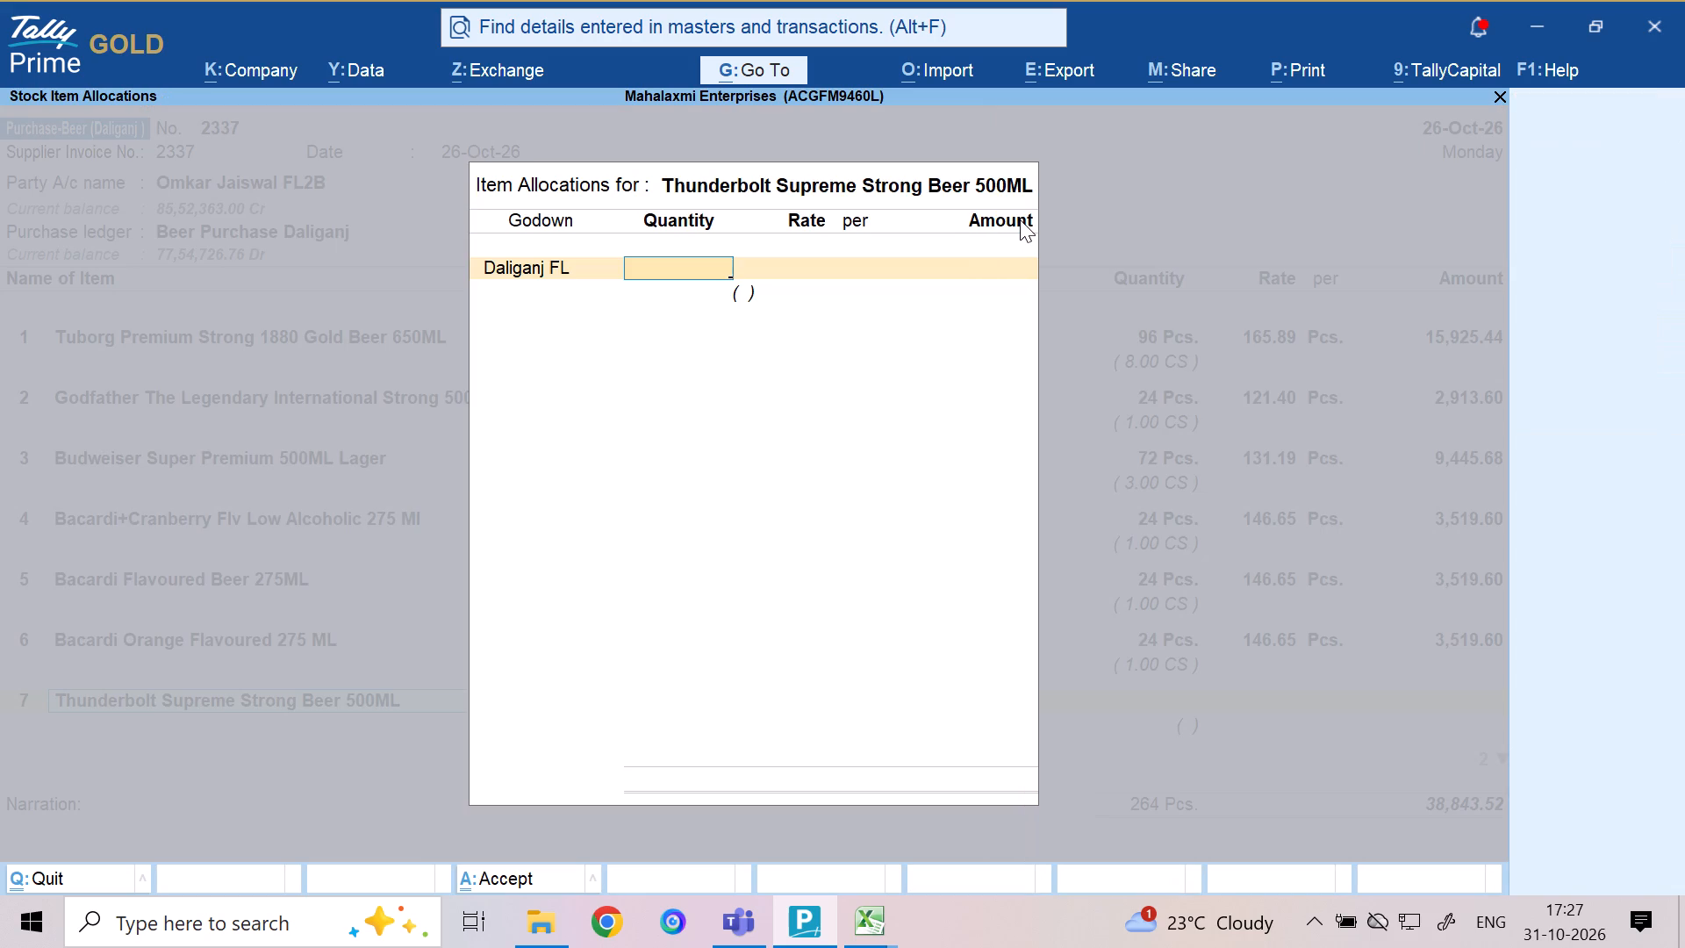
{"action": "type", "text": "24"}
{"action": "key", "text": "Return"}
{"action": "key", "text": "Return"}
{"action": "key", "text": "Return"}
{"action": "key", "text": "Return"}
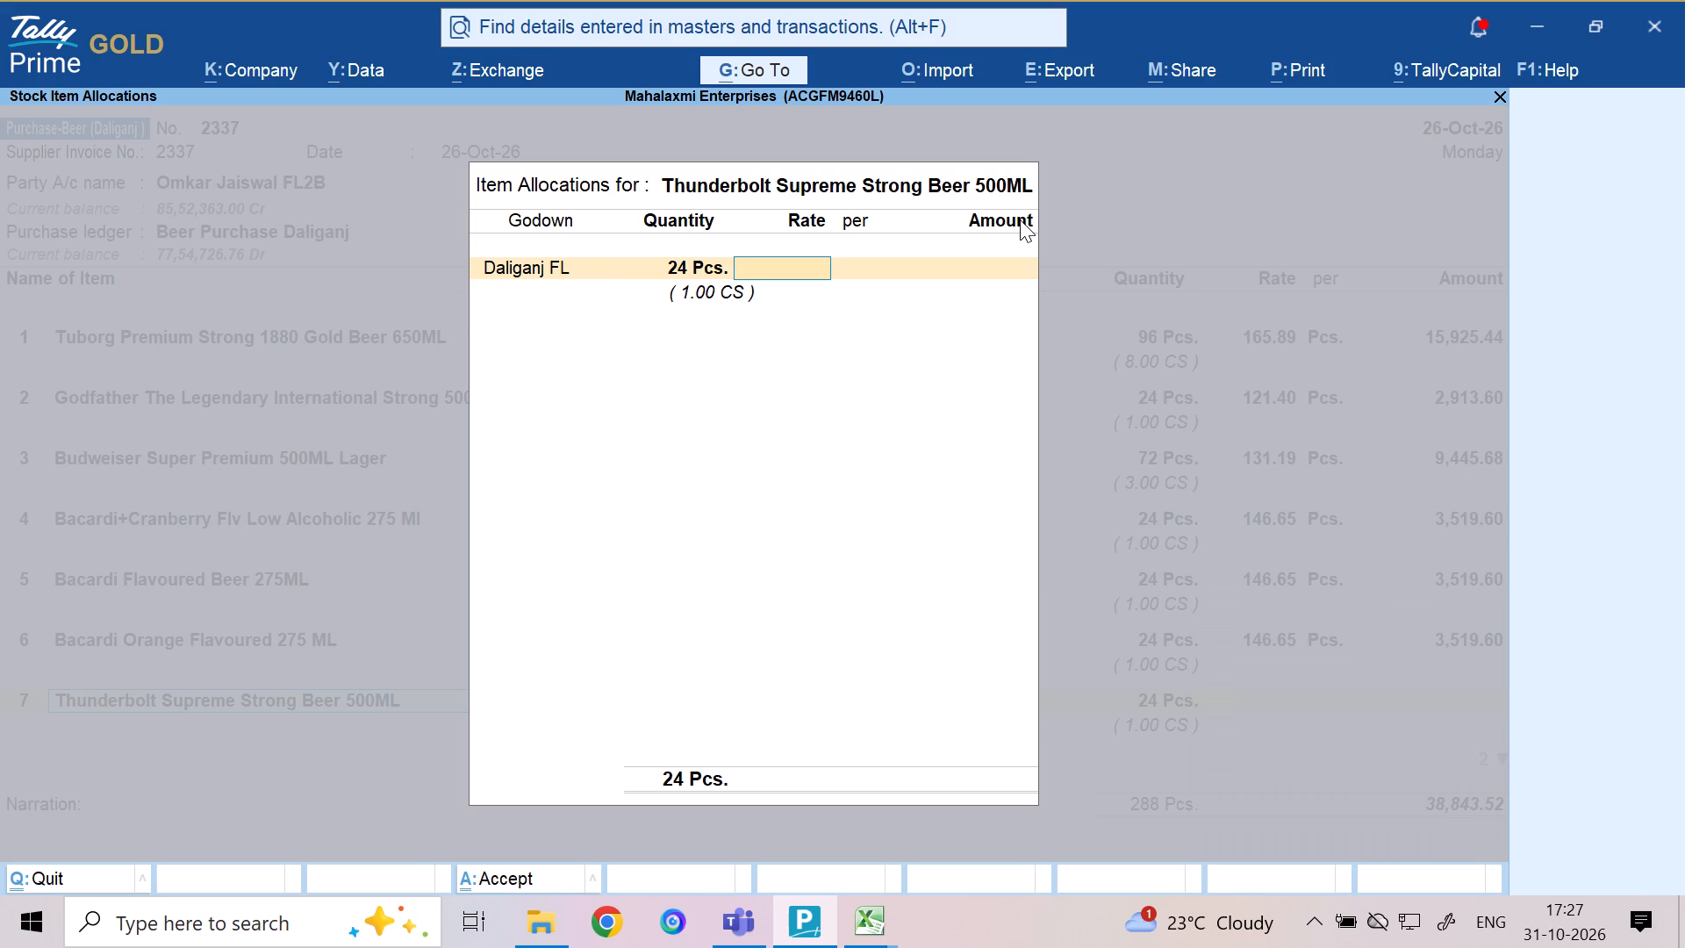
{"action": "key", "text": "Return"}
{"action": "key", "text": "Return"}
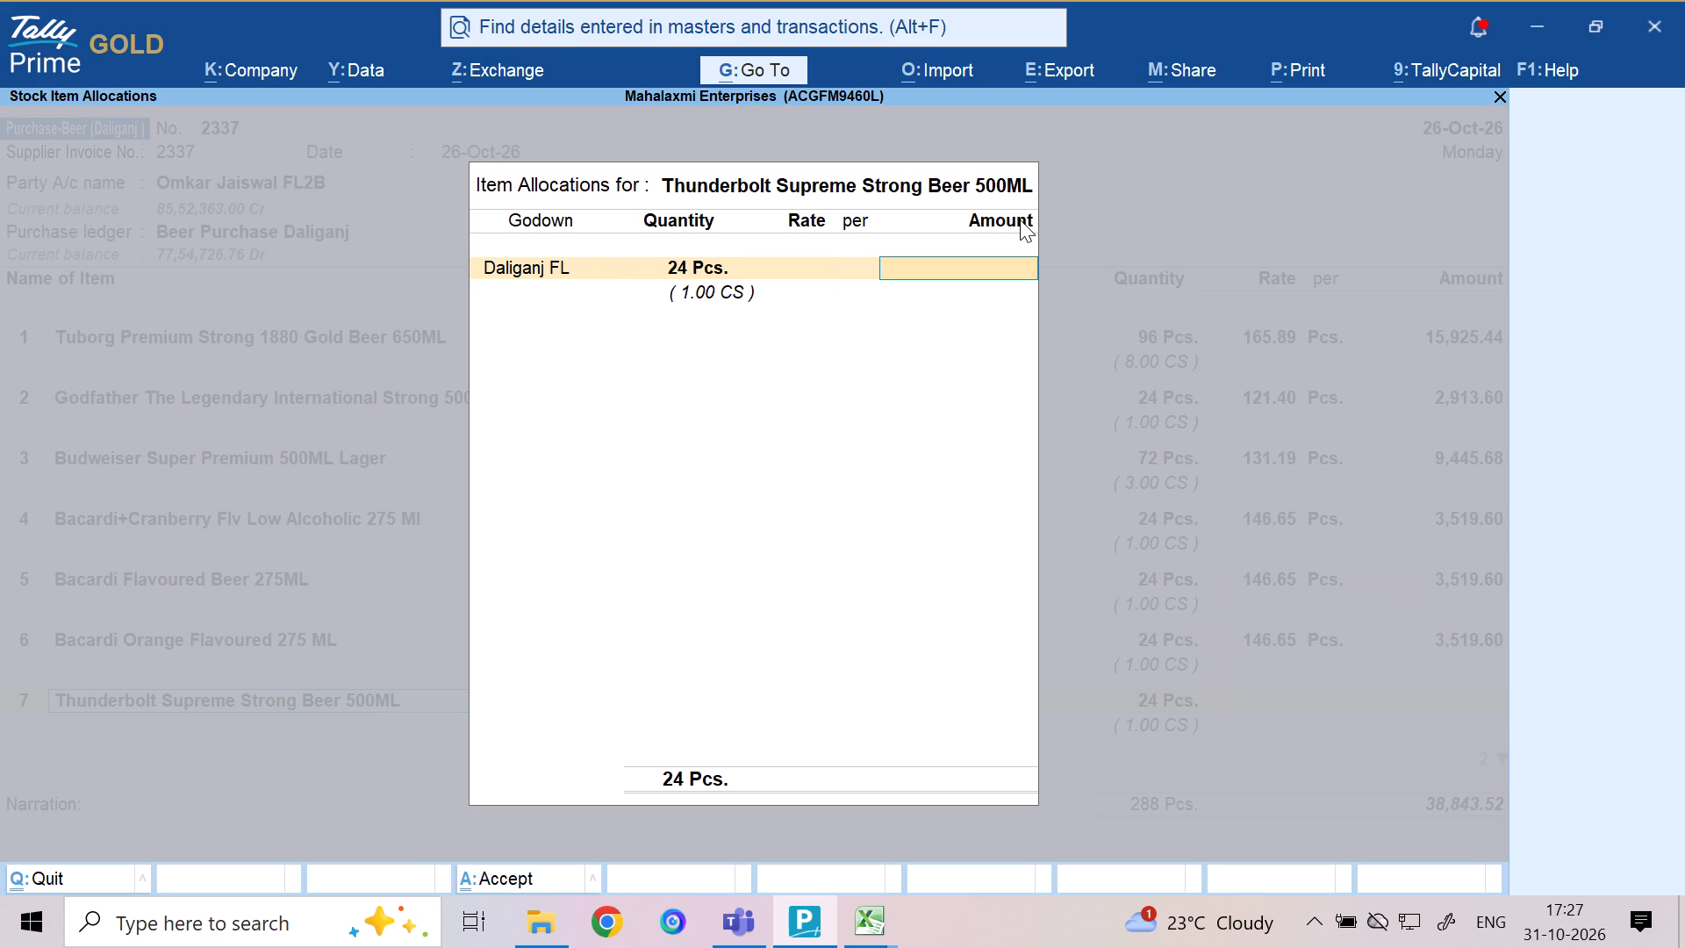
Go back to the seventh item line and replace its stock item with Thunderbolt Classic Super Strong Beer 500ML.
{"action": "key", "text": "BackSpace"}
{"action": "key", "text": "BackSpace"}
{"action": "key", "text": "BackSpace"}
{"action": "key", "text": "BackSpace"}
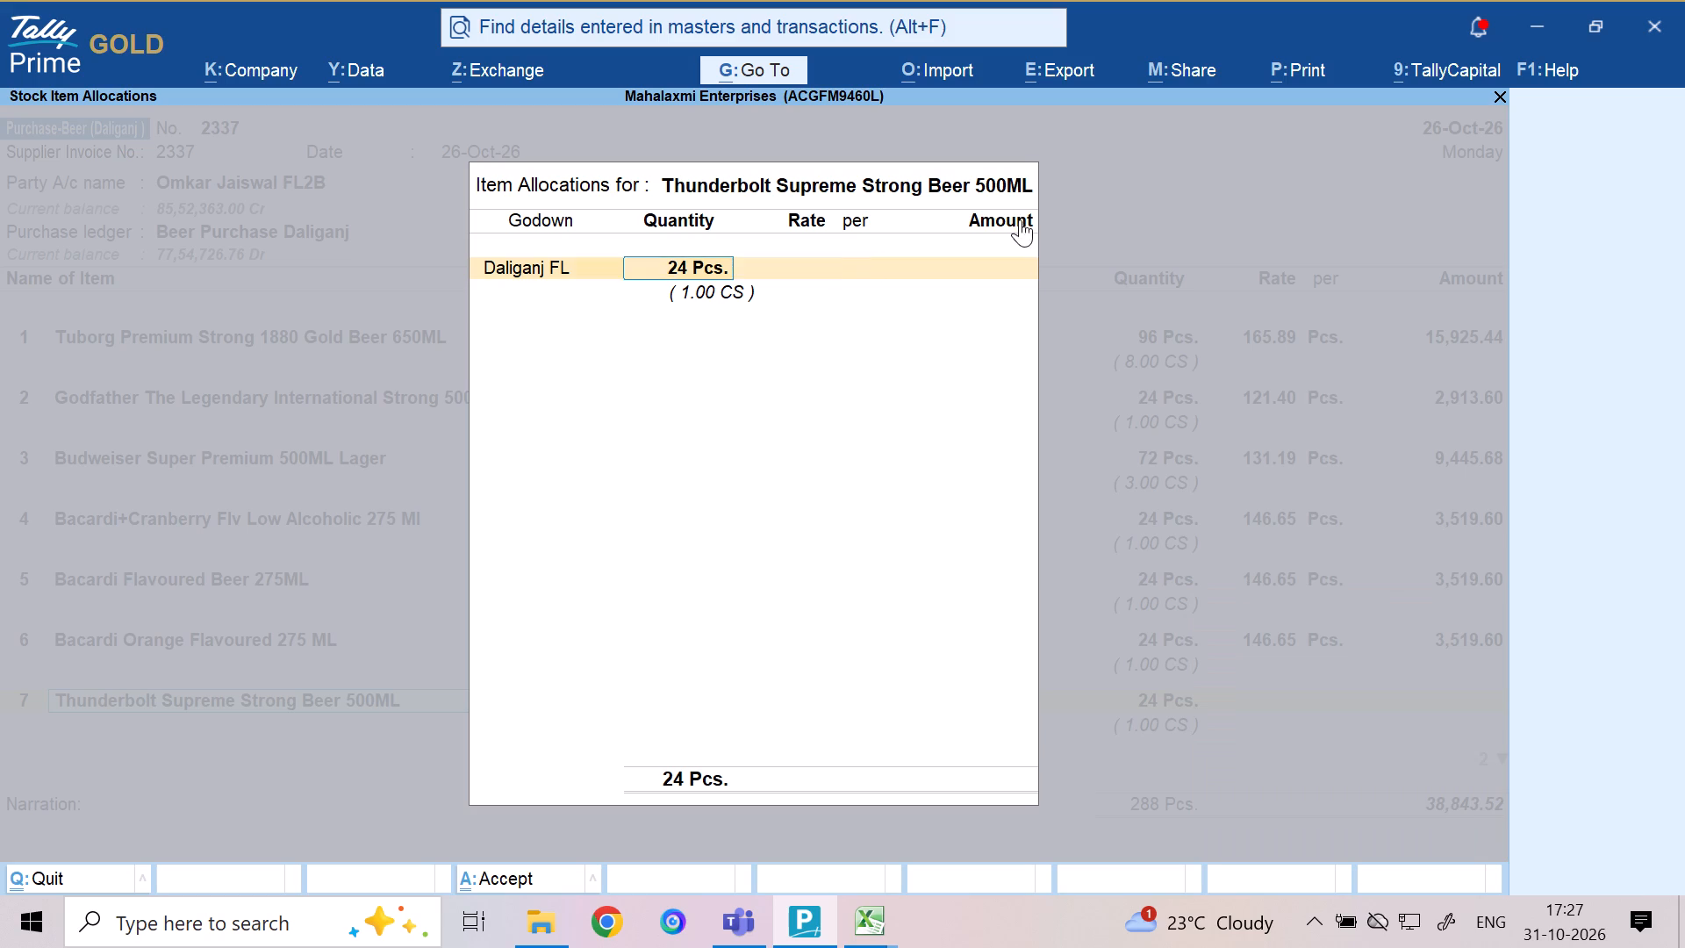
{"action": "key", "text": "BackSpace"}
{"action": "key", "text": "Up"}
{"action": "key", "text": "Up"}
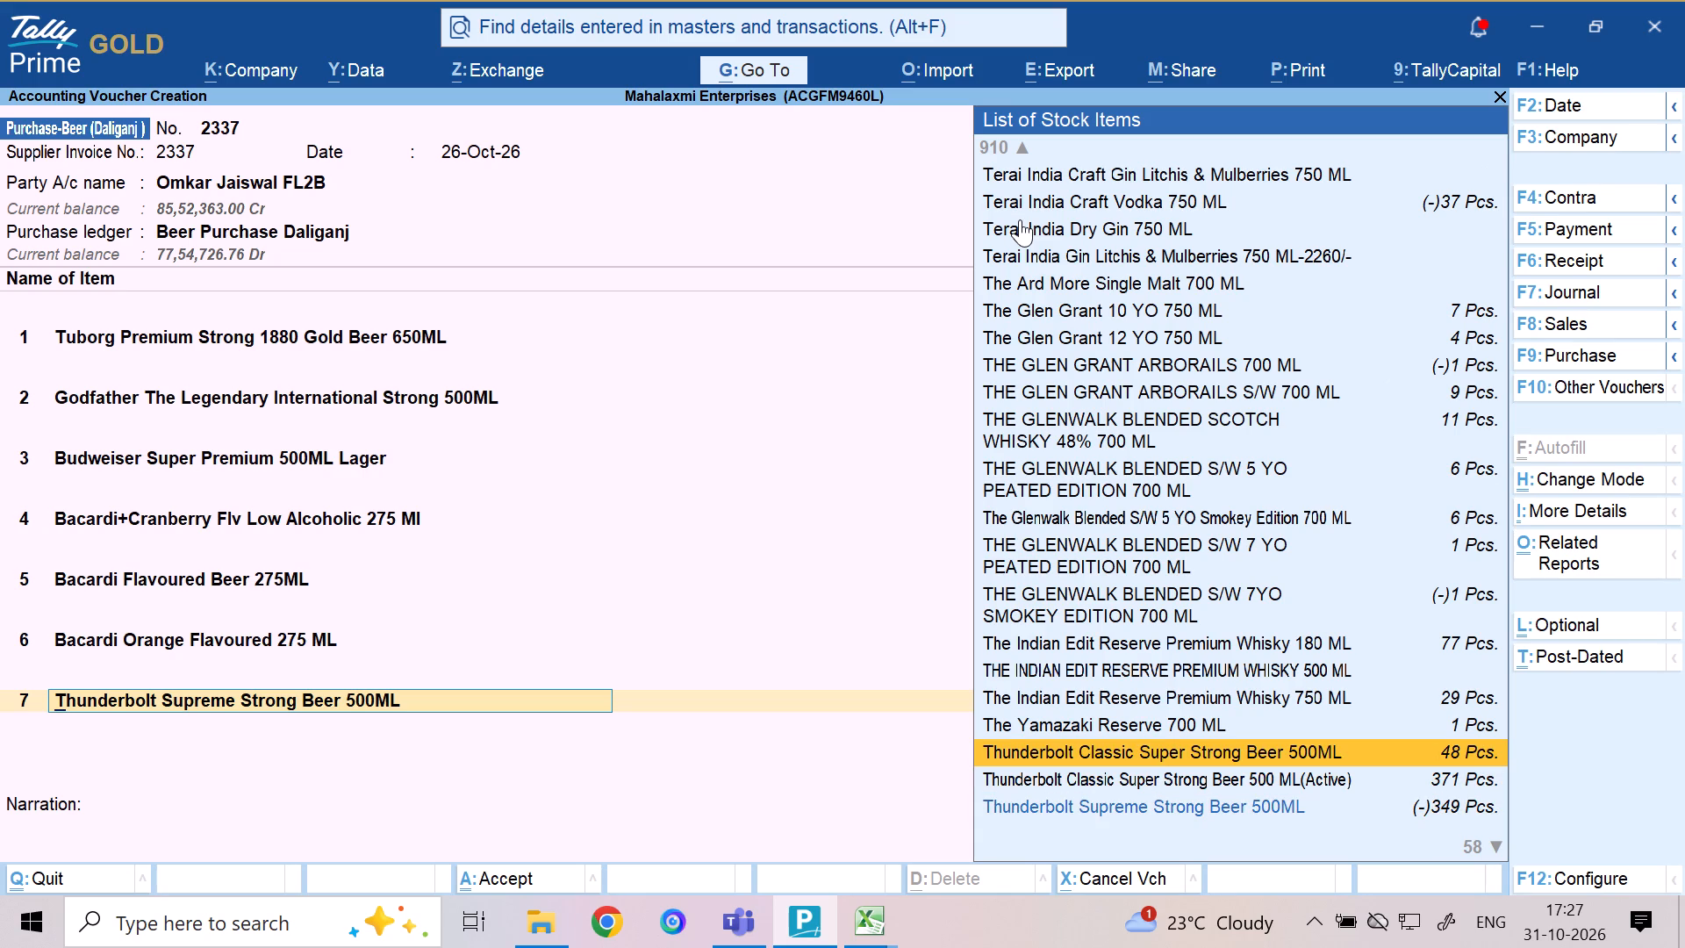
{"action": "key", "text": "Return"}
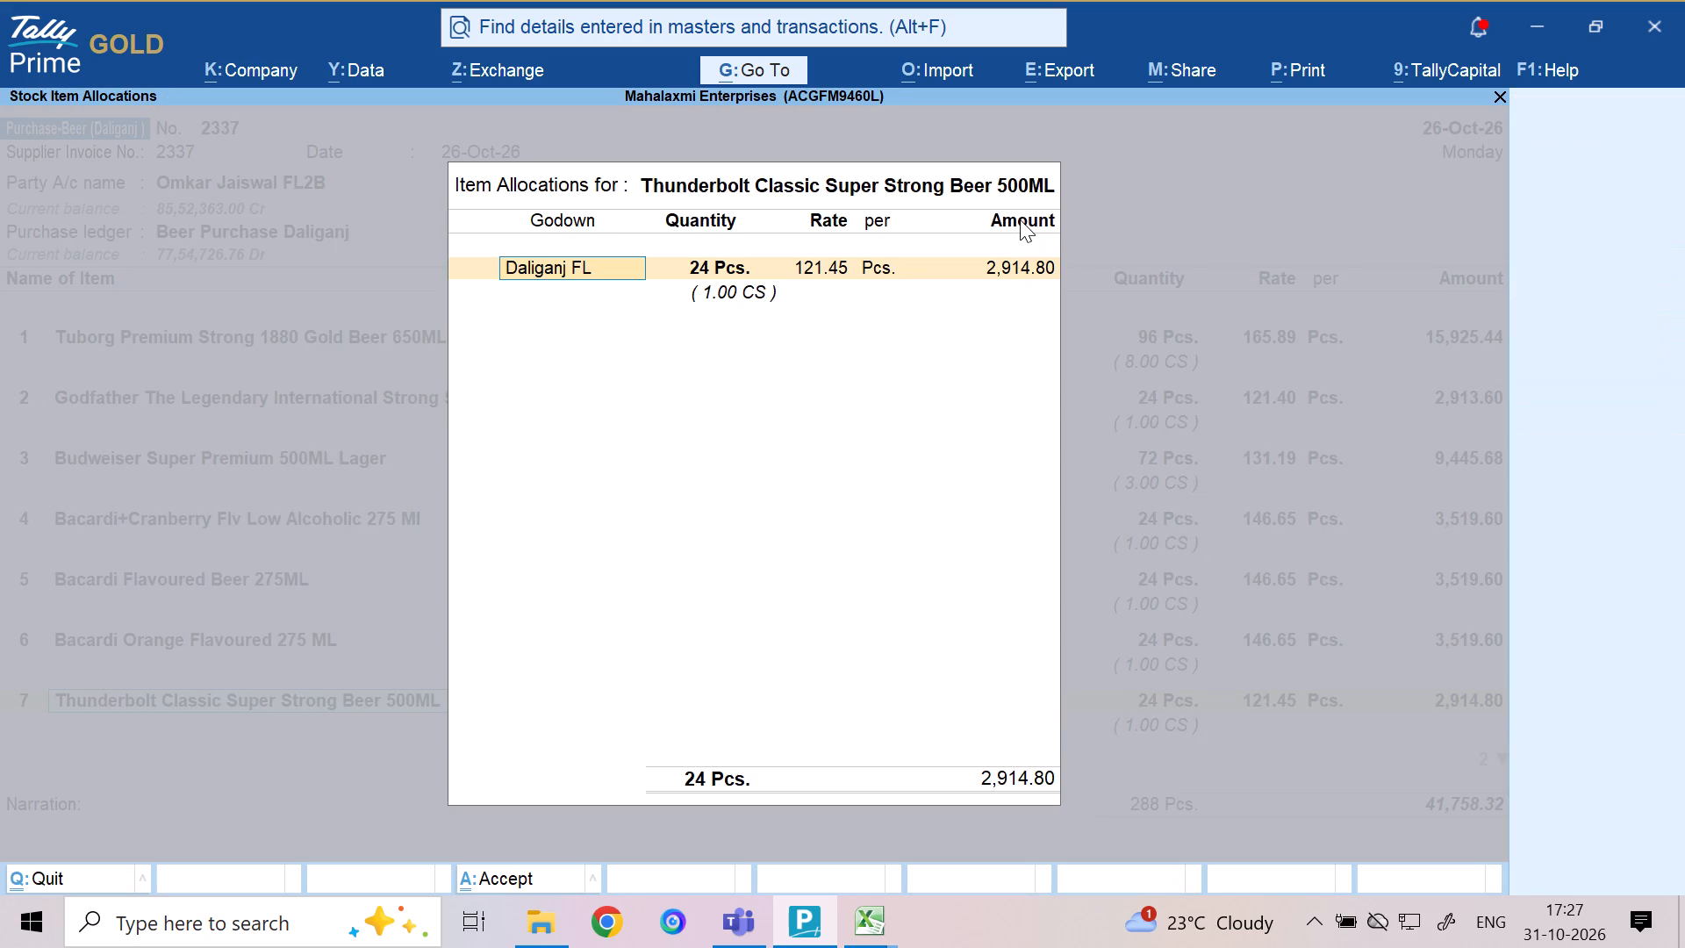
Accept the Thunderbolt Classic allocation of 24 Pcs. to the Daliganj FL godown at the prefilled rate of 121.45.
{"action": "key", "text": "Return"}
{"action": "key", "text": "Return"}
{"action": "key", "text": "Return"}
{"action": "key", "text": "Return"}
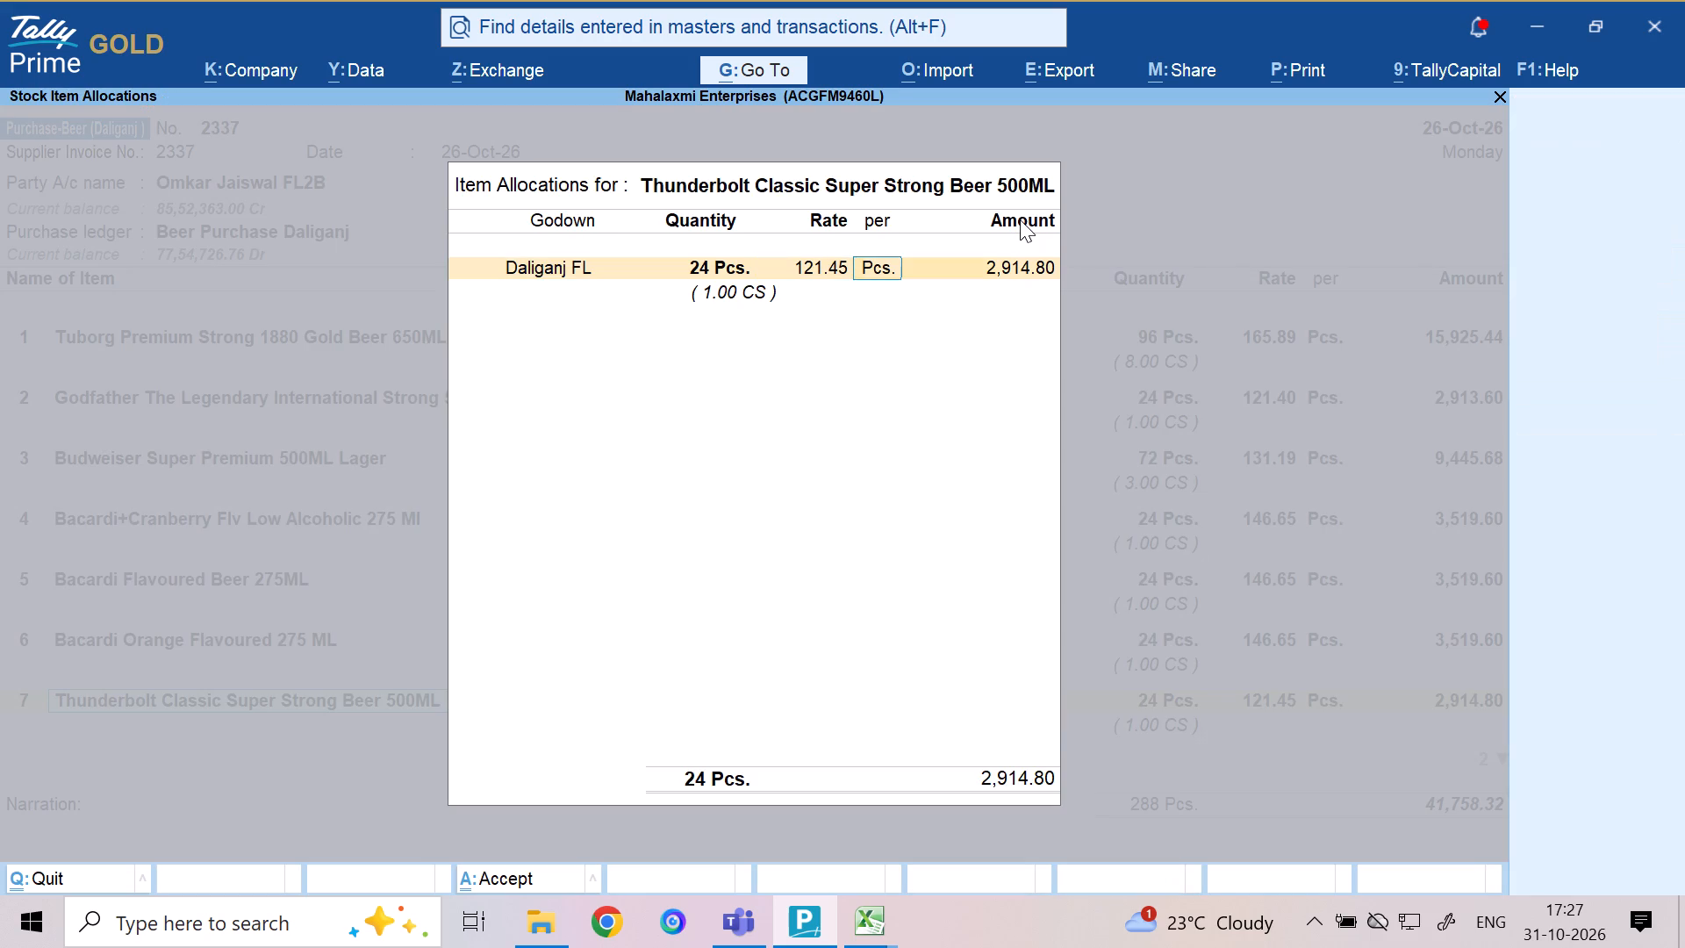
{"action": "key", "text": "Return"}
{"action": "key", "text": "Return"}
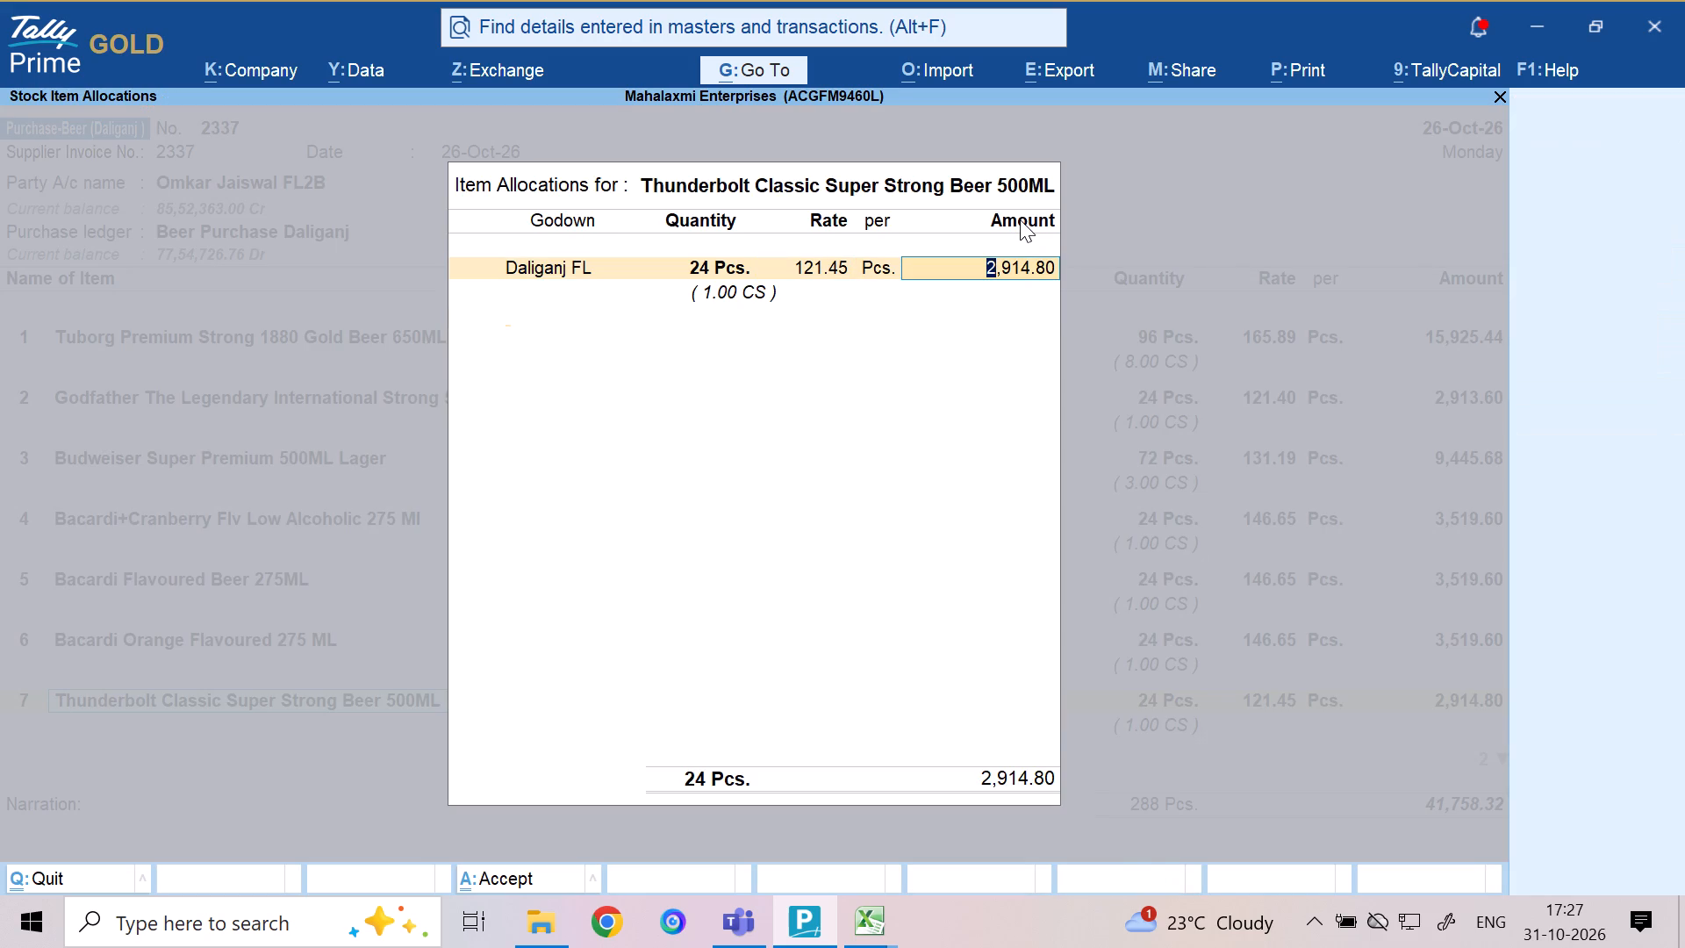
{"action": "key", "text": "Return"}
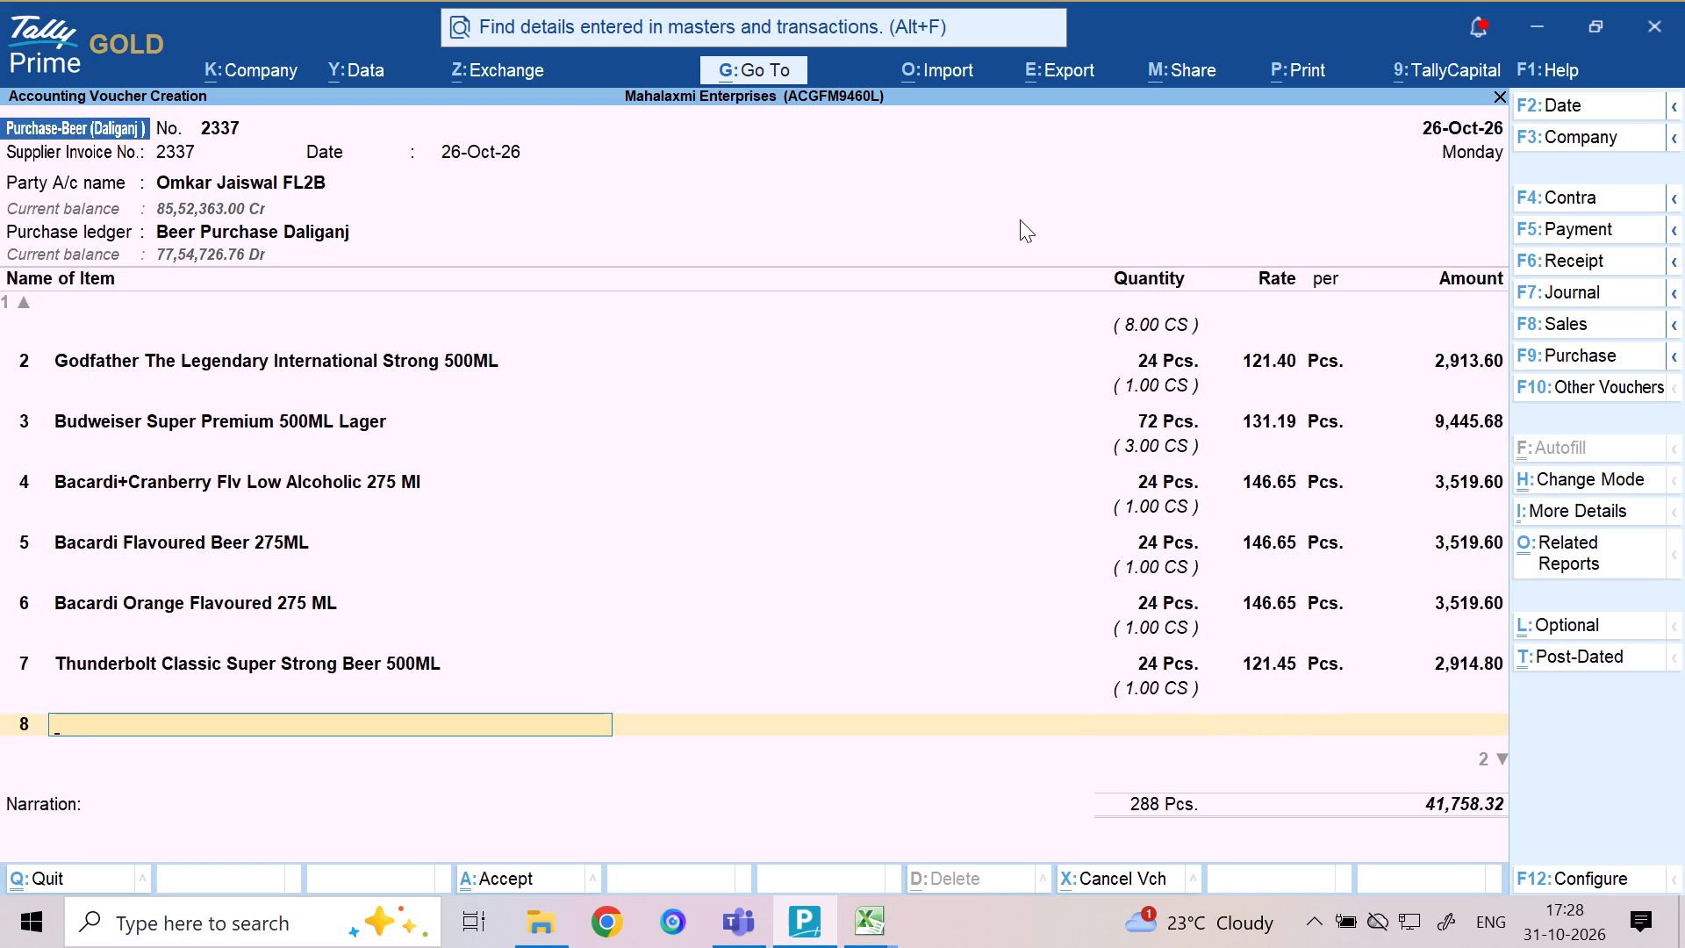
Add Godfather Super Strong 8% Supreme Beer 500ML as the eighth stock item.
{"action": "type", "text": "GODFATHER"}
{"action": "key", "text": "space"}
{"action": "type", "text": "SU"}
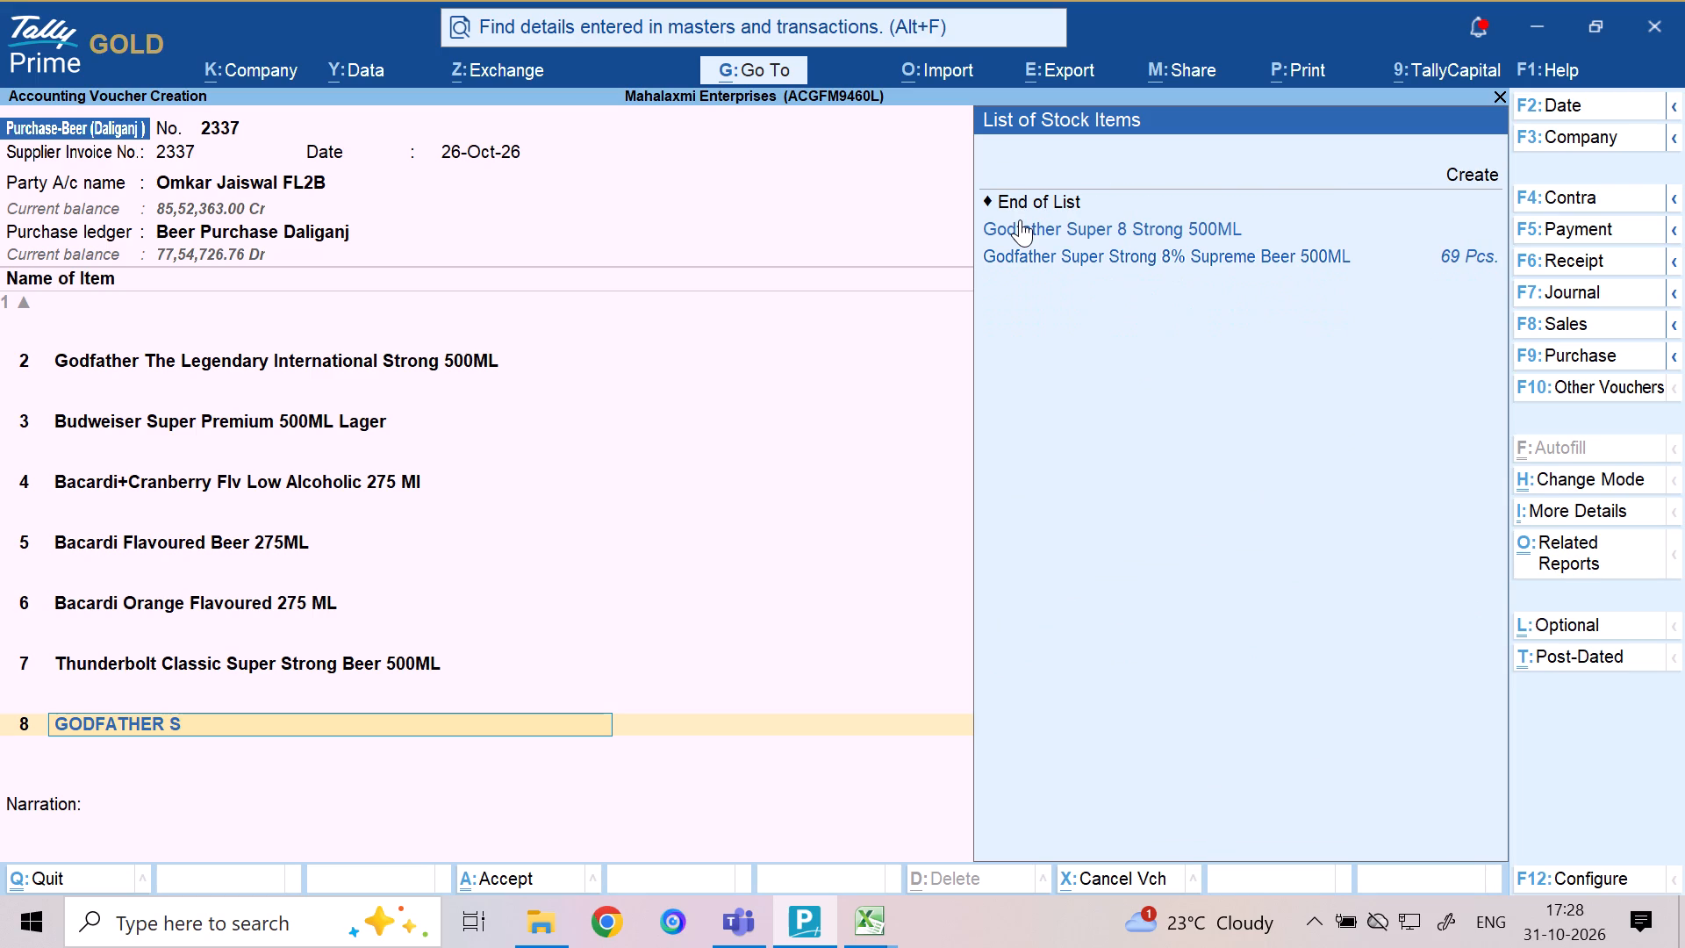
{"action": "key", "text": "Down"}
{"action": "key", "text": "Down"}
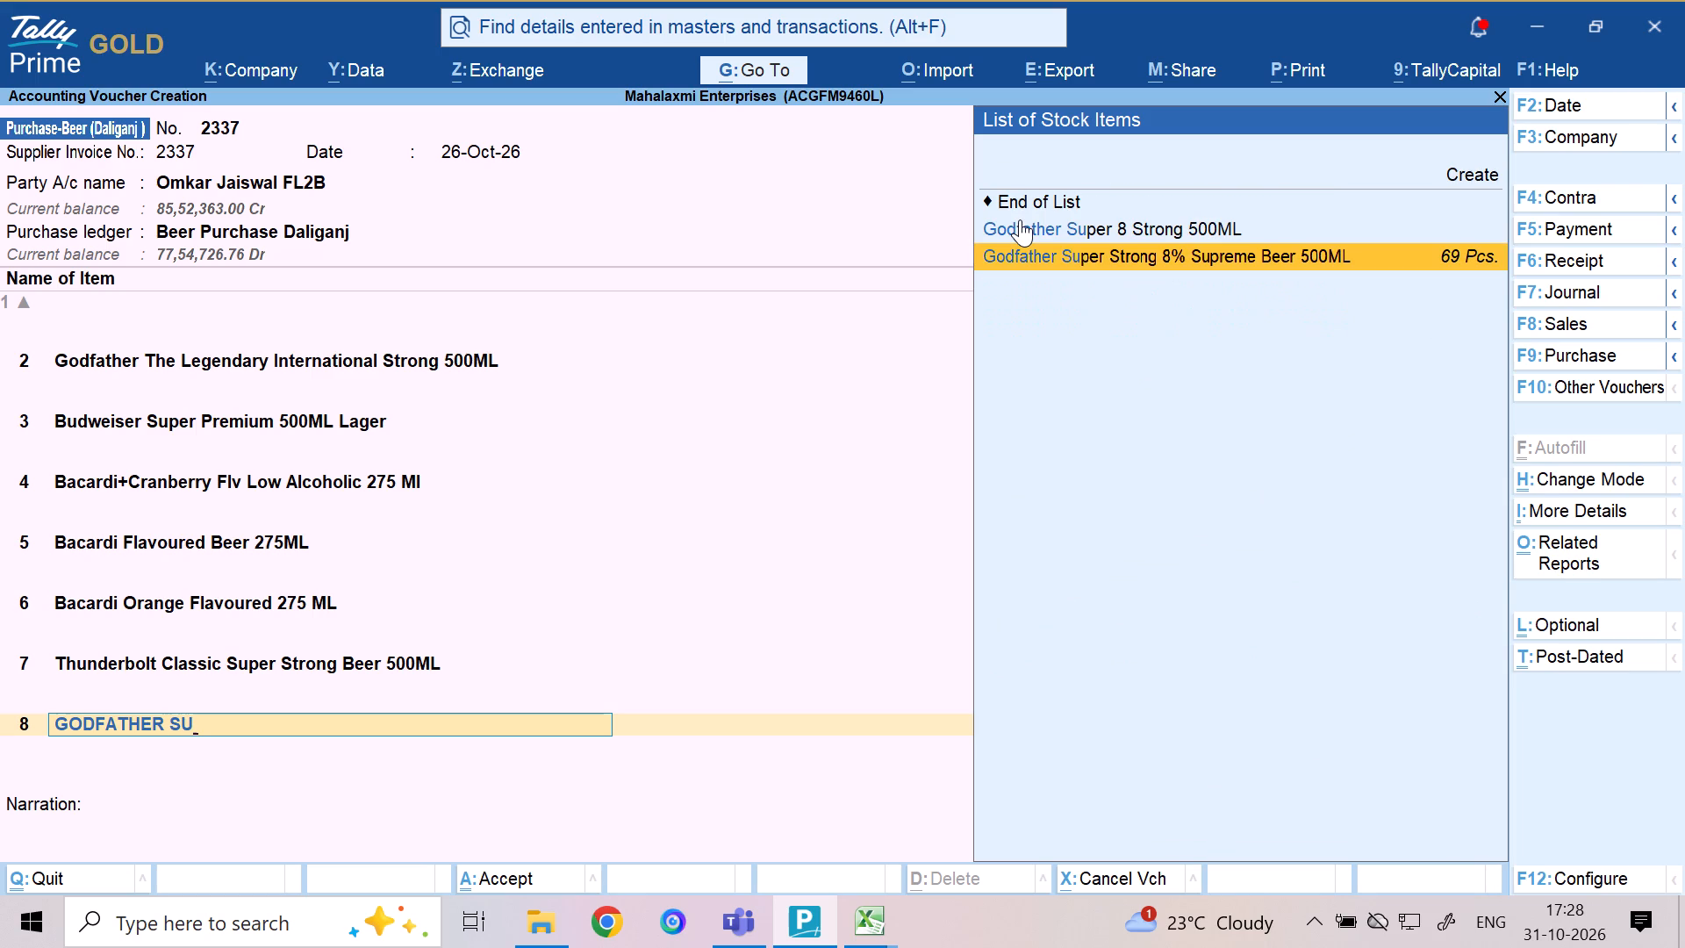
{"action": "key", "text": "Return"}
Allocate 24 Pcs. of the Godfather Super Strong beer to the Daliganj FL godown at the prefilled rate of 131.19.
{"action": "type", "text": "DA"}
{"action": "key", "text": "Return"}
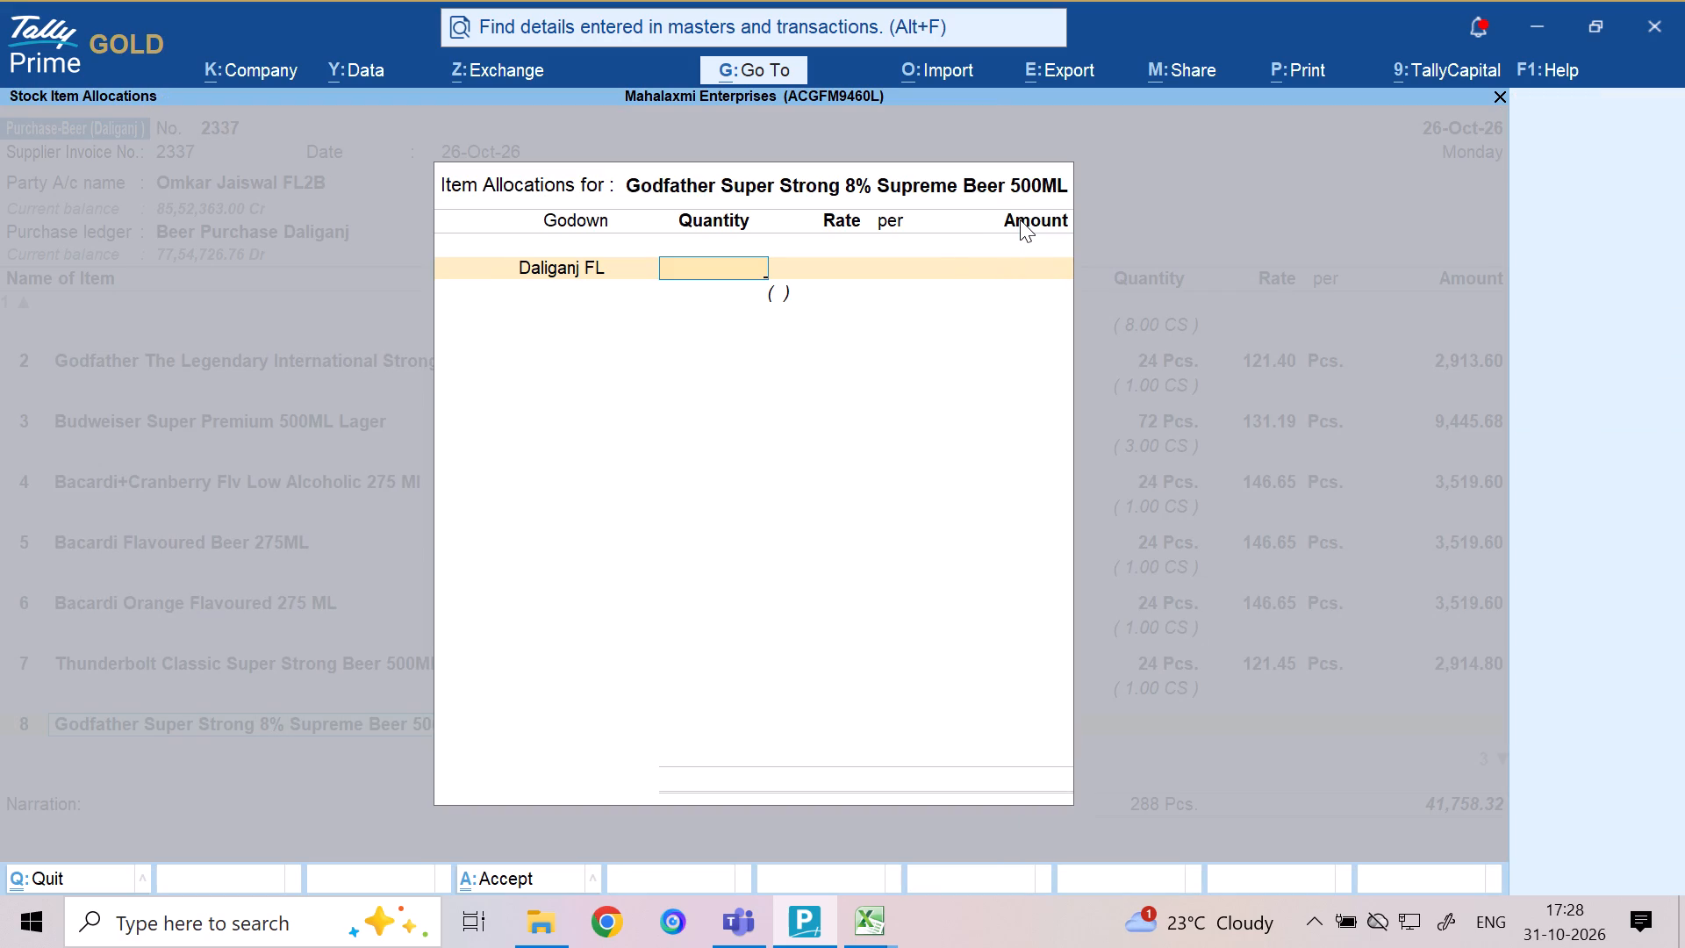
{"action": "type", "text": "24"}
{"action": "key", "text": "Return"}
{"action": "key", "text": "Return"}
{"action": "key", "text": "Return"}
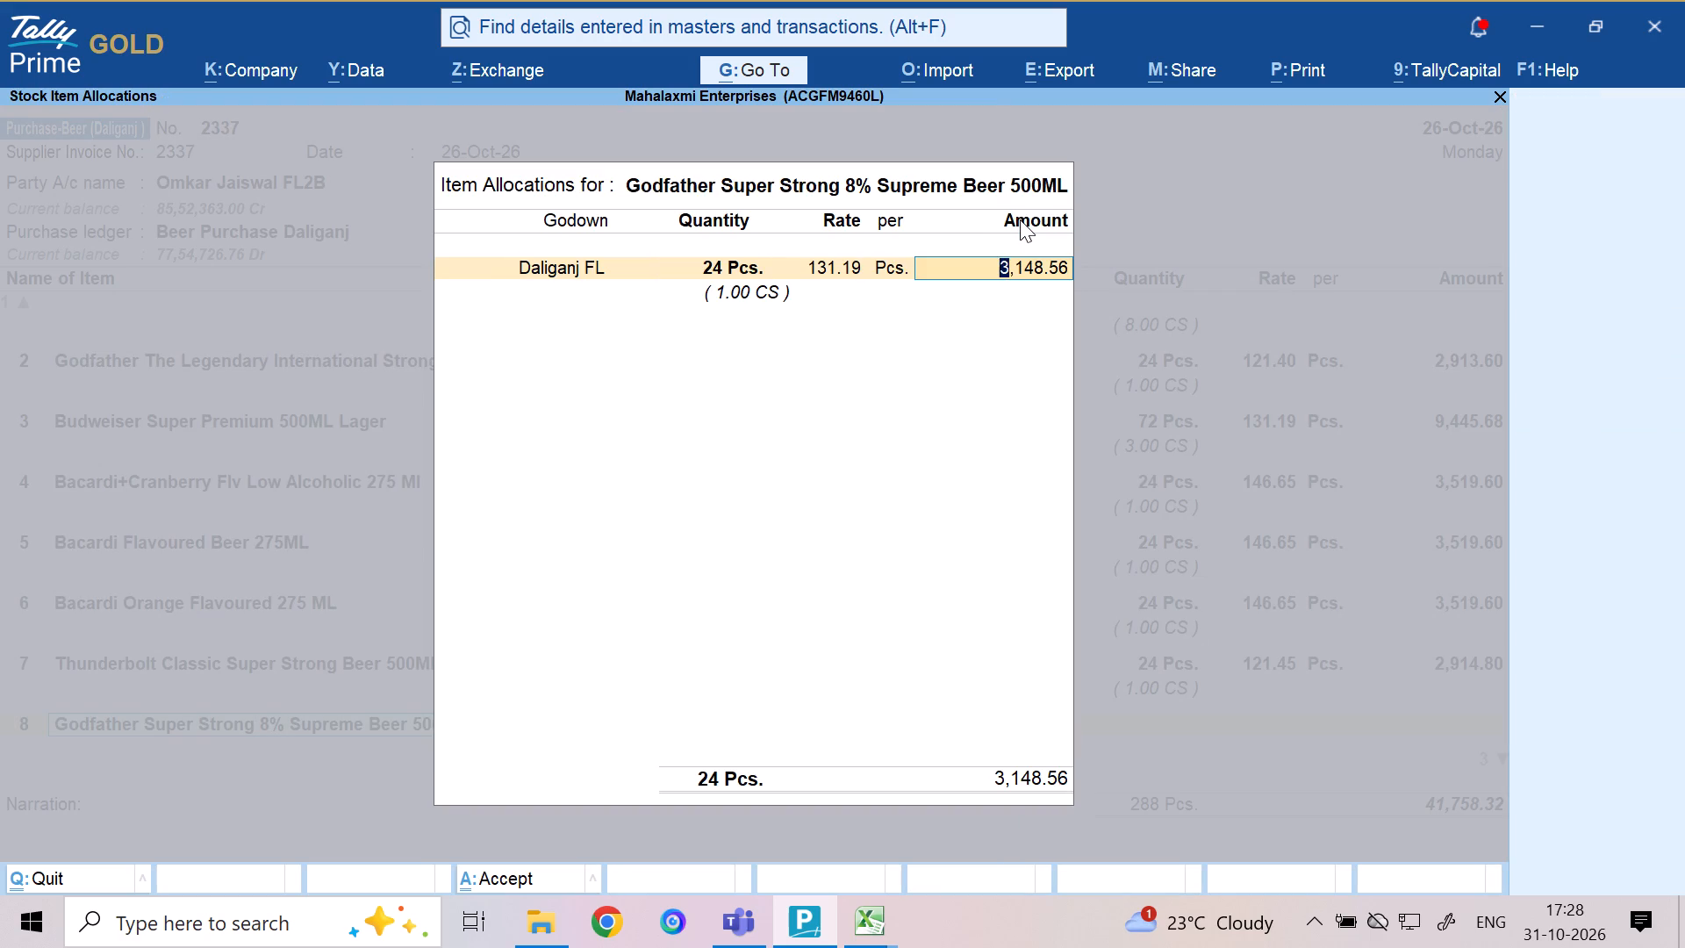
{"action": "key", "text": "Return"}
{"action": "key", "text": "Return"}
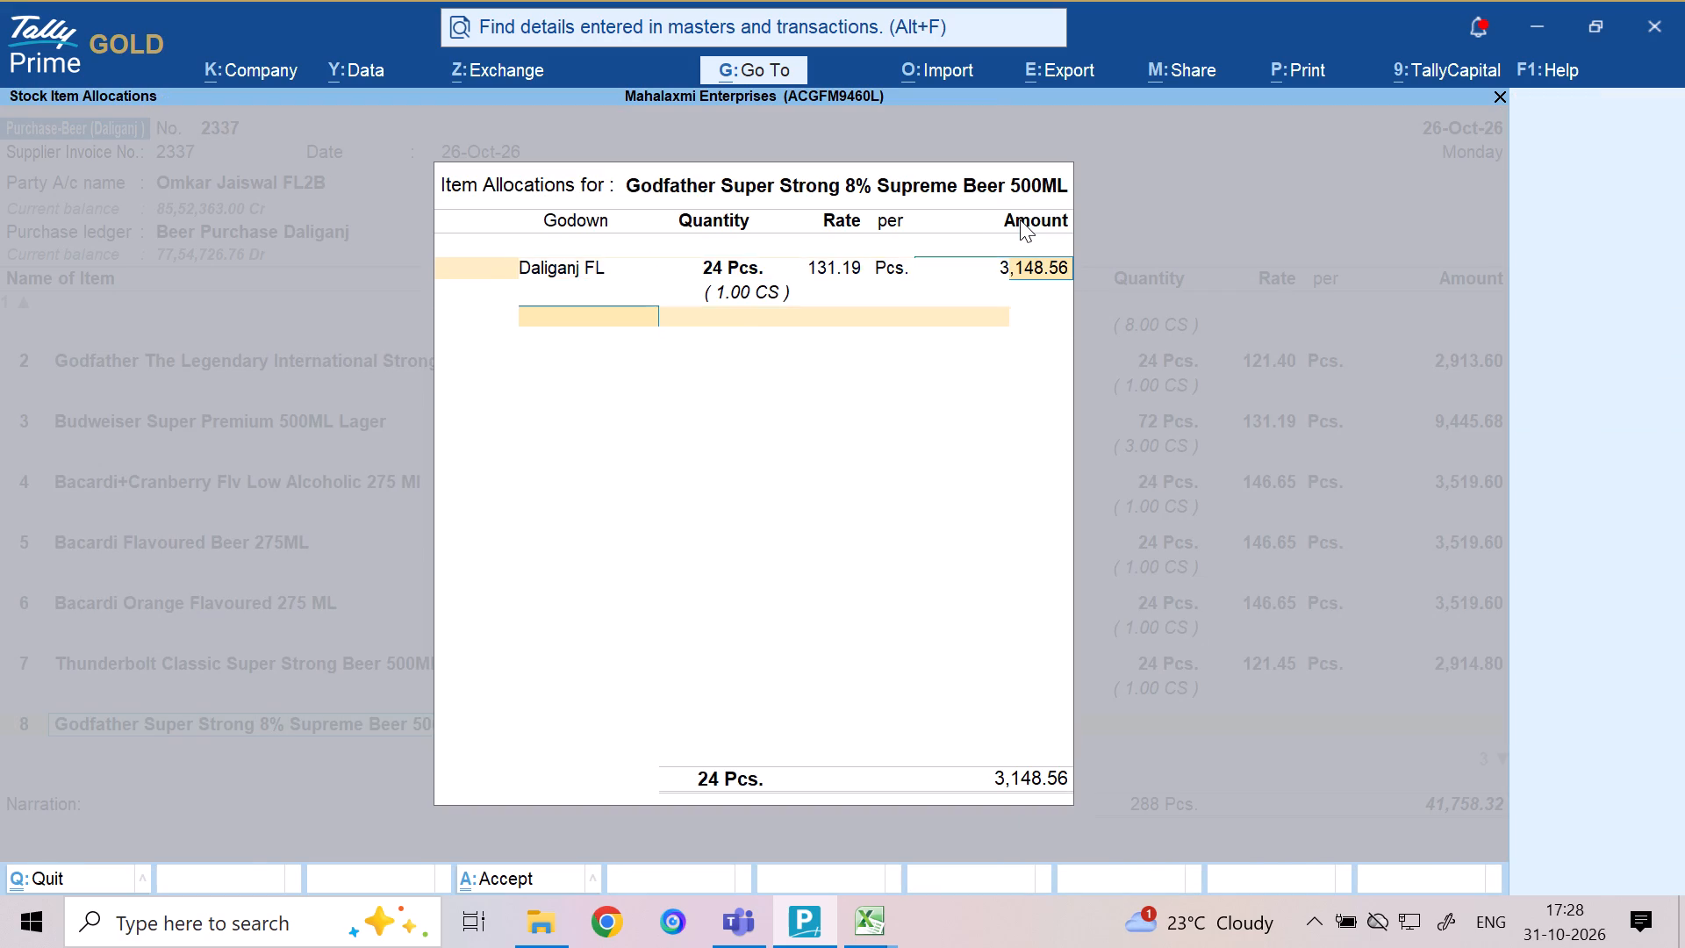
{"action": "key", "text": "Return"}
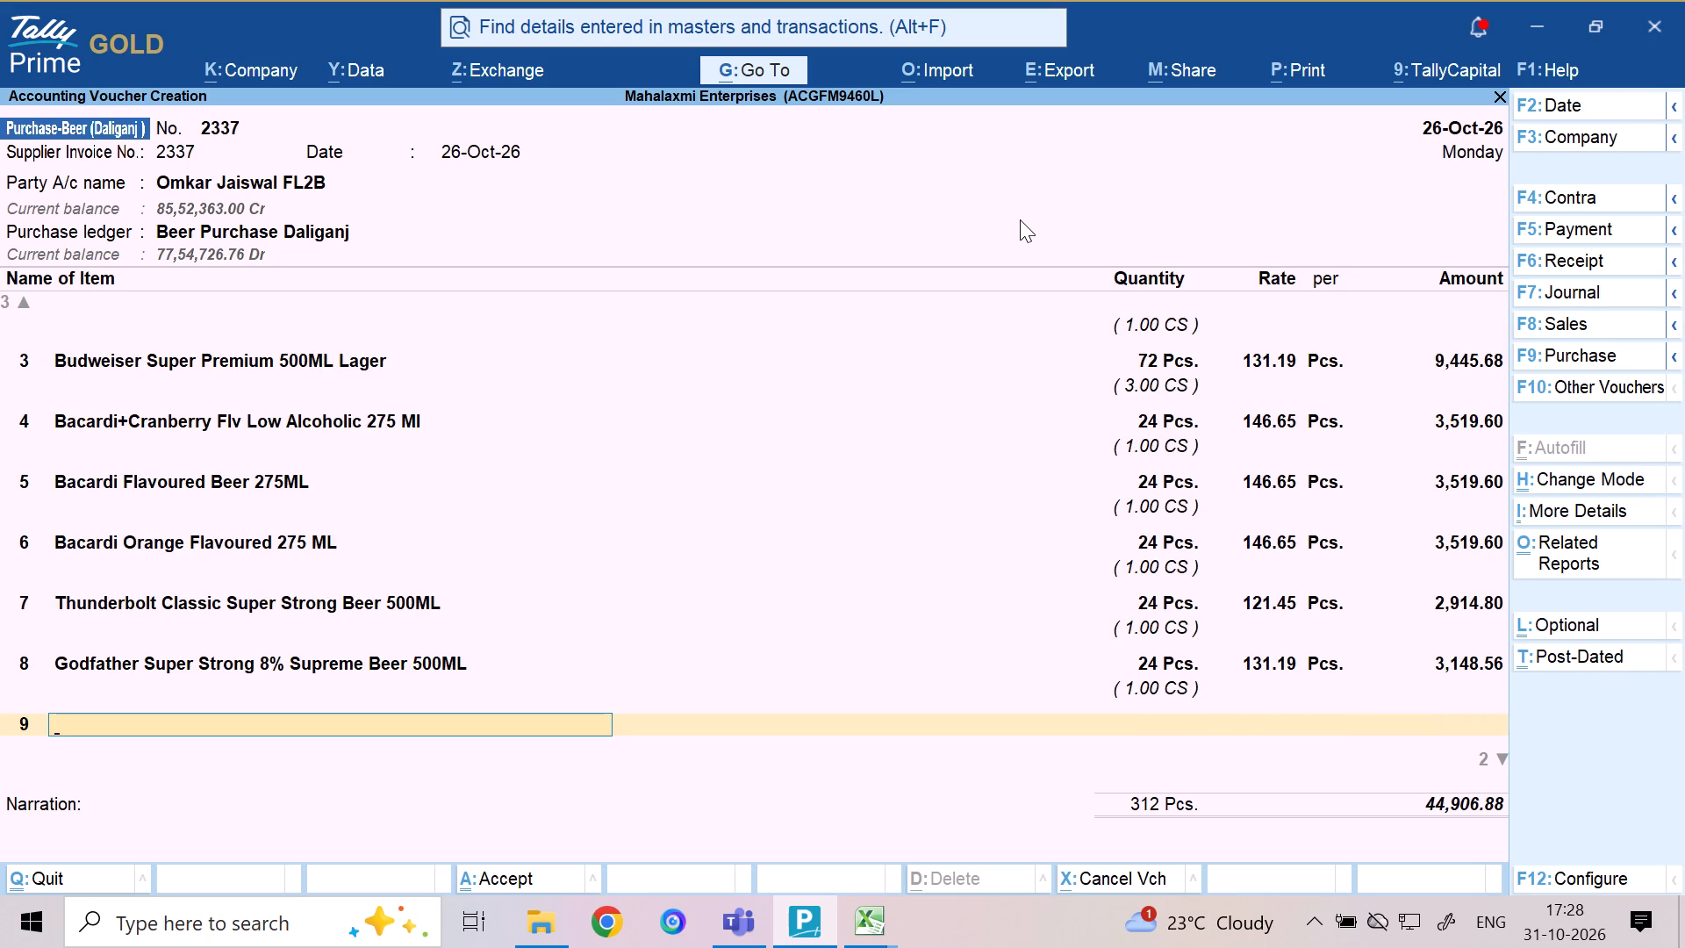
Add Carlsberg Premium Elephant Strong Danish Beer 500ML as the ninth stock item.
{"action": "type", "text": "CAR"}
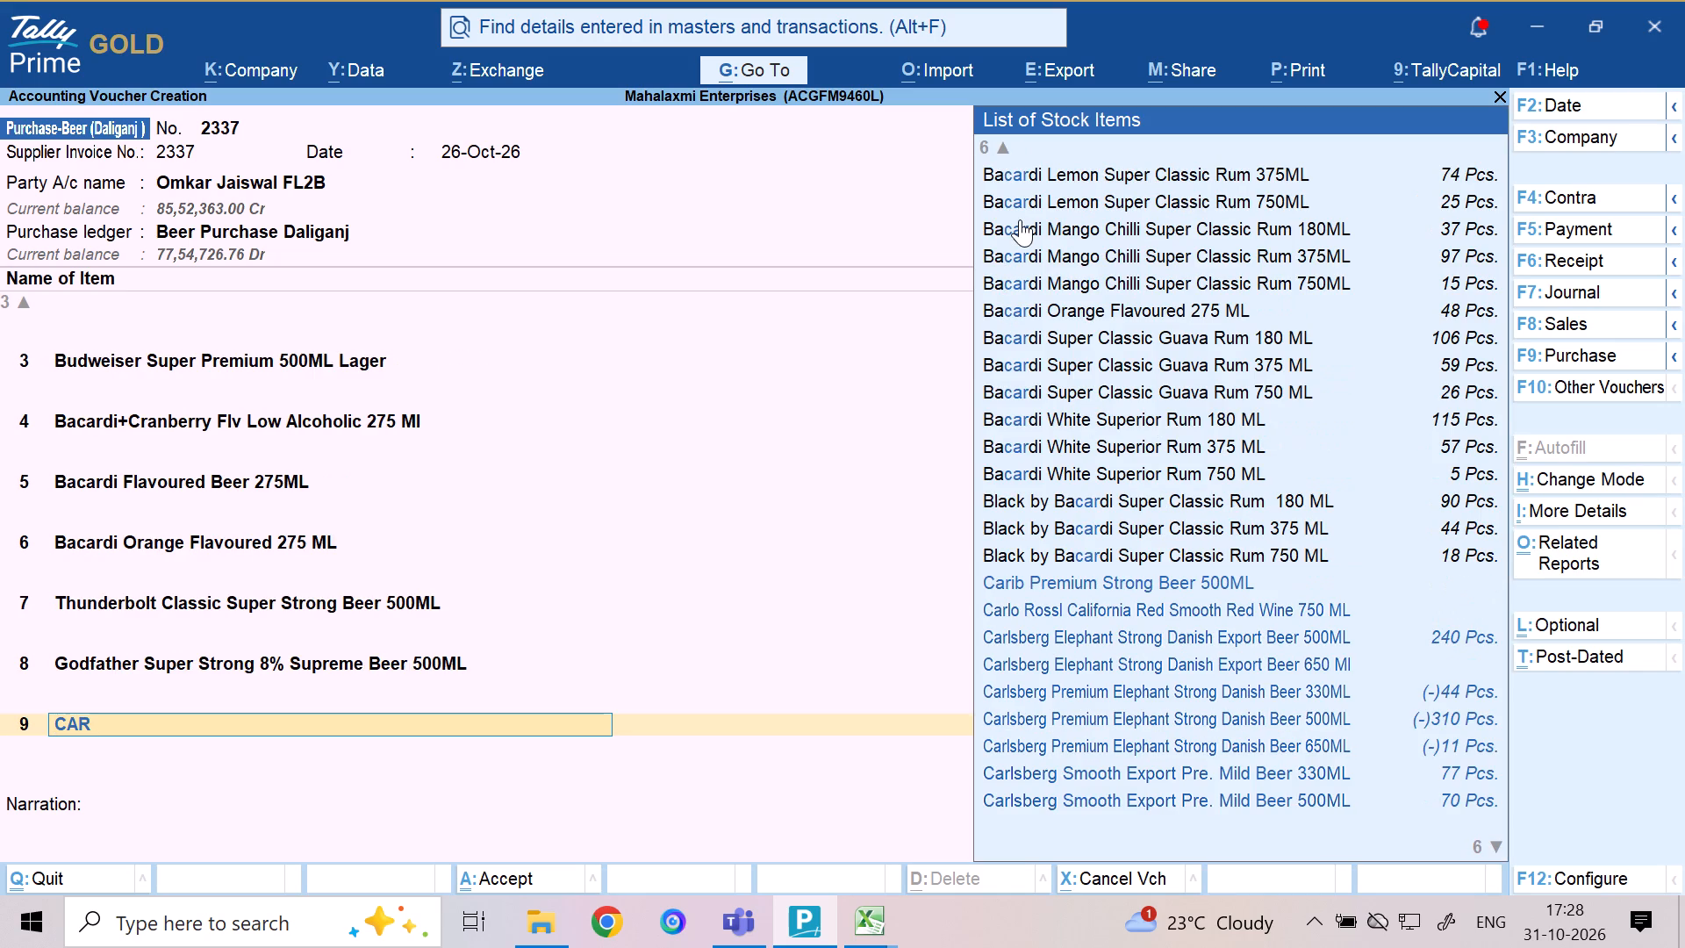
{"action": "type", "text": "LS"}
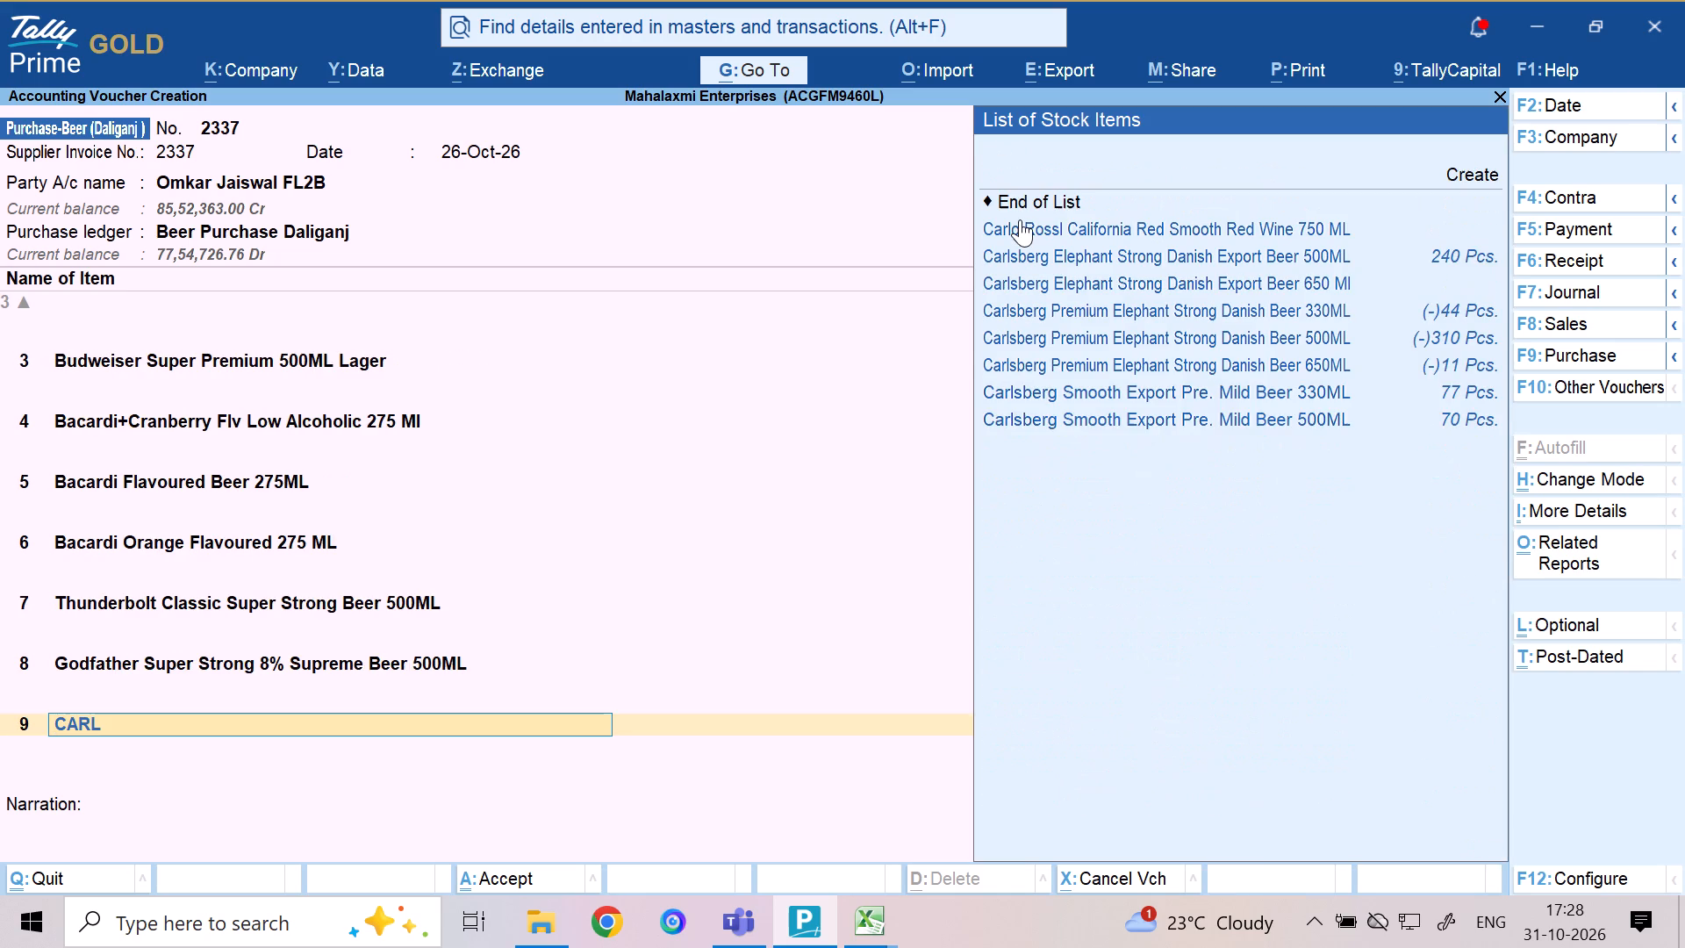
{"action": "type", "text": "BER"}
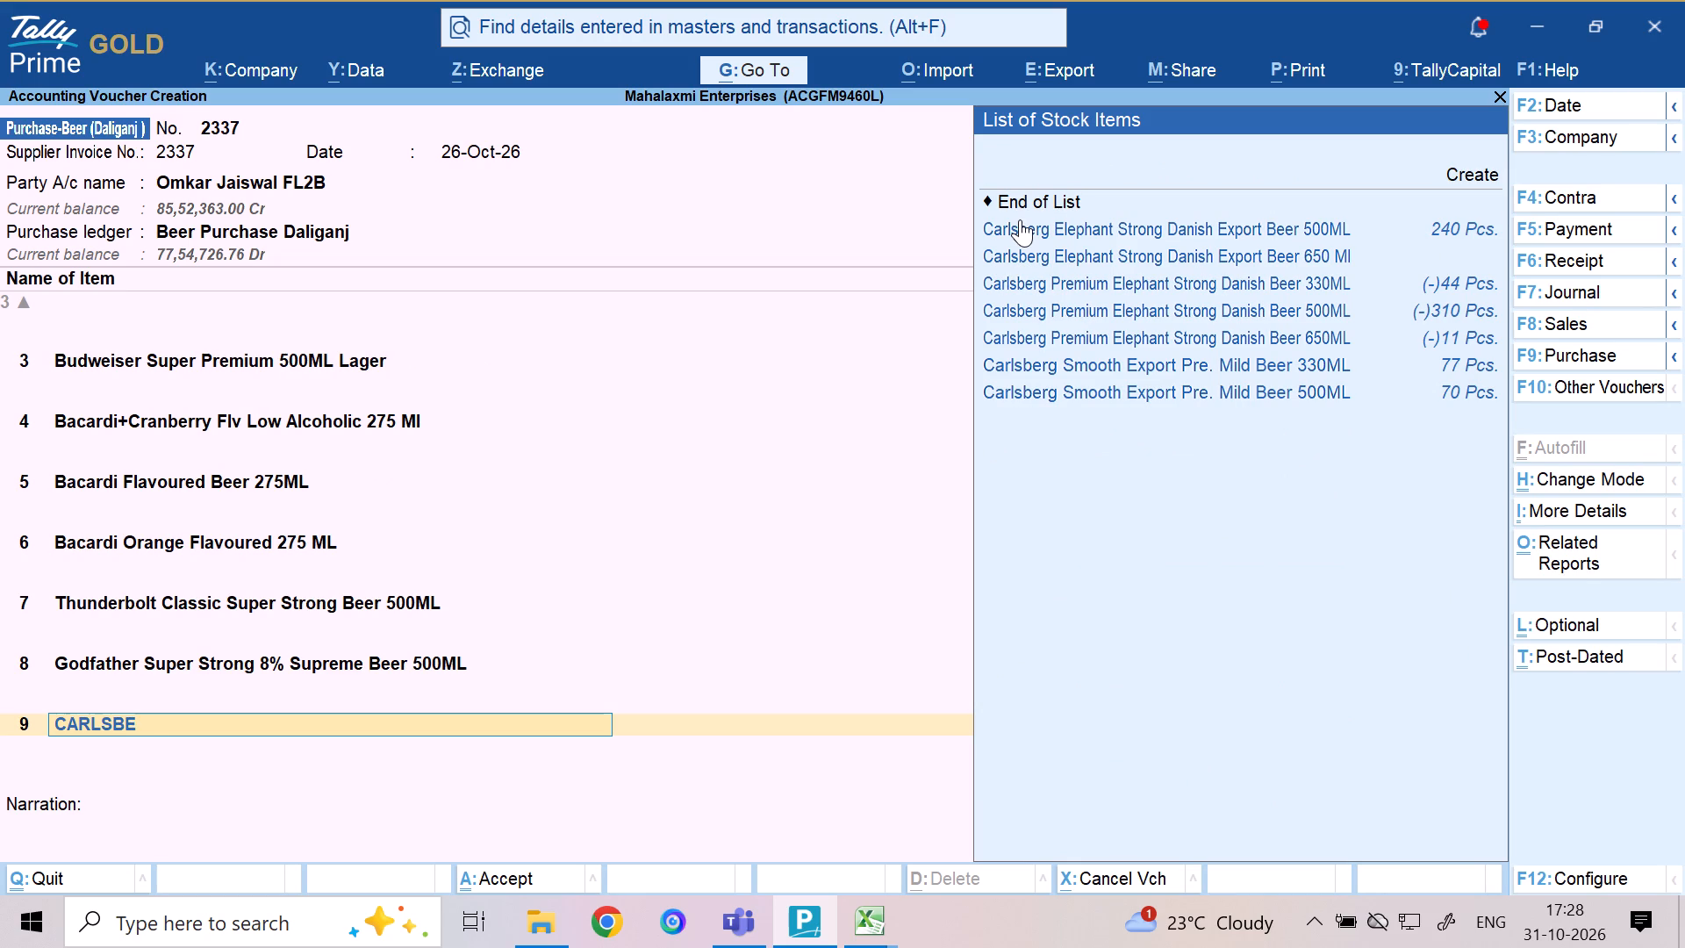
{"action": "key", "text": "Down"}
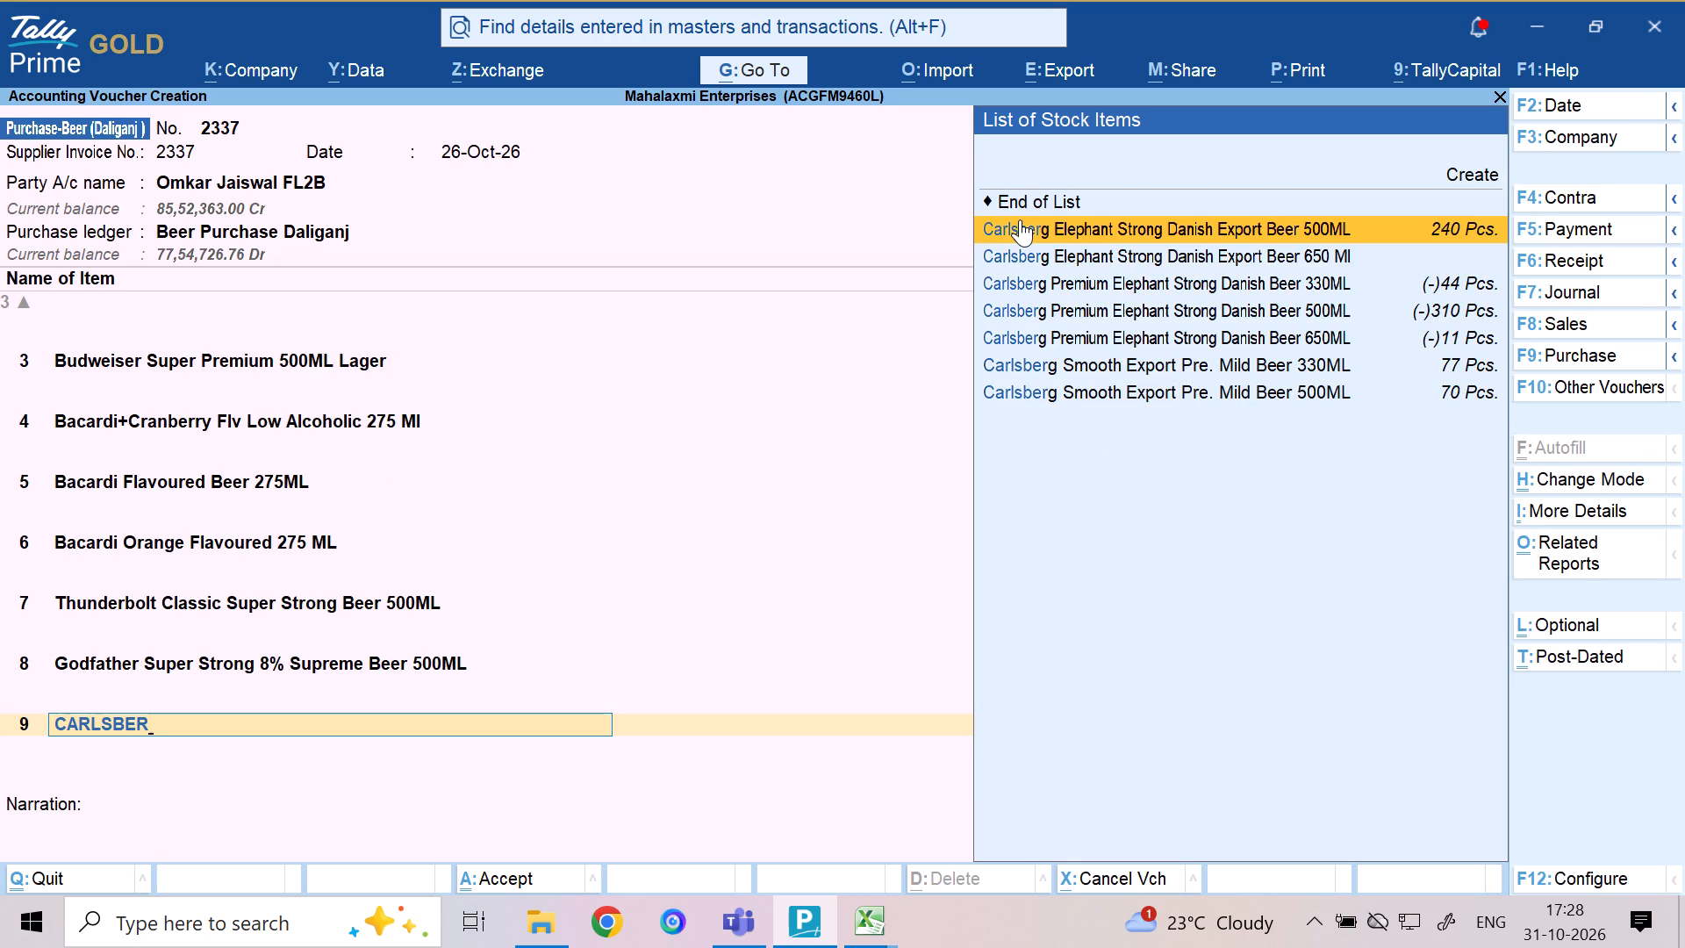
{"action": "key", "text": "Down"}
{"action": "key", "text": "Down"}
{"action": "key", "text": "Down"}
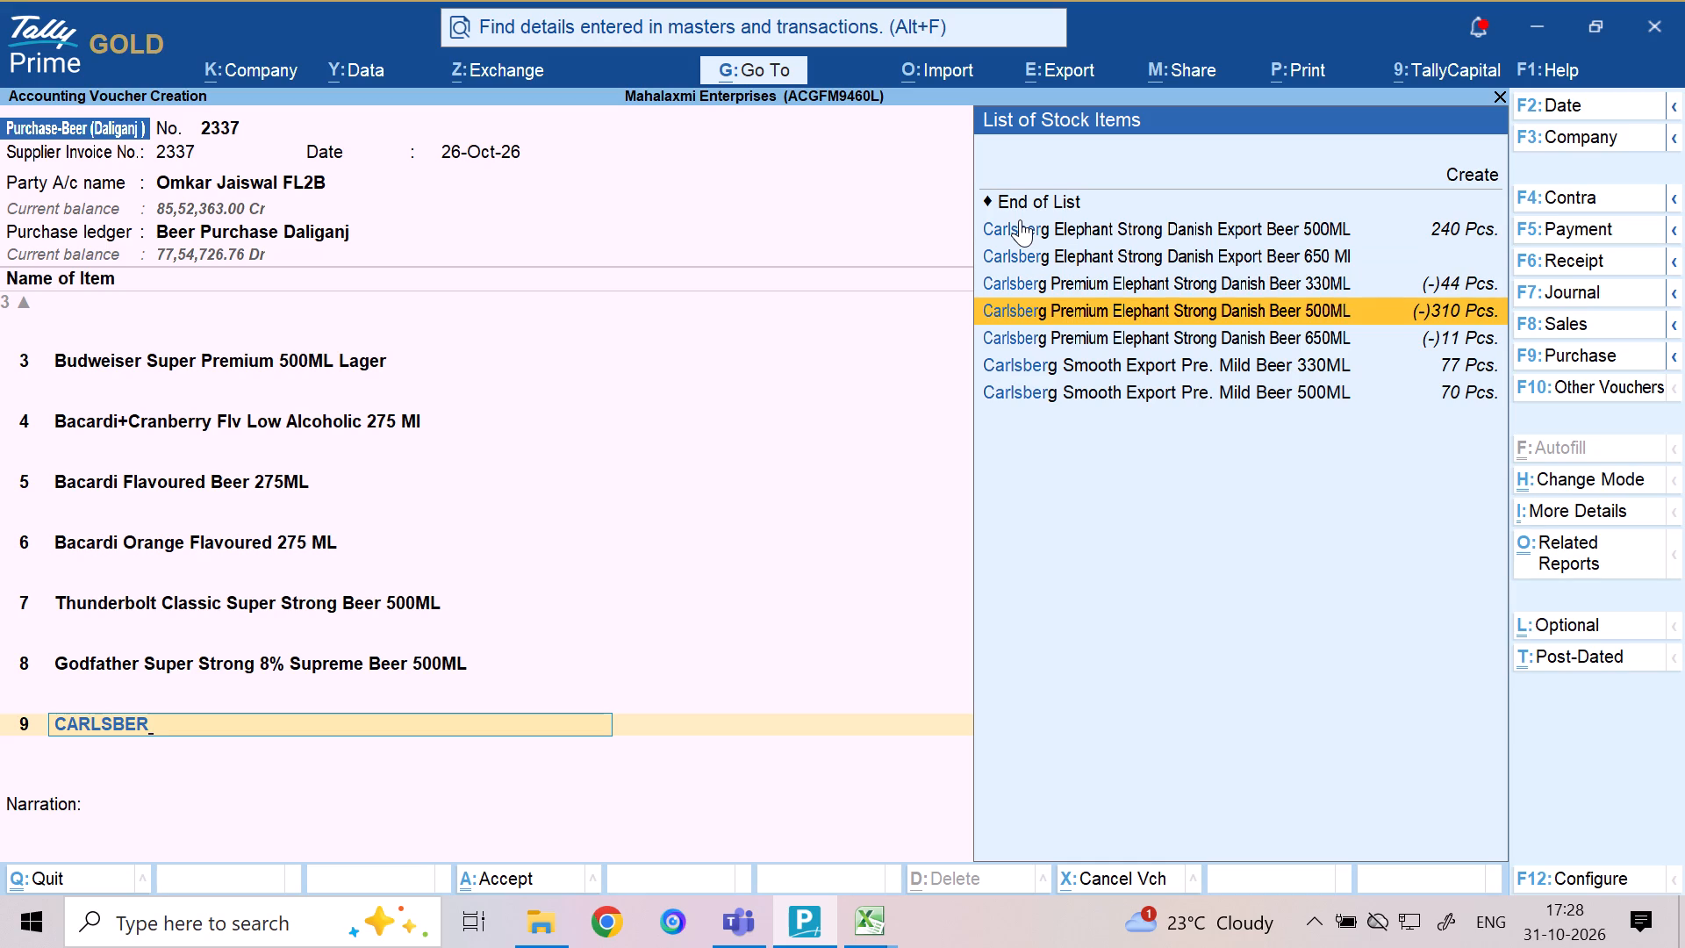
{"action": "key", "text": "Return"}
Allocate 480 Pcs. of the Carlsberg Premium Elephant beer to the Daliganj FL godown at the prefilled rate of 140.83.
{"action": "type", "text": "DA"}
{"action": "key", "text": "Return"}
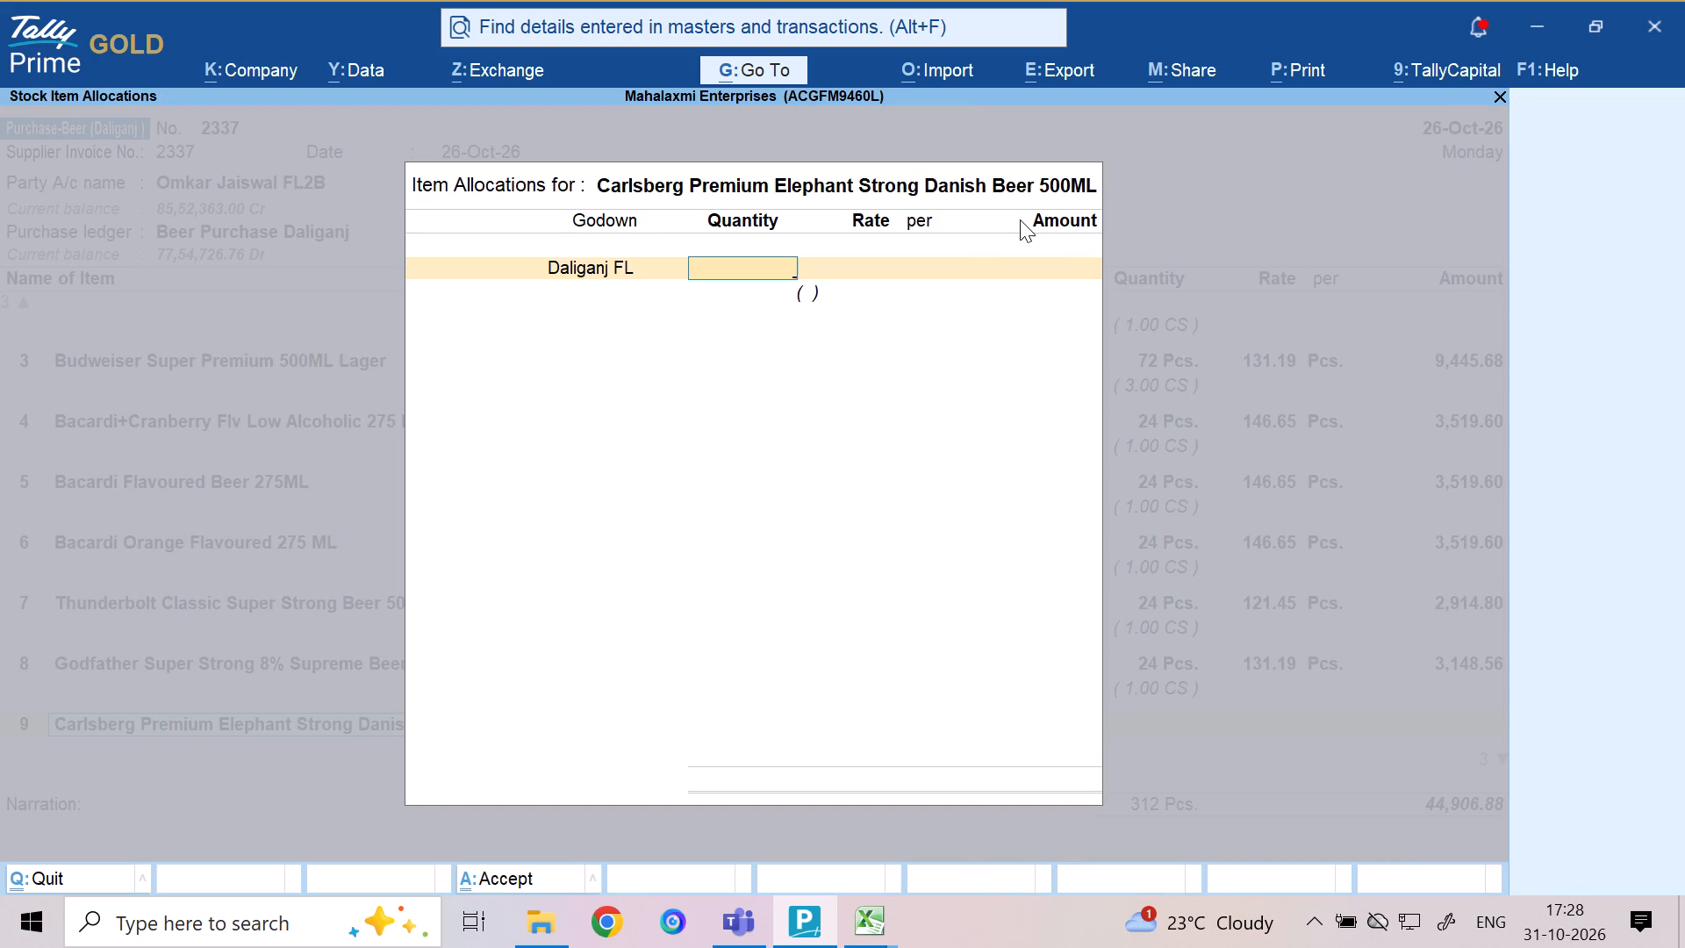
{"action": "type", "text": "480"}
{"action": "key", "text": "Return"}
{"action": "key", "text": "Return"}
{"action": "key", "text": "Return"}
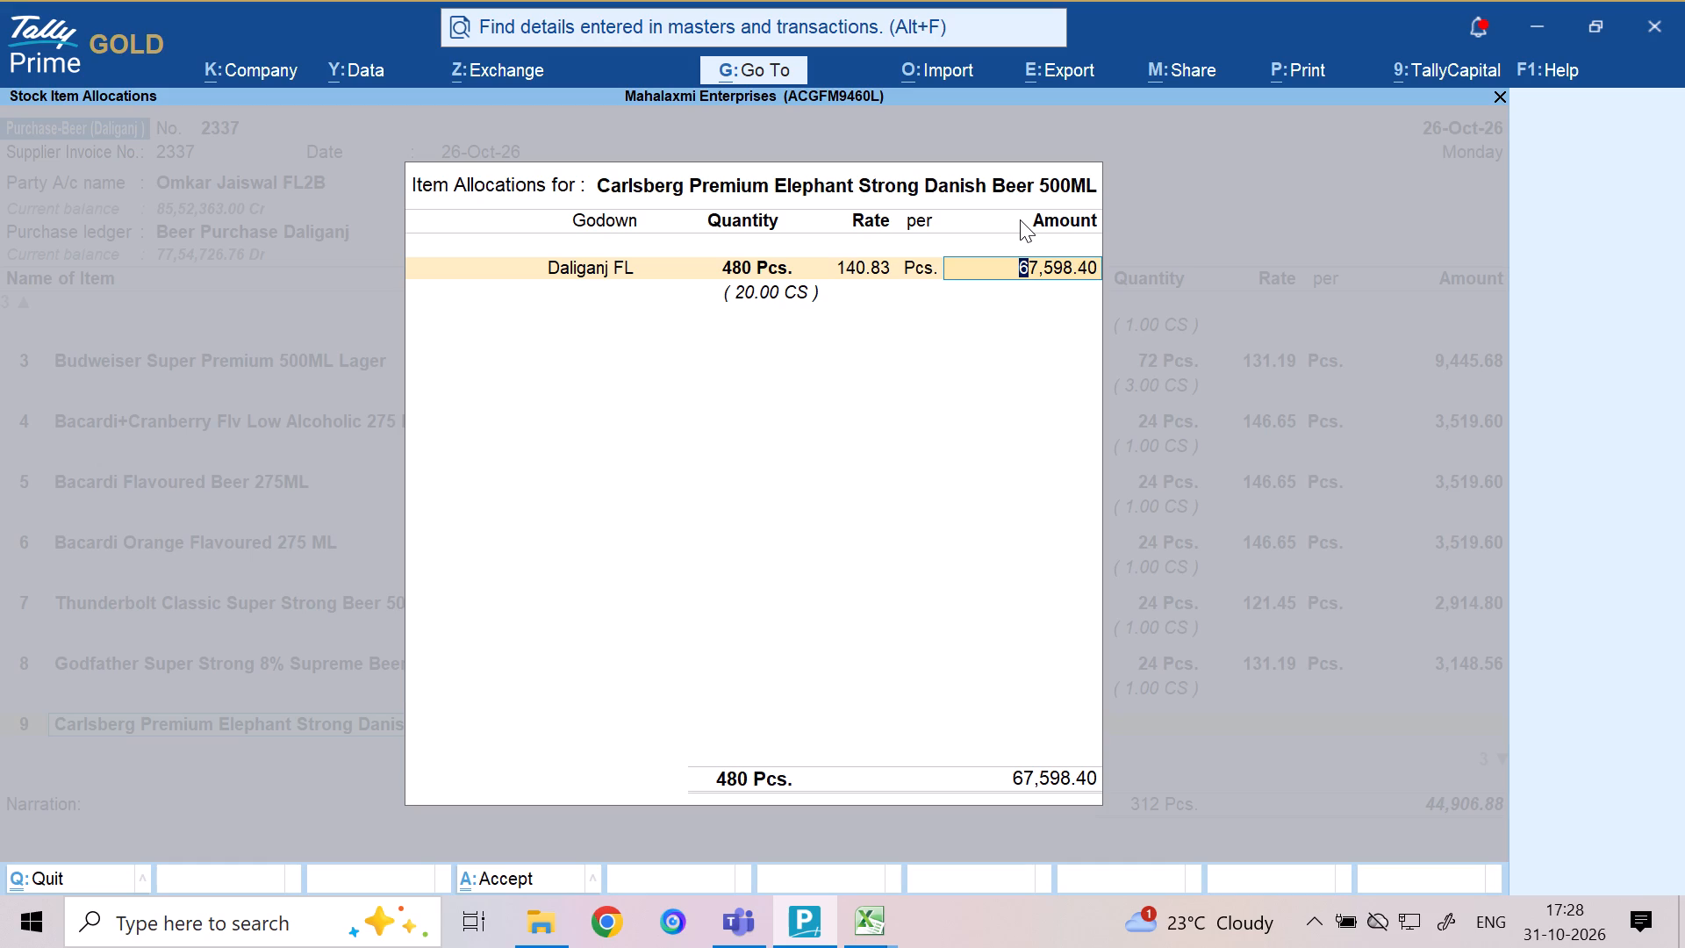
{"action": "key", "text": "Return"}
{"action": "key", "text": "Return"}
{"action": "key", "text": "Return"}
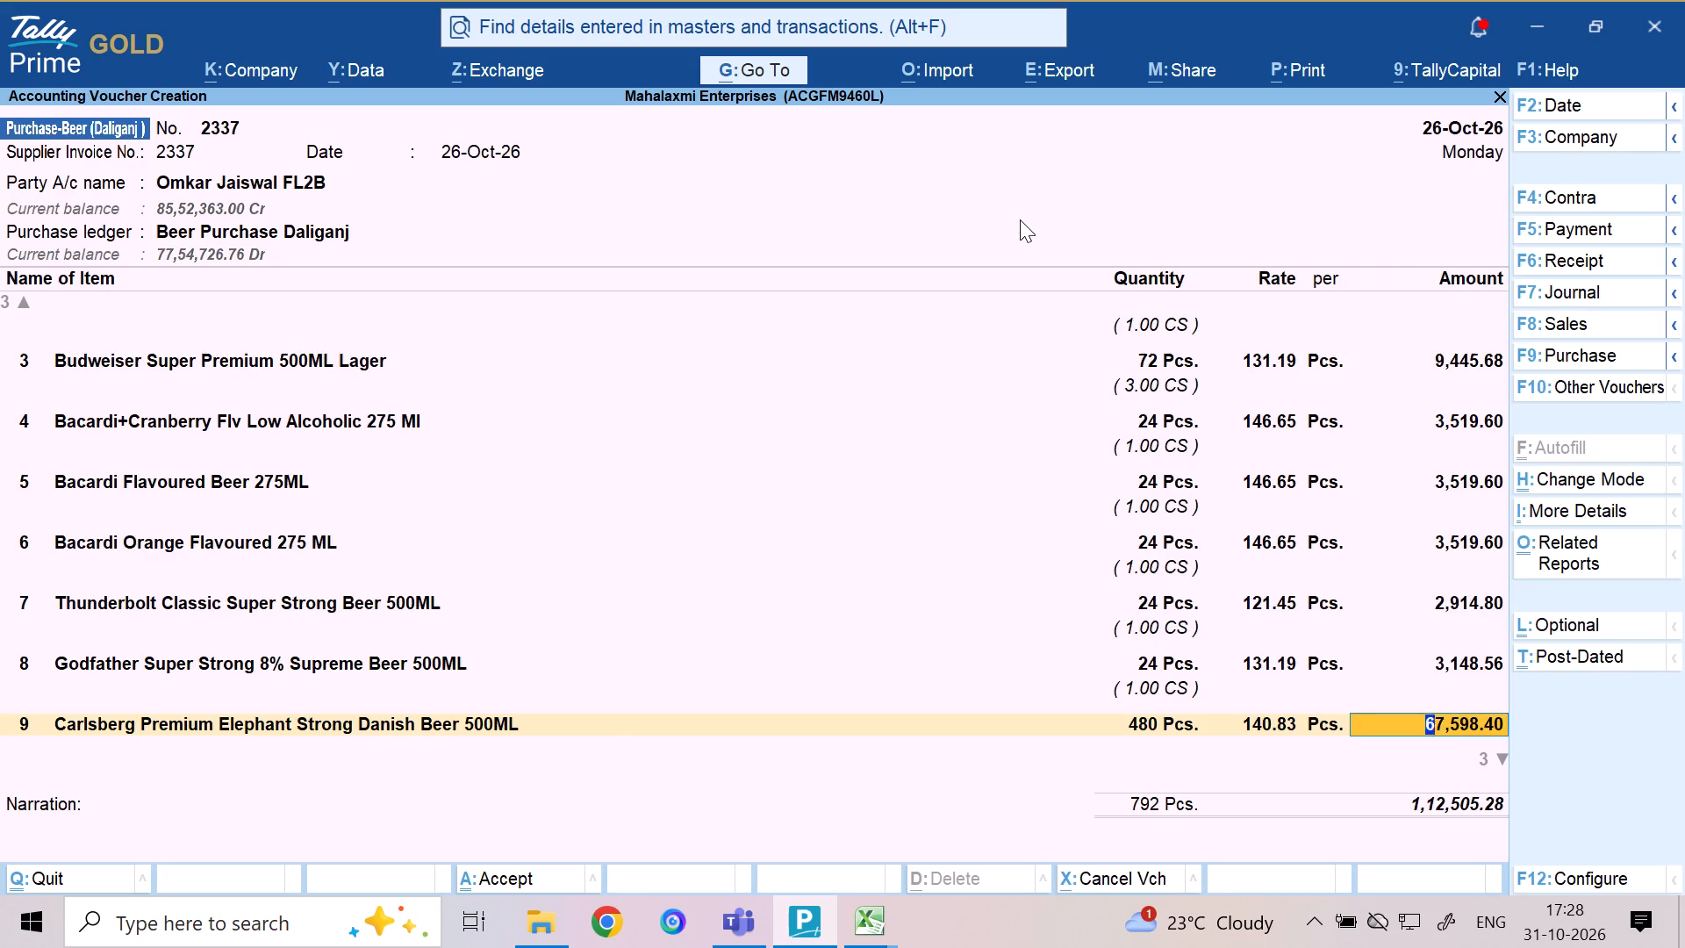
End the item list and add the TCS @2 % ledger at a rate of 2% with the amount set to 2,250.
{"action": "key", "text": "Return"}
{"action": "type", "text": "TCS"}
{"action": "key", "text": "Down"}
{"action": "key", "text": "Down"}
{"action": "key", "text": "Down"}
{"action": "key", "text": "Down"}
{"action": "key", "text": "Return"}
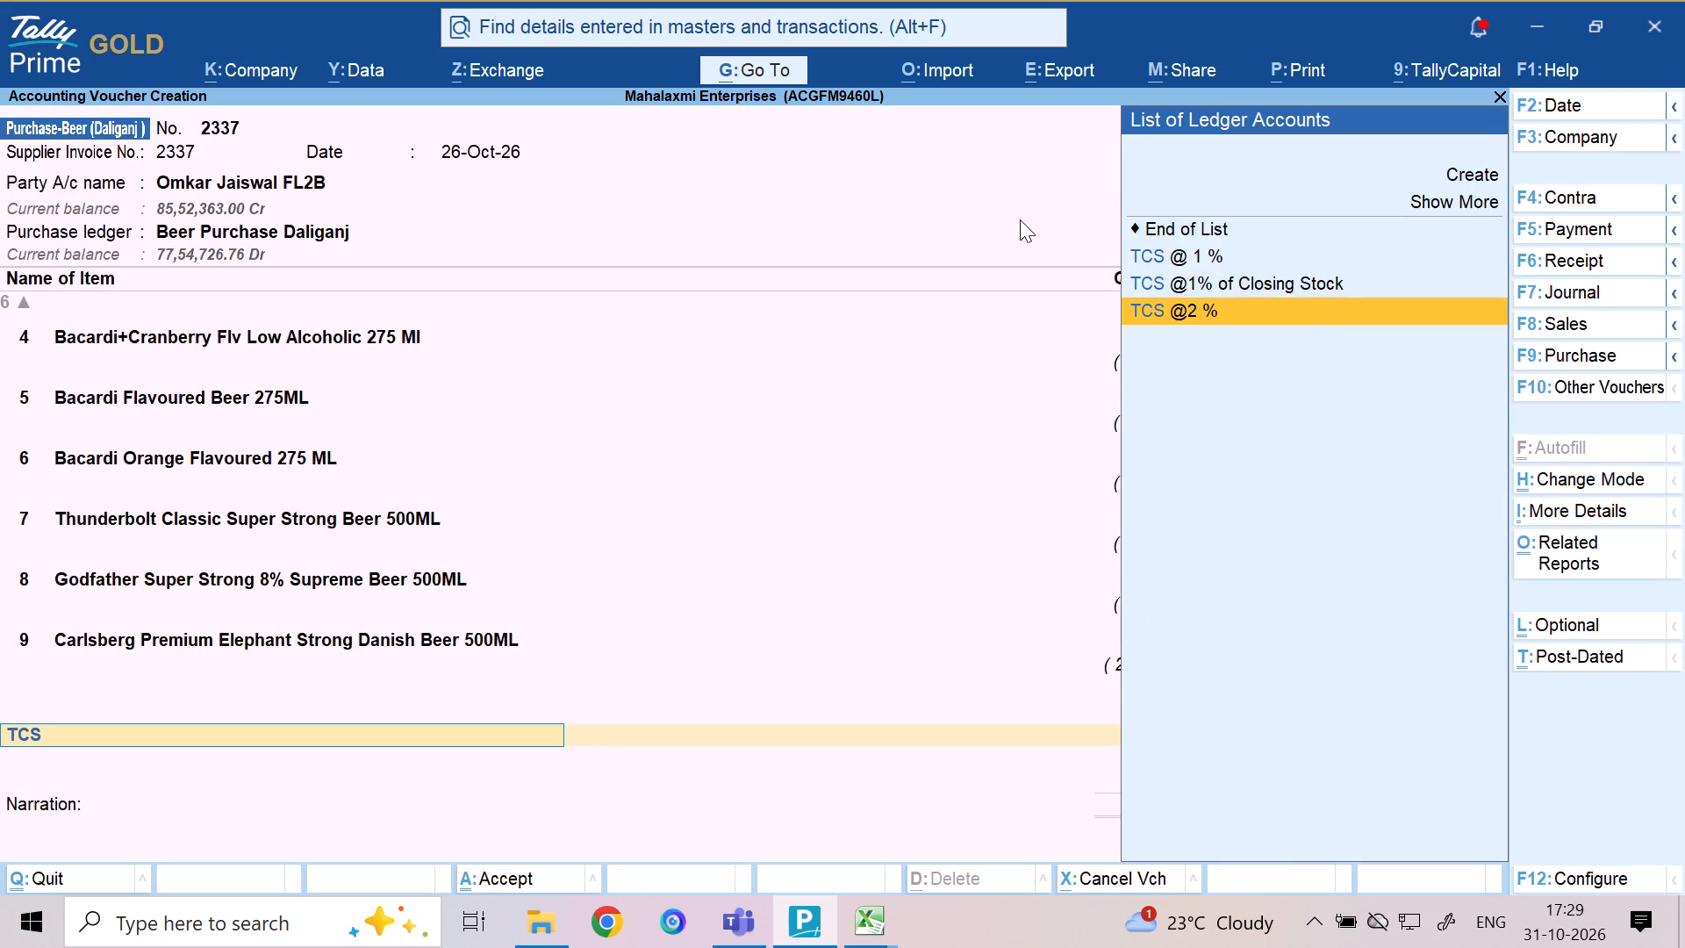
{"action": "key", "text": "2"}
{"action": "key", "text": "Return"}
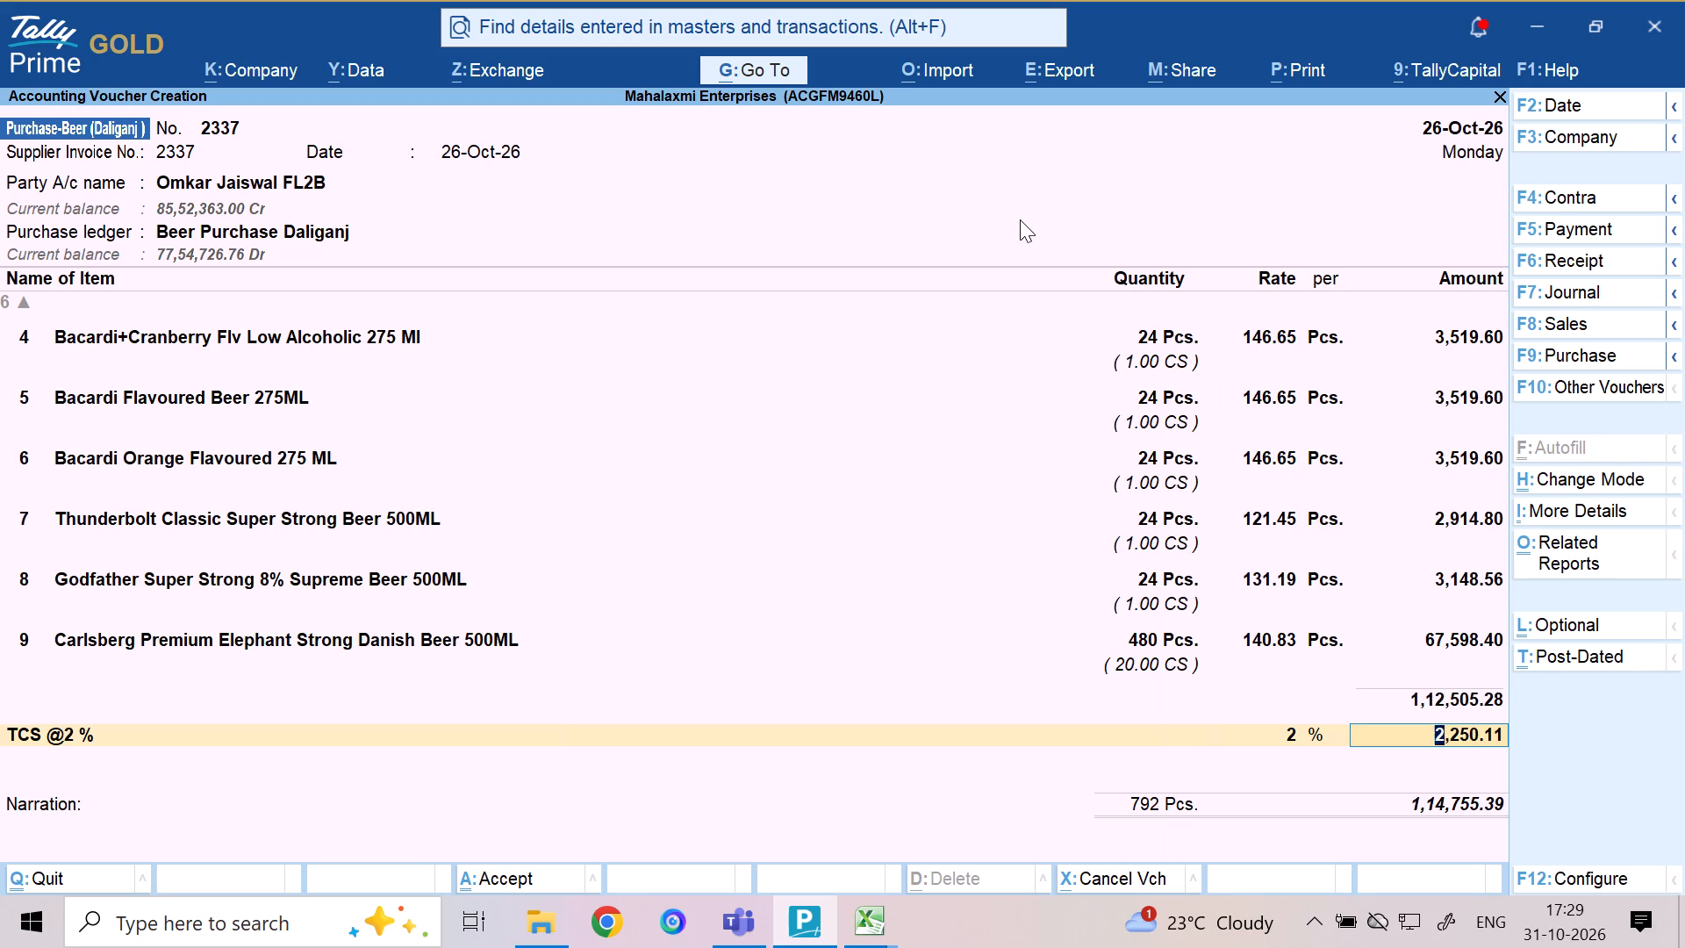
{"action": "type", "text": "2250"}
{"action": "key", "text": "Return"}
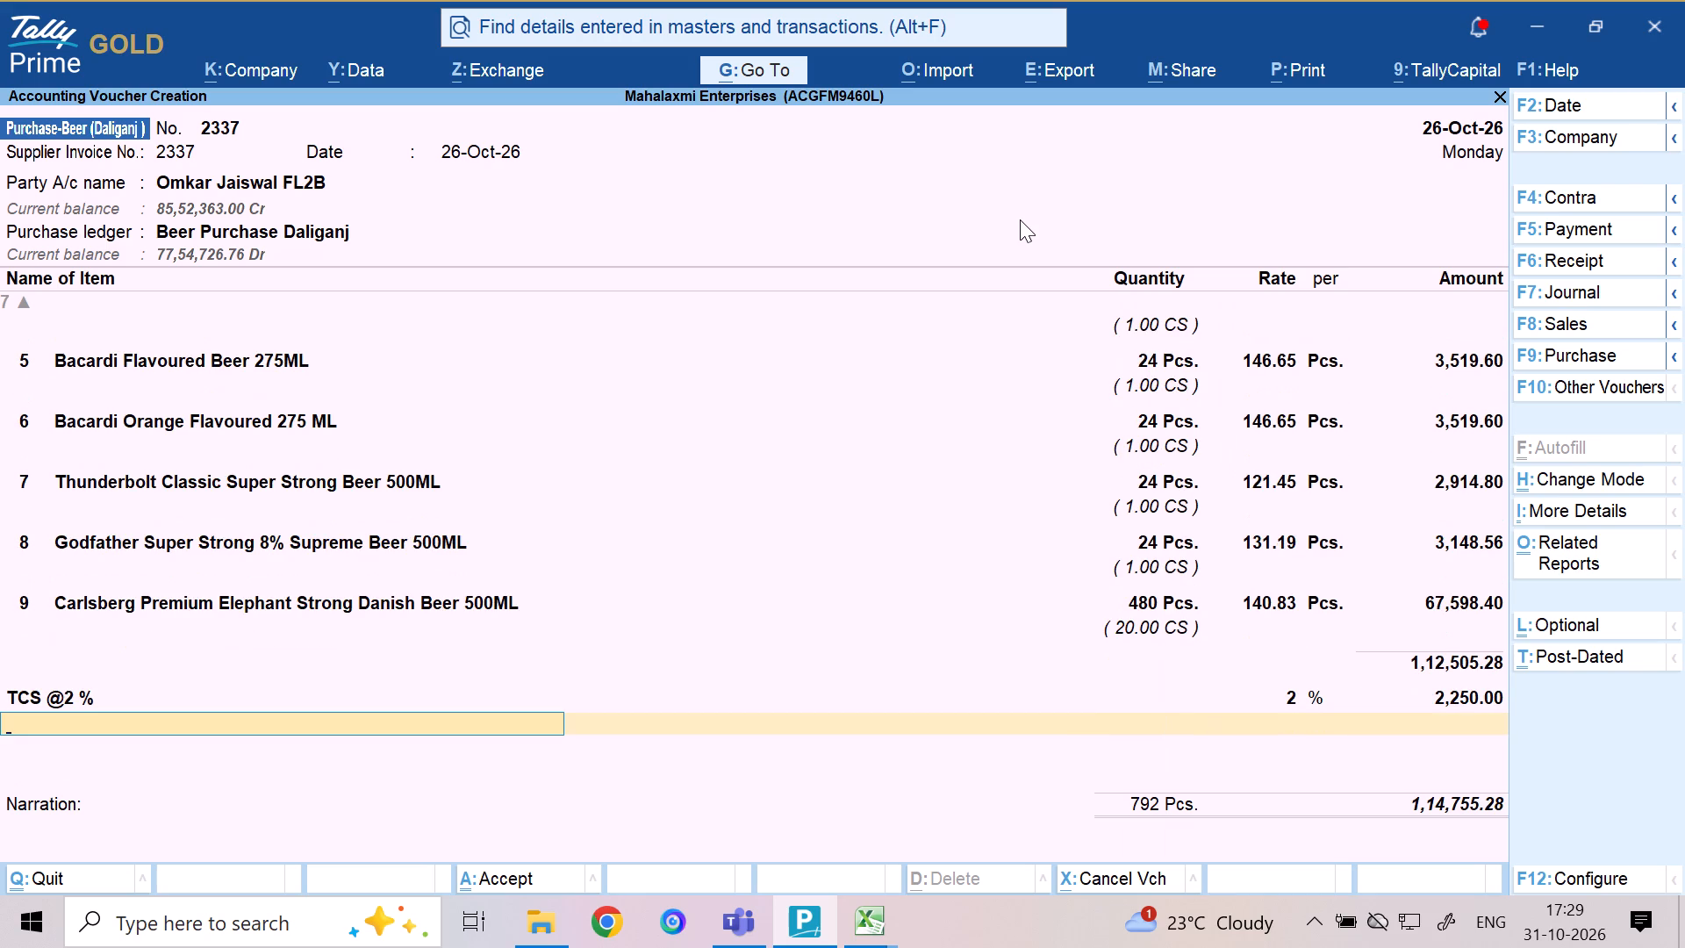
Add the Round Off ledger below TCS with its automatically calculated amount.
{"action": "type", "text": "ROU"}
{"action": "key", "text": "Return"}
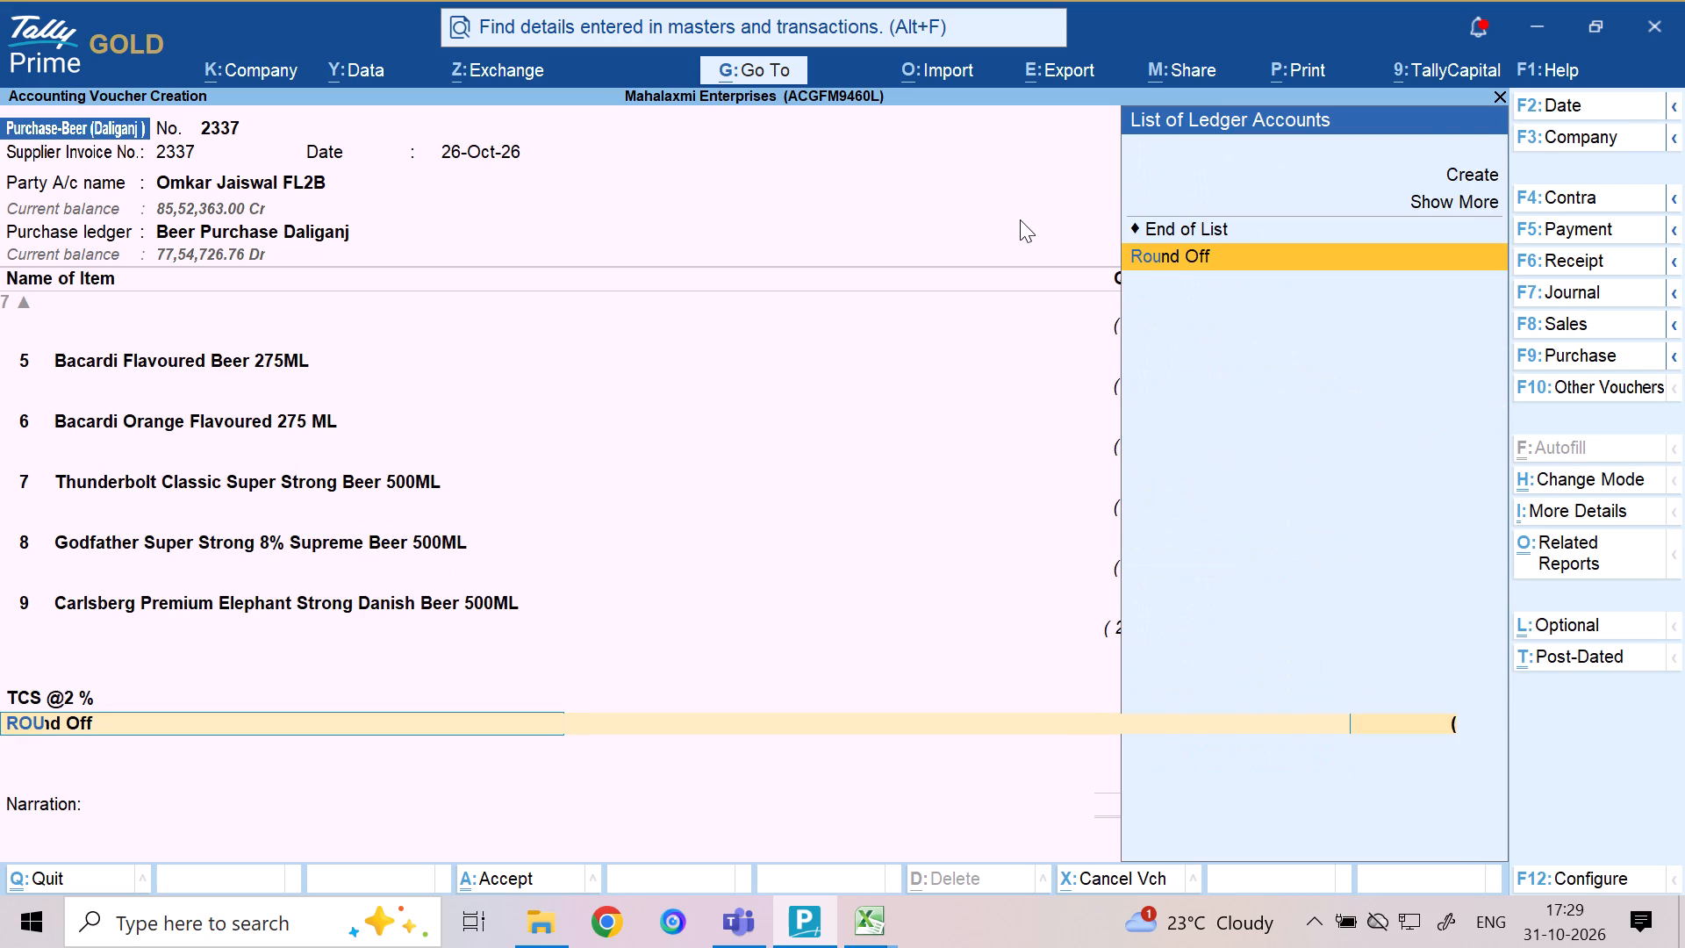
{"action": "key", "text": "Return"}
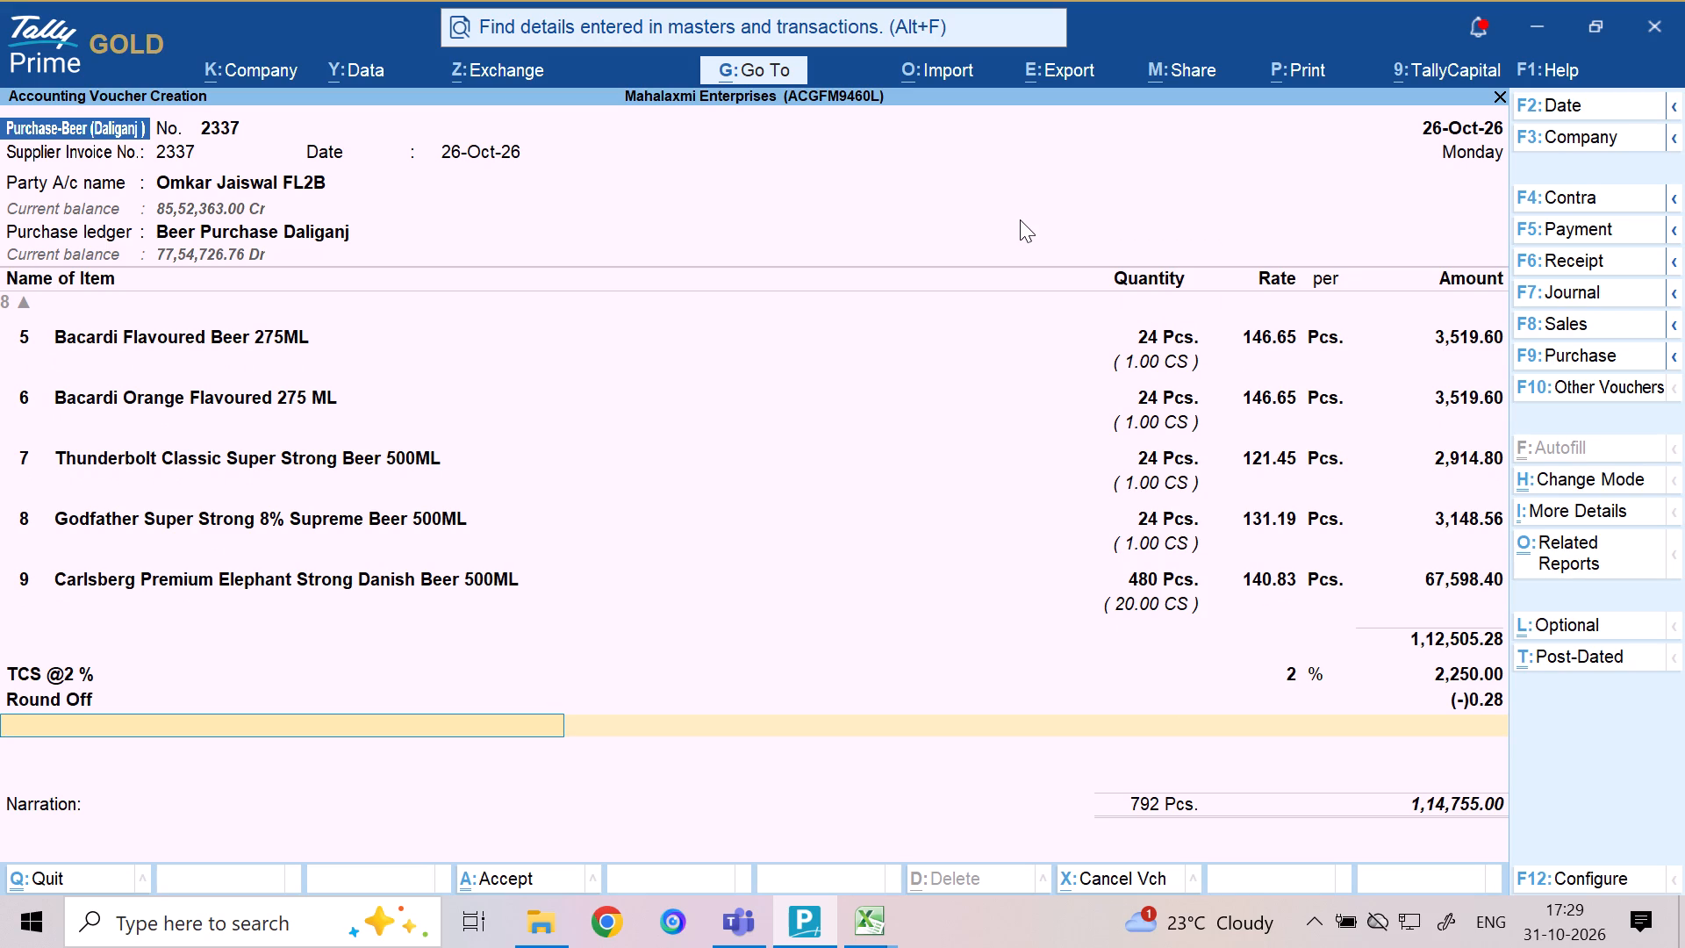
Finish the ledger entries, leave the narration blank, and accept purchase voucher 2337.
{"action": "key", "text": "Return"}
{"action": "key", "text": "Return"}
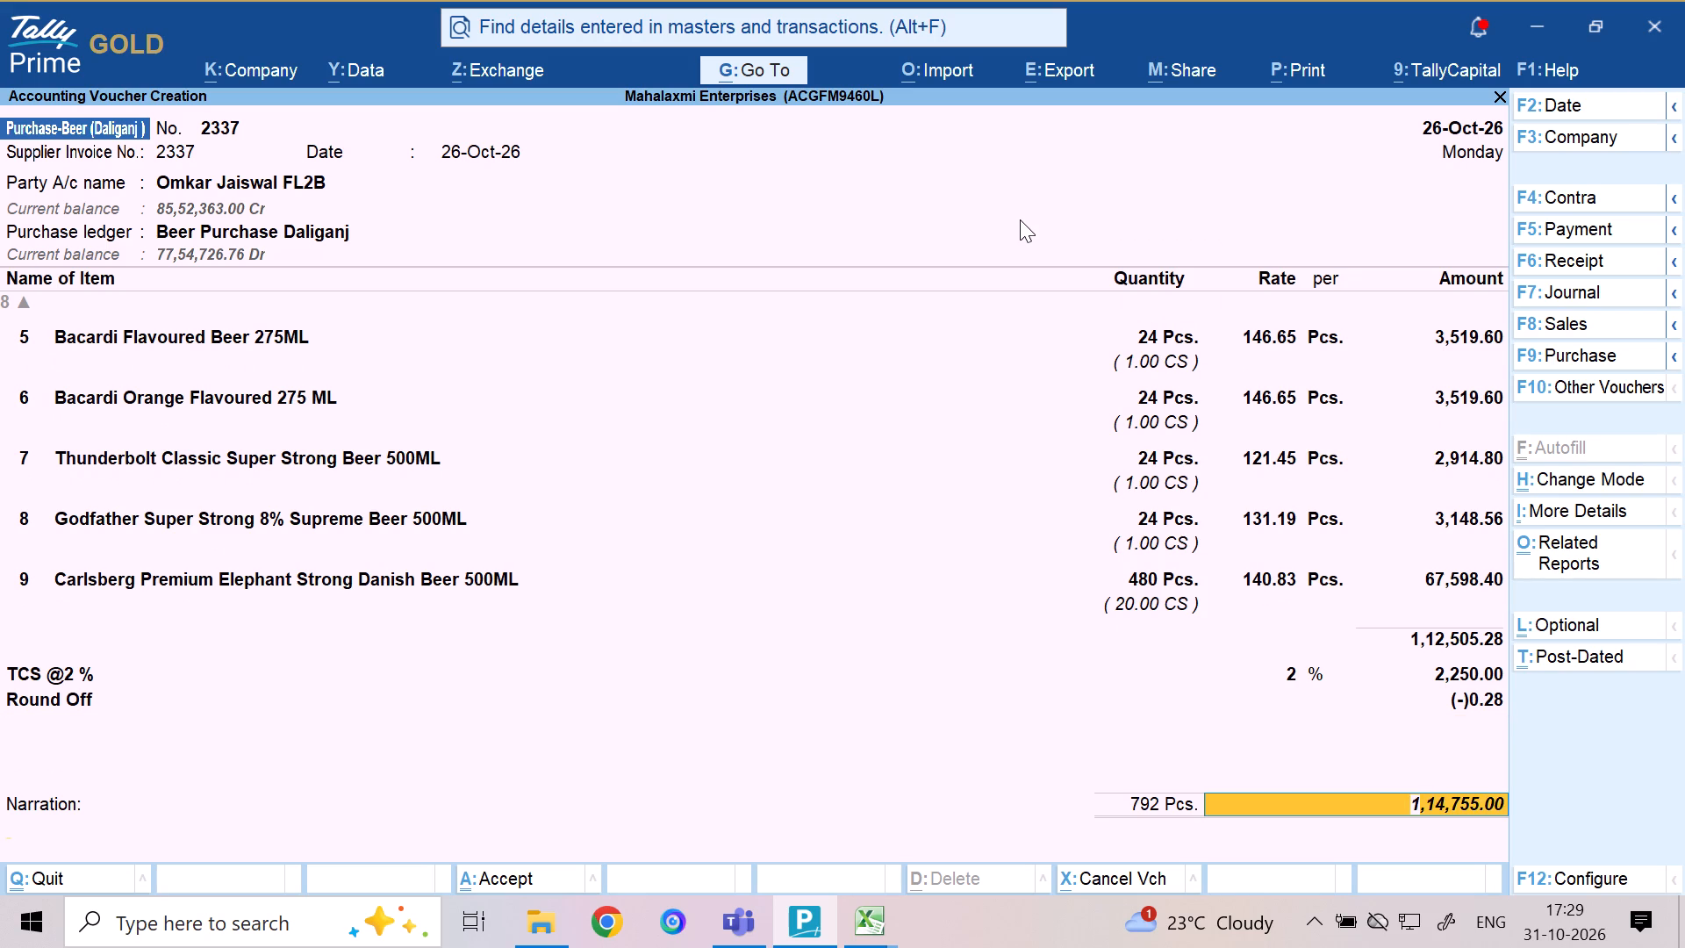
{"action": "key", "text": "Return"}
{"action": "key", "text": "Return"}
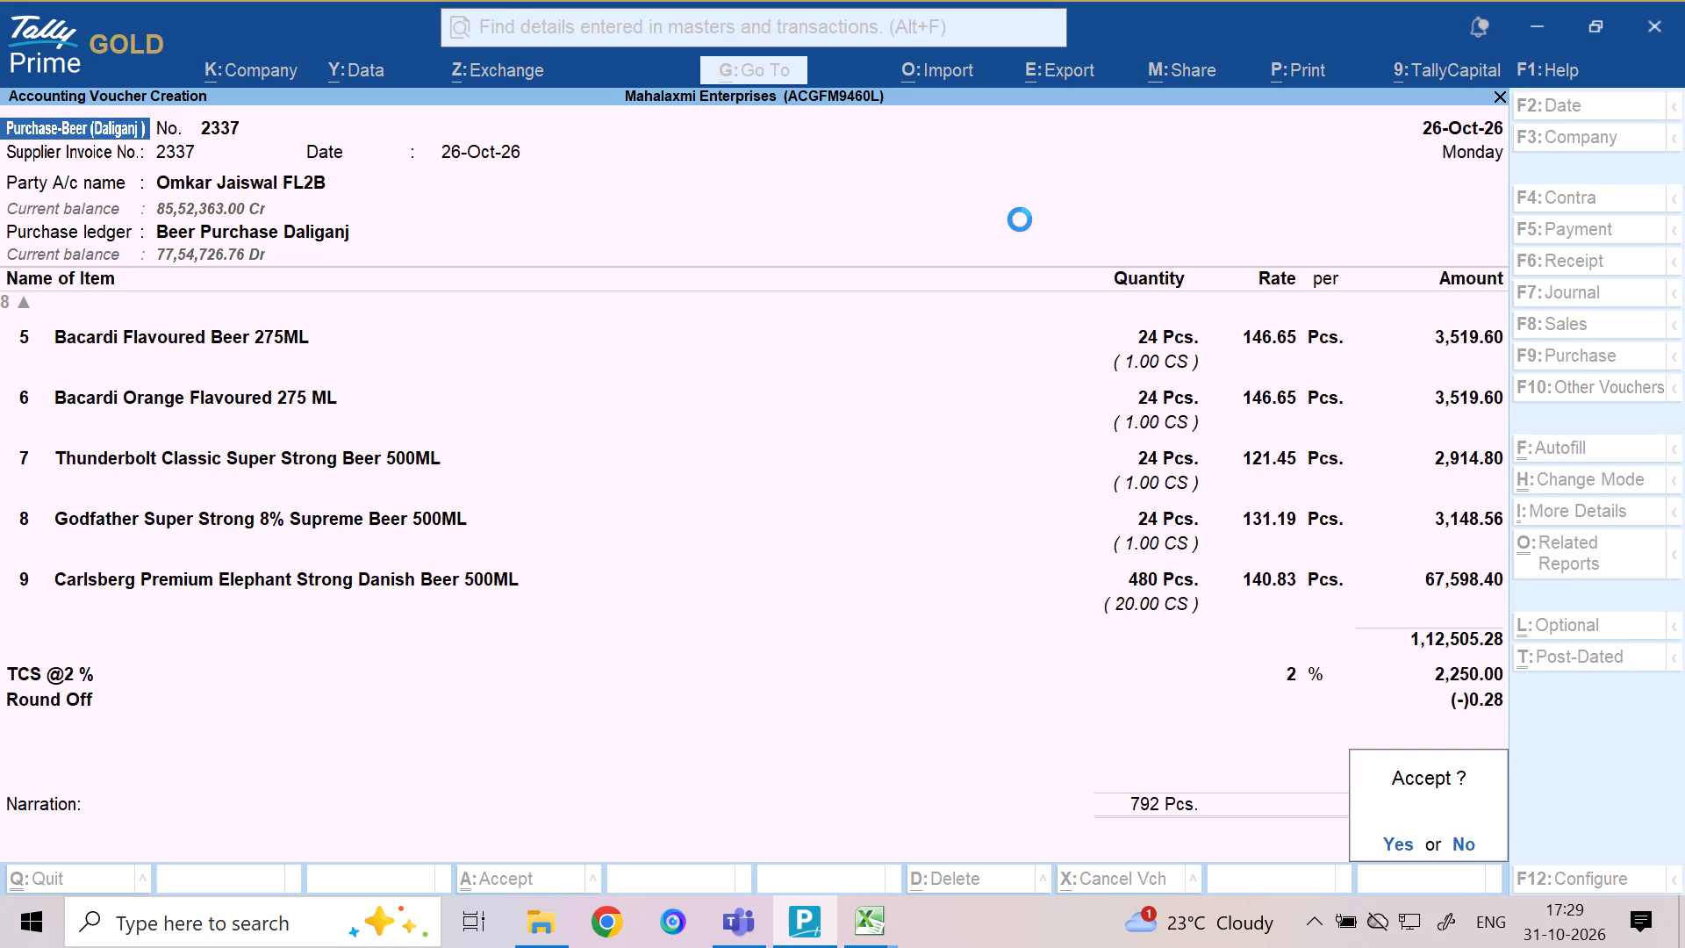
{"action": "key", "text": "Return"}
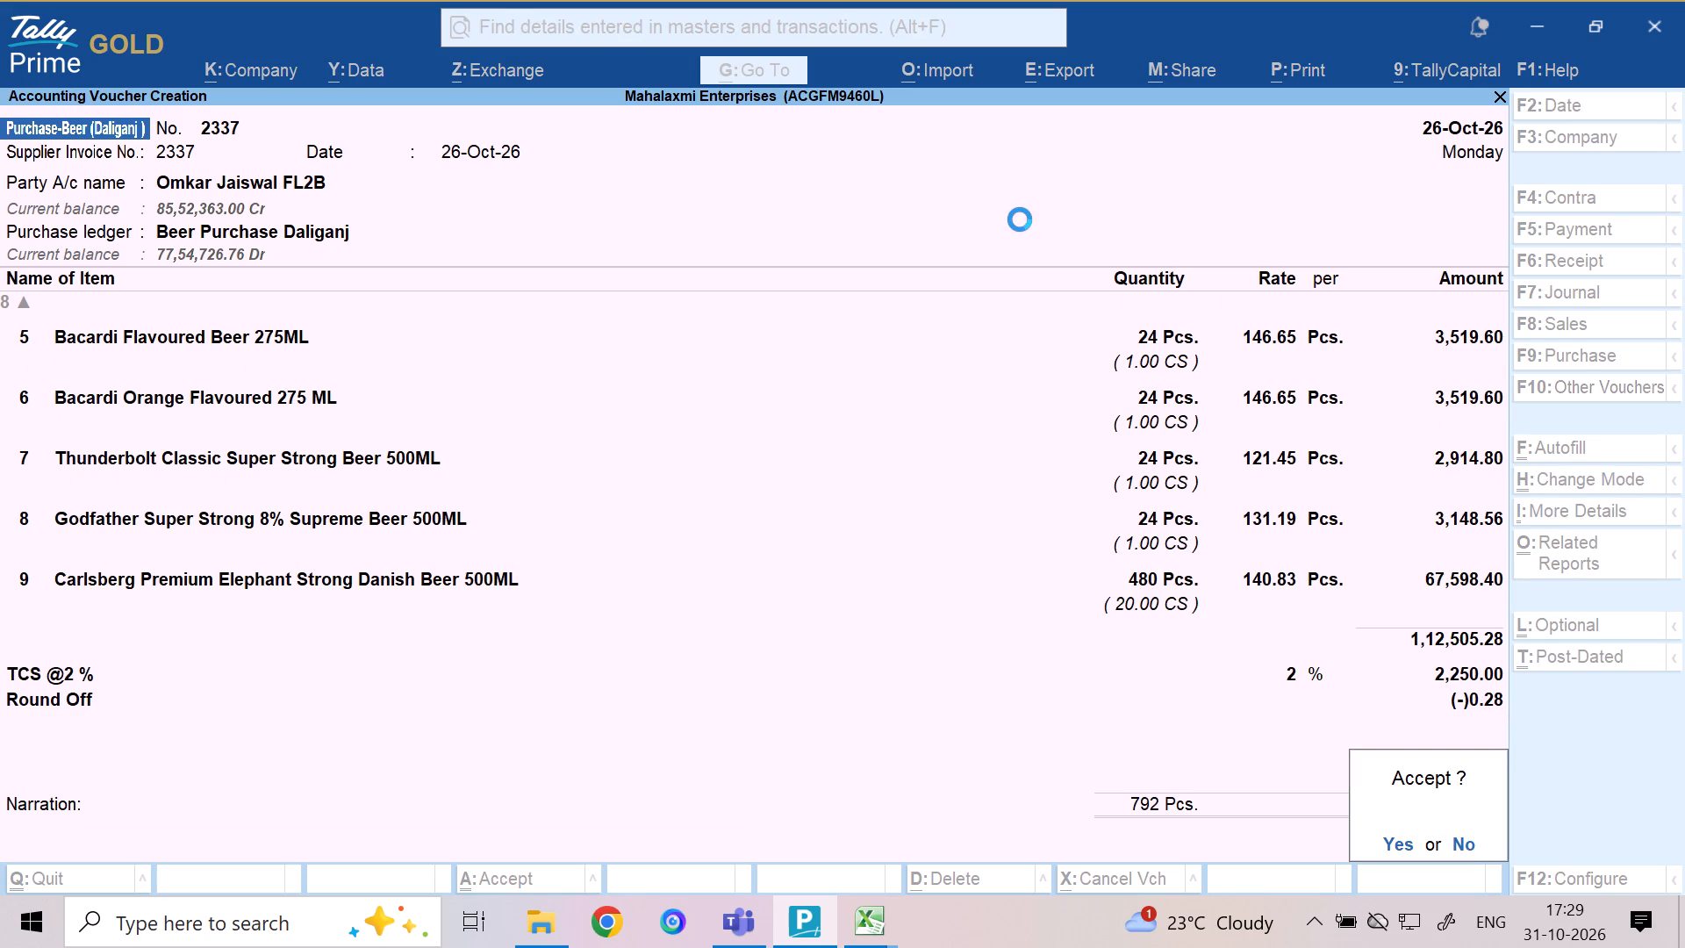
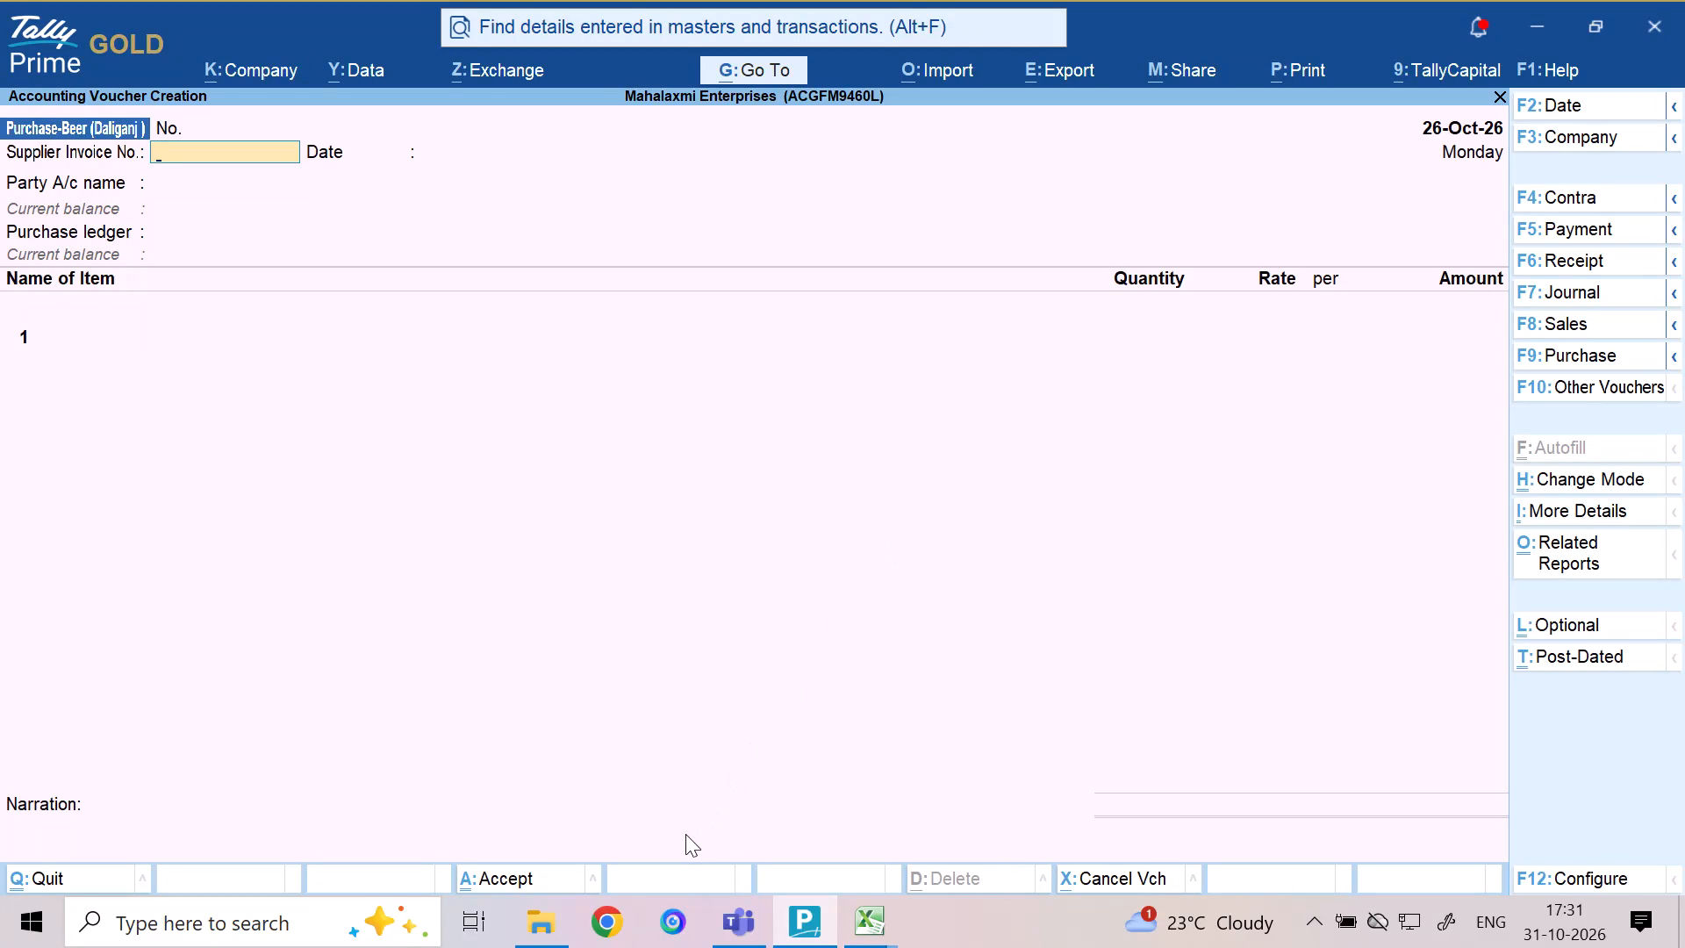
Switch the new voucher to the Purchase- Wine (DALIGANJ) voucher type.
{"action": "key", "text": "F9"}
{"action": "key", "text": "Down"}
{"action": "key", "text": "Down"}
{"action": "key", "text": "Down"}
{"action": "key", "text": "Down"}
{"action": "key", "text": "Down"}
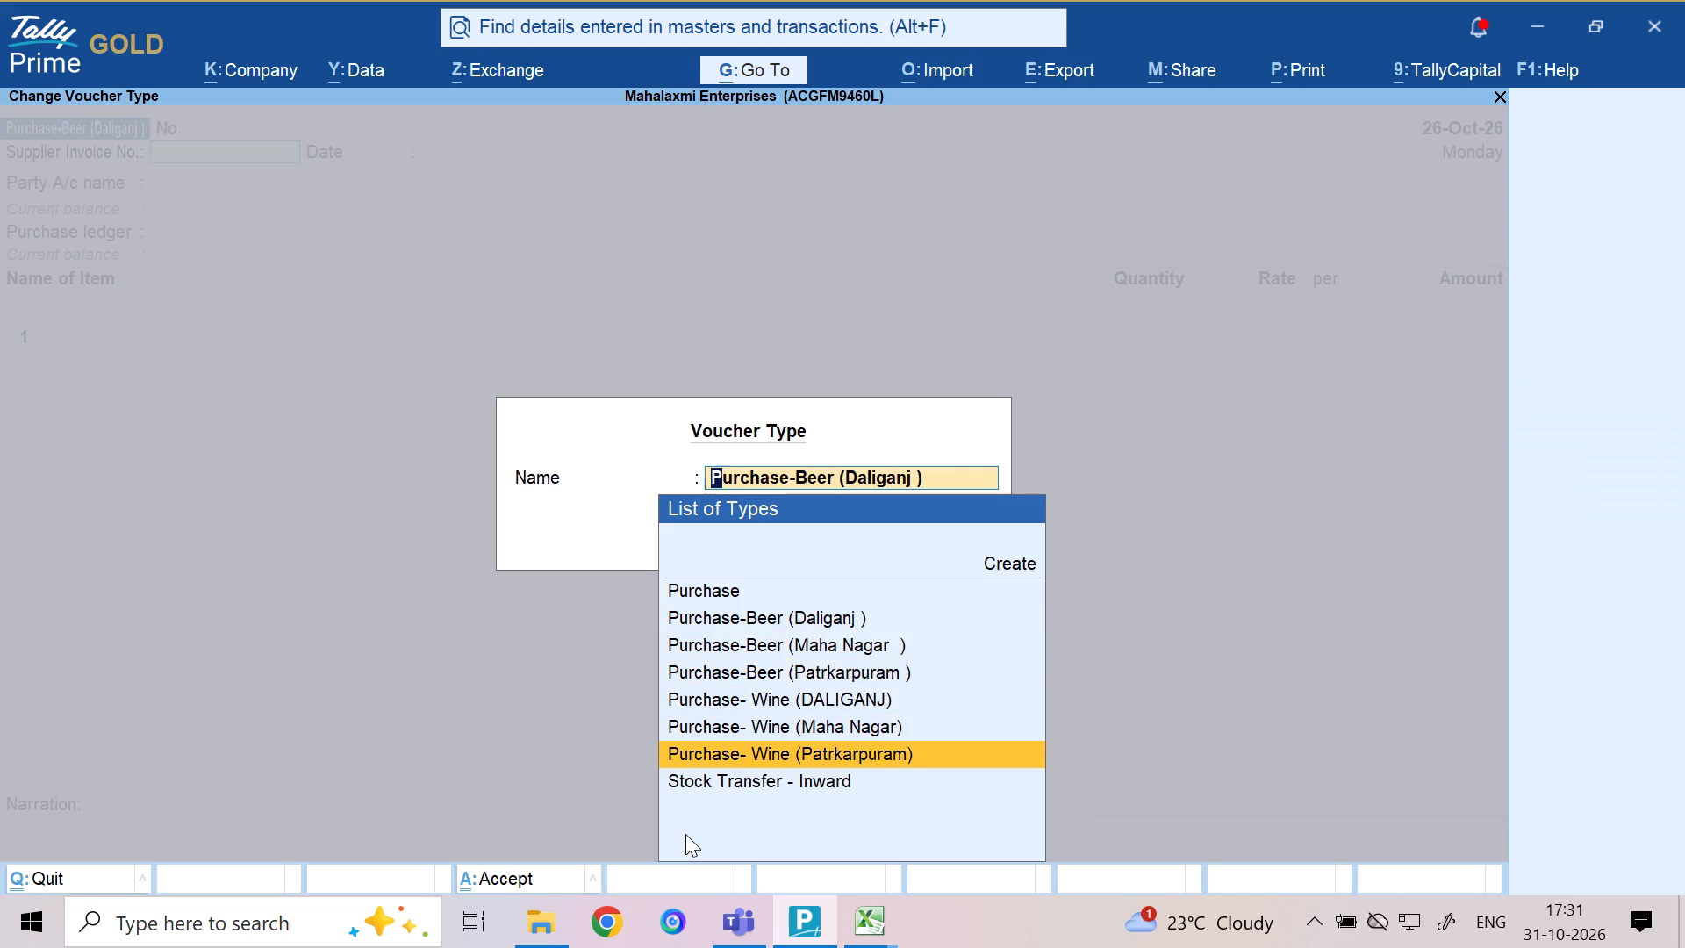
{"action": "key", "text": "Up"}
{"action": "key", "text": "Up"}
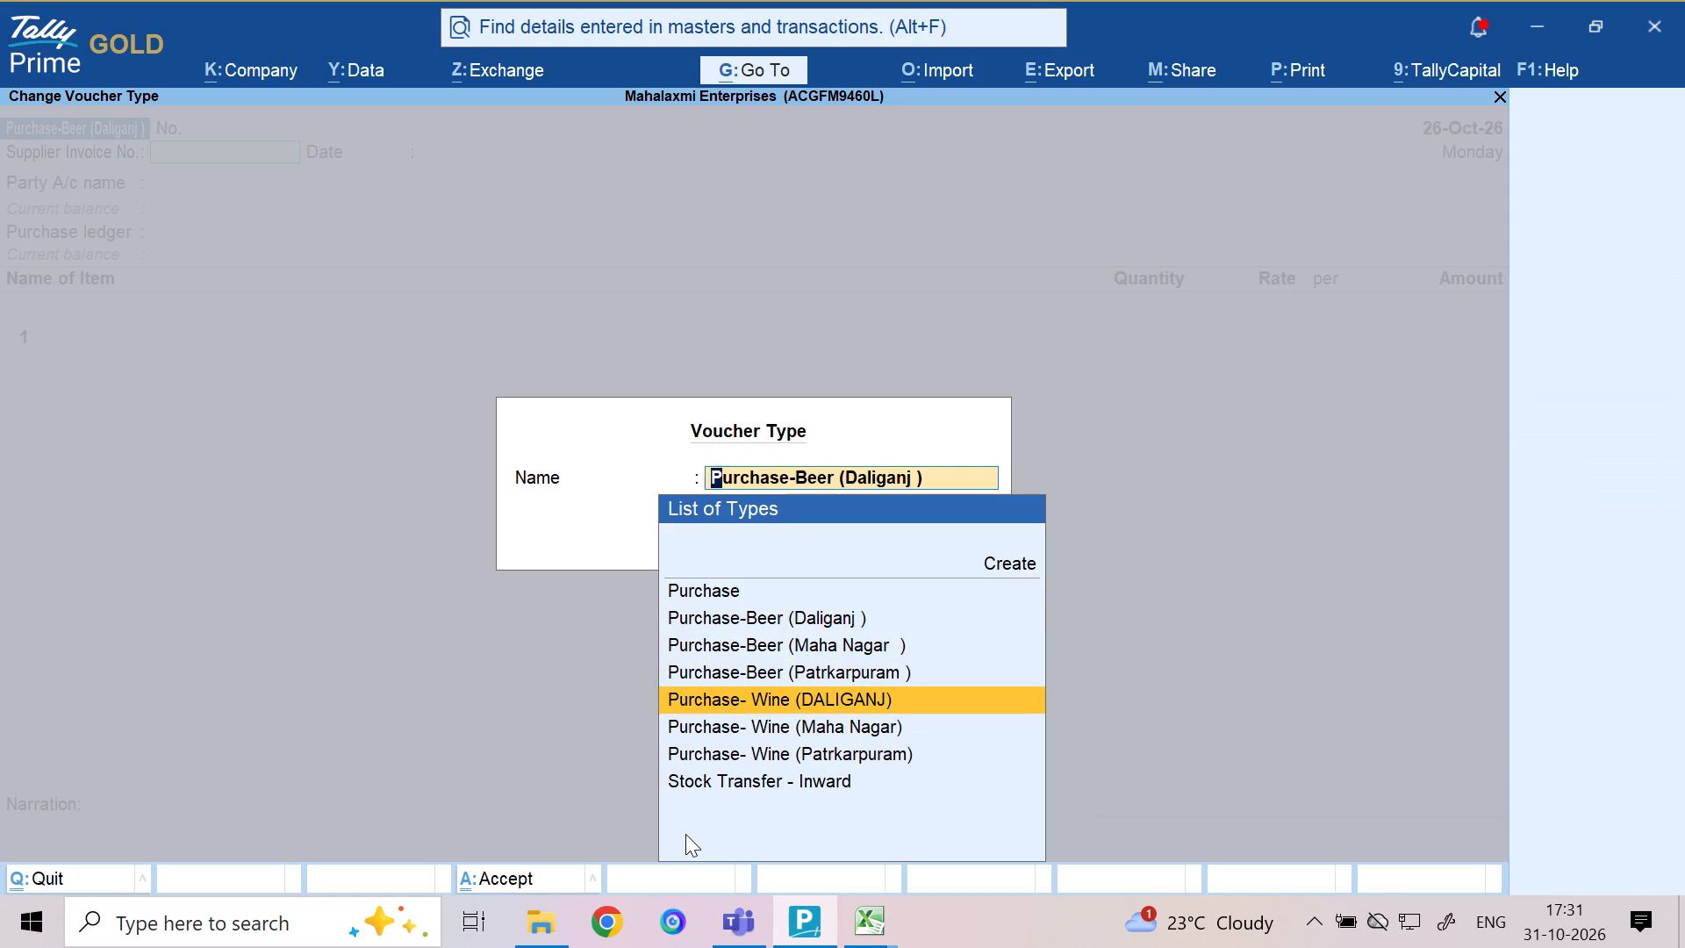
{"action": "key", "text": "Return"}
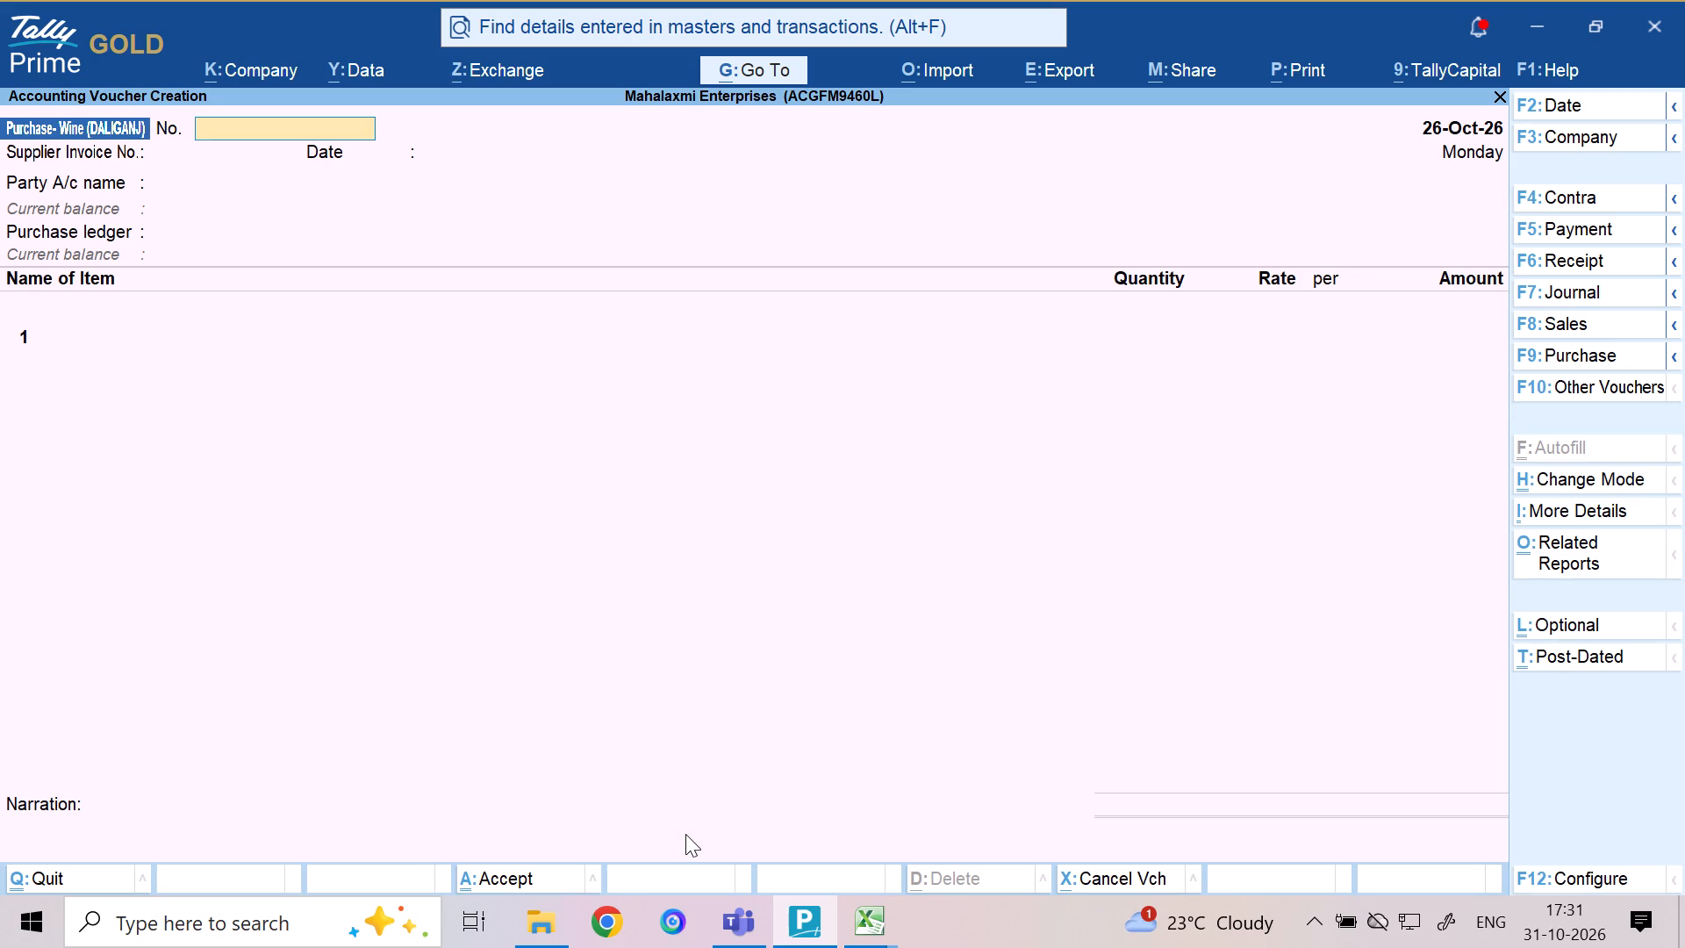
Set both the voucher number and the supplier invoice number to 4230, keeping the invoice date 26-Oct-26.
{"action": "type", "text": "4230"}
{"action": "key", "text": "Return"}
{"action": "type", "text": "4230"}
{"action": "key", "text": "Return"}
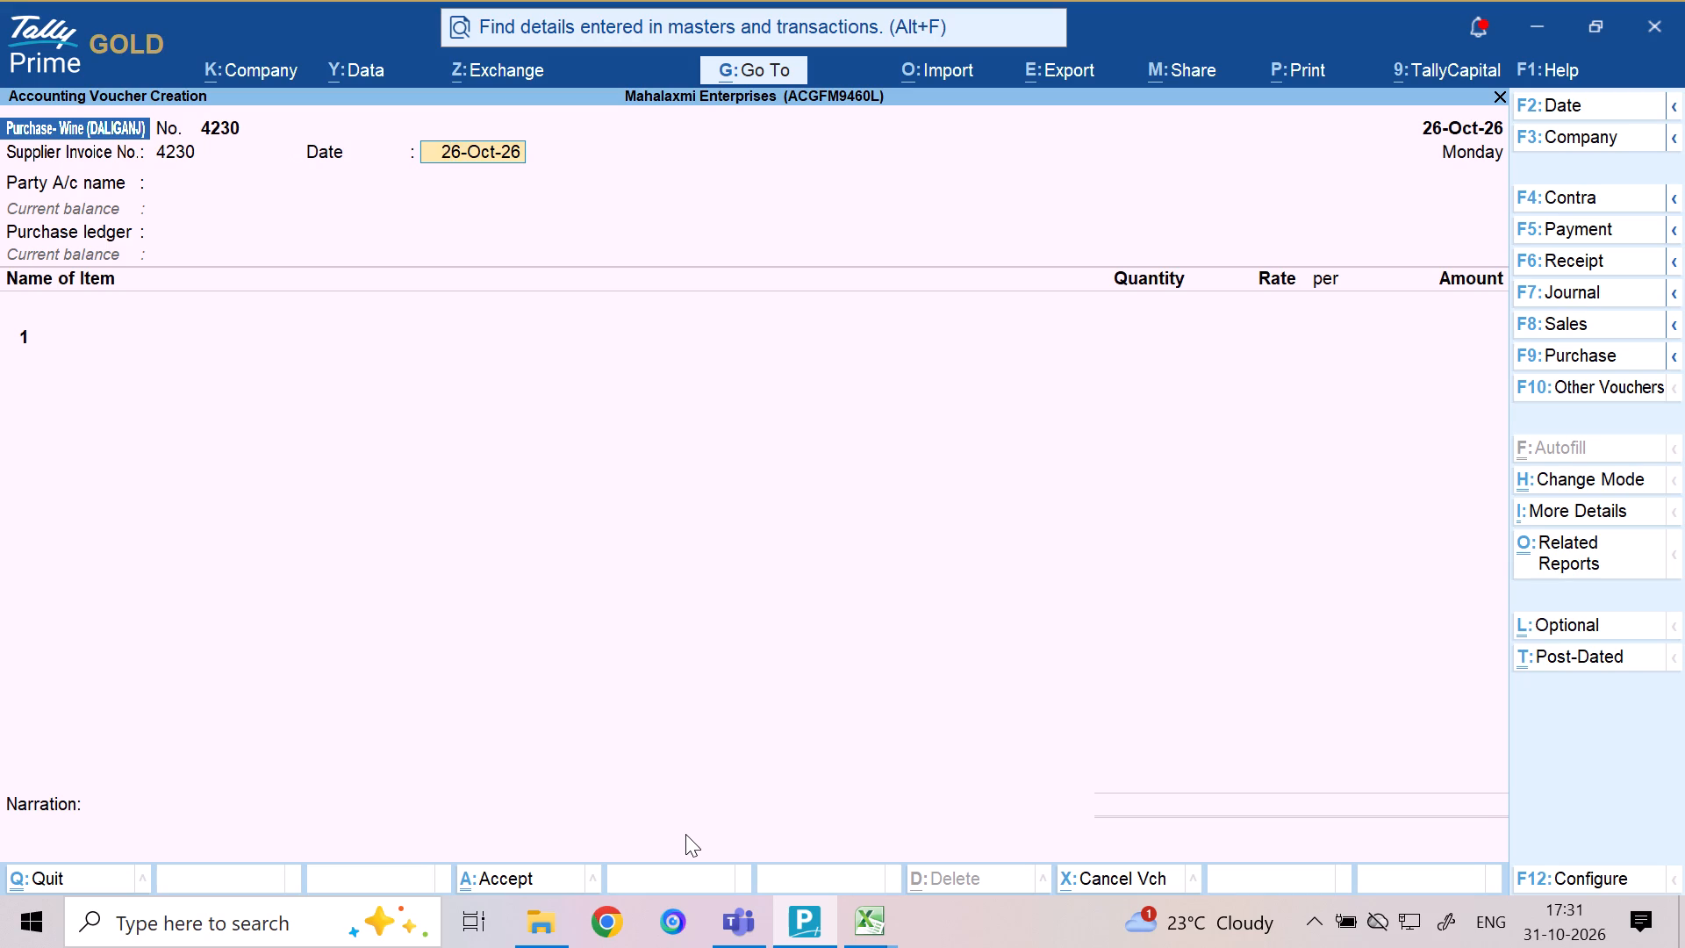
{"action": "key", "text": "Return"}
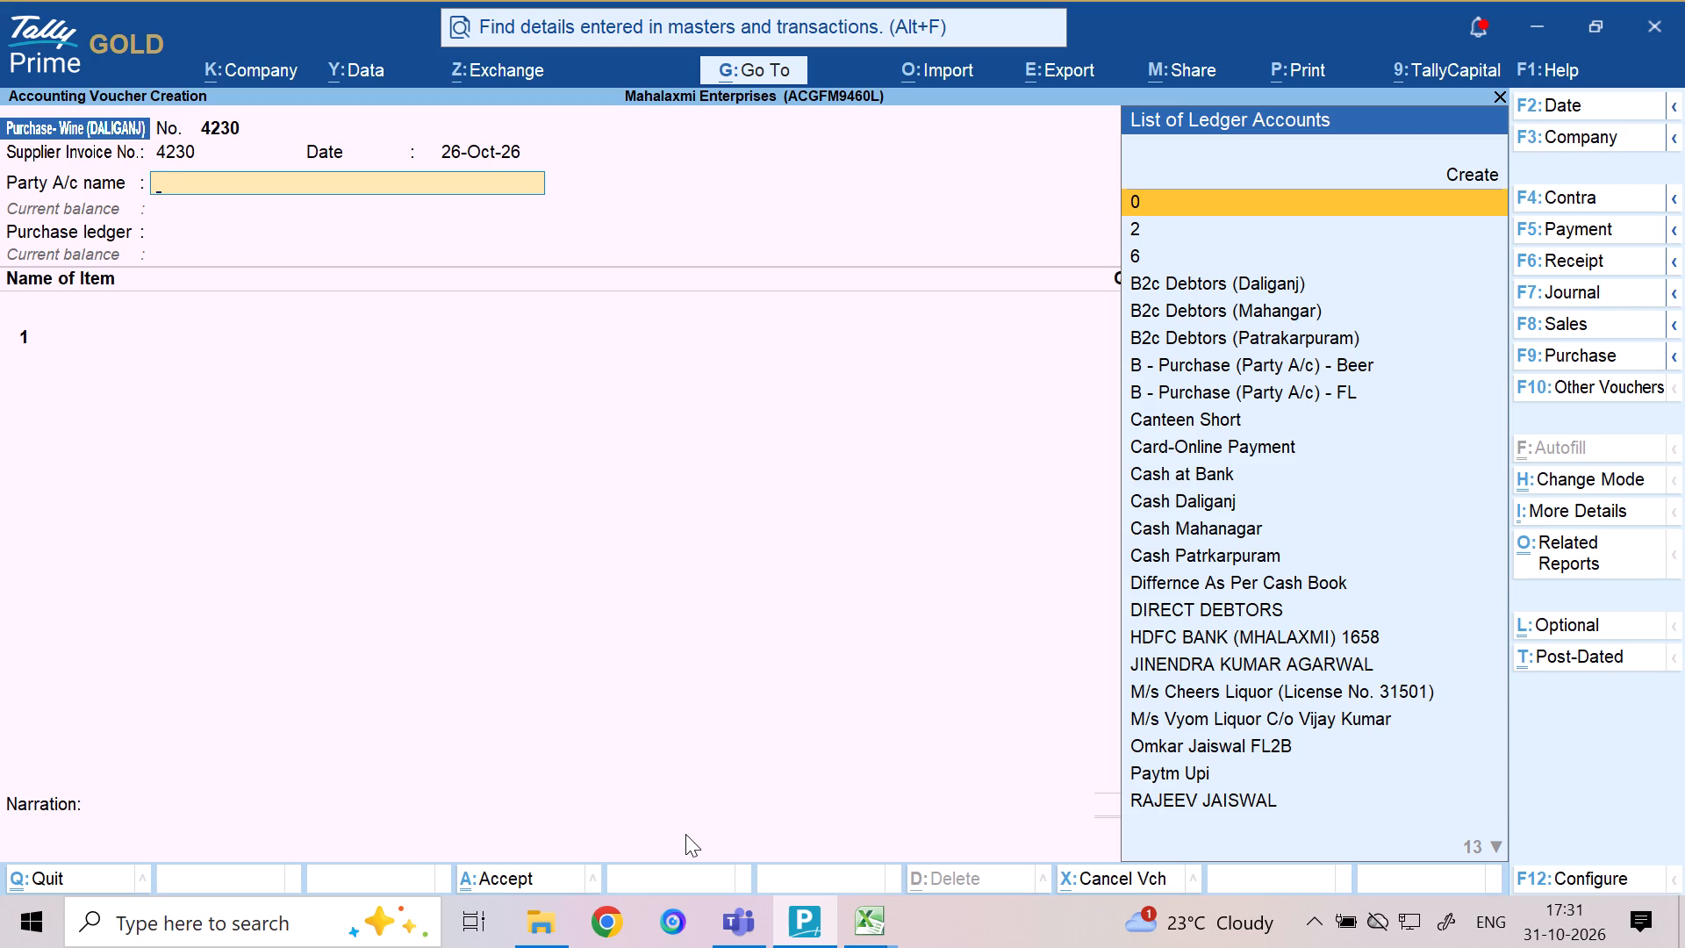
Select M/s Vyom Liquor as the party account and leave the receipt details blank and the party details at their defaults.
{"action": "key", "text": "d"}
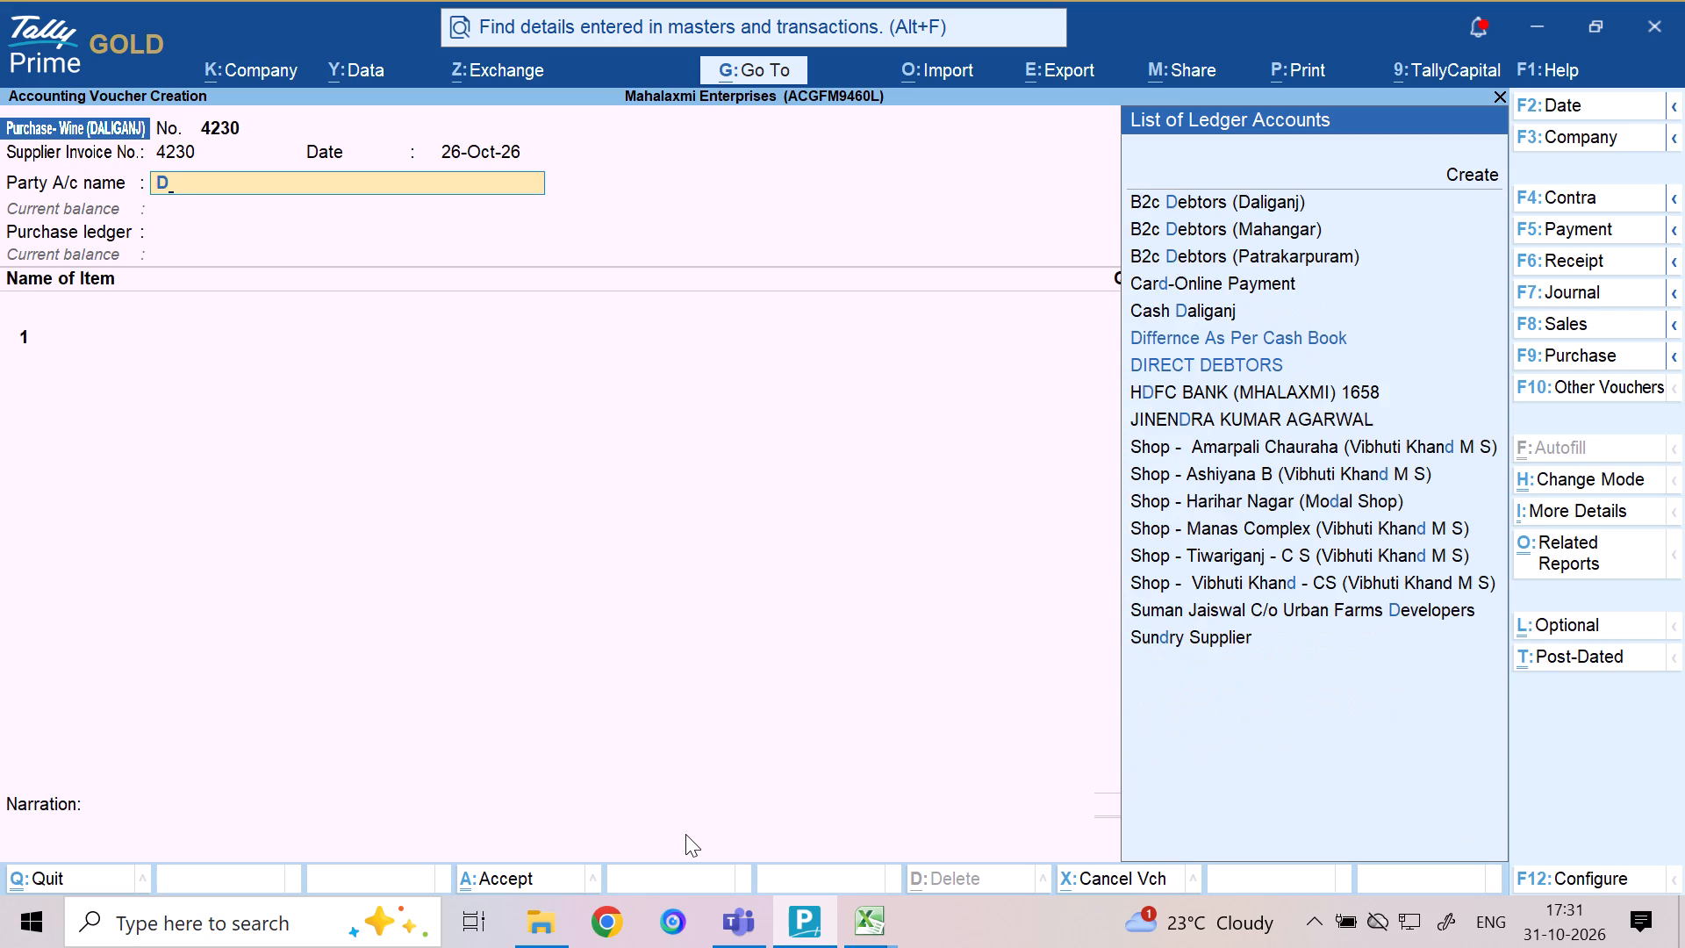
{"action": "key", "text": "BackSpace"}
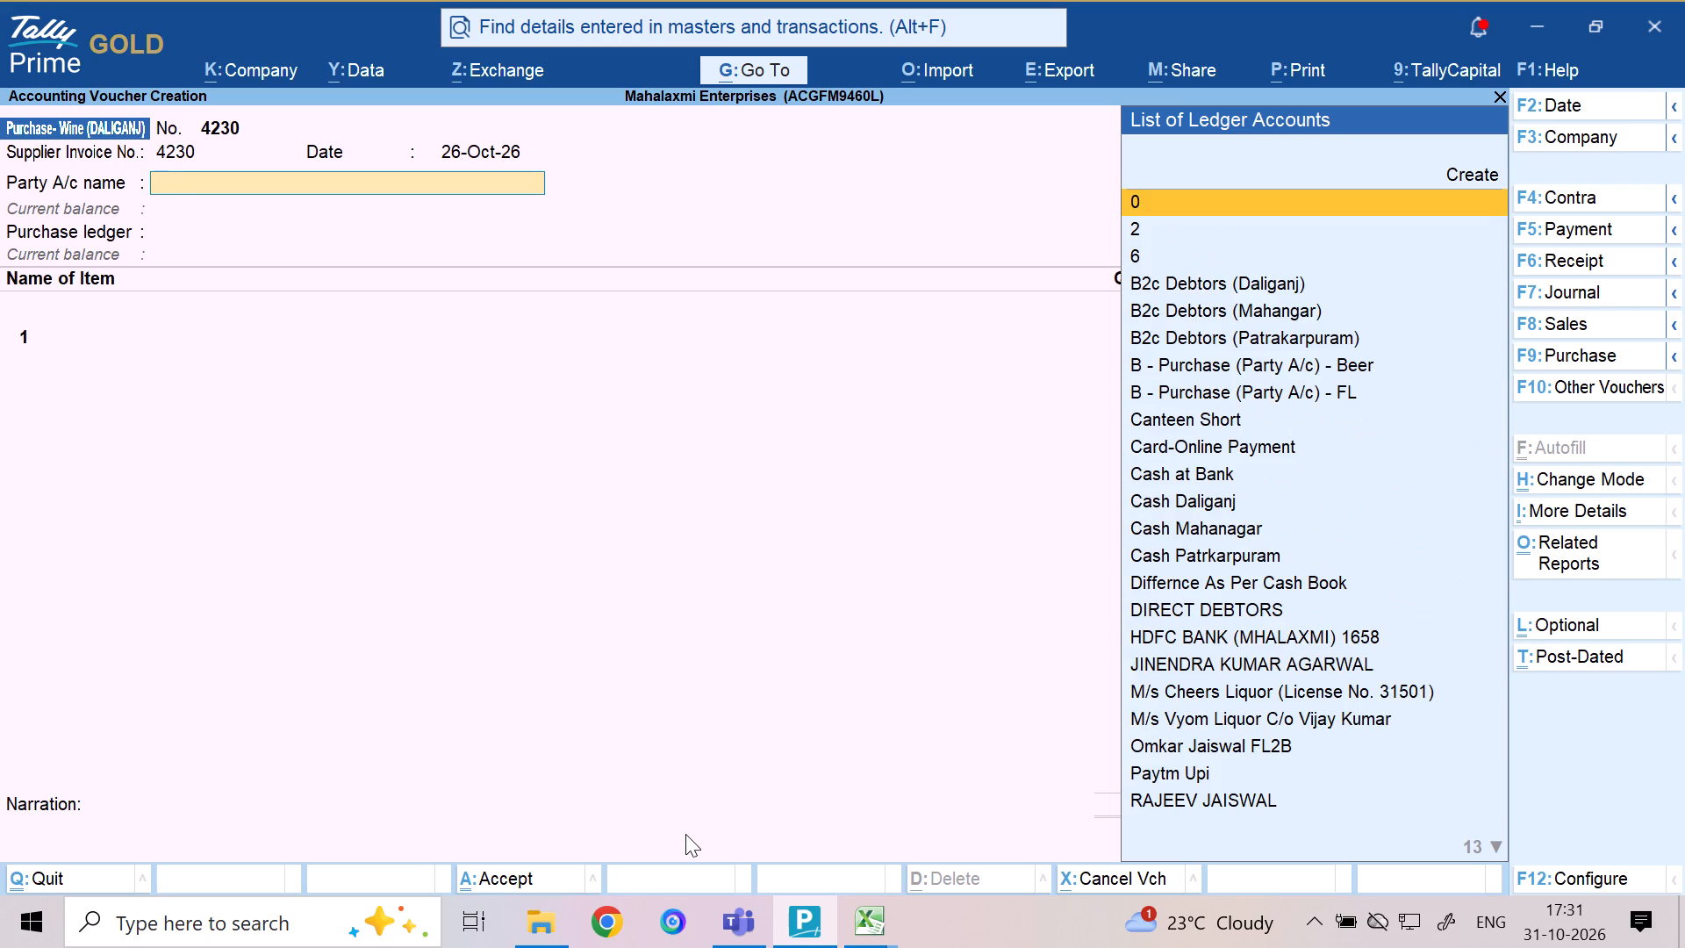
{"action": "type", "text": "VY"}
{"action": "key", "text": "Return"}
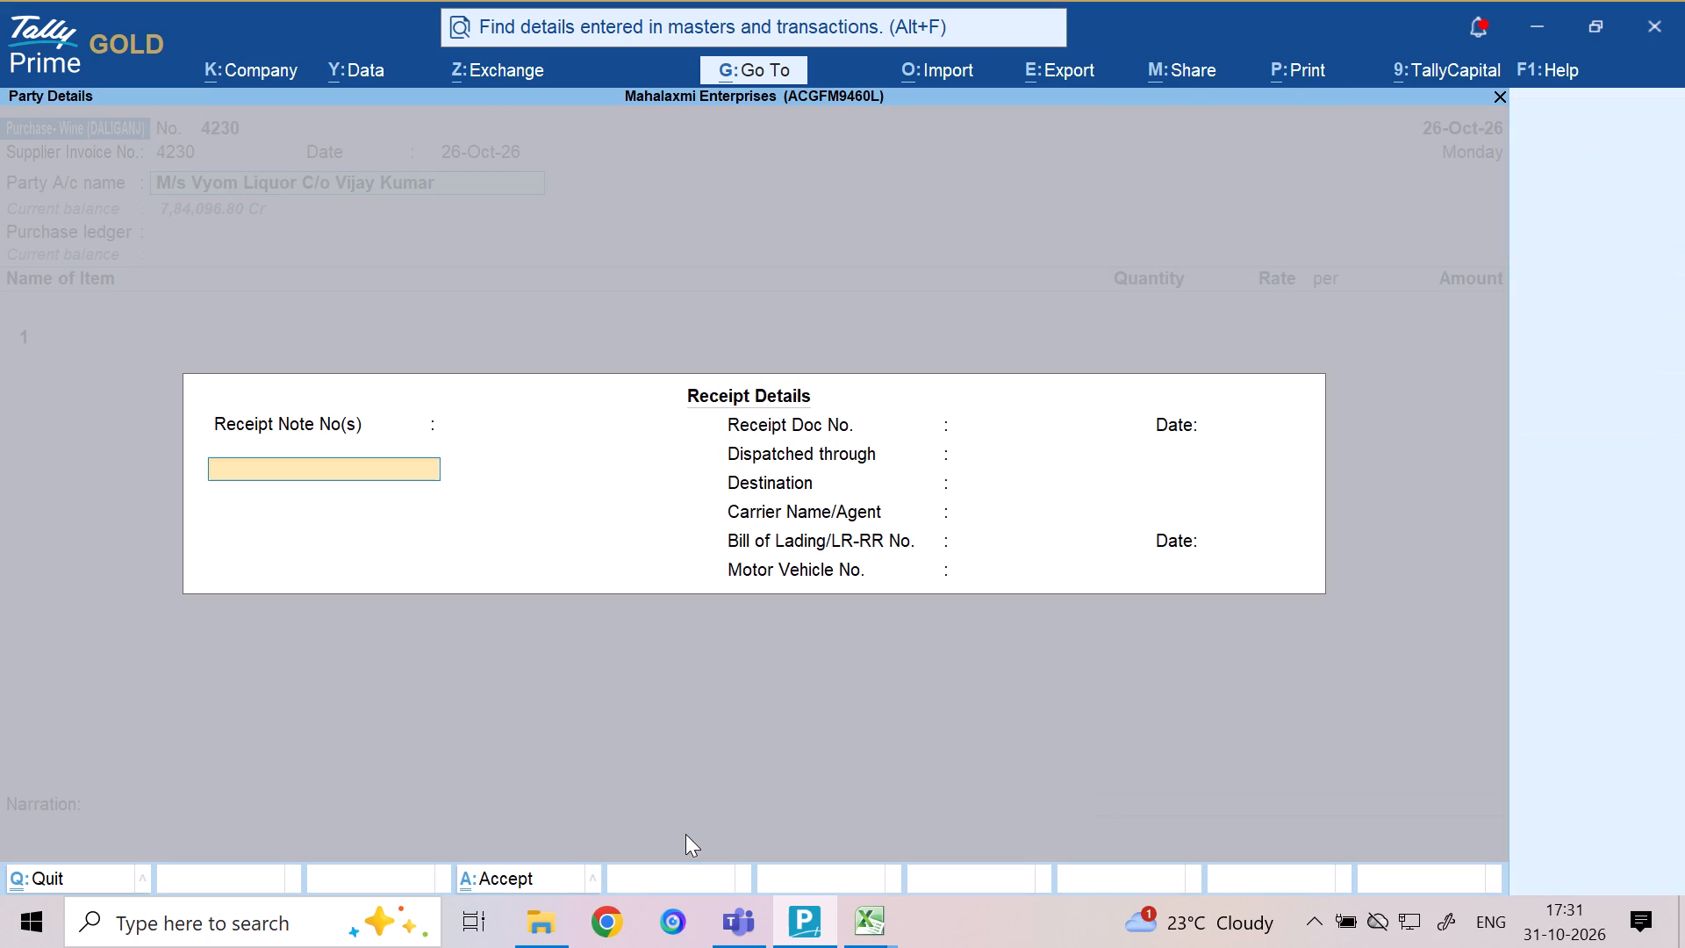
{"action": "key", "text": "Return"}
{"action": "key", "text": "Return"}
{"action": "key", "text": "Return"}
{"action": "key", "text": "Return"}
{"action": "key", "text": "Return"}
{"action": "key", "text": "Return"}
{"action": "key", "text": "Return"}
{"action": "key", "text": "Return"}
{"action": "key", "text": "Return"}
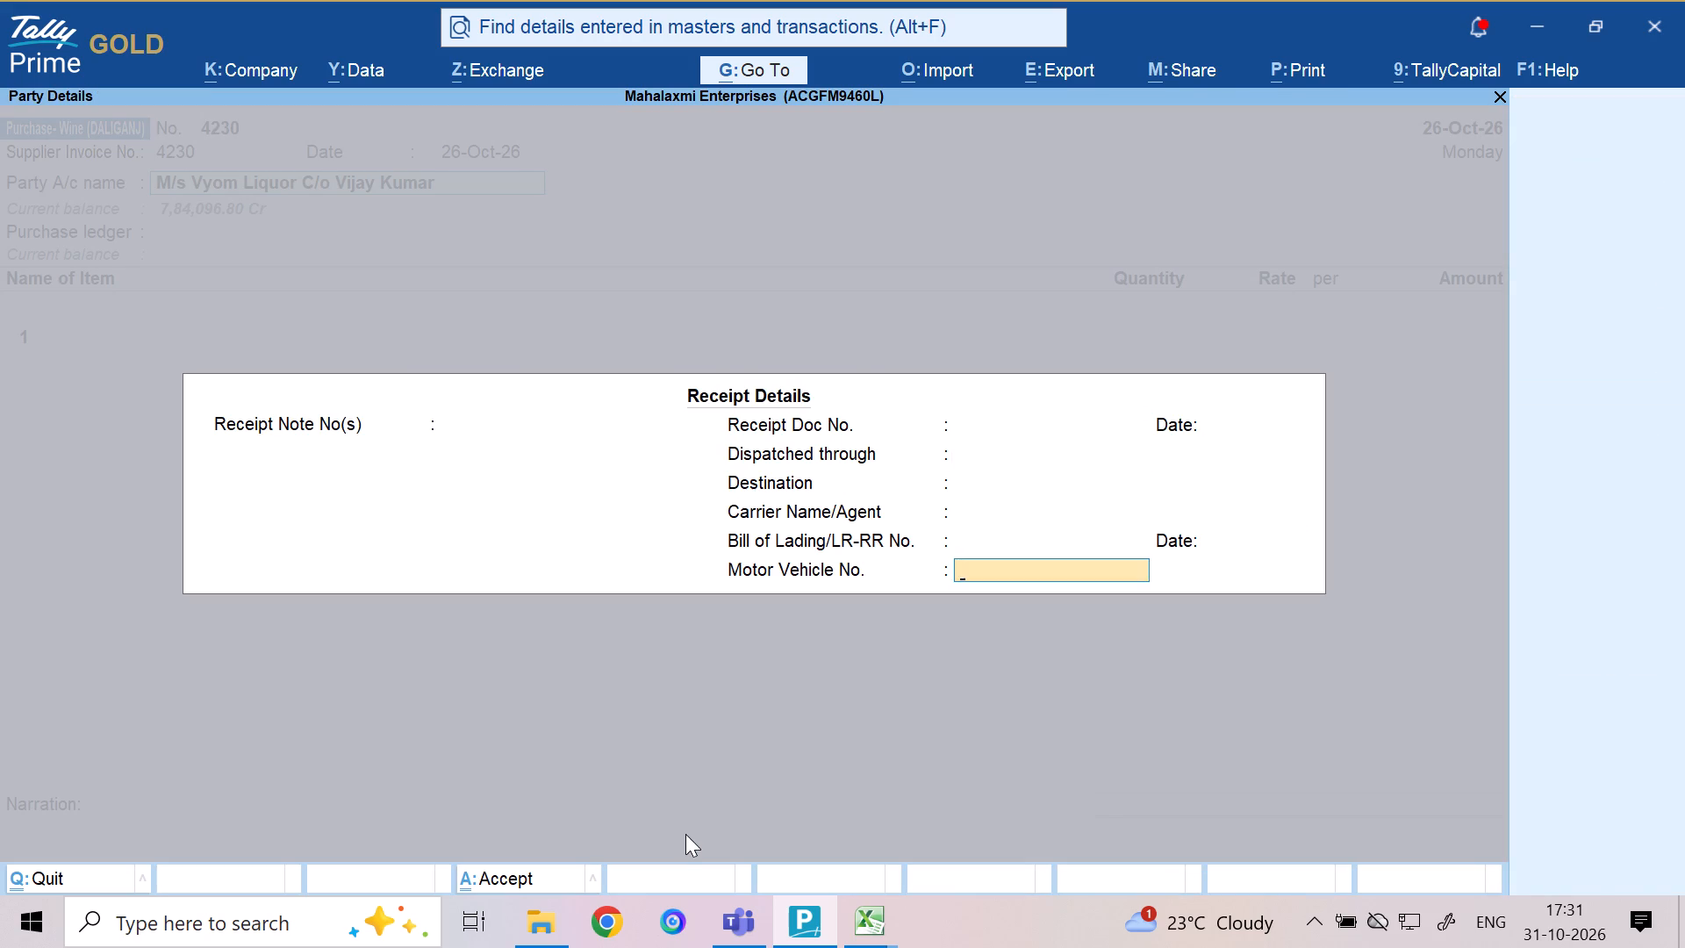
{"action": "key", "text": "Return"}
{"action": "key", "text": "Return"}
{"action": "key", "text": "Return"}
{"action": "key", "text": "Return"}
{"action": "key", "text": "Return"}
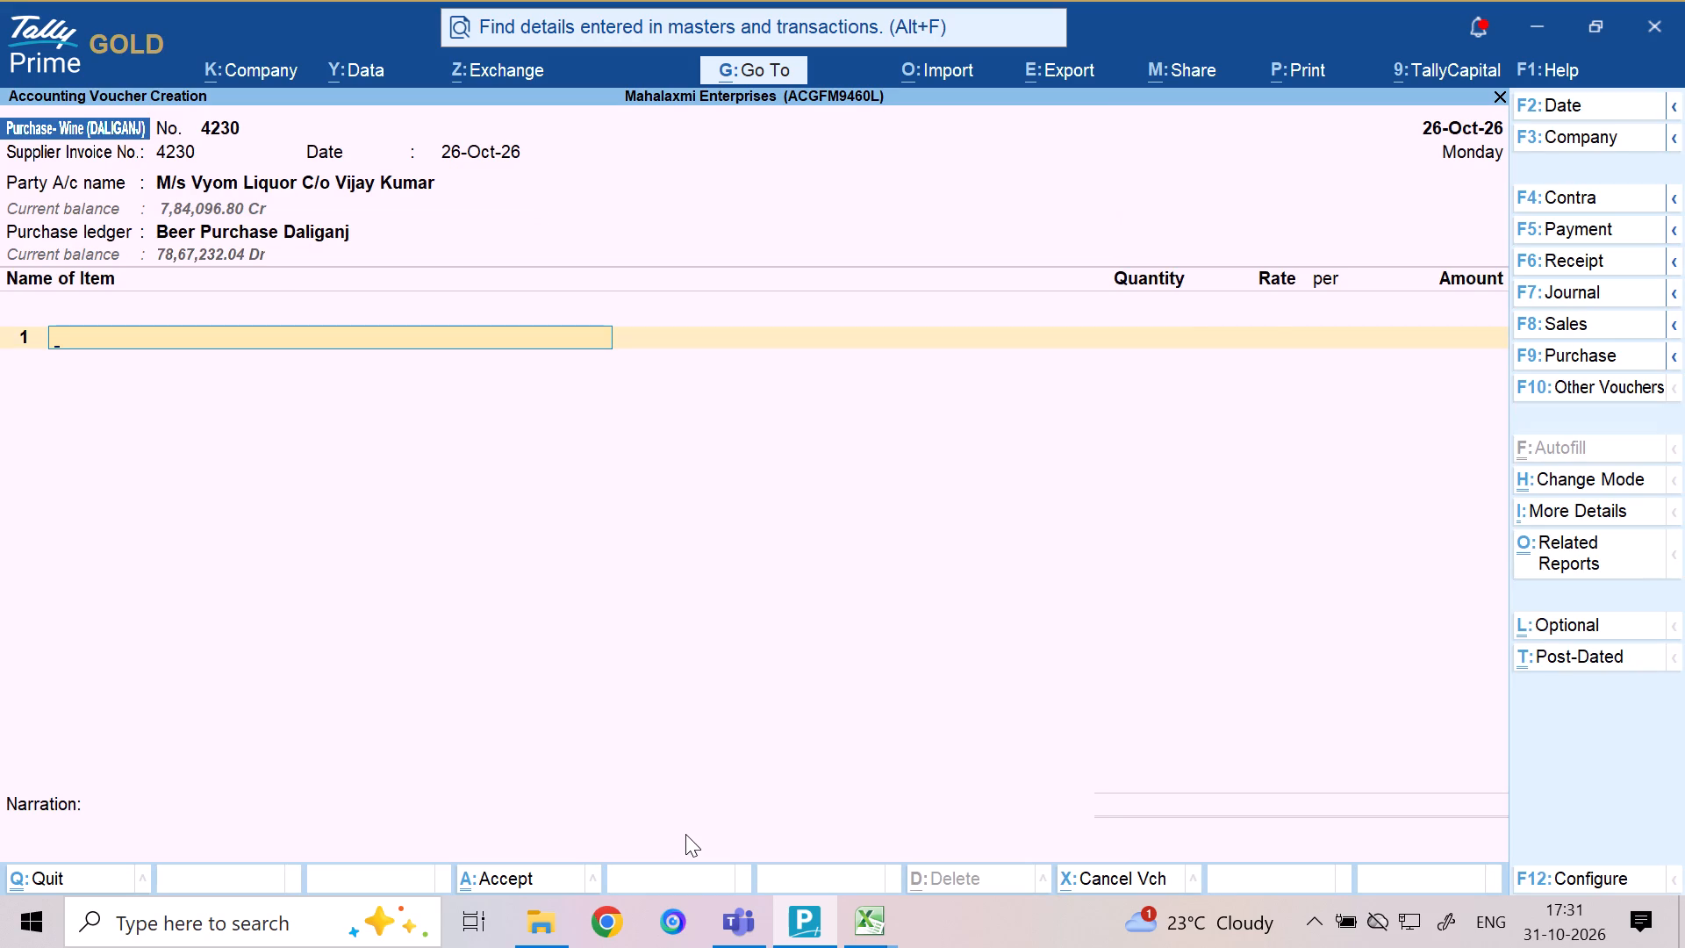
Change the purchase ledger to Wine Purchase(DALIGANJ).
{"action": "key", "text": "BackSpace"}
{"action": "type", "text": "DALI"}
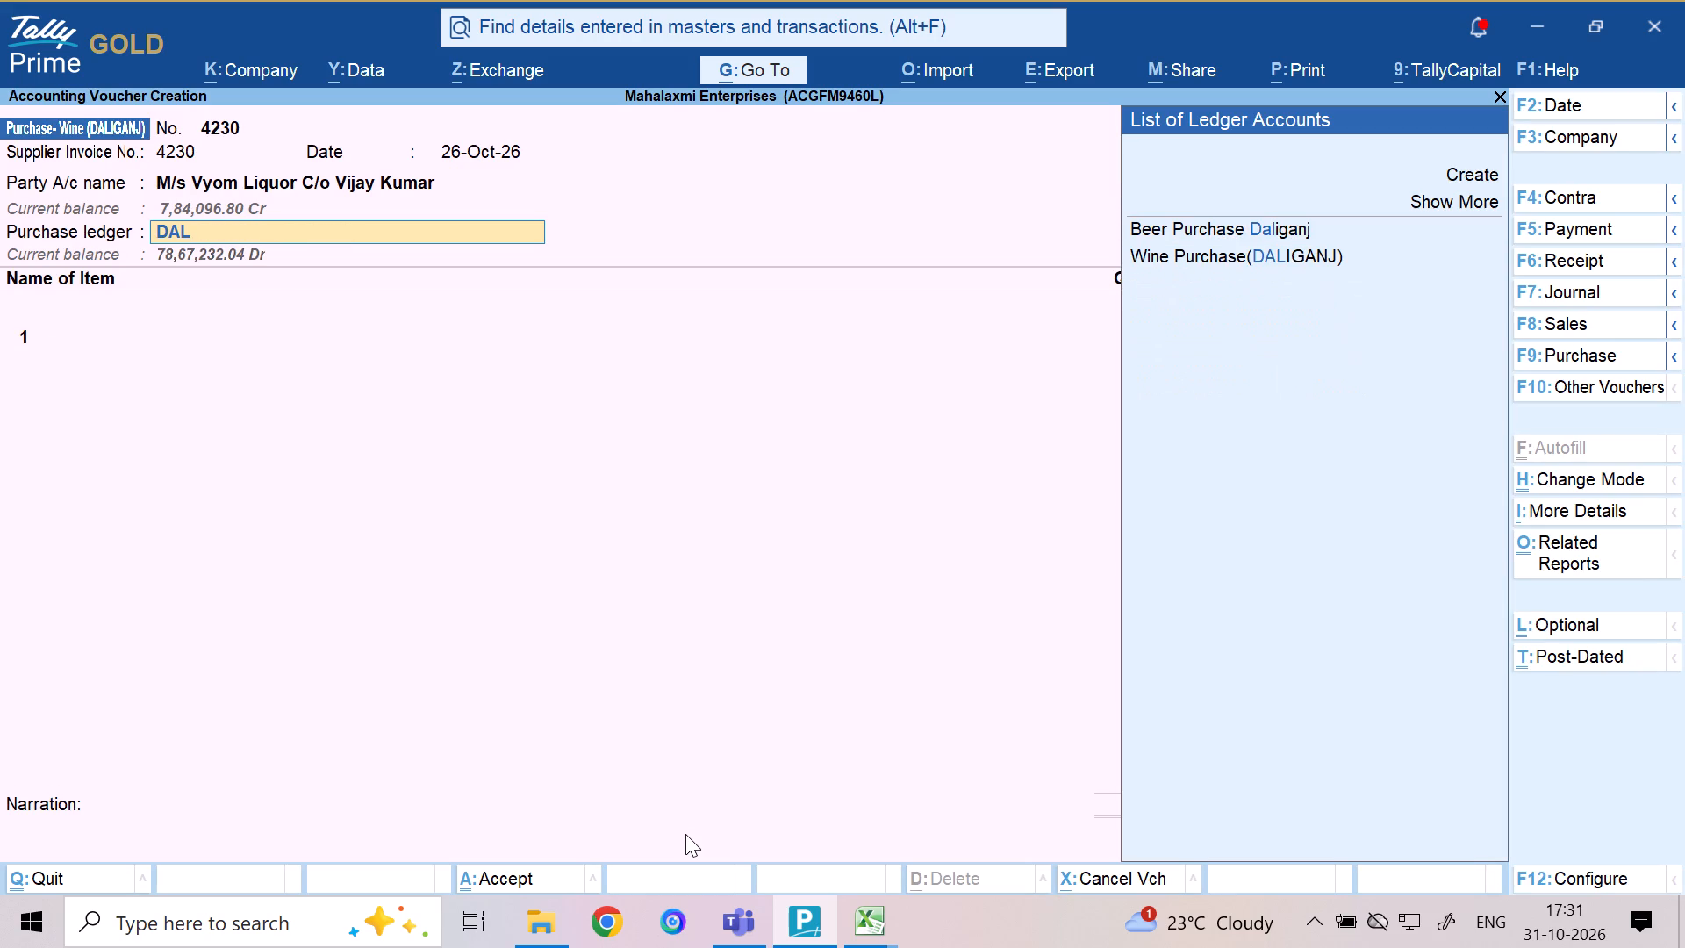
{"action": "key", "text": "Down"}
{"action": "key", "text": "Down"}
{"action": "key", "text": "Return"}
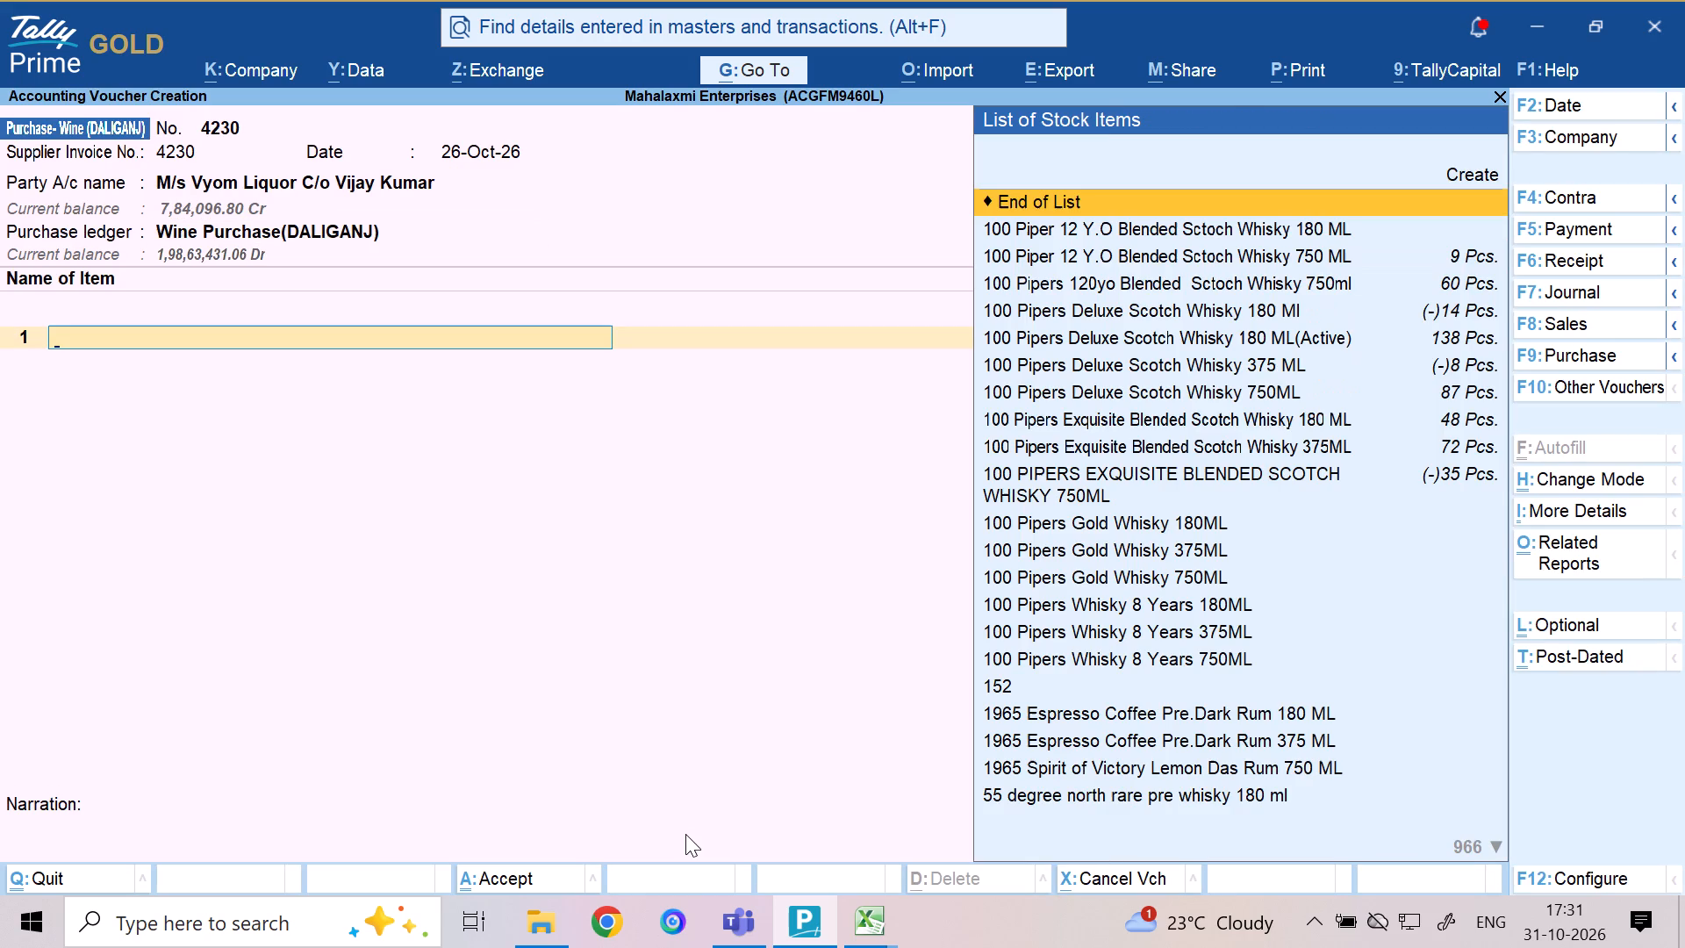
Find the stock item Rockford Classic Finest Bl Whisky 180ML, copy its name, and clear it from the first item line.
{"action": "type", "text": "ROCKFORD"}
{"action": "key", "text": "space"}
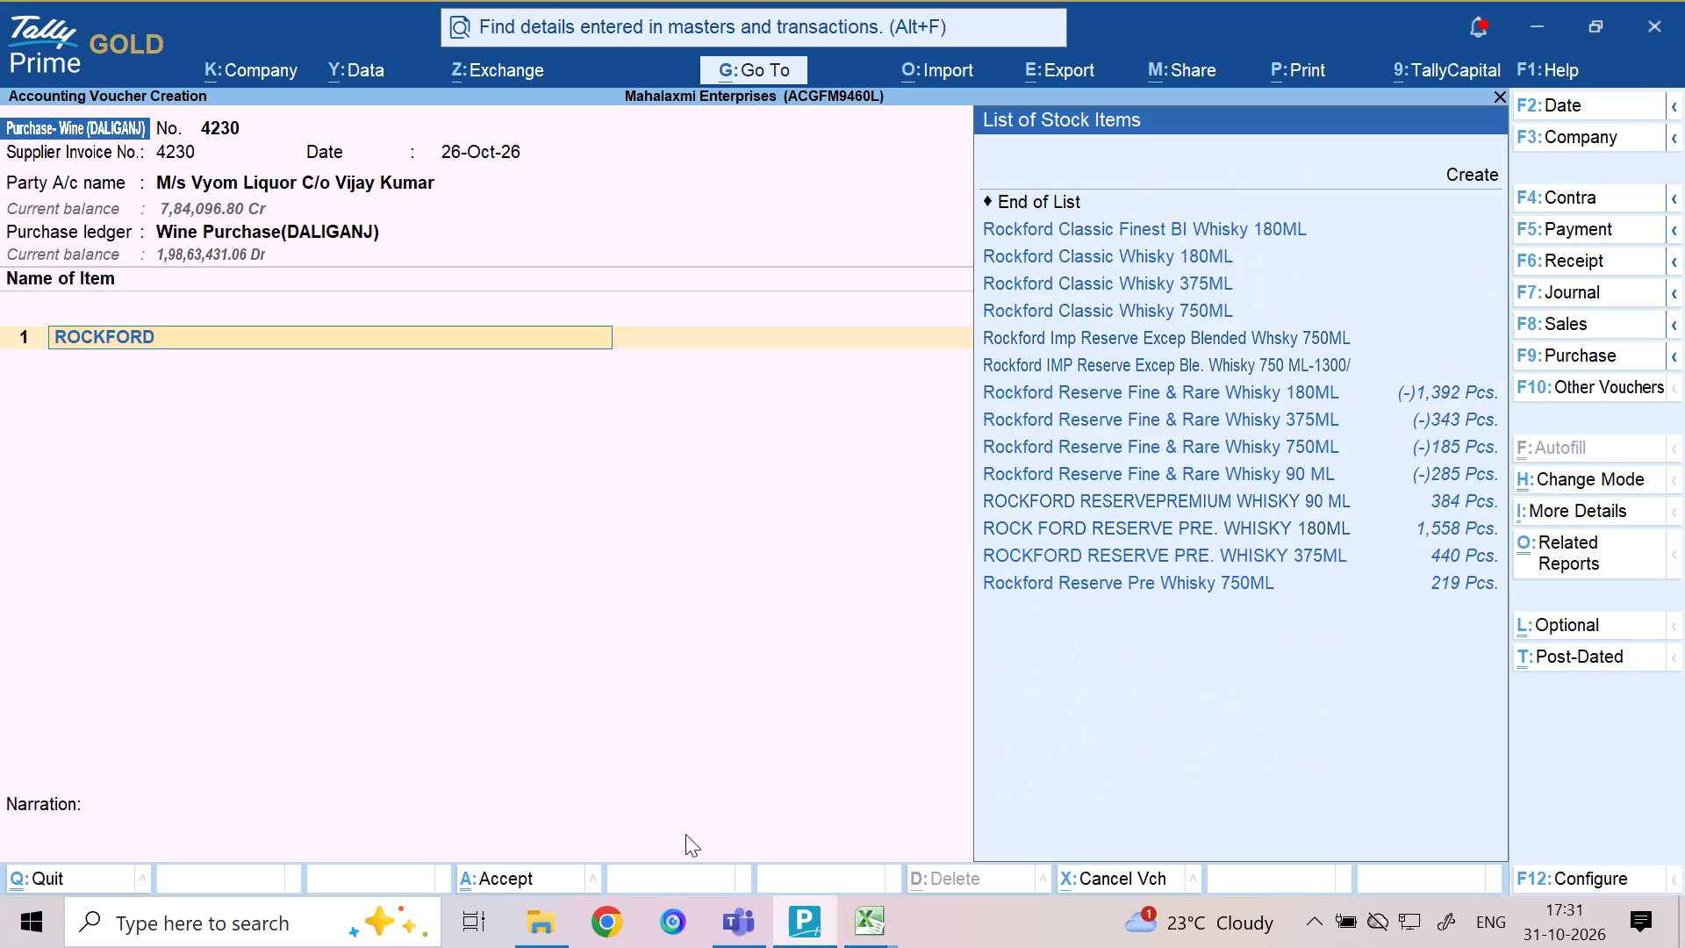
{"action": "key", "text": "c"}
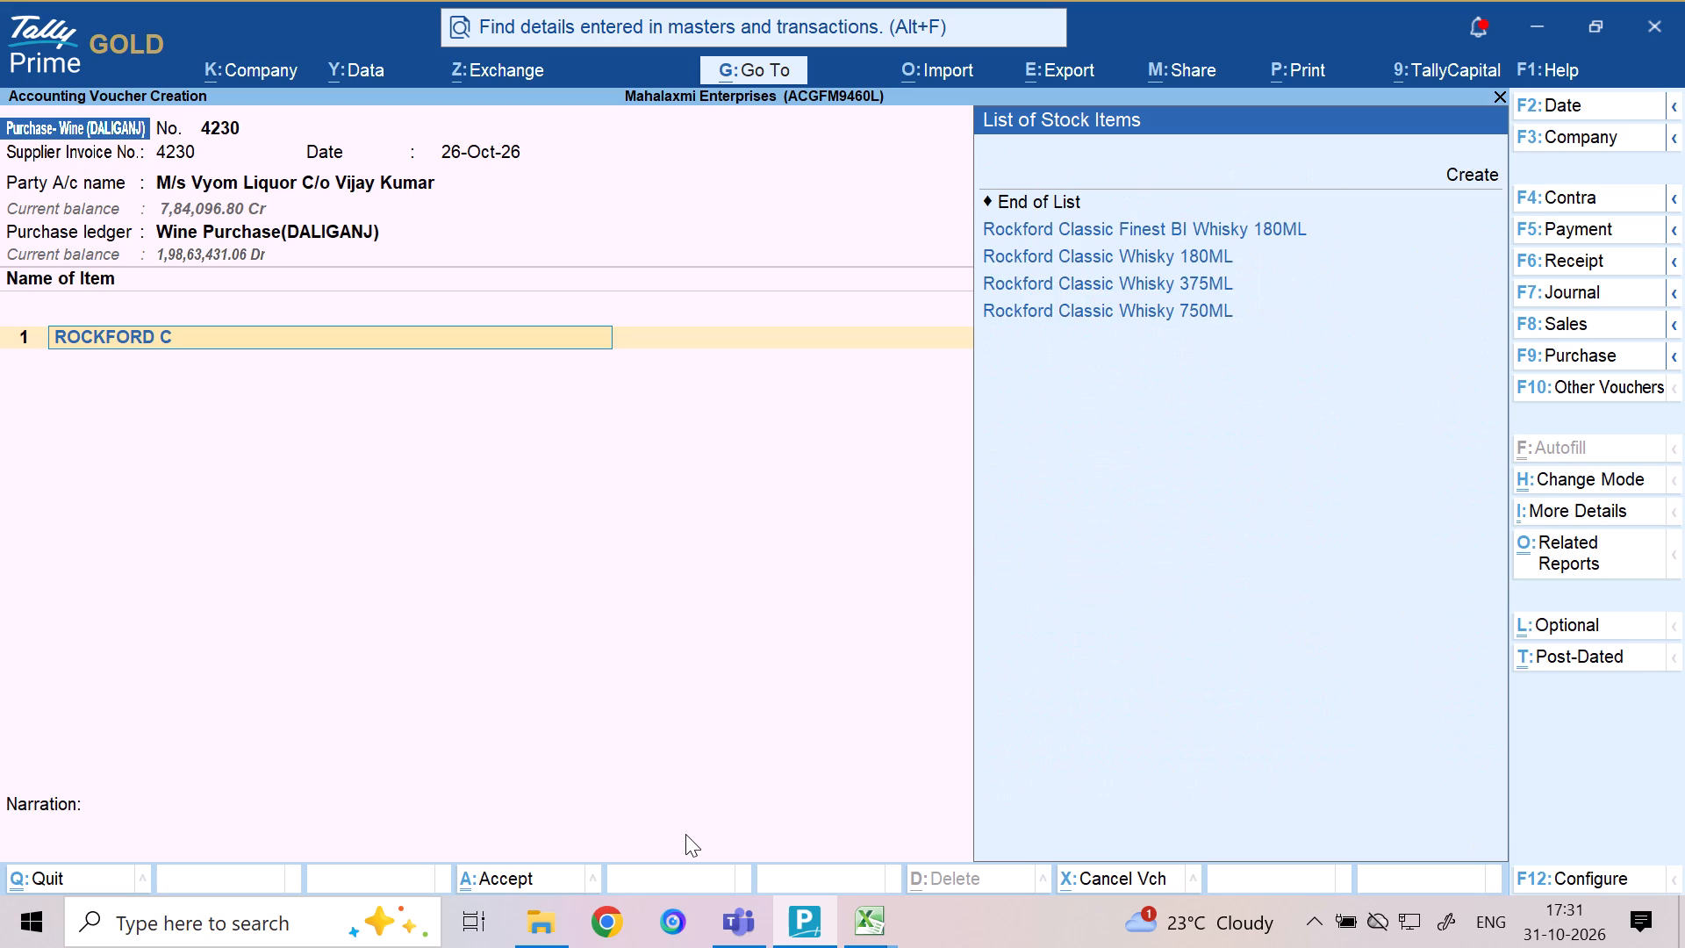
{"action": "key", "text": "Down"}
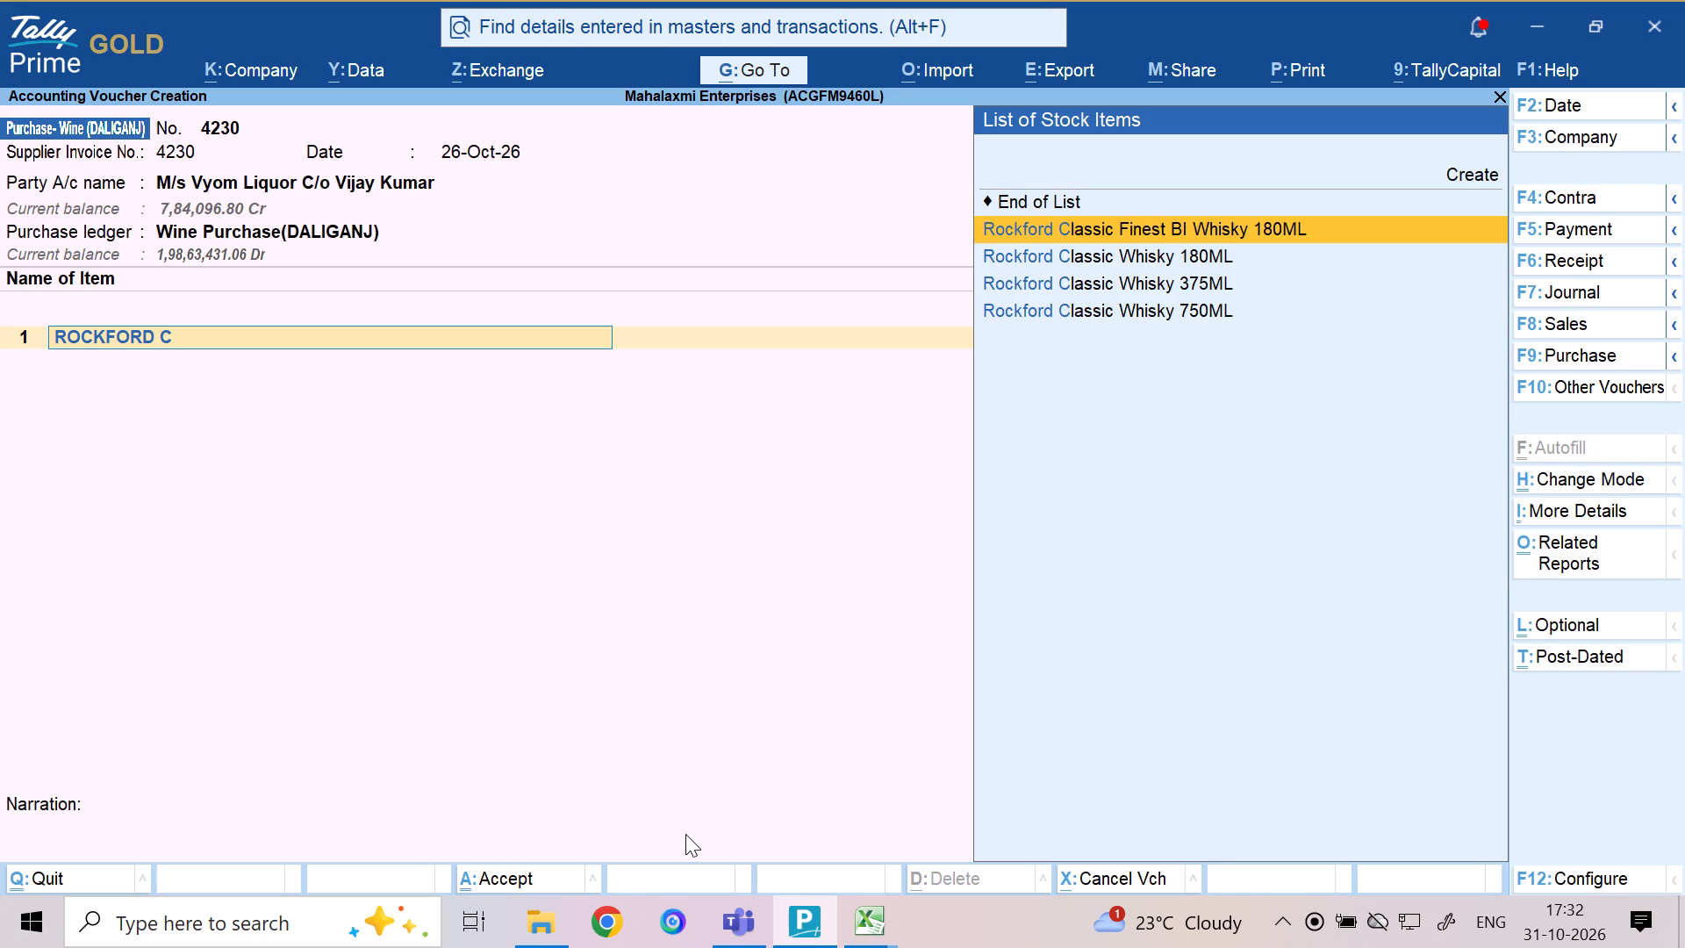
{"action": "key", "text": "Return"}
{"action": "key", "text": "BackSpace"}
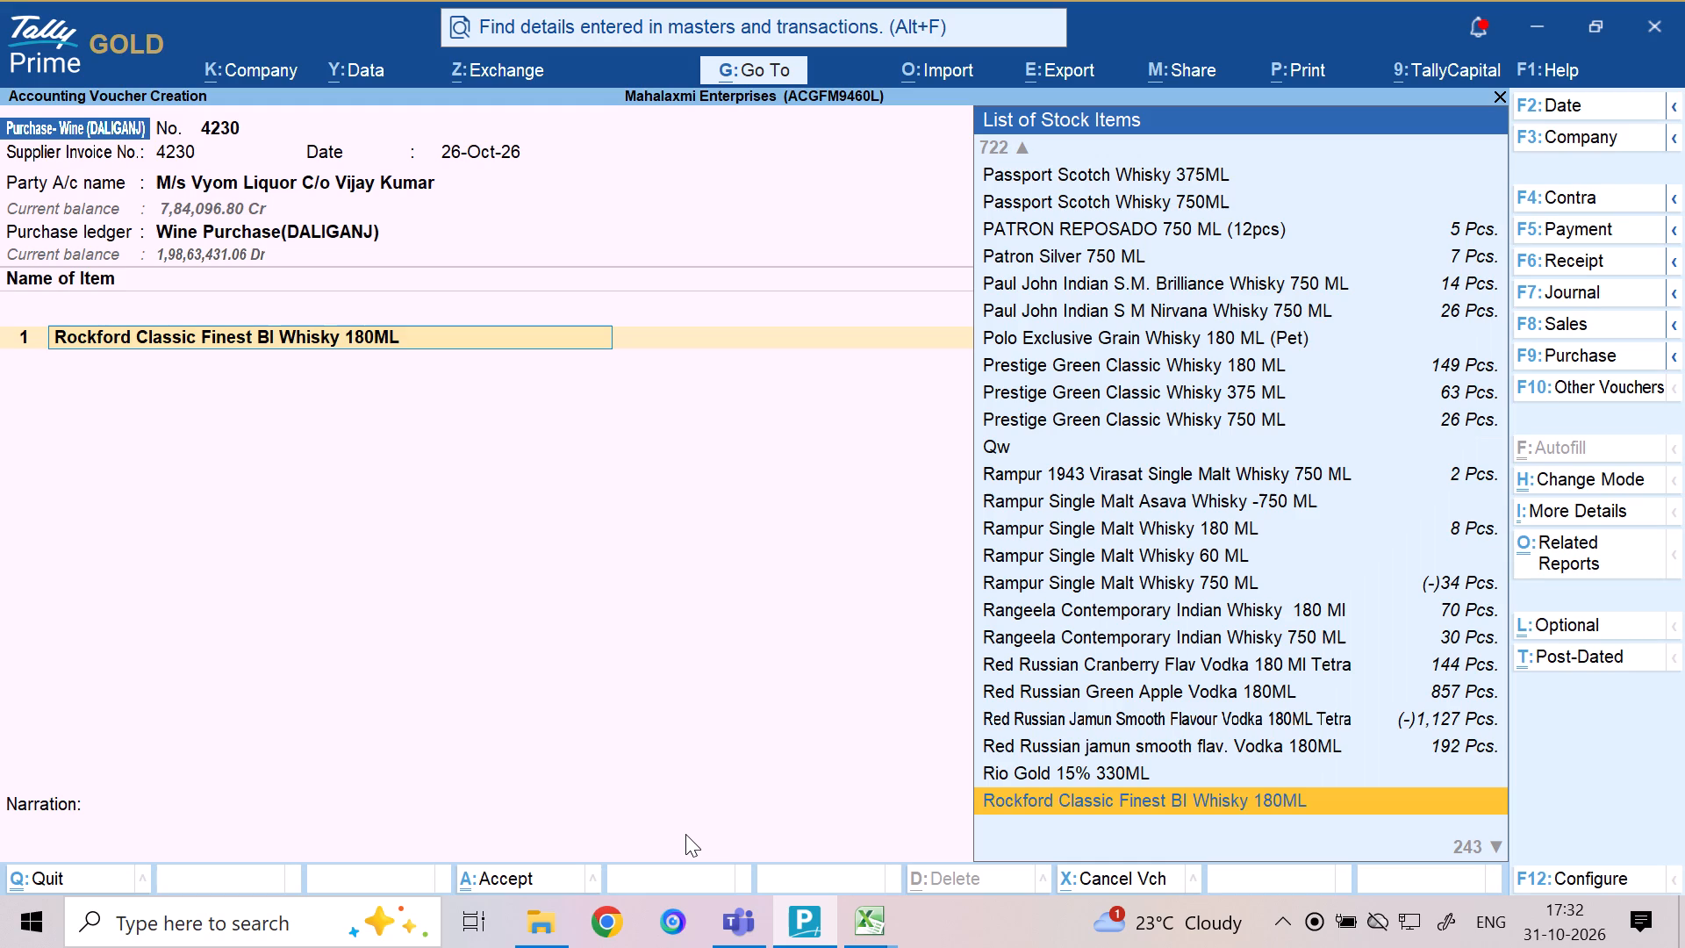
{"action": "key", "text": "ctrl+c"}
{"action": "key", "text": "Escape"}
Start a new stock item from the copied name, changing its size so it reads Rockford Classic Finest Bl Whisky 750 ML, with no alias.
{"action": "key", "text": "alt+c"}
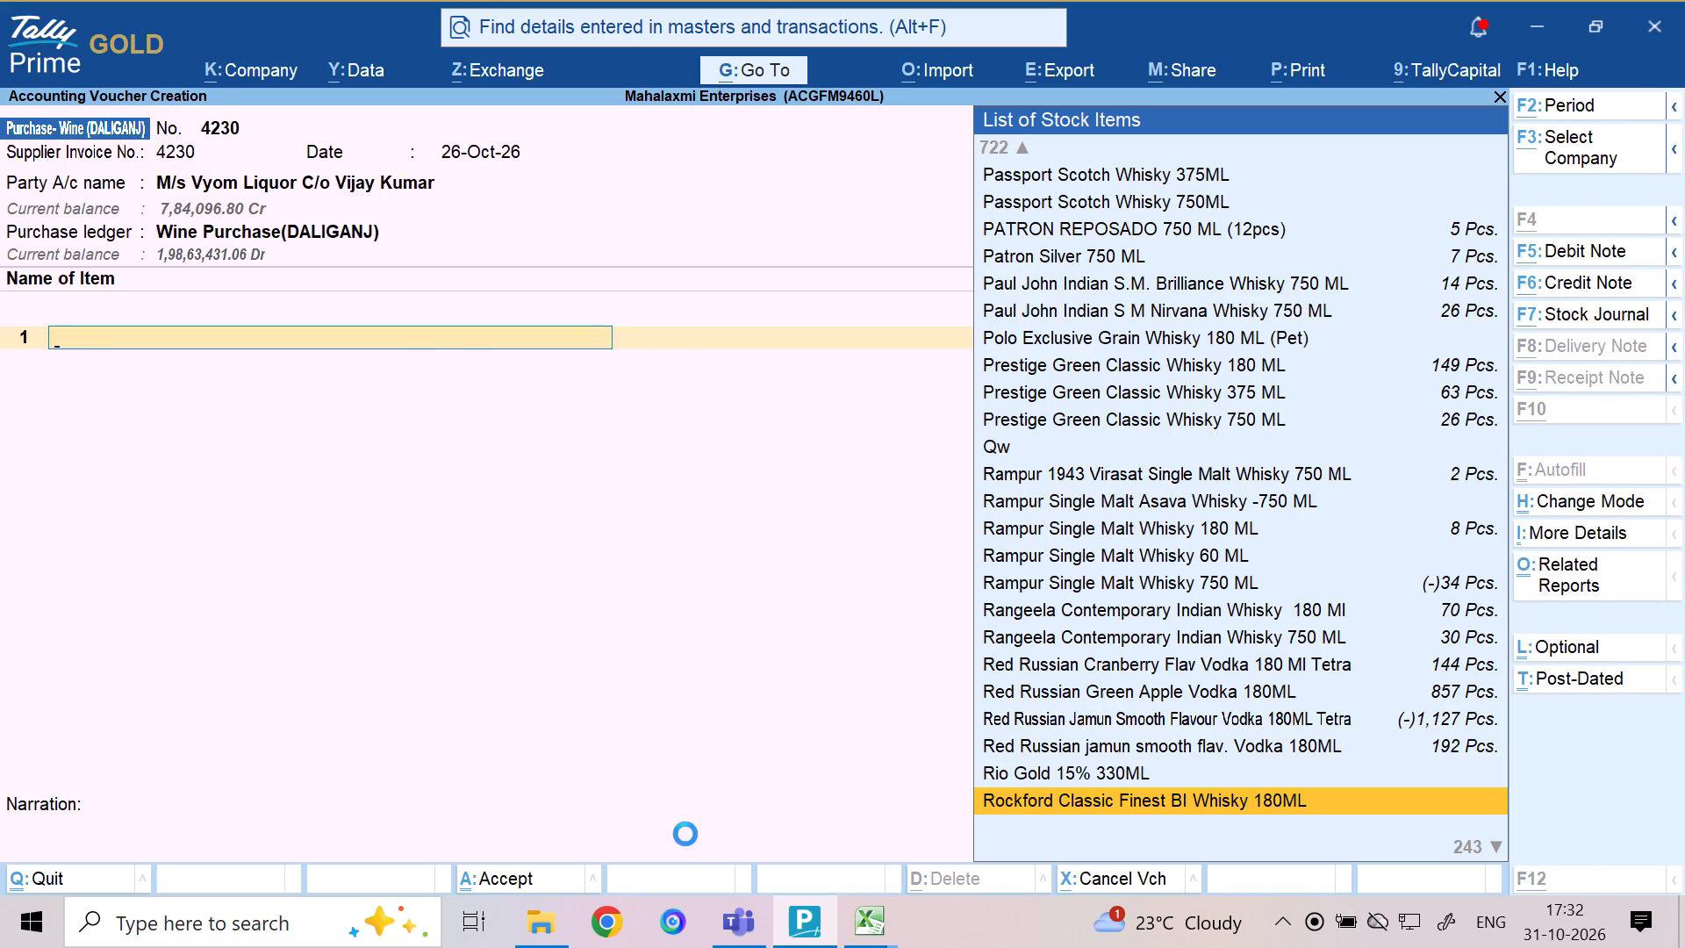
{"action": "key", "text": "ctrl+v"}
{"action": "key", "text": "BackSpace"}
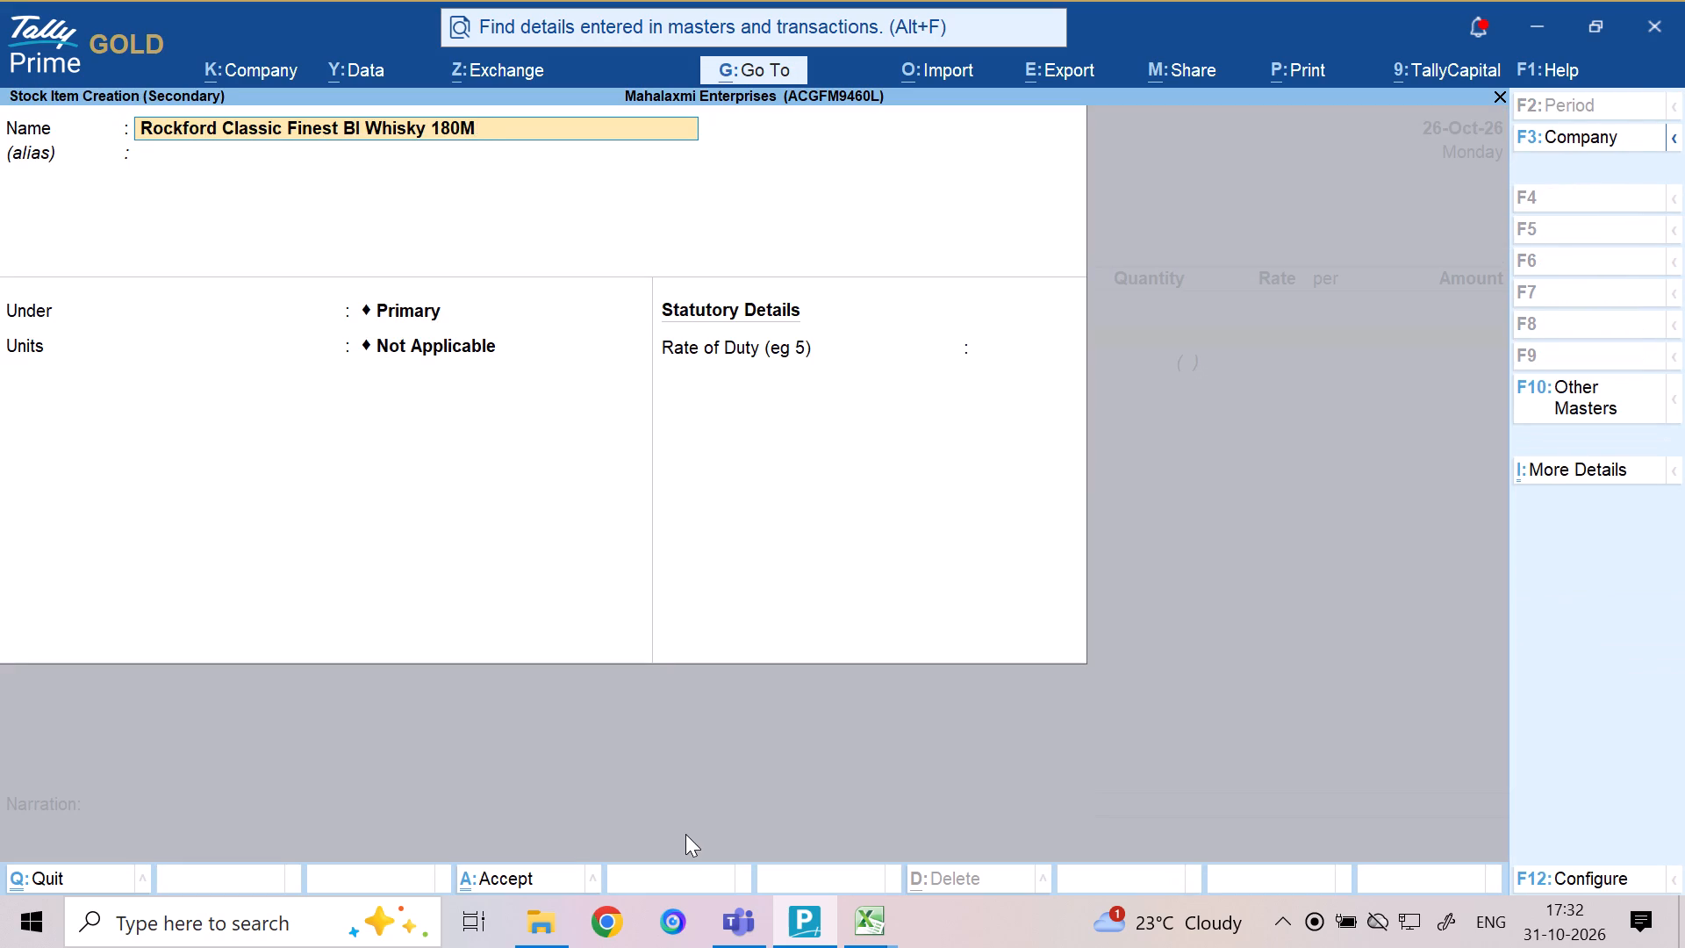
{"action": "key", "text": "BackSpace"}
{"action": "key", "text": "BackSpace"}
{"action": "key", "text": "BackSpace"}
{"action": "key", "text": "BackSpace"}
{"action": "type", "text": "750 ML"}
{"action": "key", "text": "Return"}
{"action": "key", "text": "Return"}
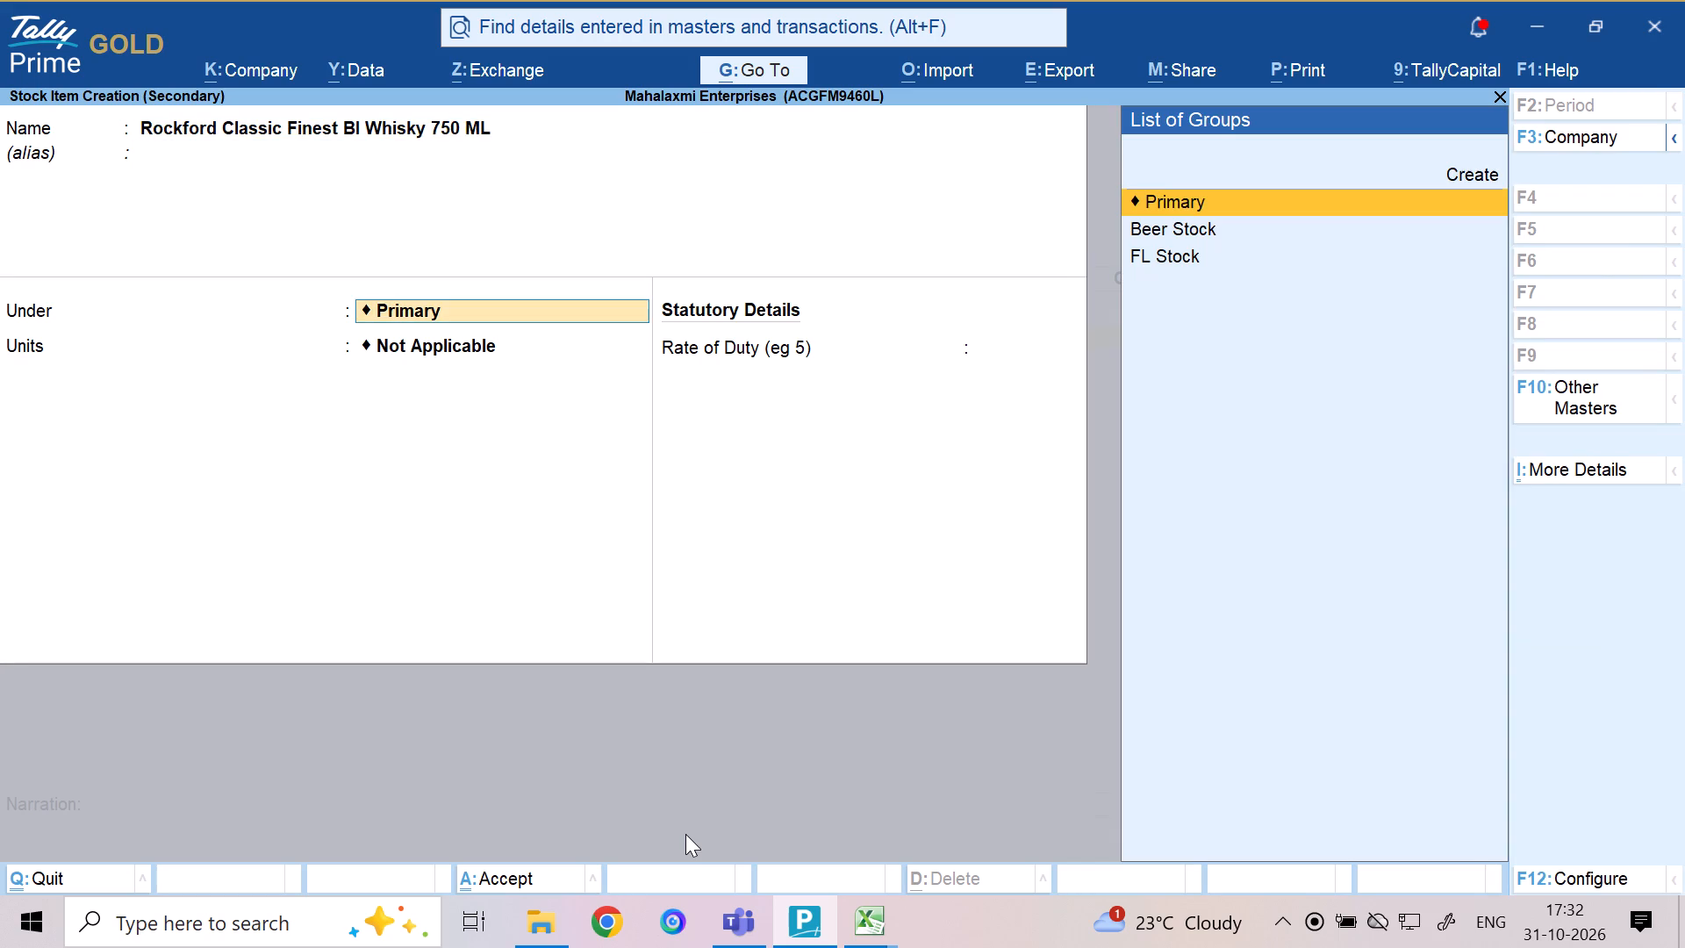
Place the new stock item under FL Stock with units Pcs., leave the rate of duty at 0, and accept it.
{"action": "key", "text": "Down"}
{"action": "key", "text": "Down"}
{"action": "key", "text": "Down"}
{"action": "key", "text": "Return"}
{"action": "key", "text": "Return"}
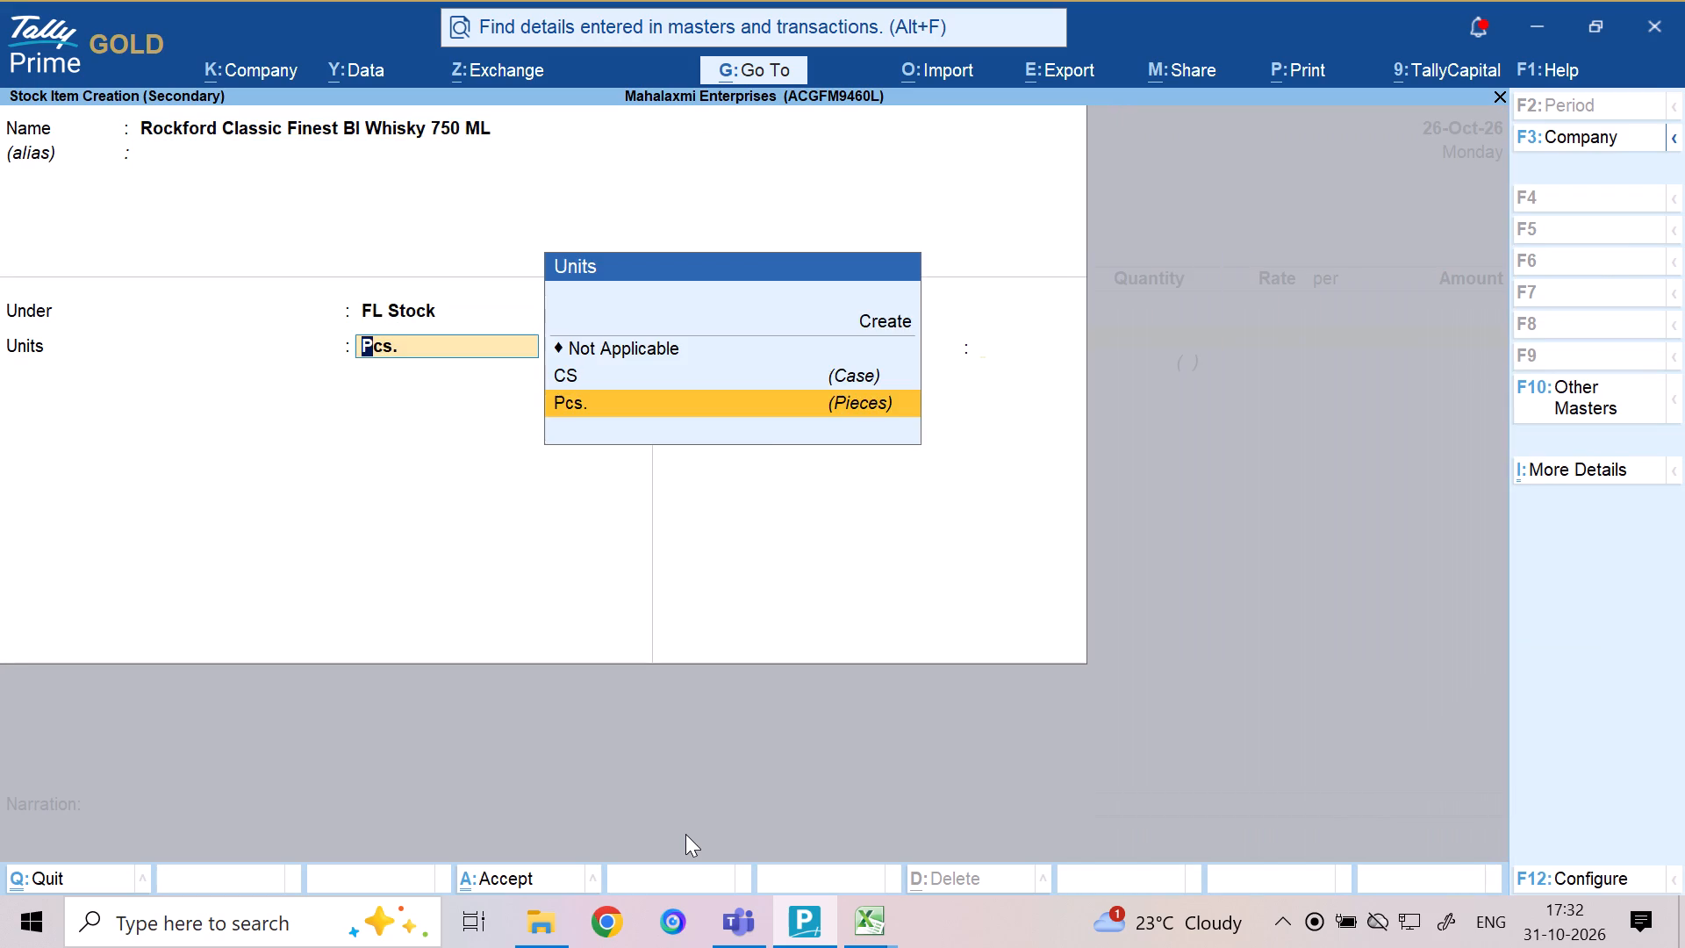
{"action": "key", "text": "Return"}
{"action": "key", "text": "Return"}
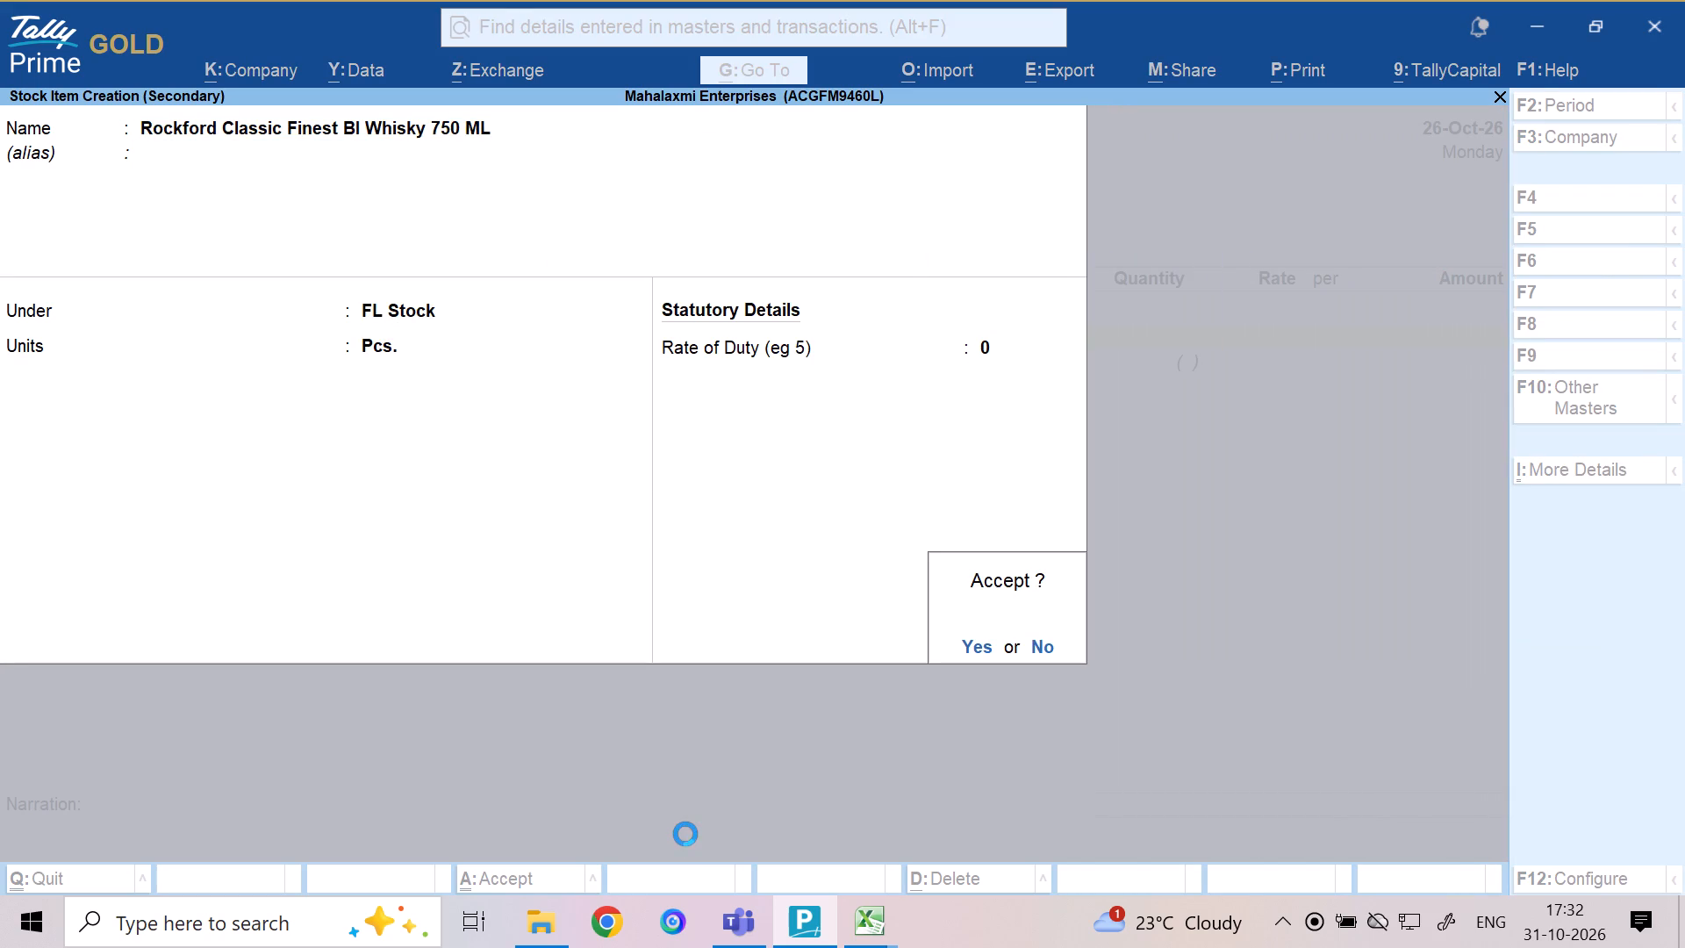
{"action": "key", "text": "Return"}
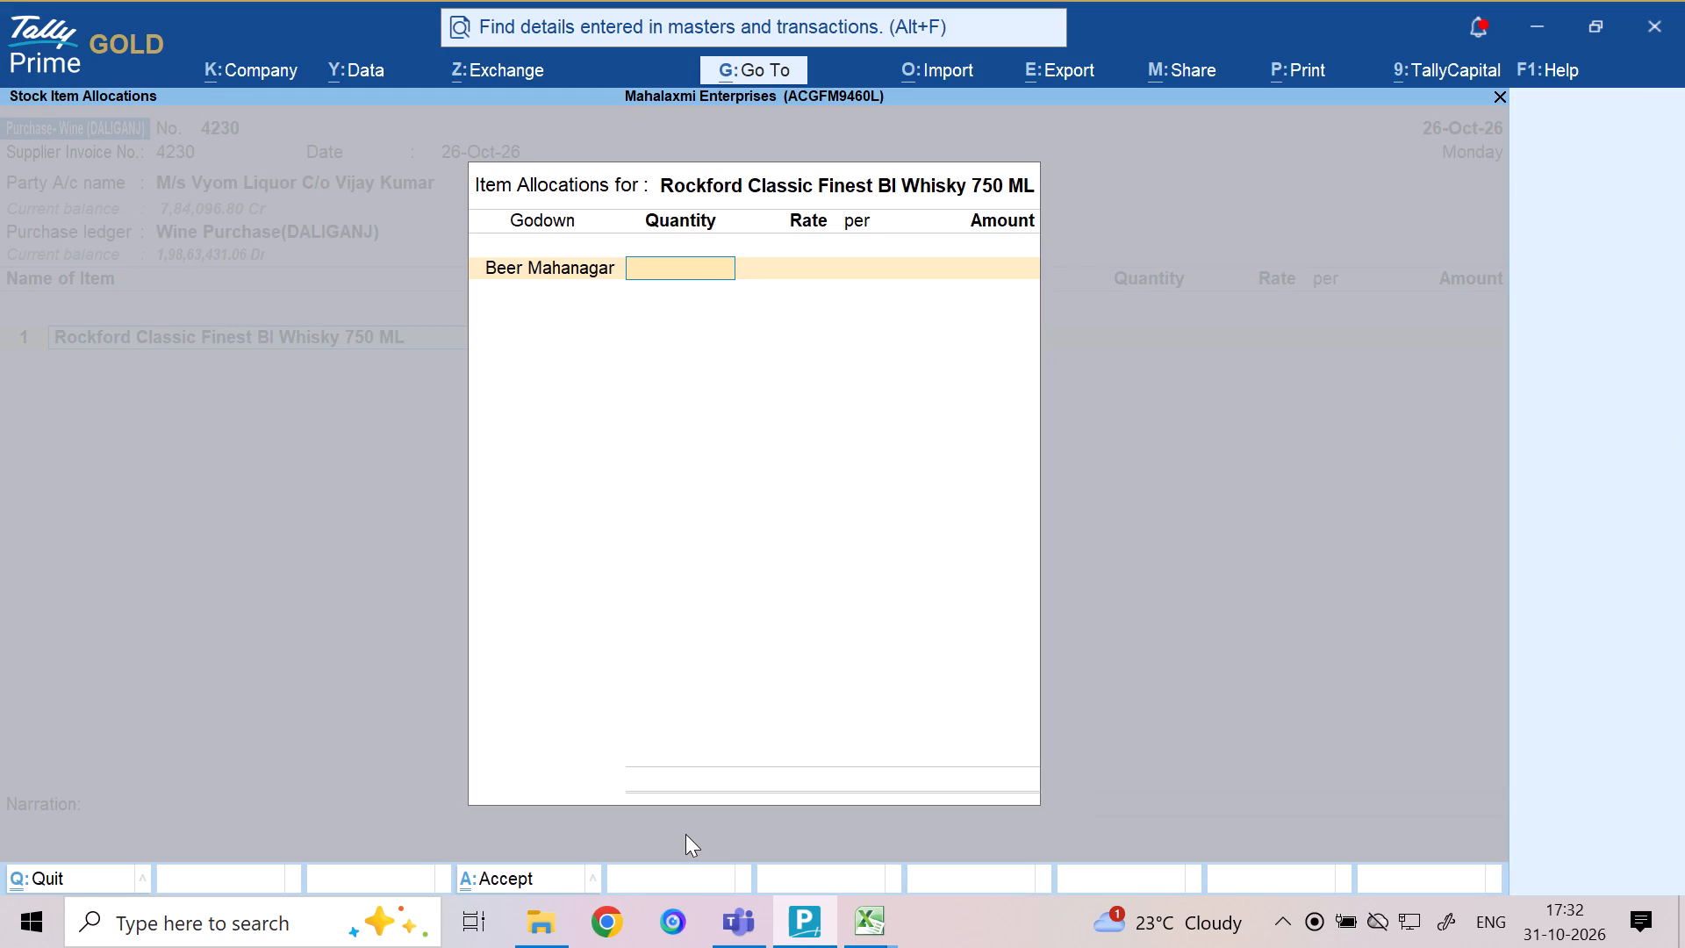
Allocate 12 Pcs. of the Rockford 750 ML whisky to the Daliganj FL godown with an amount of 10,072.44, leaving the rate blank.
{"action": "key", "text": "BackSpace"}
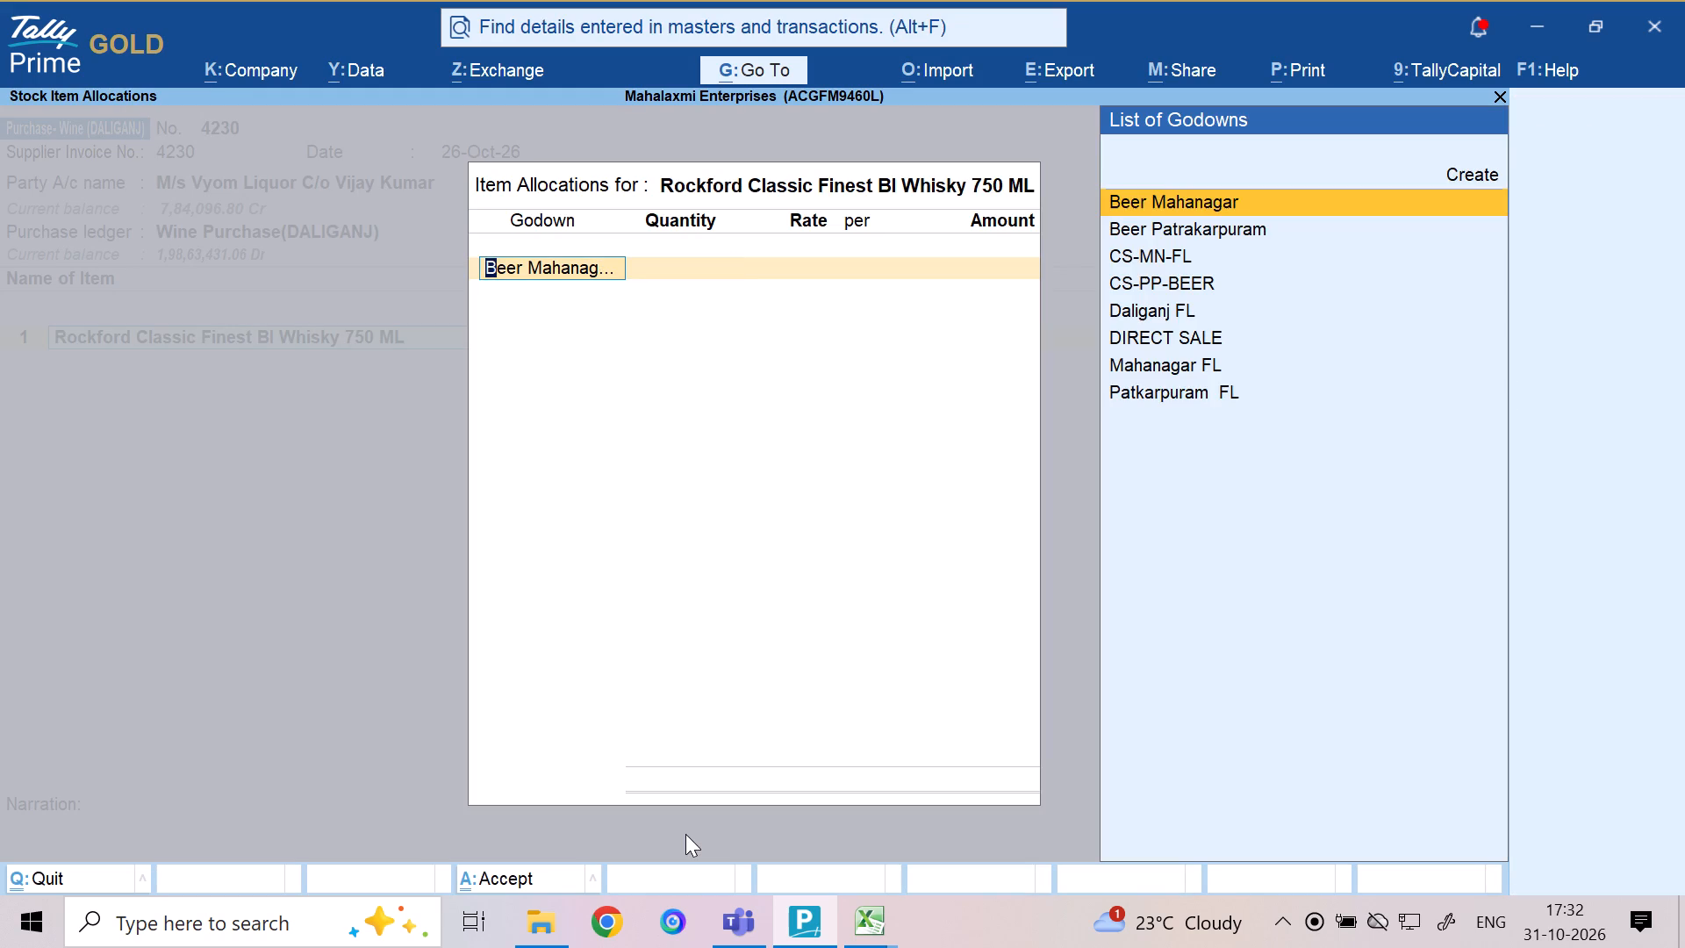
{"action": "type", "text": "DA"}
{"action": "key", "text": "Return"}
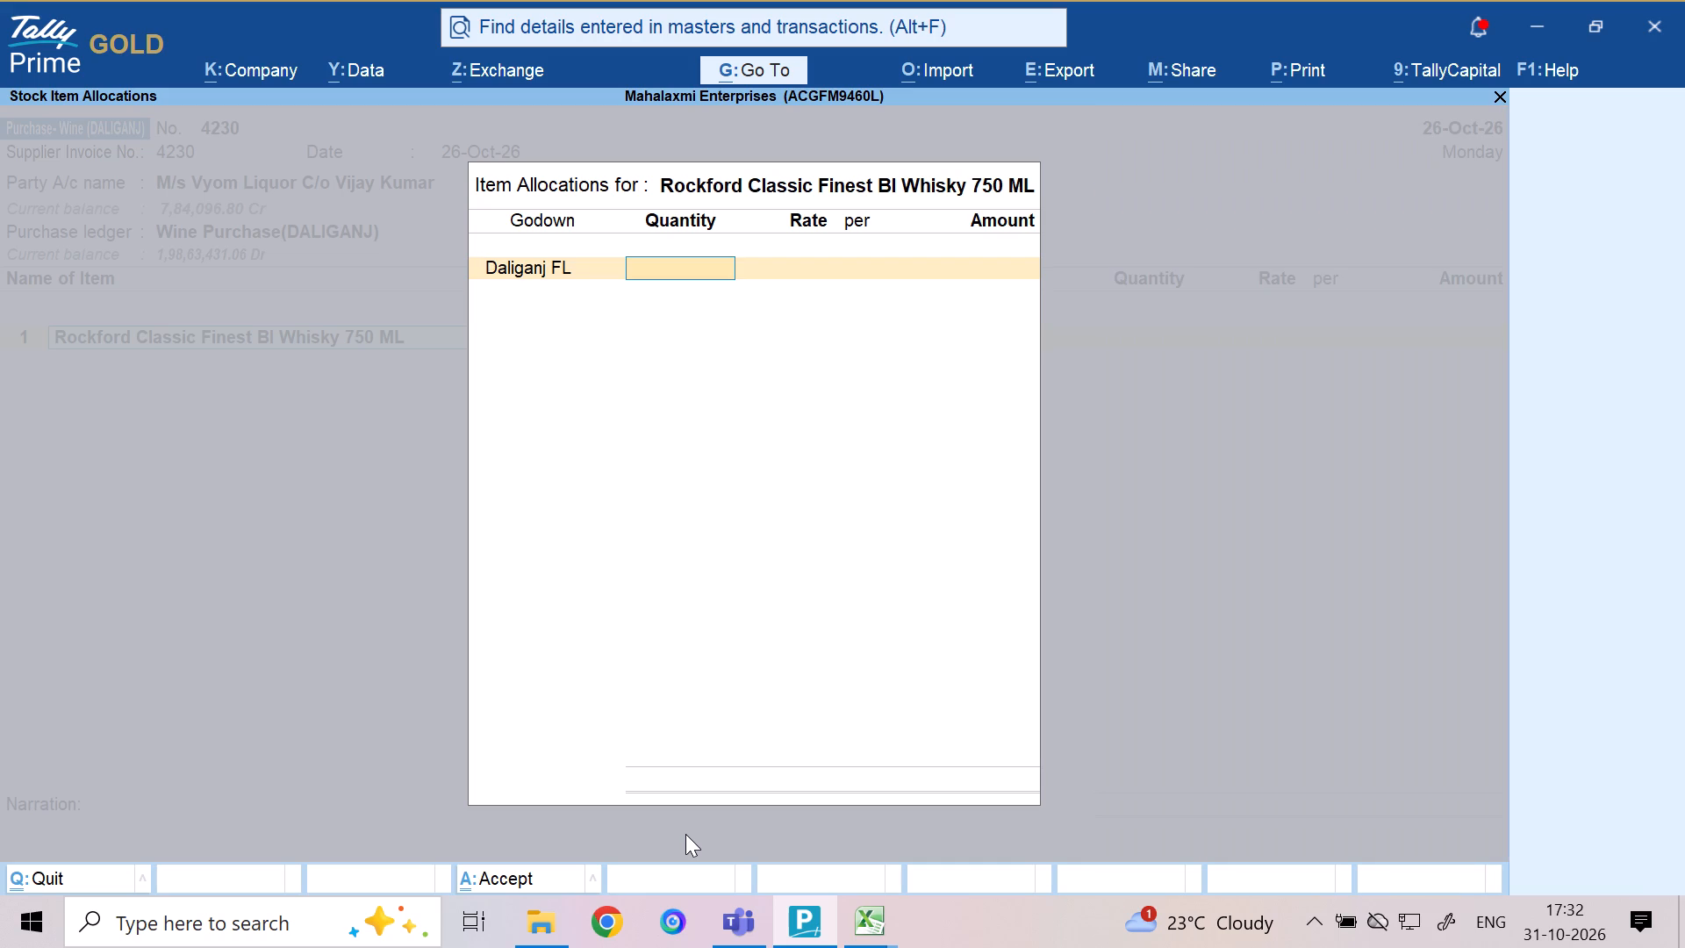
{"action": "key", "text": "1"}
{"action": "key", "text": "BackSpace"}
{"action": "type", "text": "12"}
{"action": "key", "text": "Return"}
{"action": "key", "text": "Return"}
{"action": "key", "text": "Return"}
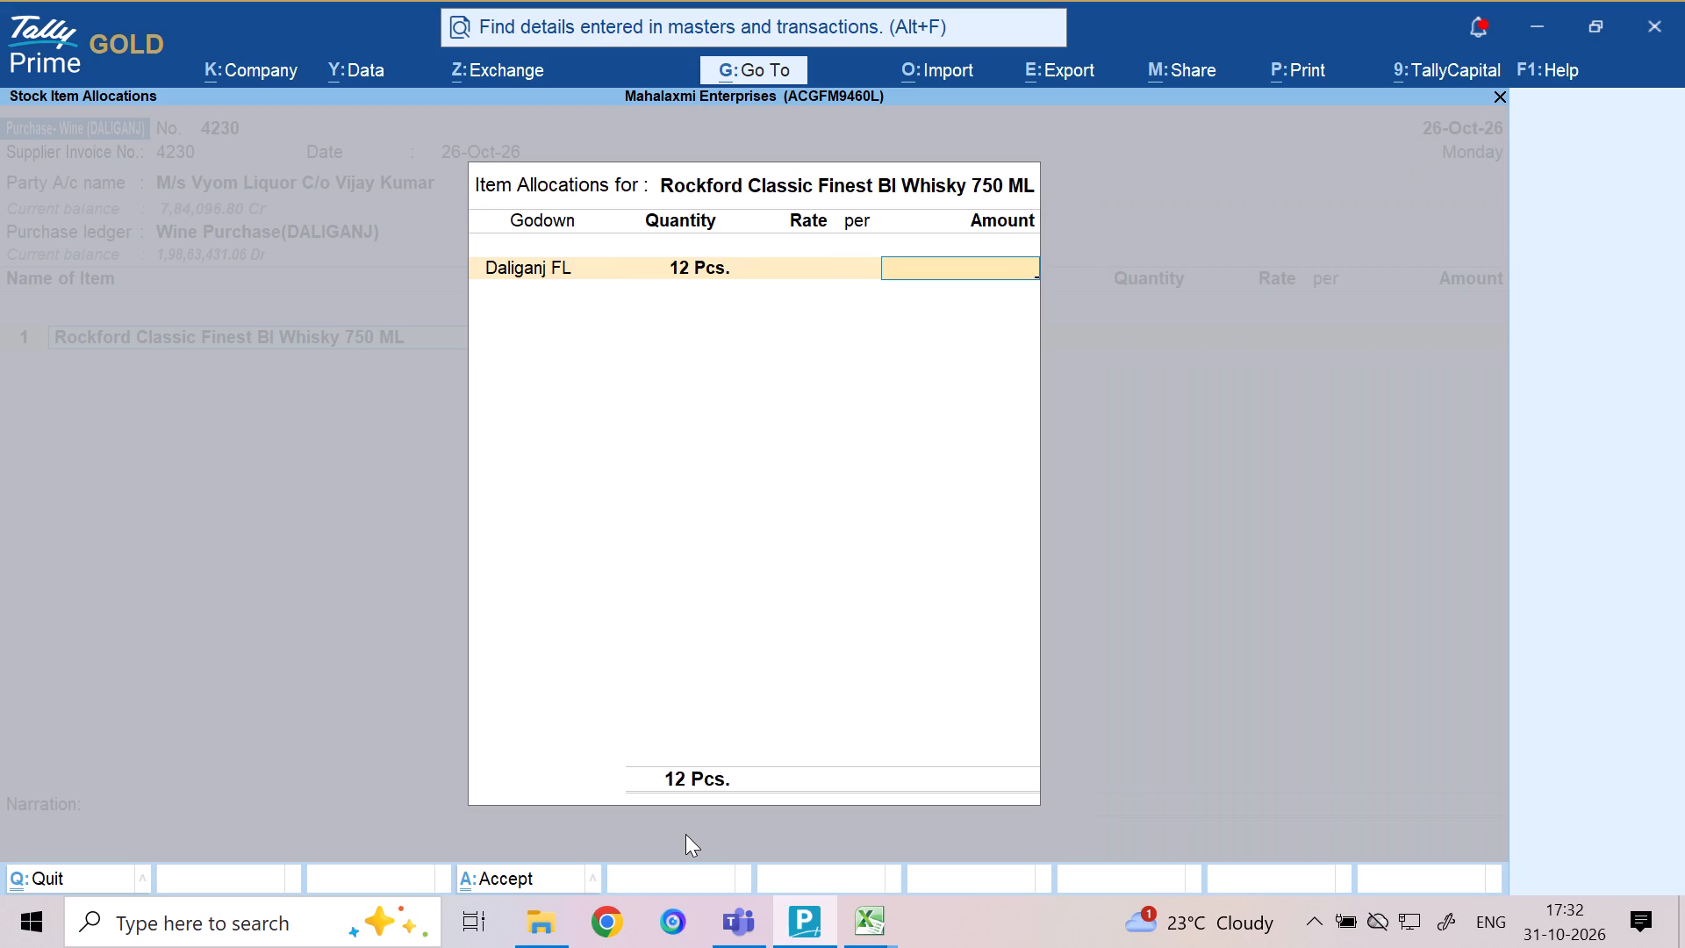
{"action": "type", "text": "10072.44"}
{"action": "key", "text": "Return"}
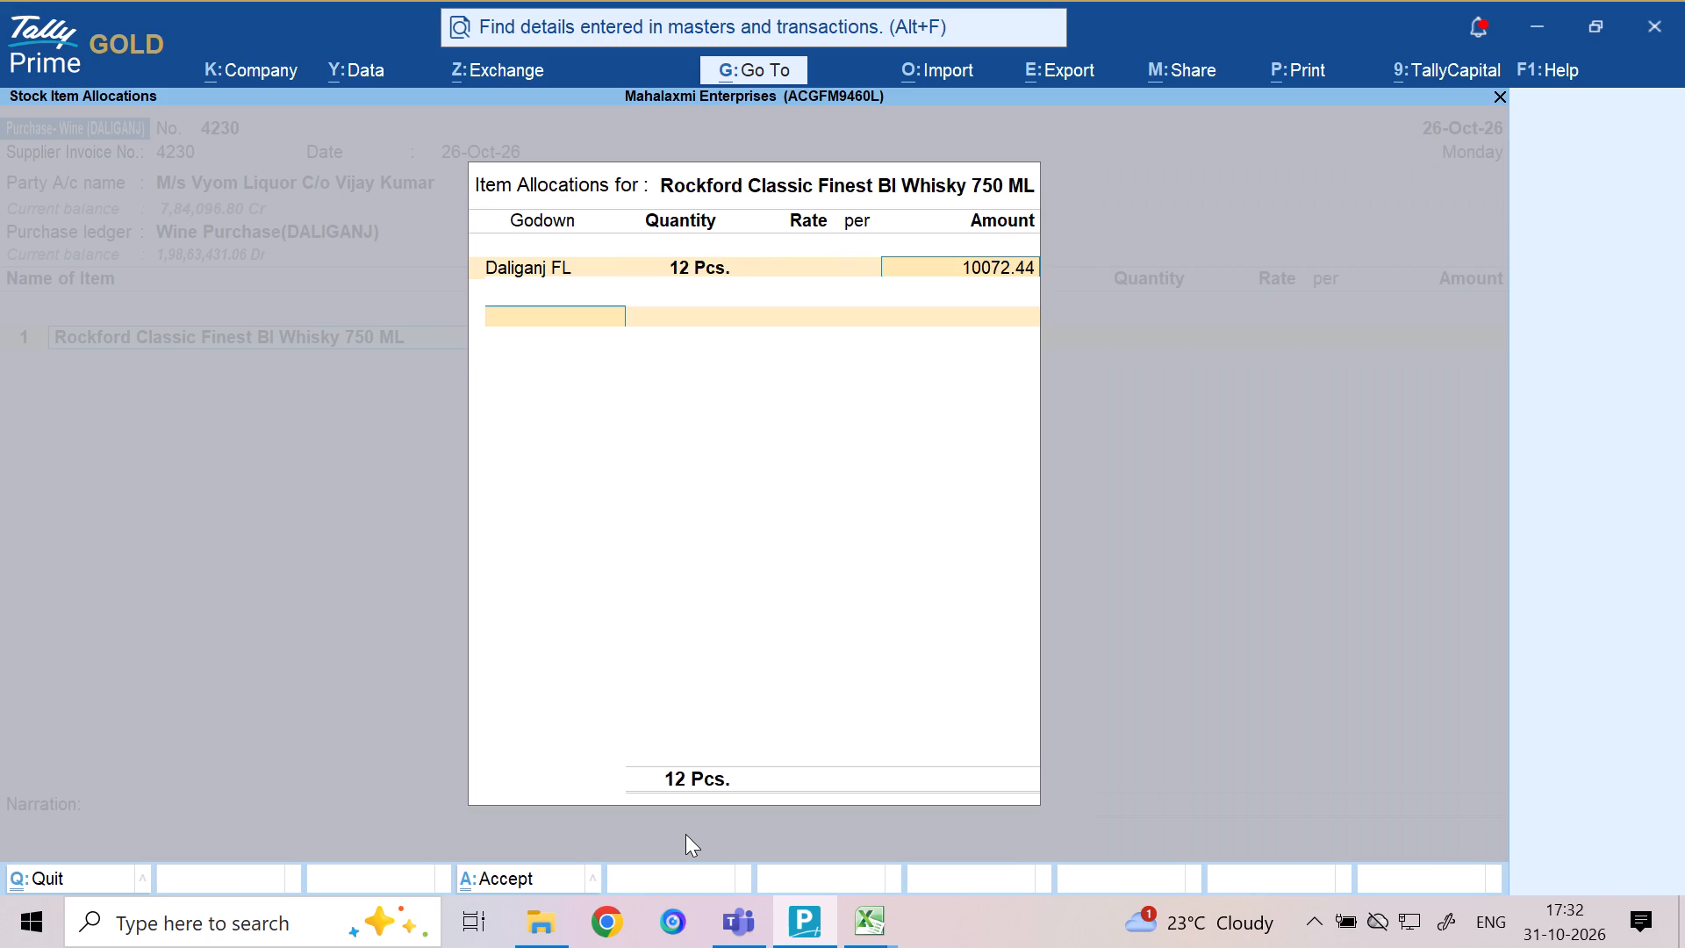
{"action": "key", "text": "Return"}
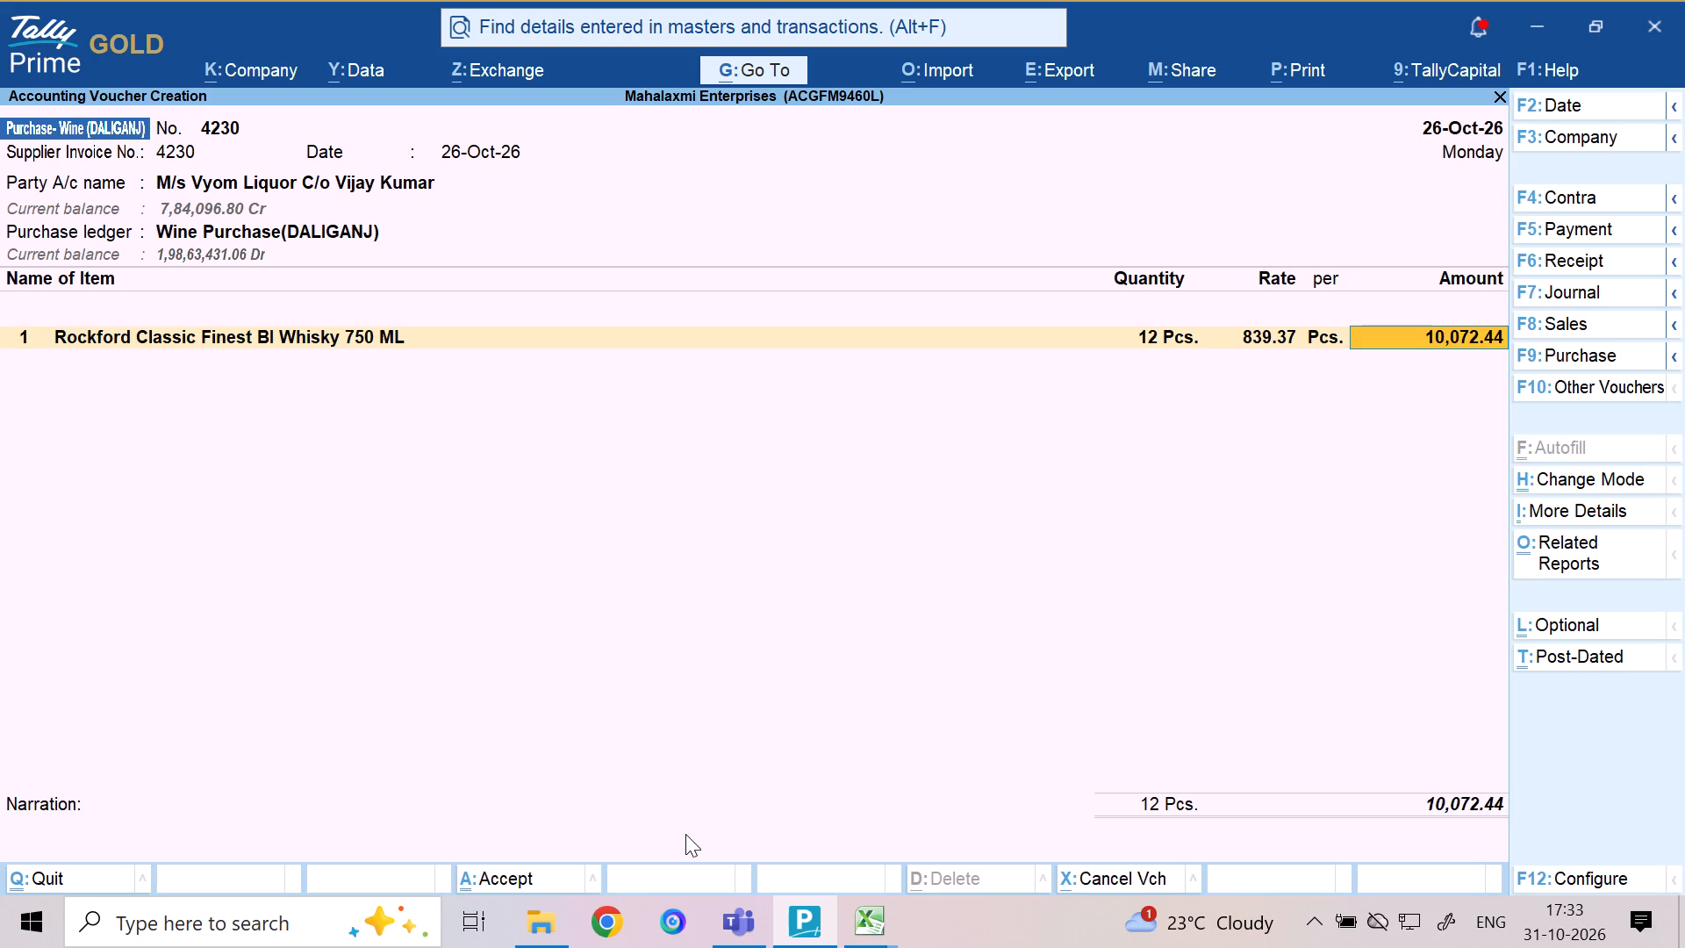
{"action": "key", "text": "Return"}
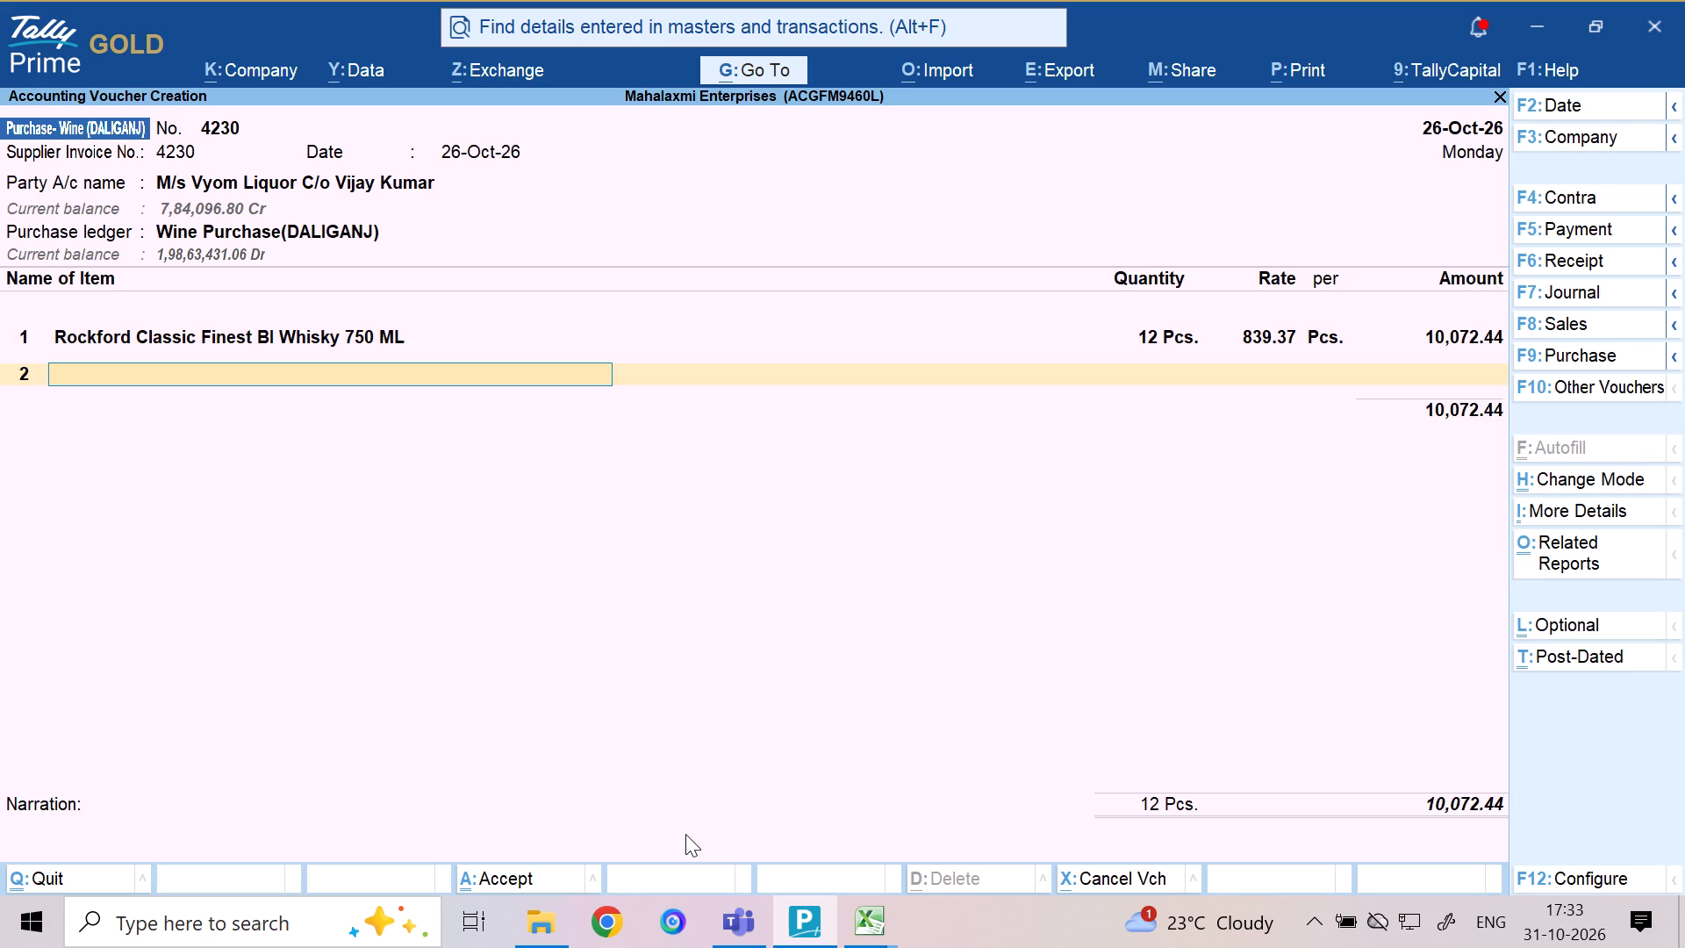
End the item list and add the TCS @2 % ledger with a rate of 2% and an amount of 201.00.
{"action": "key", "text": "Return"}
{"action": "type", "text": "TCS"}
{"action": "key", "text": "Down"}
{"action": "key", "text": "Down"}
{"action": "key", "text": "Down"}
{"action": "key", "text": "Down"}
{"action": "key", "text": "Return"}
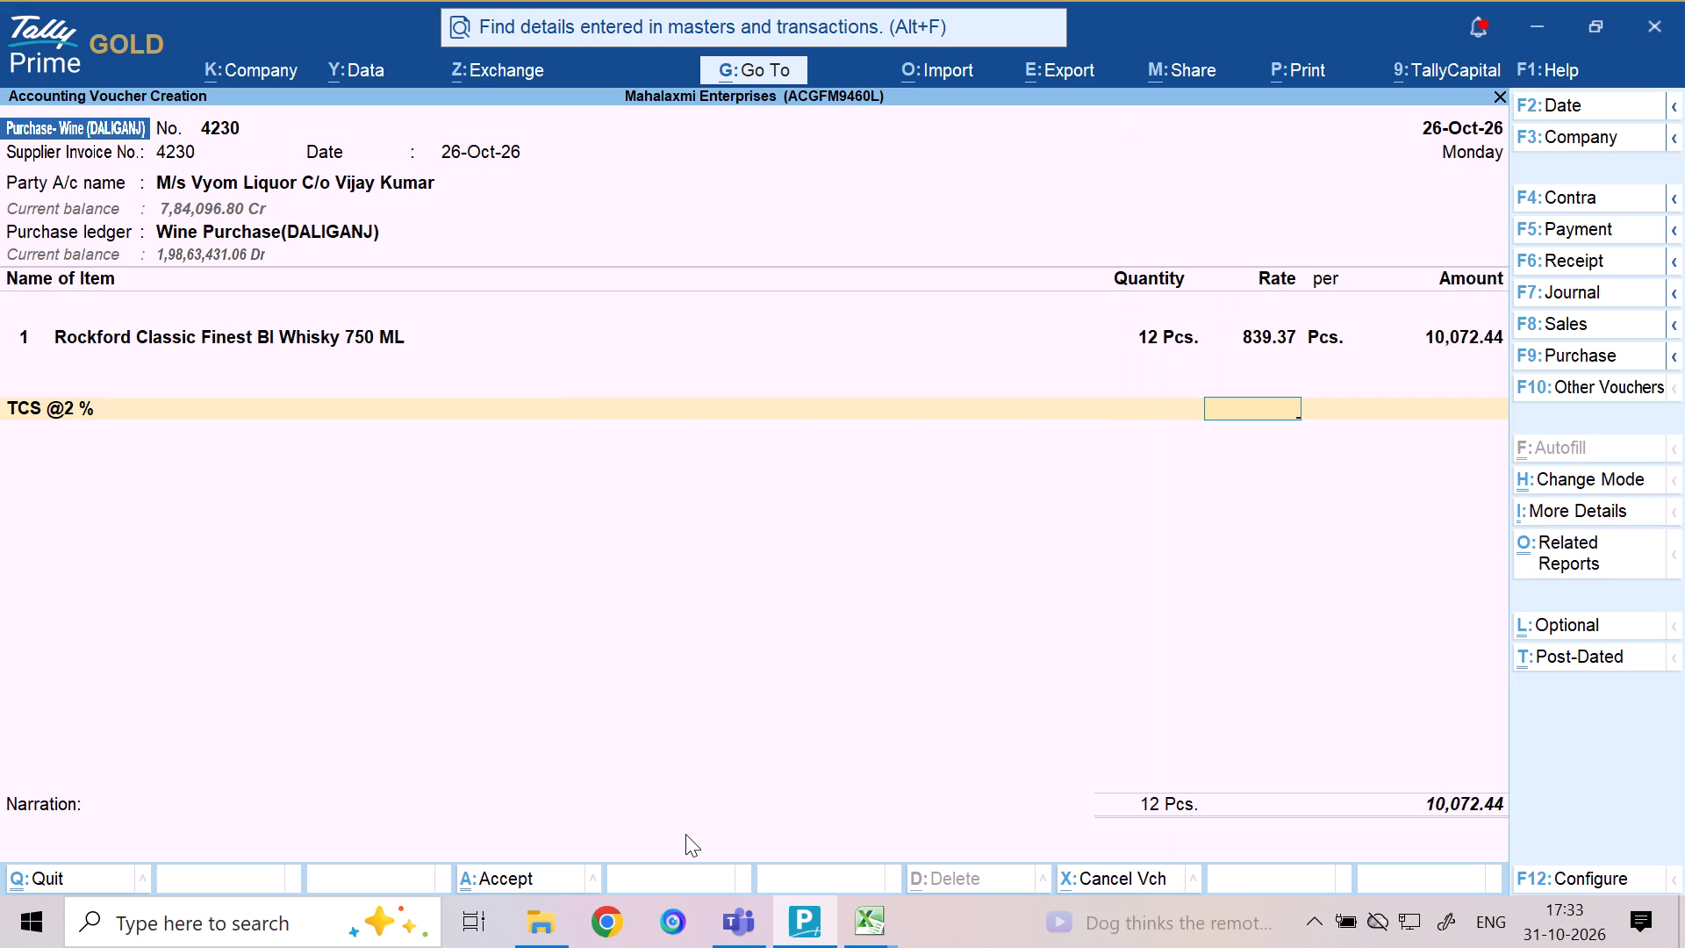
{"action": "type", "text": "201"}
{"action": "key", "text": "Return"}
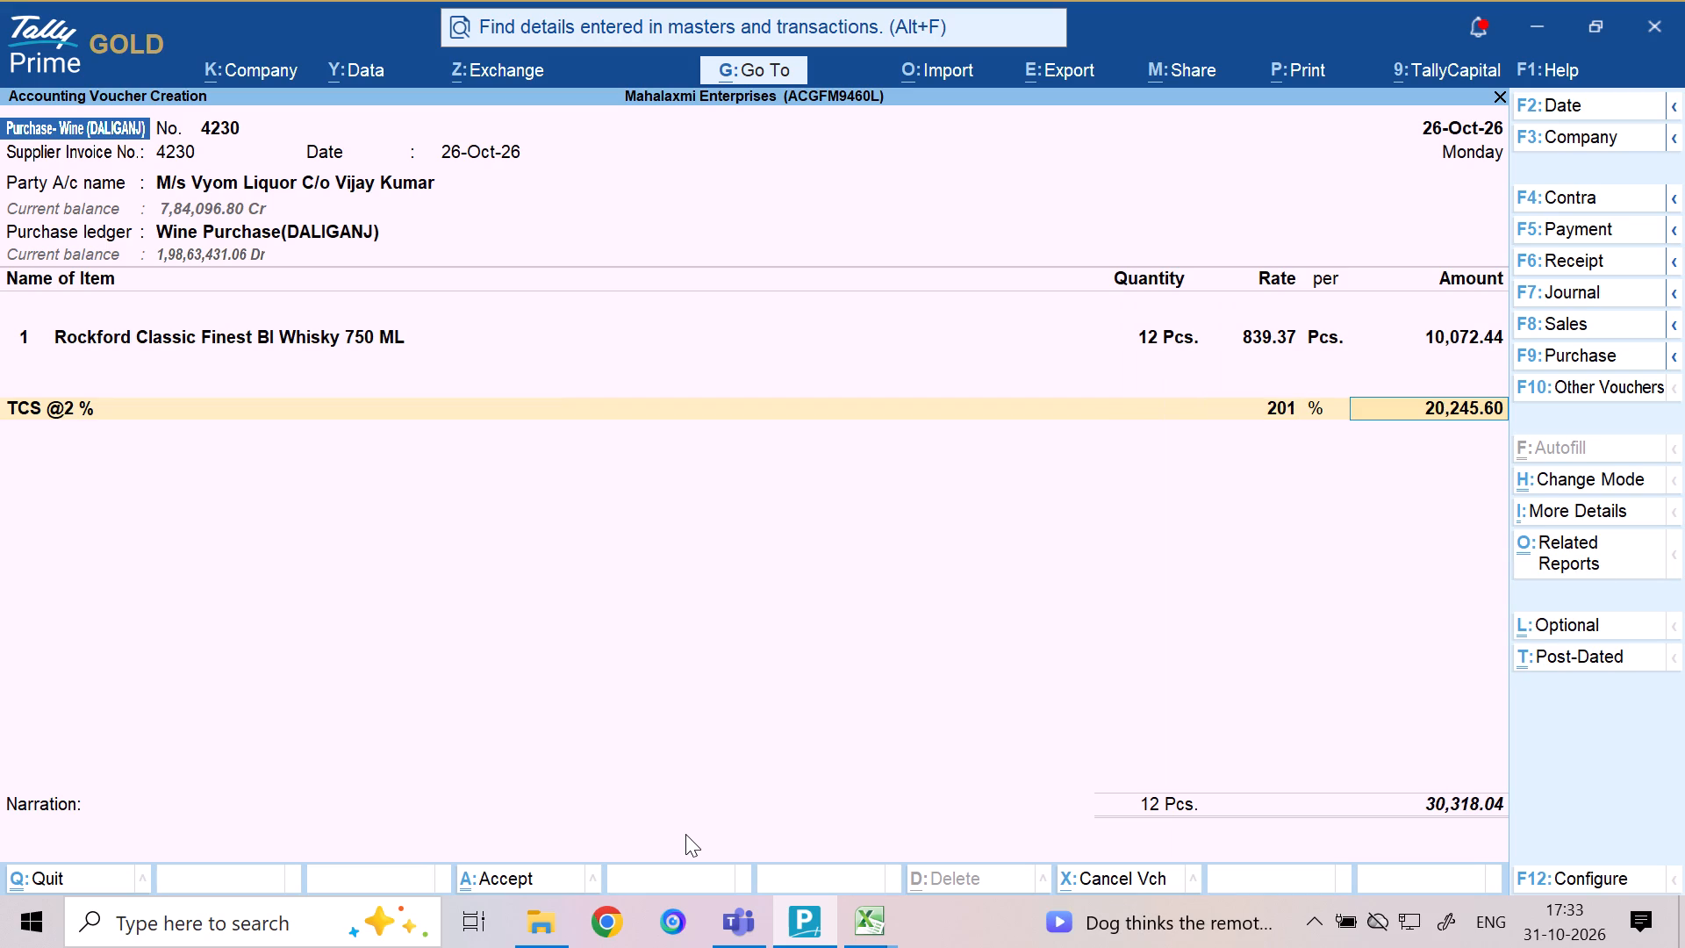
{"action": "key", "text": "BackSpace"}
{"action": "key", "text": "2"}
{"action": "key", "text": "Return"}
{"action": "type", "text": "2041"}
{"action": "key", "text": "Return"}
{"action": "key", "text": "BackSpace"}
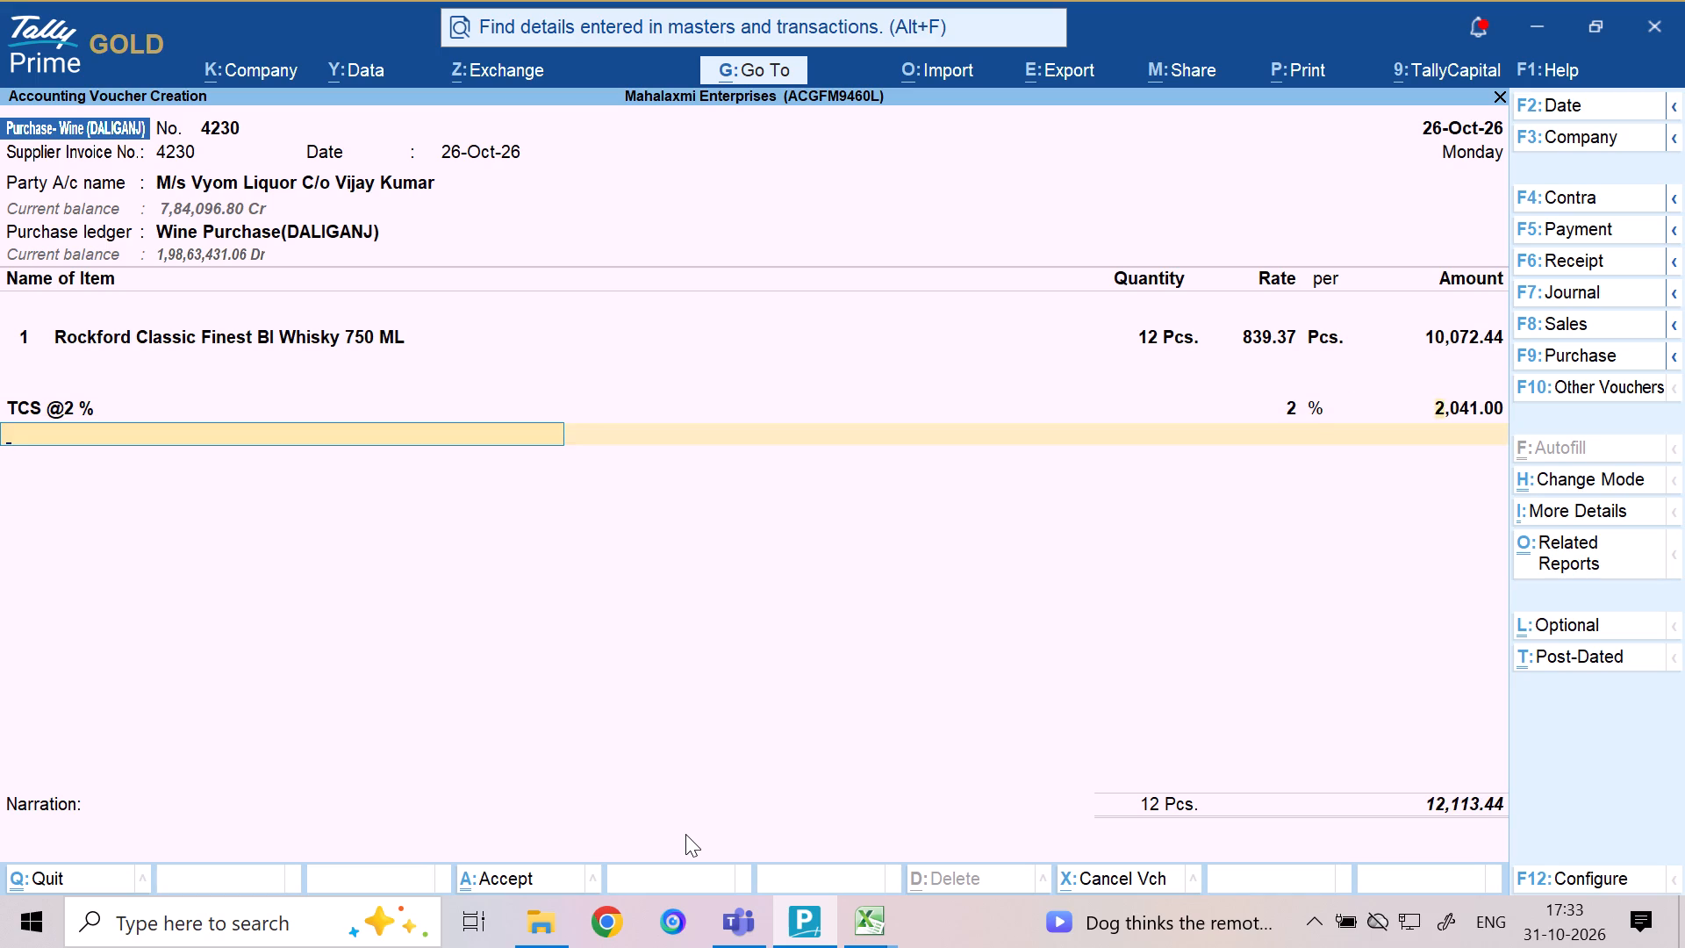
{"action": "type", "text": "201"}
{"action": "key", "text": "Return"}
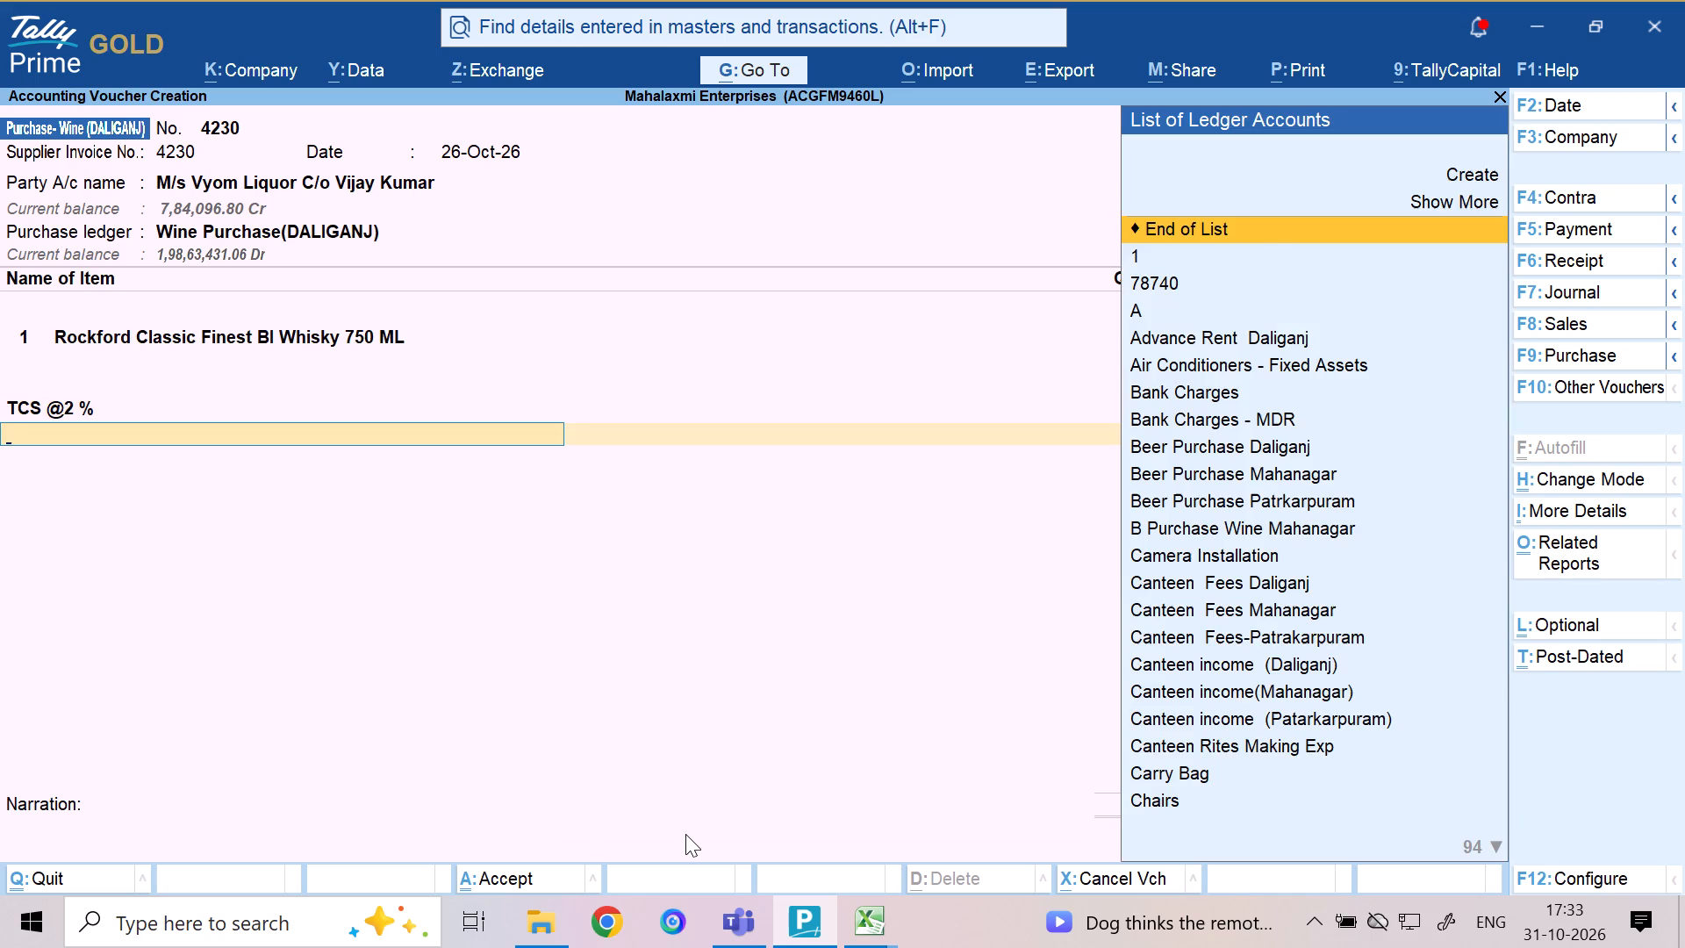
Add the Round Off ledger with an amount of (-)0.44 and end the ledger entries.
{"action": "type", "text": "RO"}
{"action": "key", "text": "Return"}
{"action": "key", "text": "Return"}
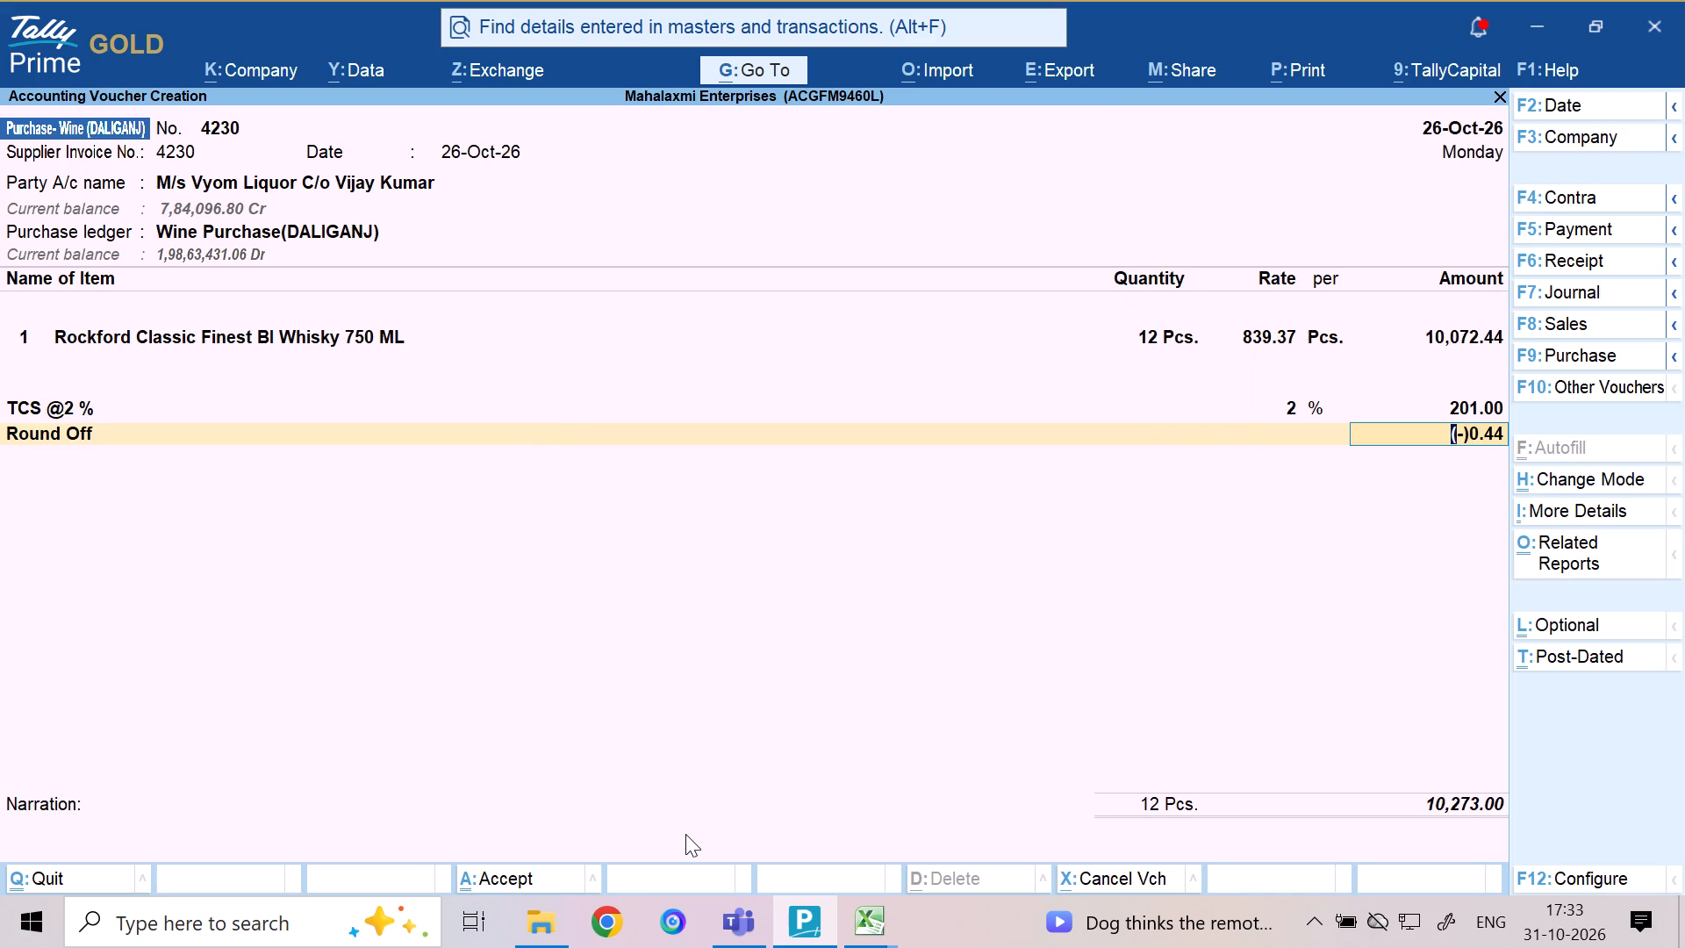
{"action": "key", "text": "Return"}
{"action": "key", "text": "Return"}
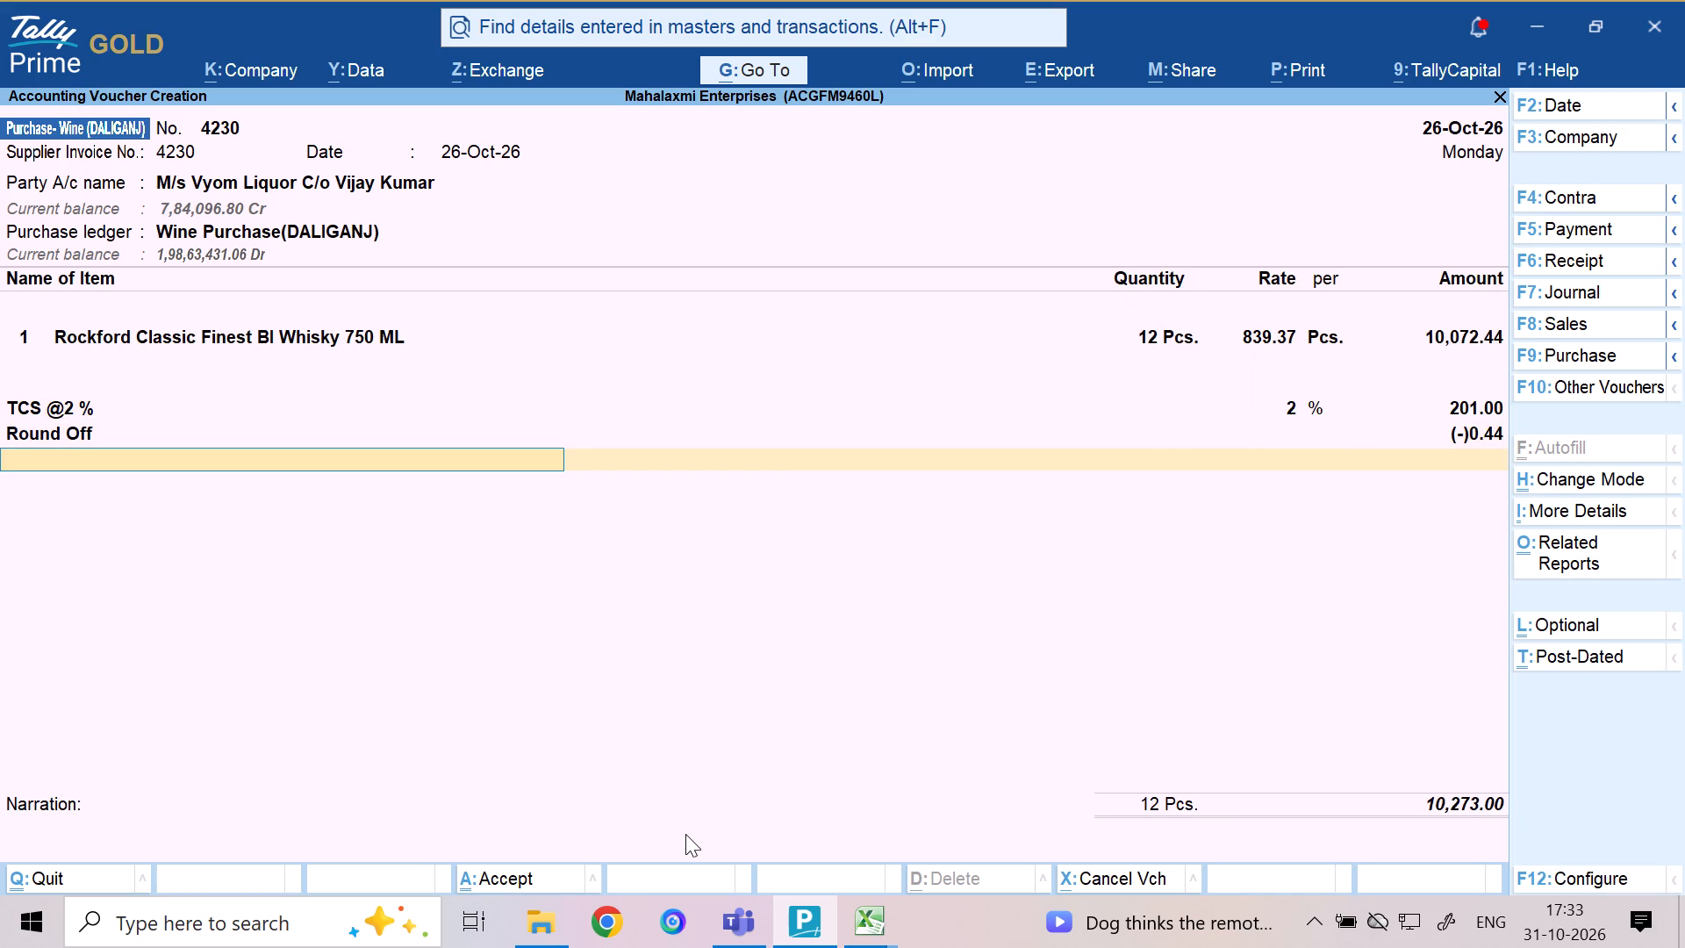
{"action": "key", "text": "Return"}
Leave the narration blank and accept purchase voucher 4230 for the Rockford whisky.
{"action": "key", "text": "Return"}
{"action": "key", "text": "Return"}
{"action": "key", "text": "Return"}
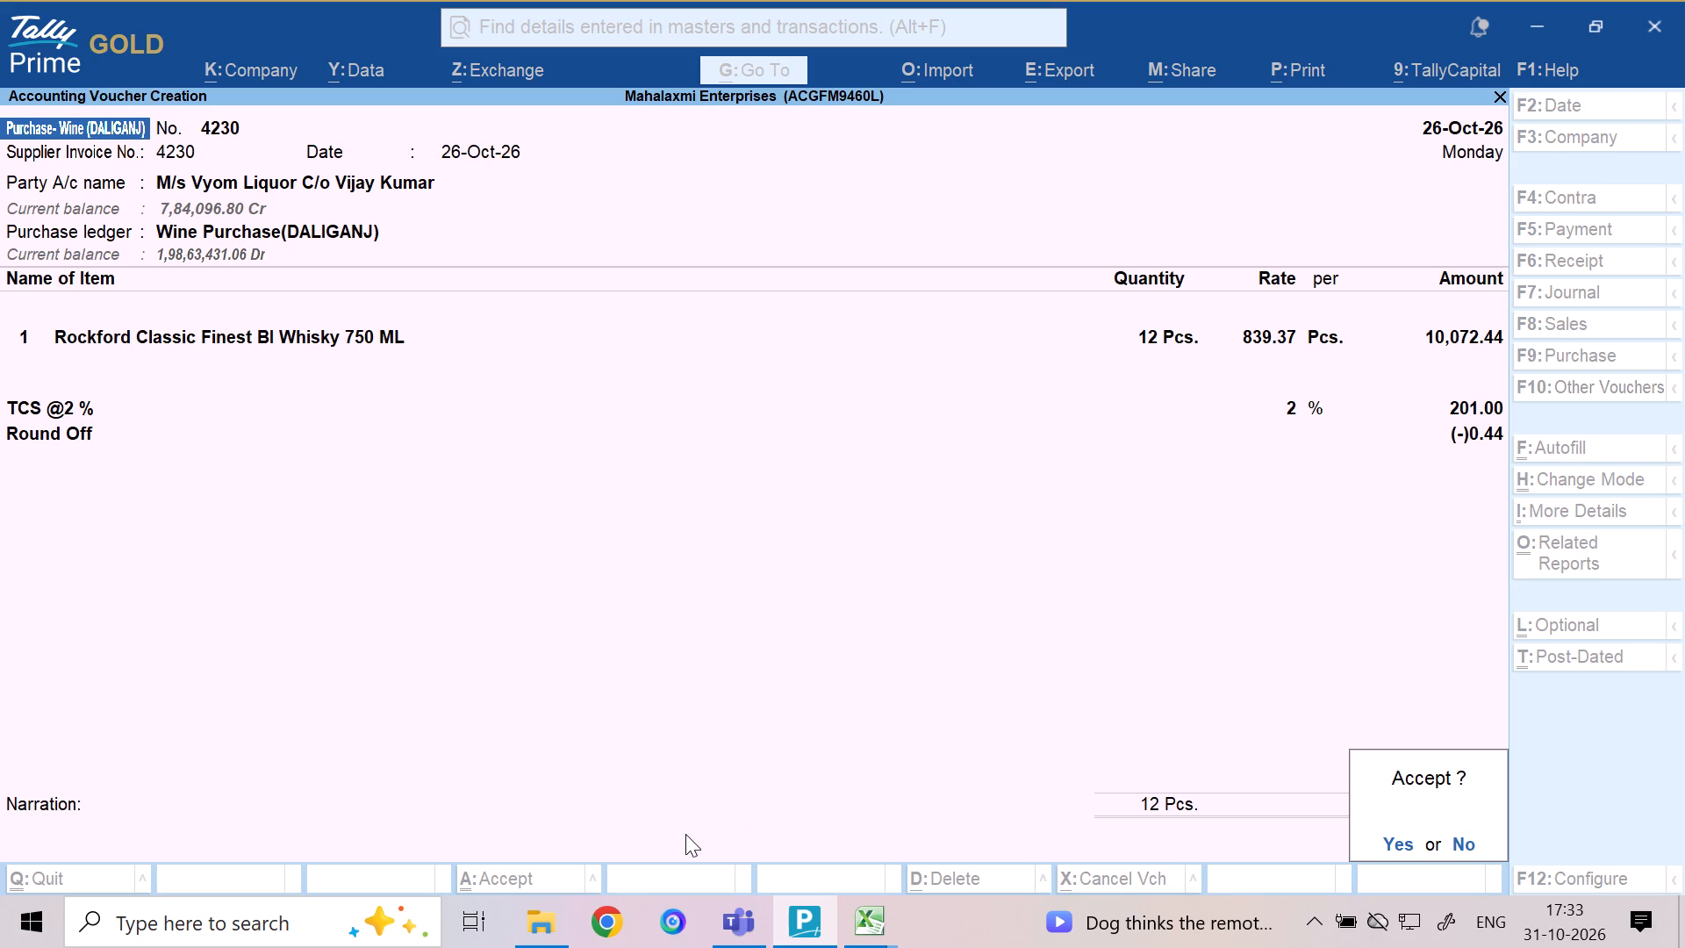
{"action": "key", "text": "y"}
Switch to Google Chrome and search for whatsapp web.
{"action": "double_click", "coordinate": [609, 937]}
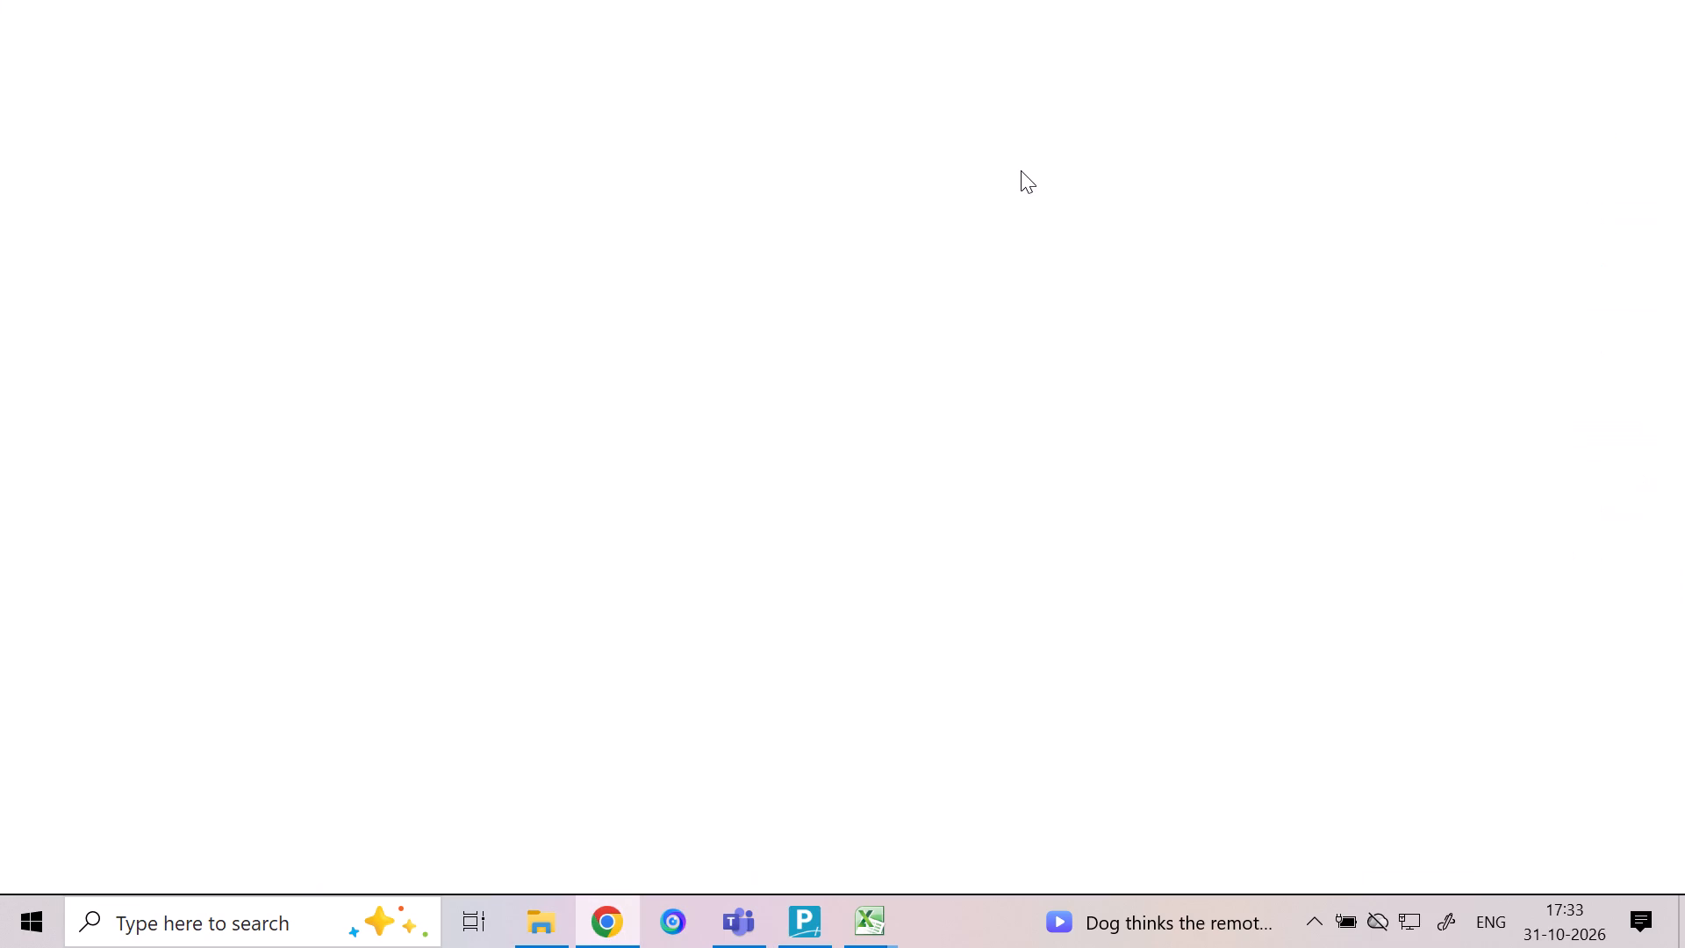
{"action": "left_click", "coordinate": [431, 85]}
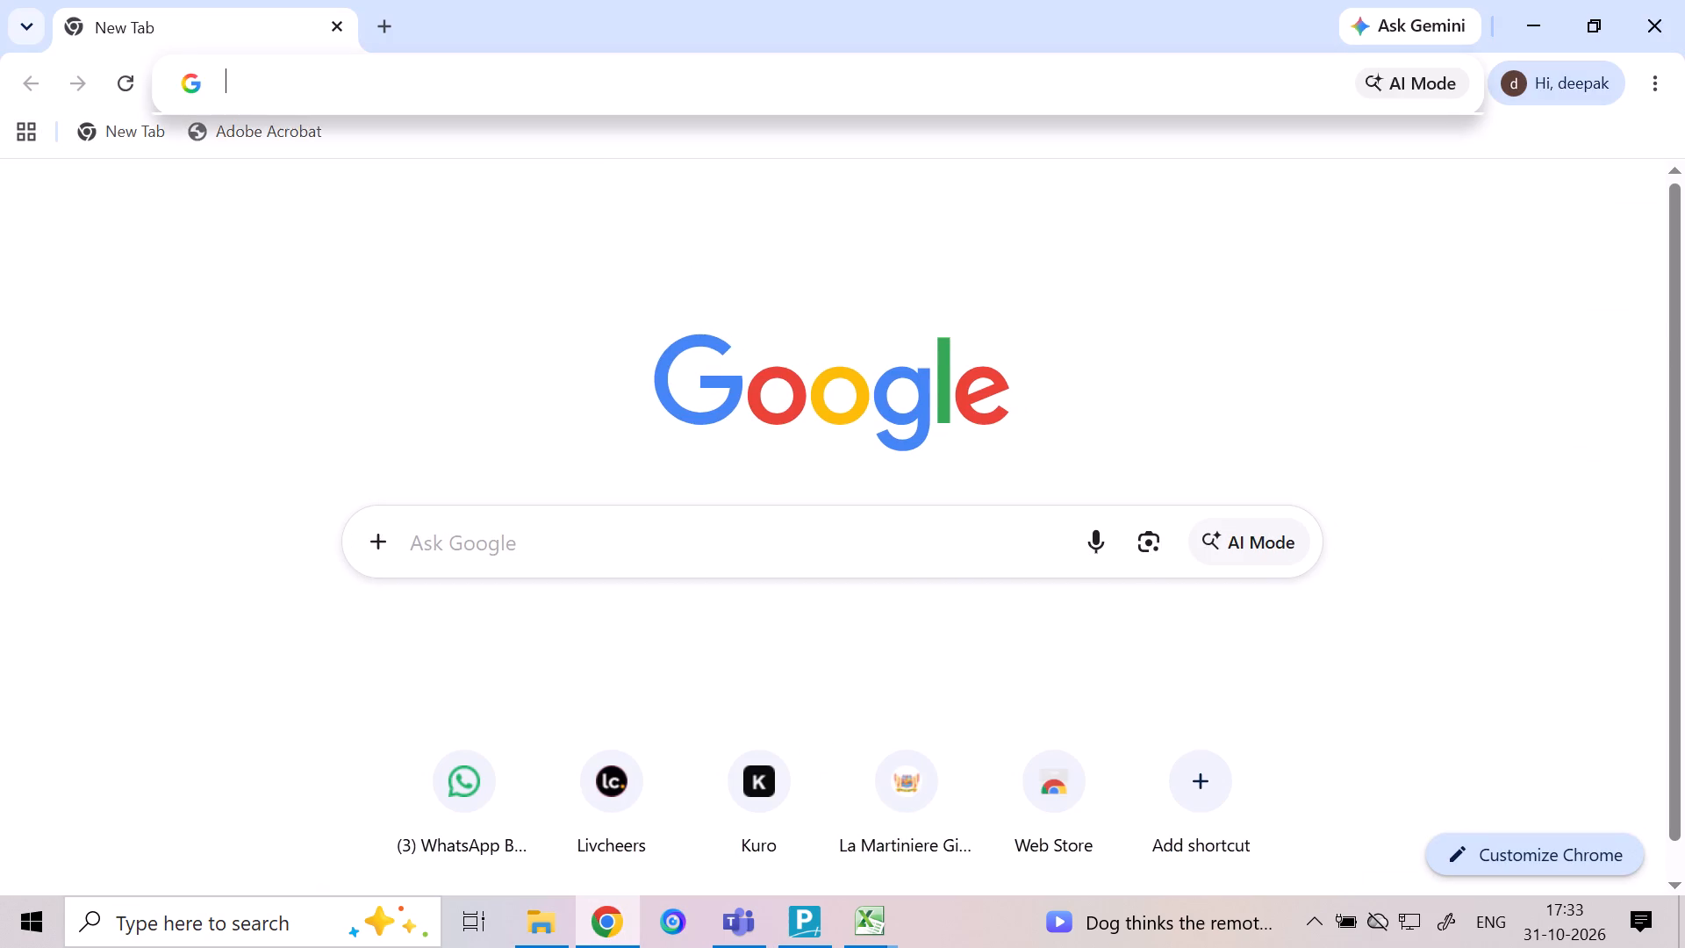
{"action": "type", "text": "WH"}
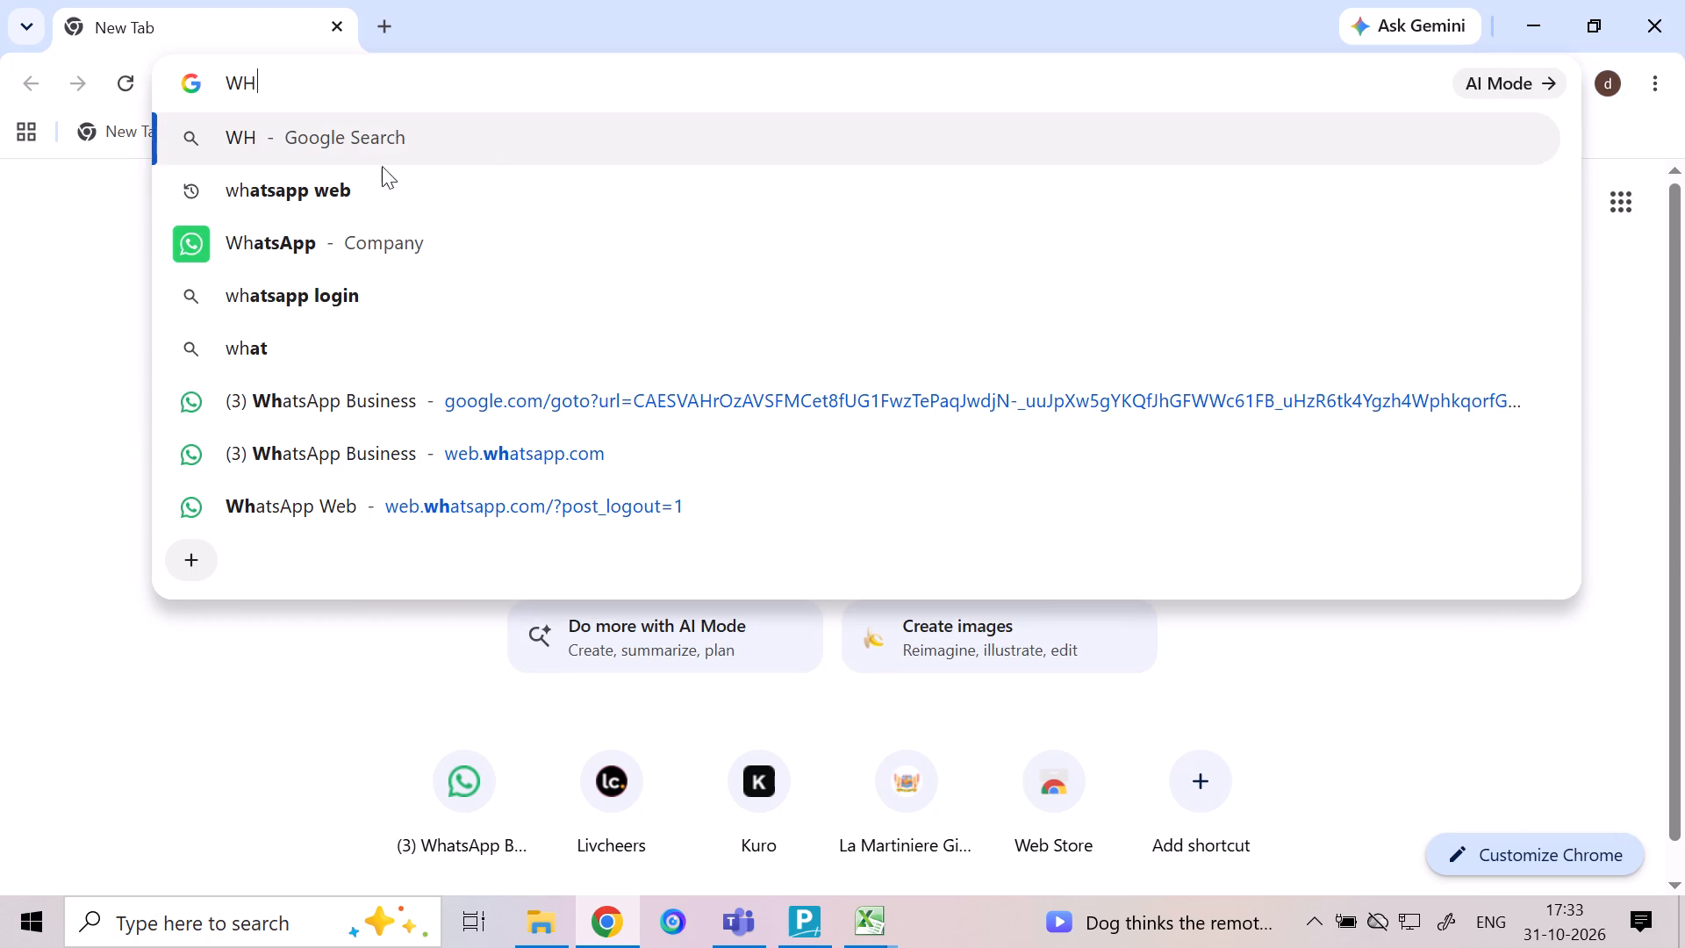
{"action": "left_click", "coordinate": [391, 190]}
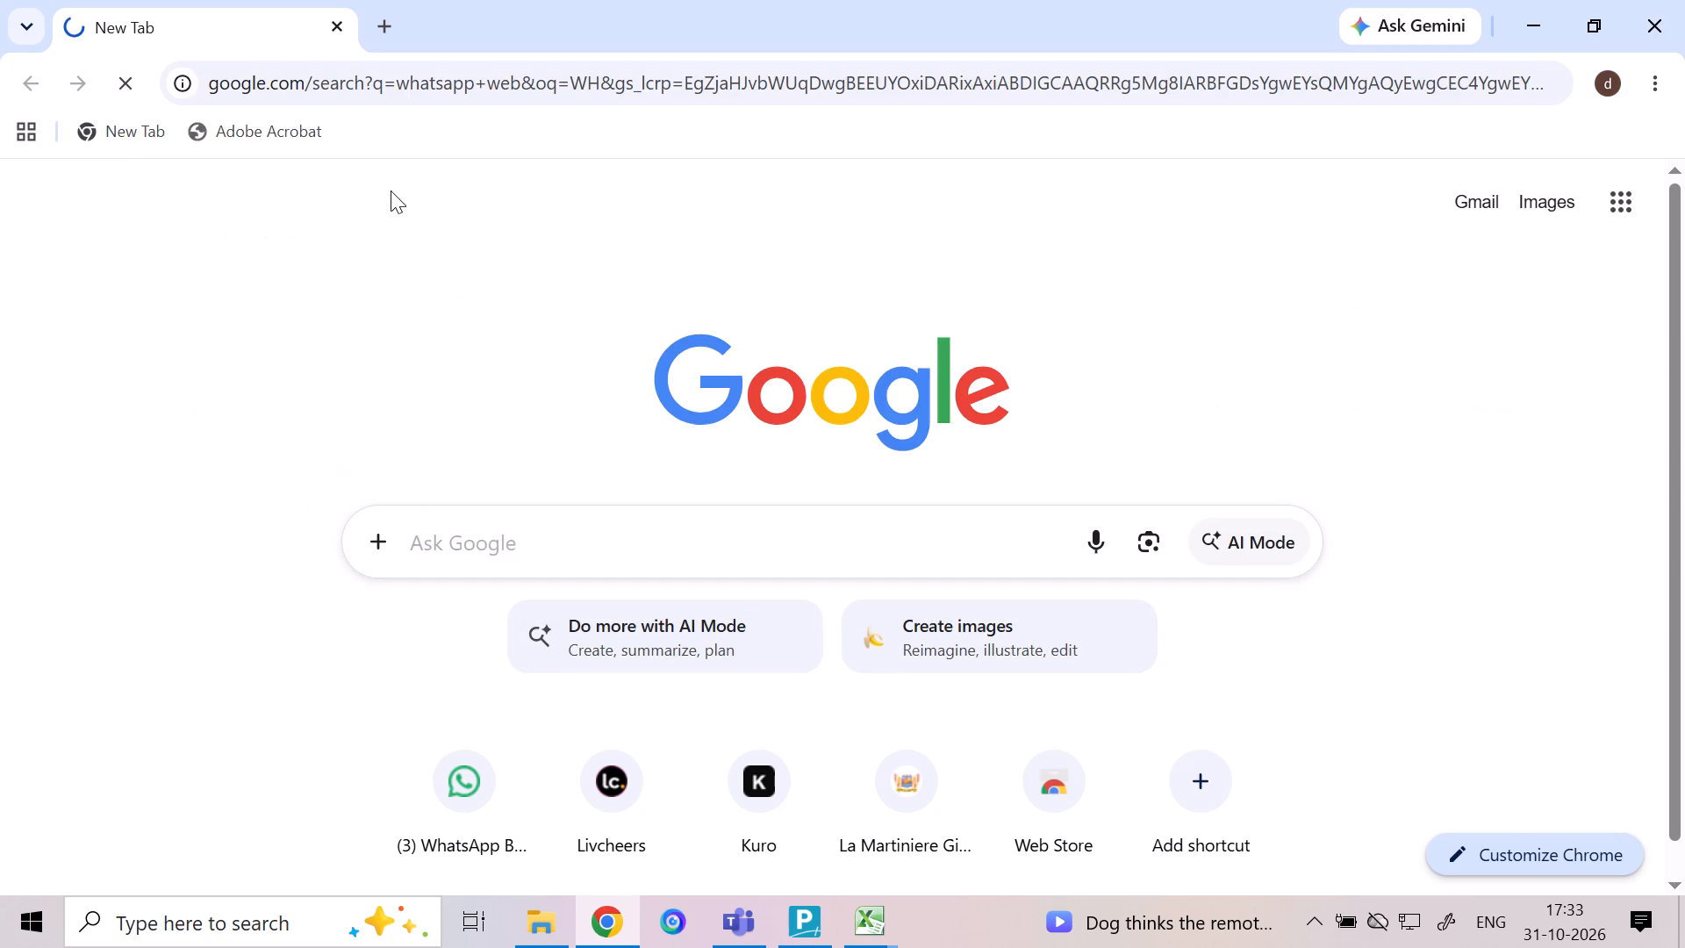